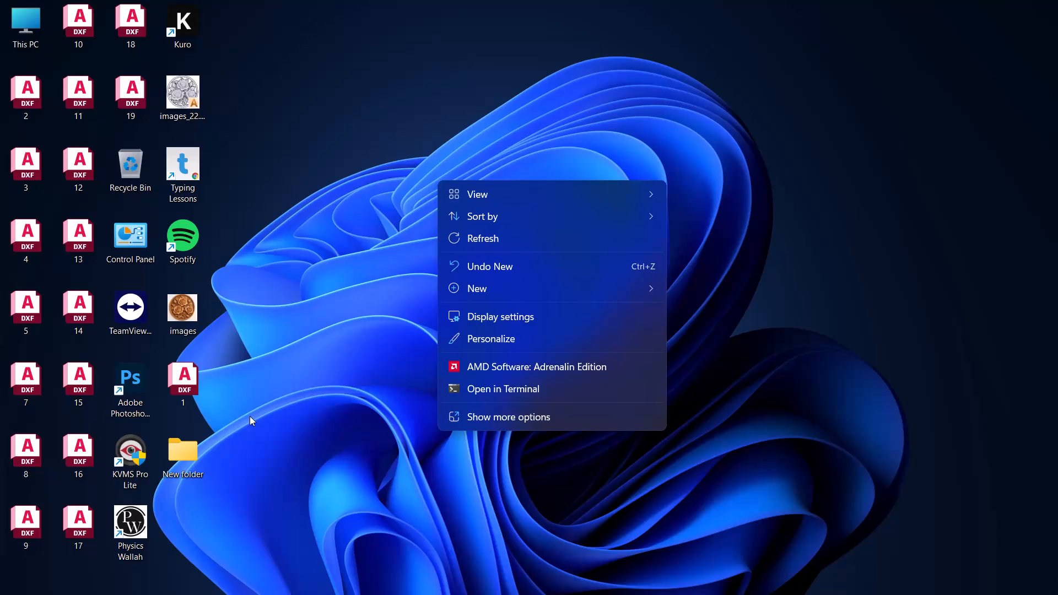
# Open the desktop's New folder and move DXF files 2–5 and 7–9 from the desktop into it.
pyautogui.click(543, 232)
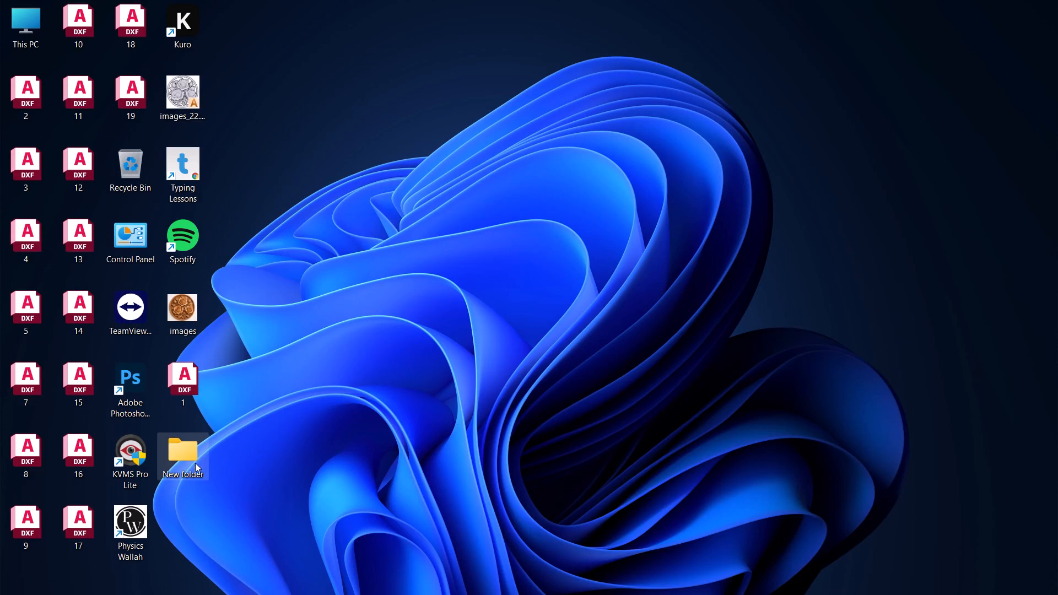
pyautogui.doubleClick(194, 477)
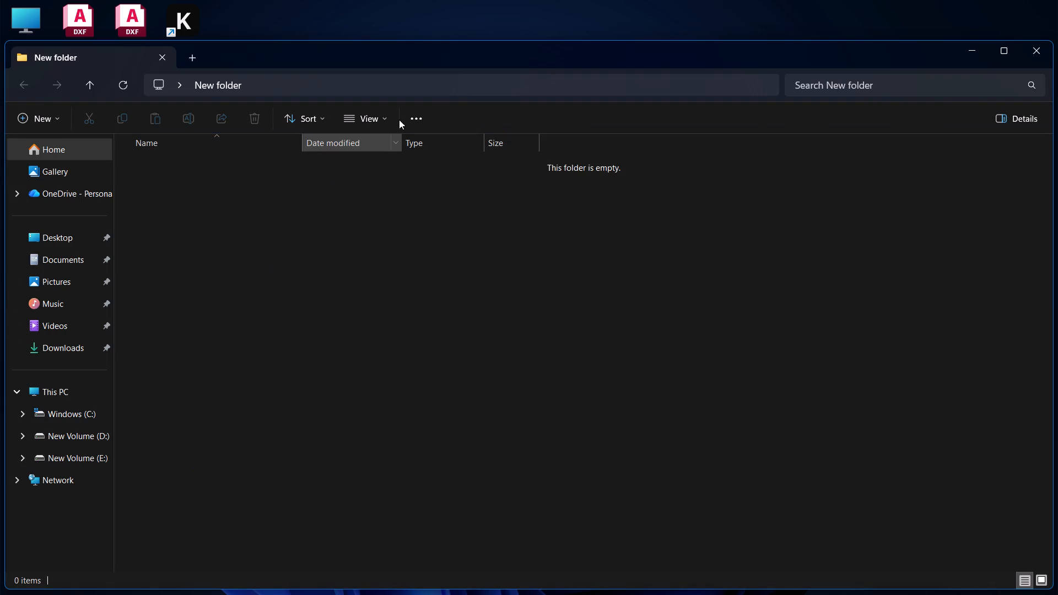
pyautogui.moveTo(777, 62); pyautogui.dragTo(989, 7)
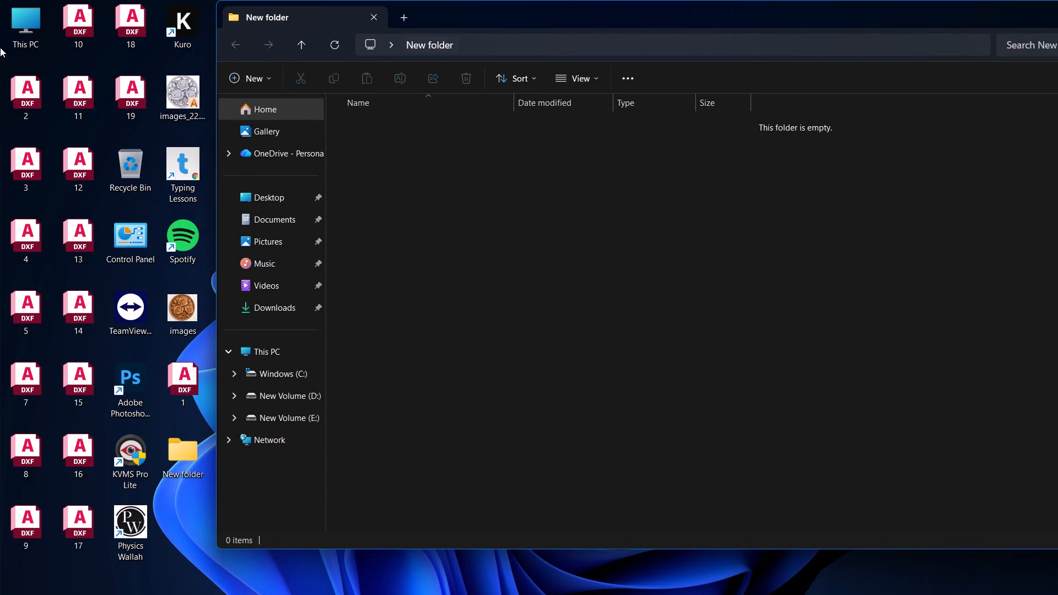
pyautogui.moveTo(0, 71); pyautogui.dragTo(23, 558)
pyautogui.moveTo(35, 386); pyautogui.dragTo(376, 386)
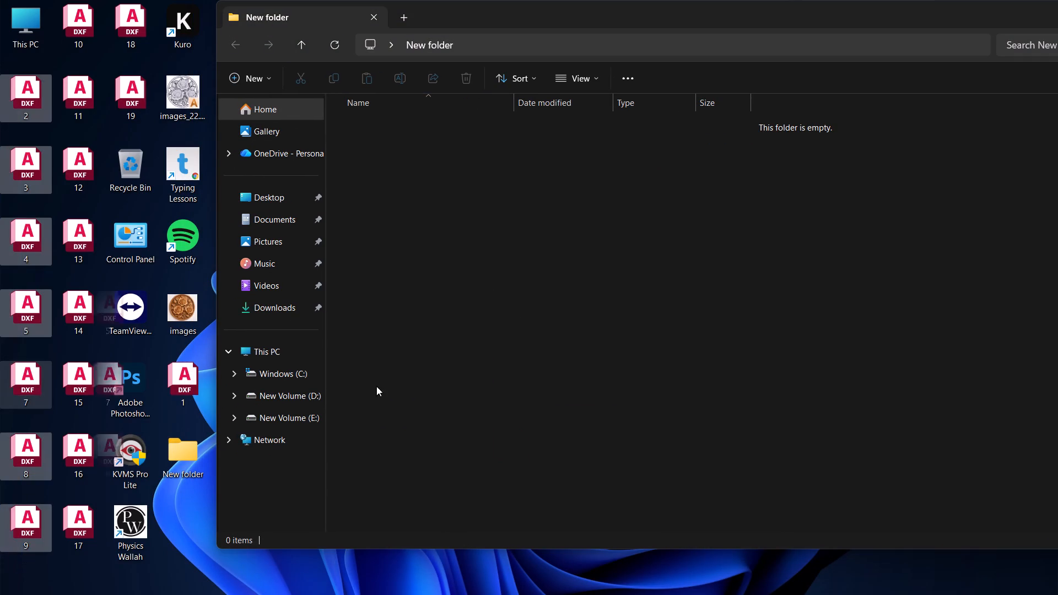
pyautogui.moveTo(376, 386); pyautogui.dragTo(549, 376)
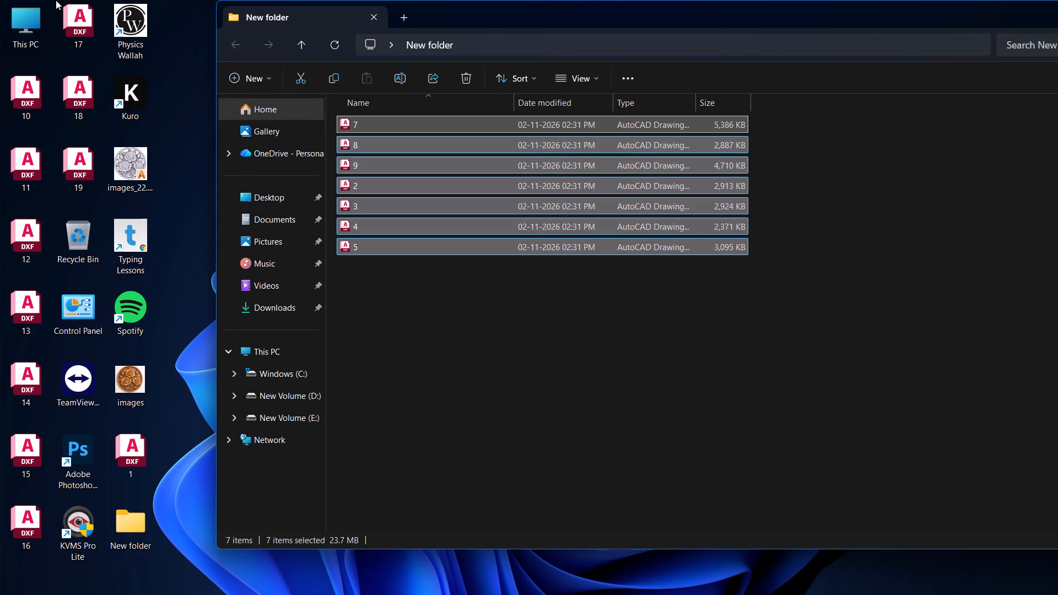
# Move DXF files 10 to 19 from the desktop into New folder.
pyautogui.moveTo(56, 0); pyautogui.dragTo(74, 177)
pyautogui.moveTo(80, 81); pyautogui.dragTo(271, 133)
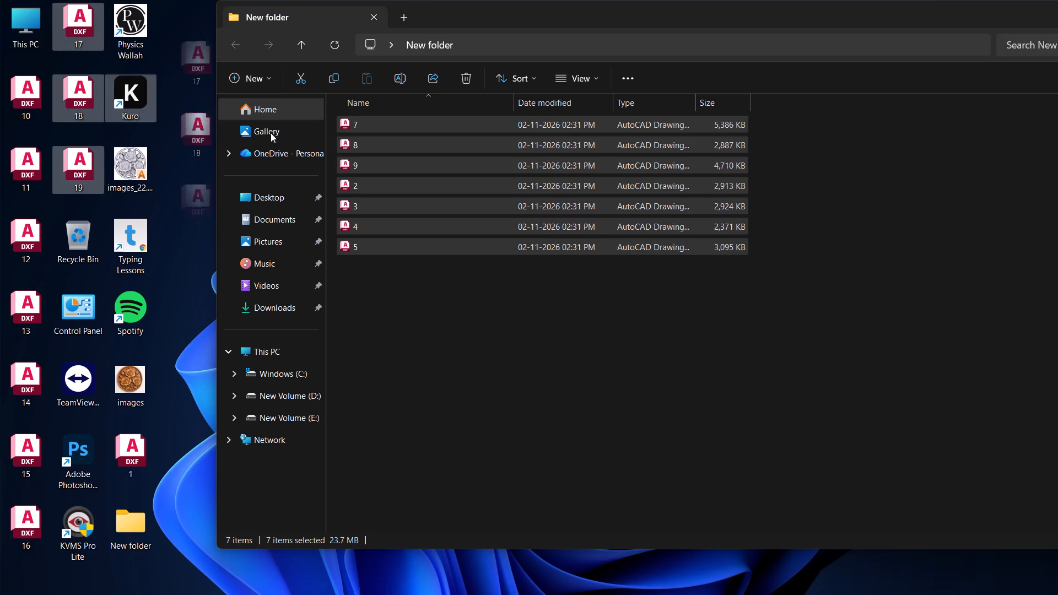
pyautogui.moveTo(271, 133); pyautogui.dragTo(563, 192)
pyautogui.moveTo(0, 66); pyautogui.dragTo(0, 100)
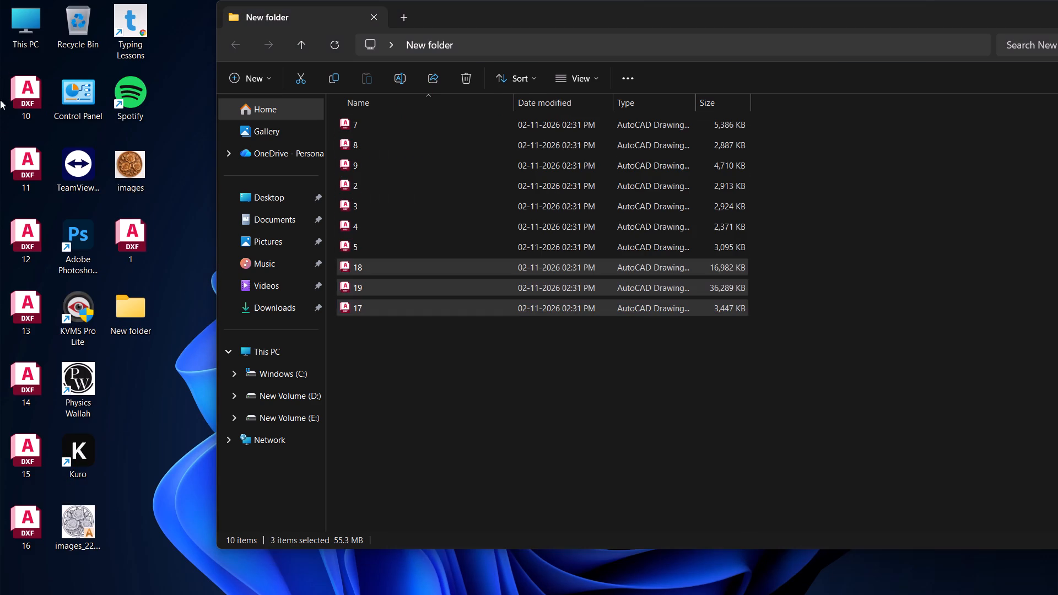
pyautogui.moveTo(0, 100); pyautogui.dragTo(33, 533)
pyautogui.moveTo(27, 180); pyautogui.dragTo(387, 277)
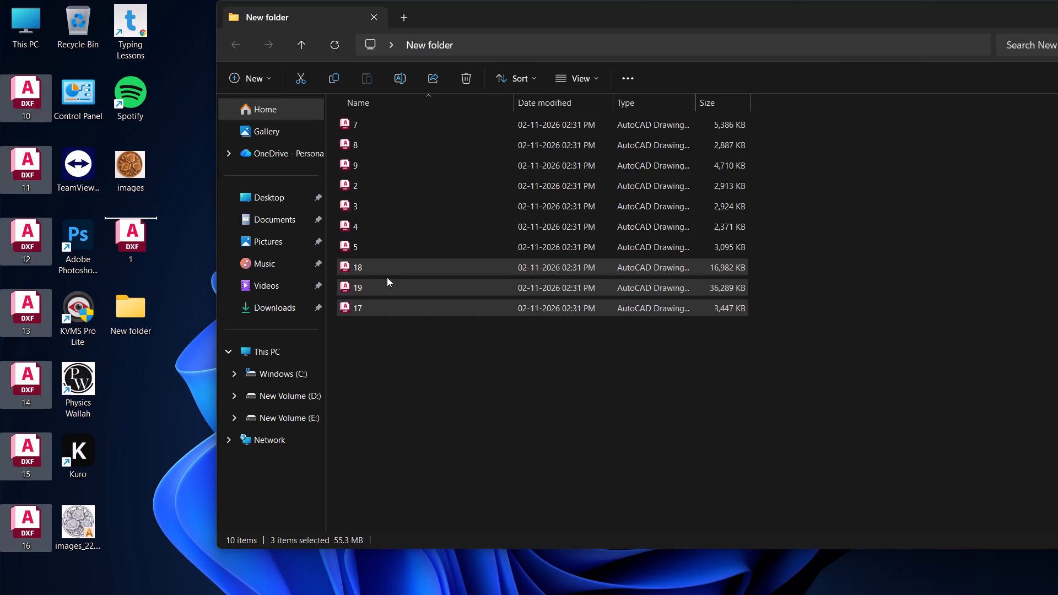
pyautogui.moveTo(387, 277); pyautogui.dragTo(819, 326)
pyautogui.click(811, 306)
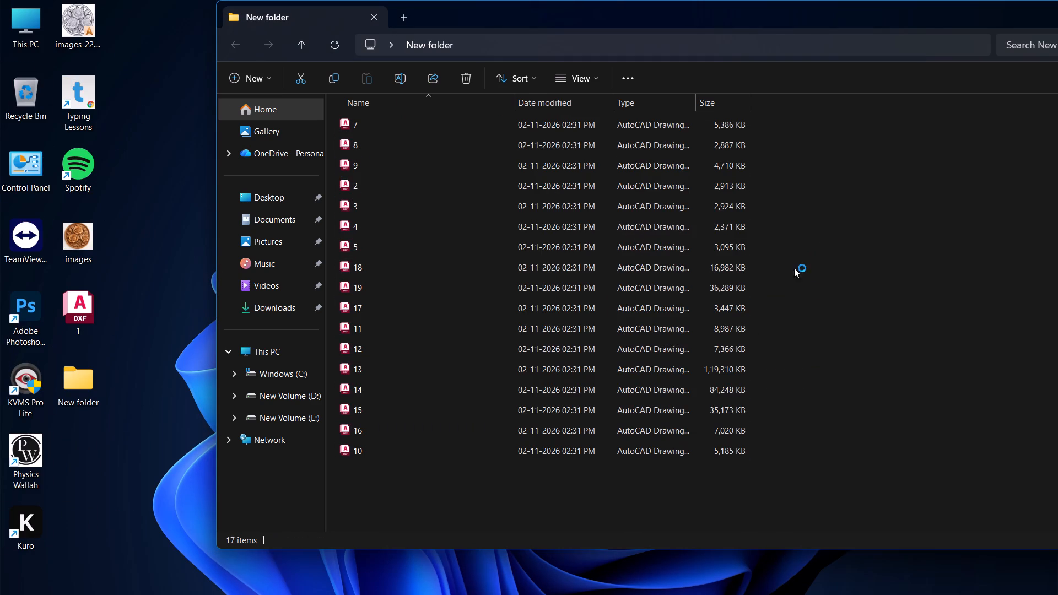
# Move the remaining desktop DXF file 1 into New folder.
pyautogui.scroll(3, 439, 282)
pyautogui.scroll(-1, 439, 272)
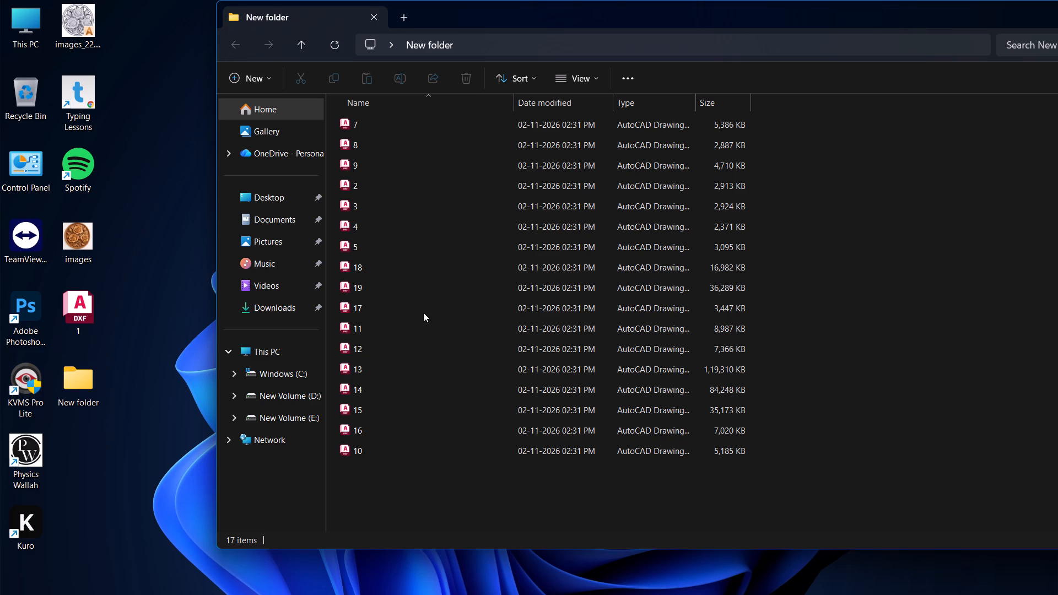
pyautogui.scroll(2, 373, 249)
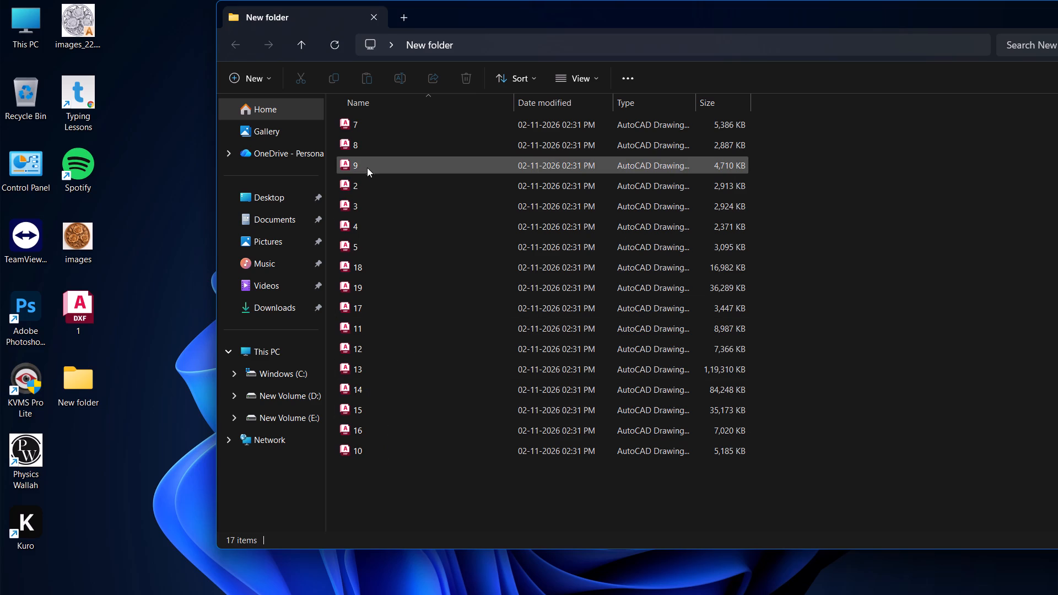
pyautogui.scroll(-3, 366, 165)
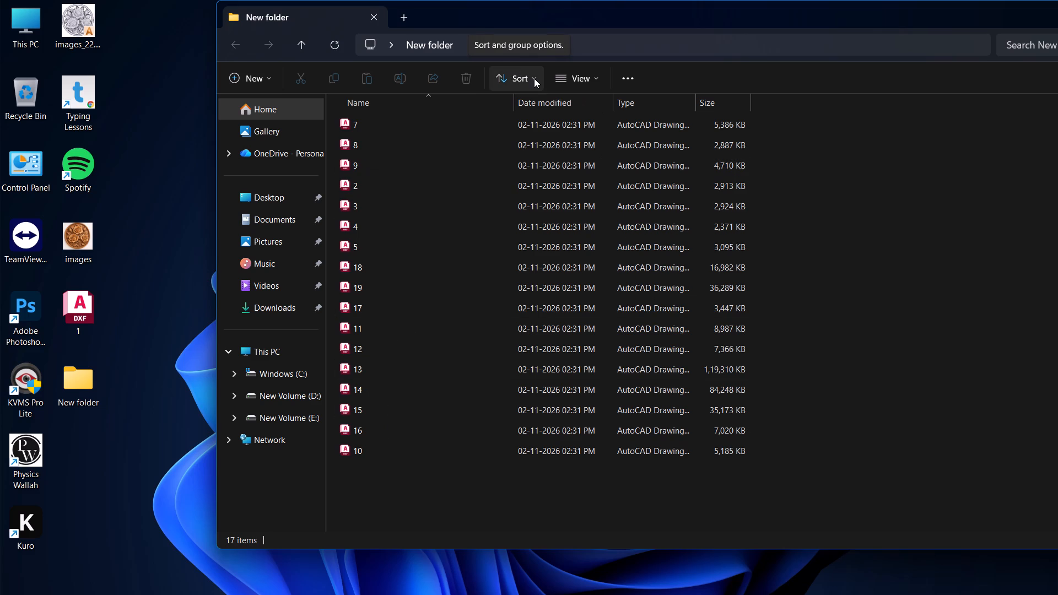
pyautogui.moveTo(92, 307); pyautogui.dragTo(583, 311)
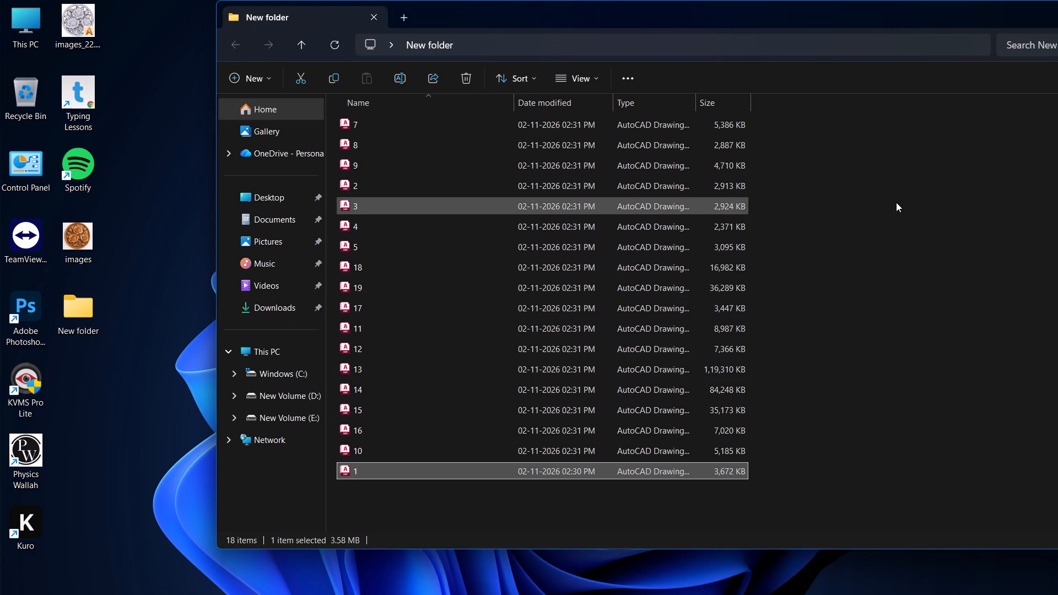
pyautogui.click(898, 202)
# Sort the DXF files in New folder by name in ascending order.
pyautogui.click(533, 79)
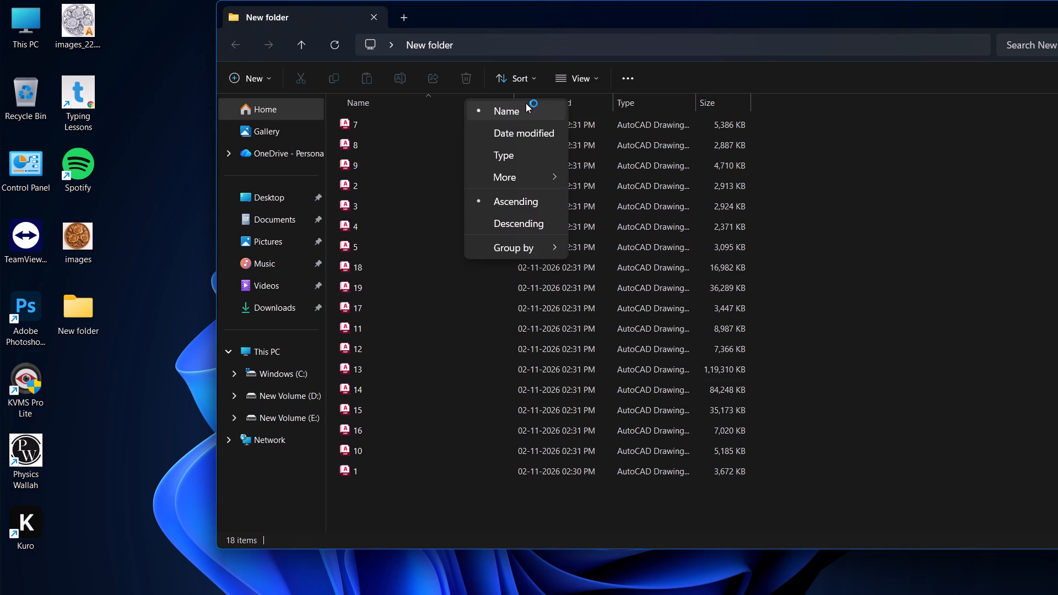
pyautogui.click(525, 116)
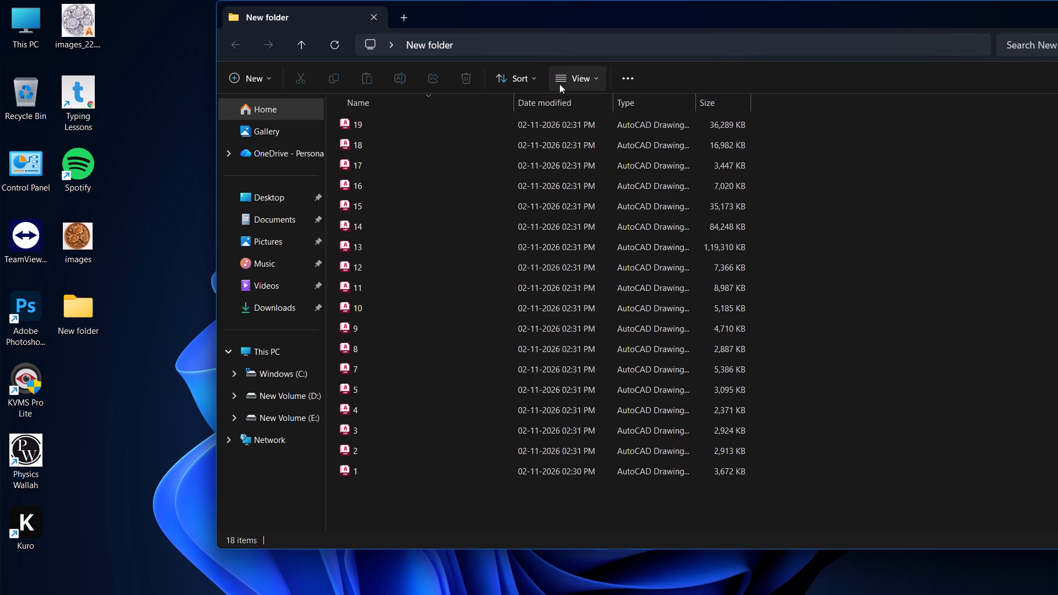
pyautogui.click(507, 78)
pyautogui.click(497, 108)
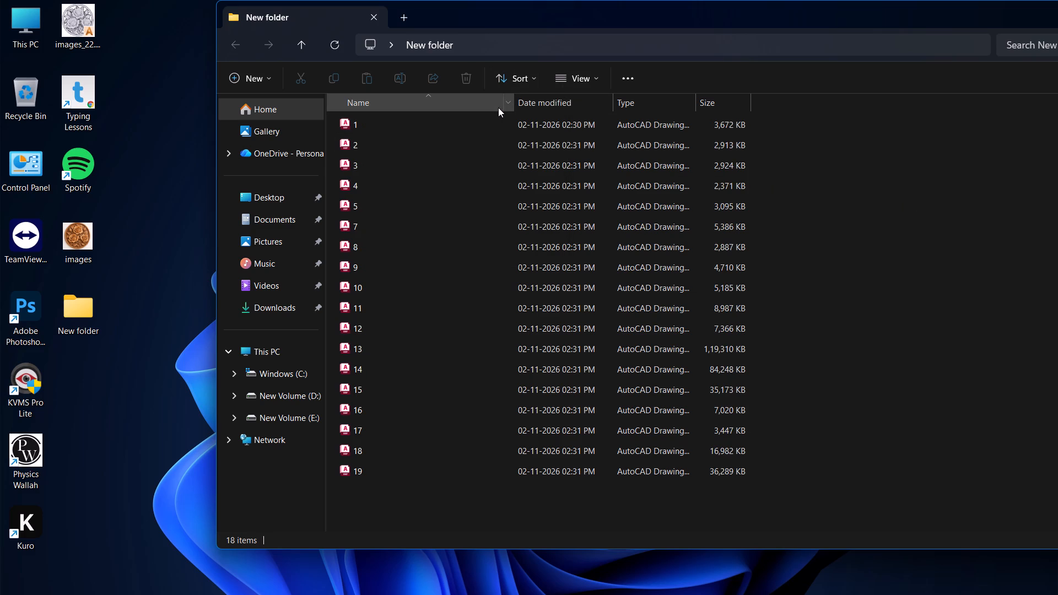
pyautogui.click(946, 227)
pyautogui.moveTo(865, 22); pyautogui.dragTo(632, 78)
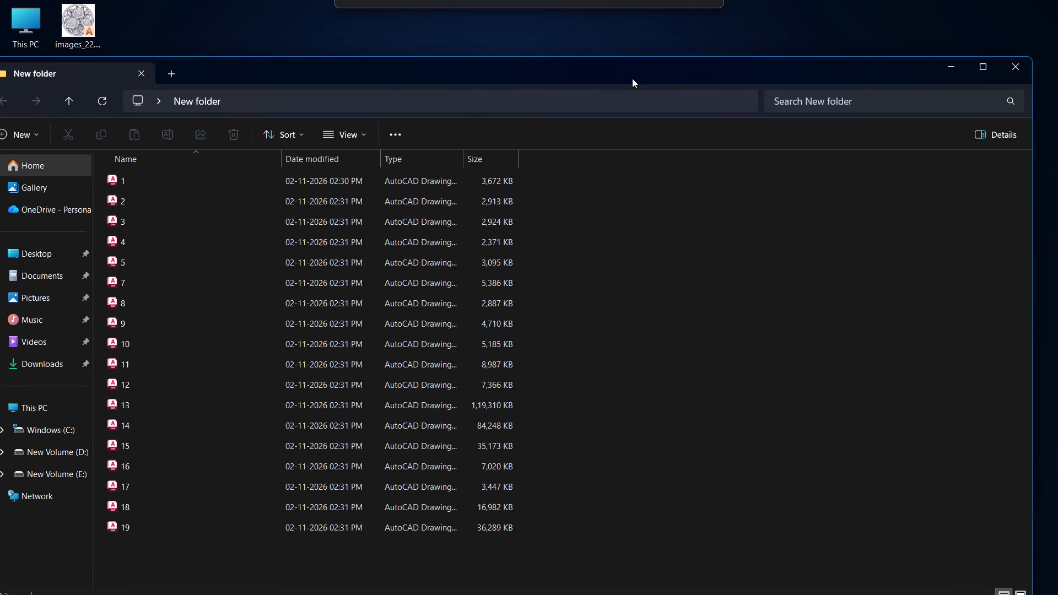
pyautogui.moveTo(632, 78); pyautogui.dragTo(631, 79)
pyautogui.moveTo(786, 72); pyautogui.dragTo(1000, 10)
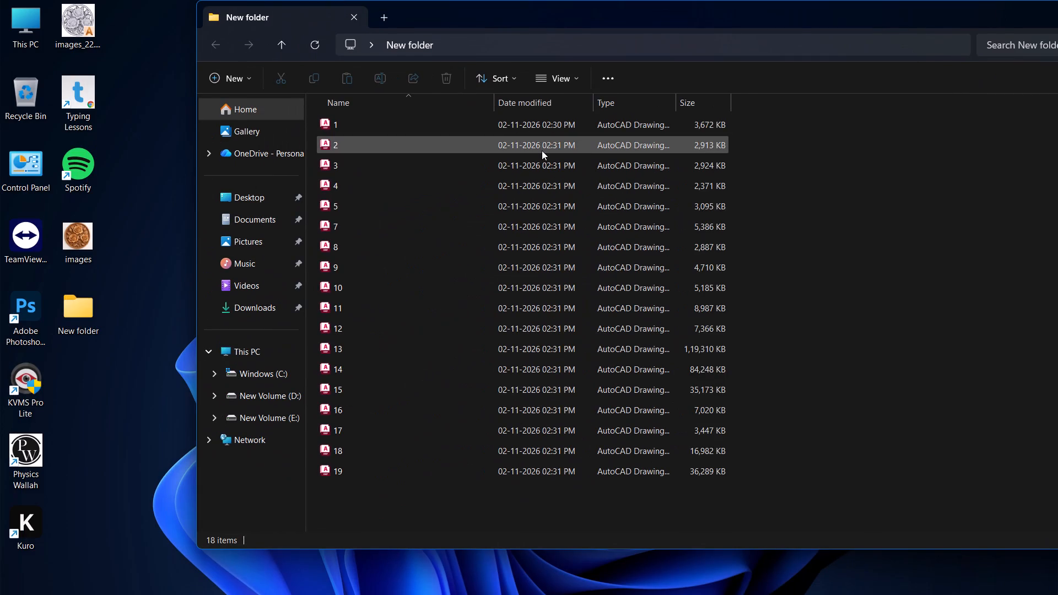
# Open DXF file 19 with CorelDRAW 2020 (64-Bit) and dismiss the file location warning during startup.
pyautogui.rightClick(423, 475)
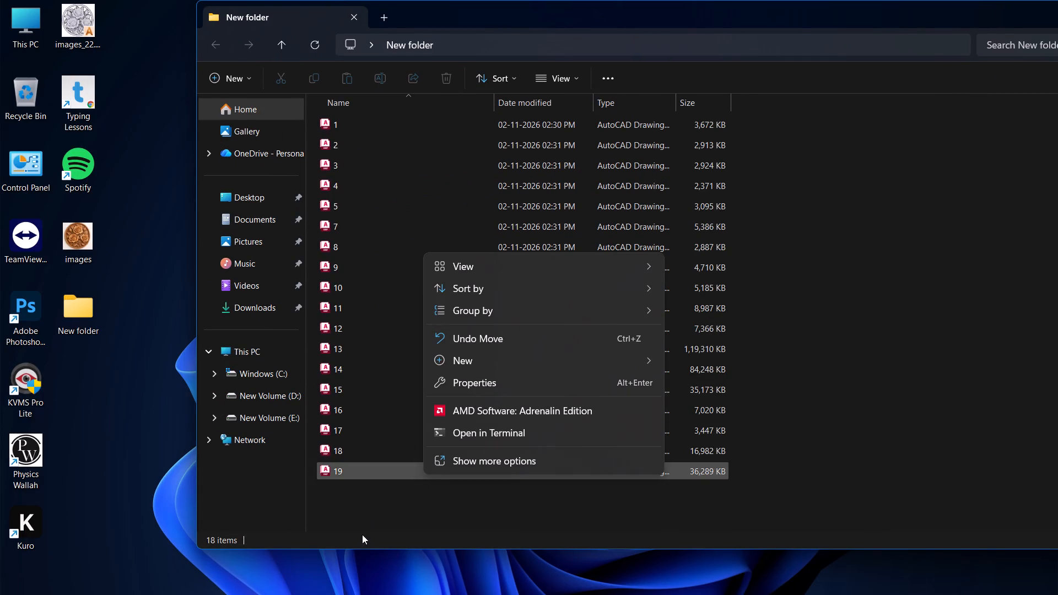
pyautogui.click(361, 532)
pyautogui.click(370, 473)
pyautogui.rightClick(370, 473)
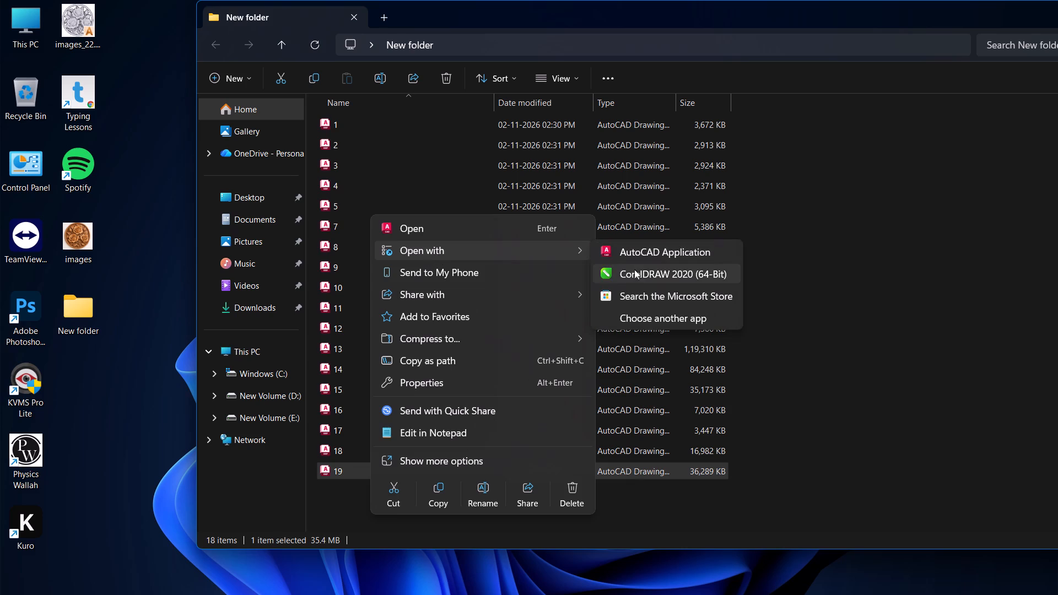
pyautogui.click(638, 273)
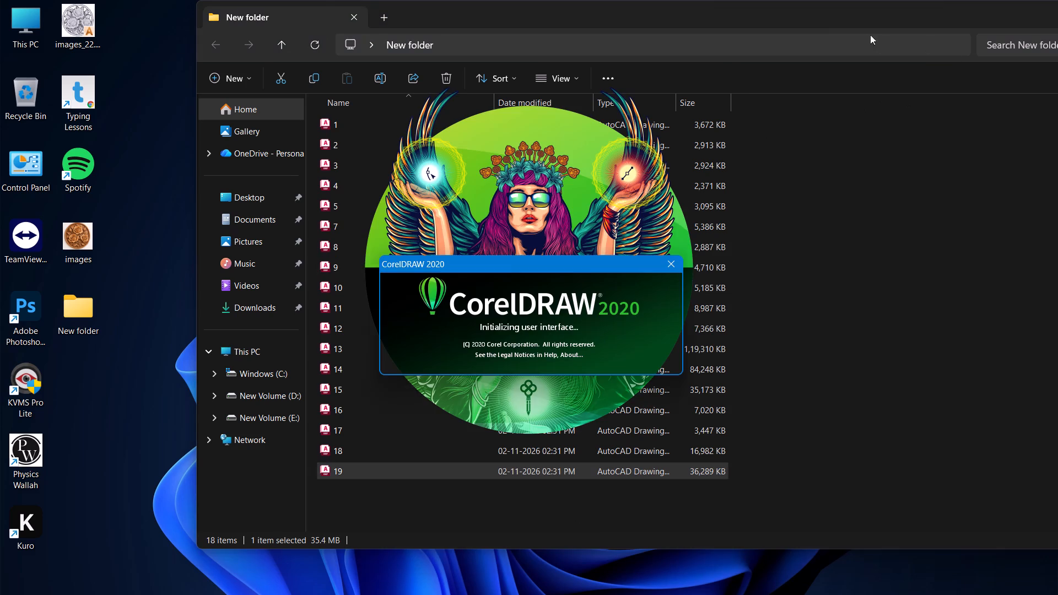
pyautogui.moveTo(839, 28); pyautogui.dragTo(836, 34)
pyautogui.click(696, 239)
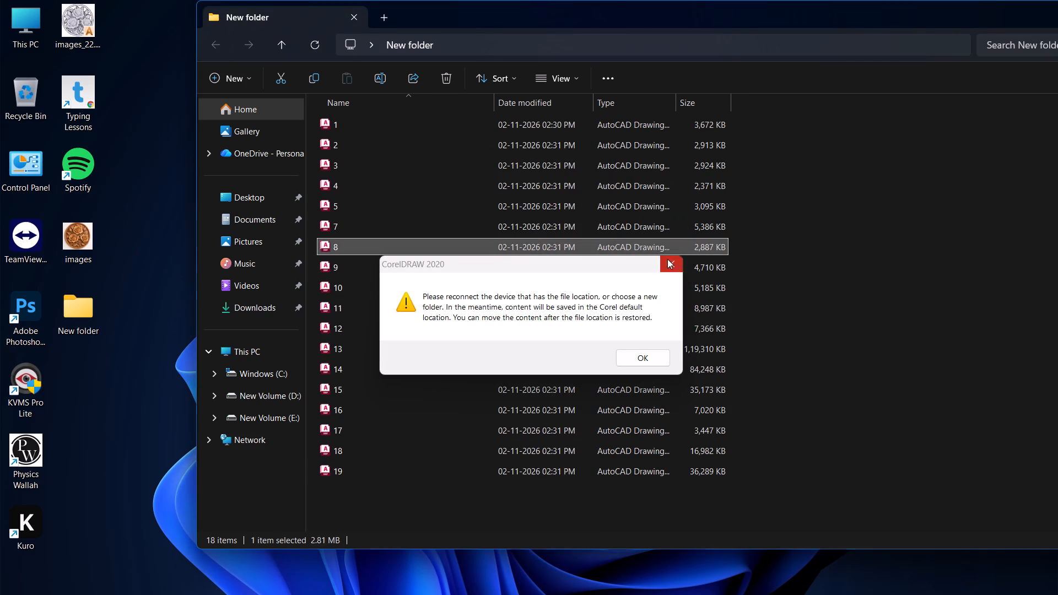
pyautogui.click(667, 259)
# Close the New folder window while CorelDRAW loads.
pyautogui.click(771, 1)
pyautogui.moveTo(781, 26); pyautogui.dragTo(623, 88)
pyautogui.moveTo(710, 20); pyautogui.dragTo(609, 62)
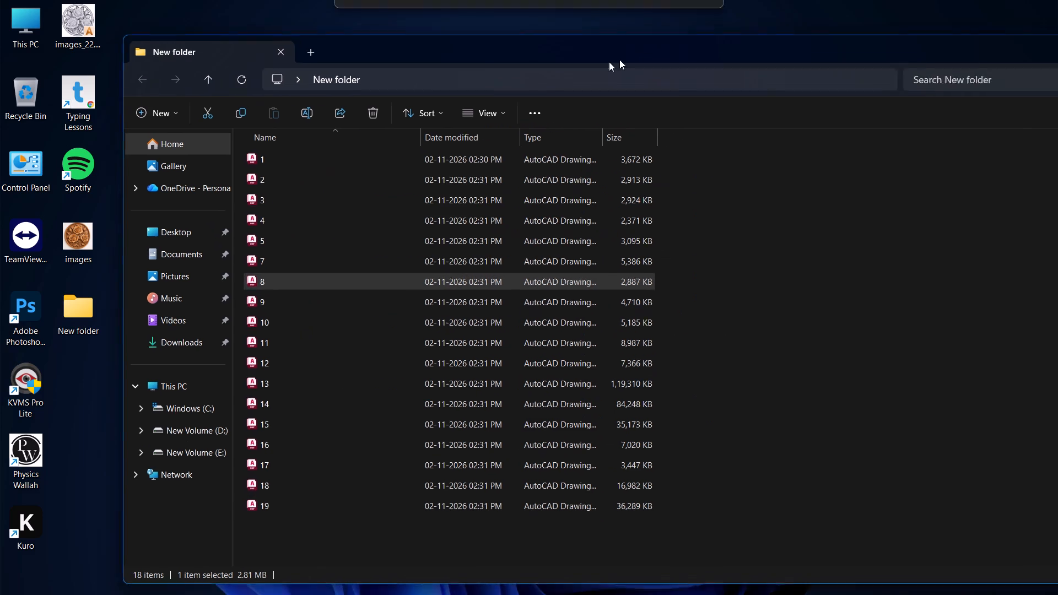
pyautogui.moveTo(609, 62); pyautogui.dragTo(585, 67)
pyautogui.click(1030, 60)
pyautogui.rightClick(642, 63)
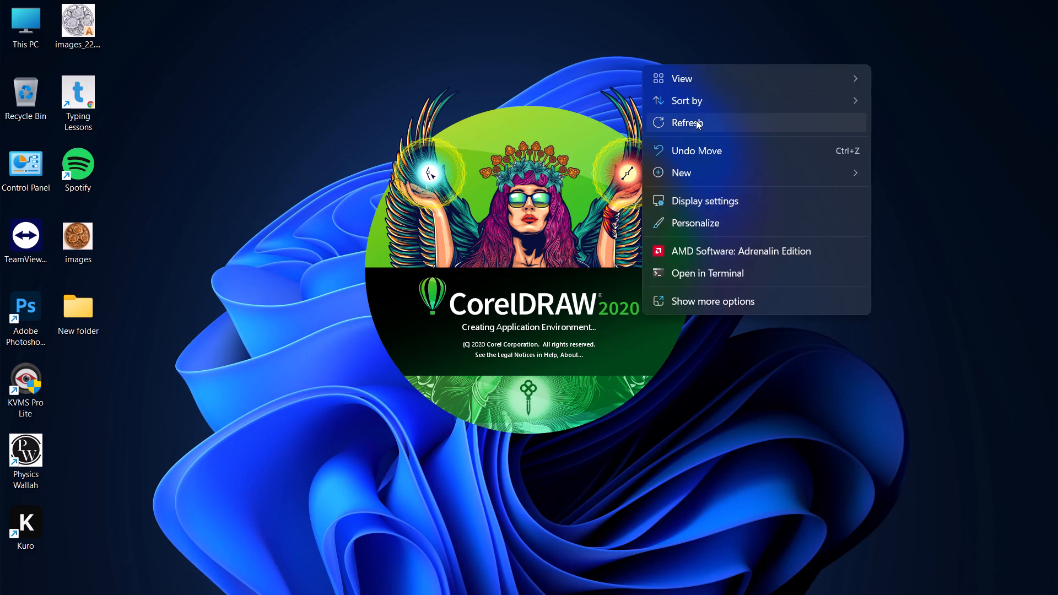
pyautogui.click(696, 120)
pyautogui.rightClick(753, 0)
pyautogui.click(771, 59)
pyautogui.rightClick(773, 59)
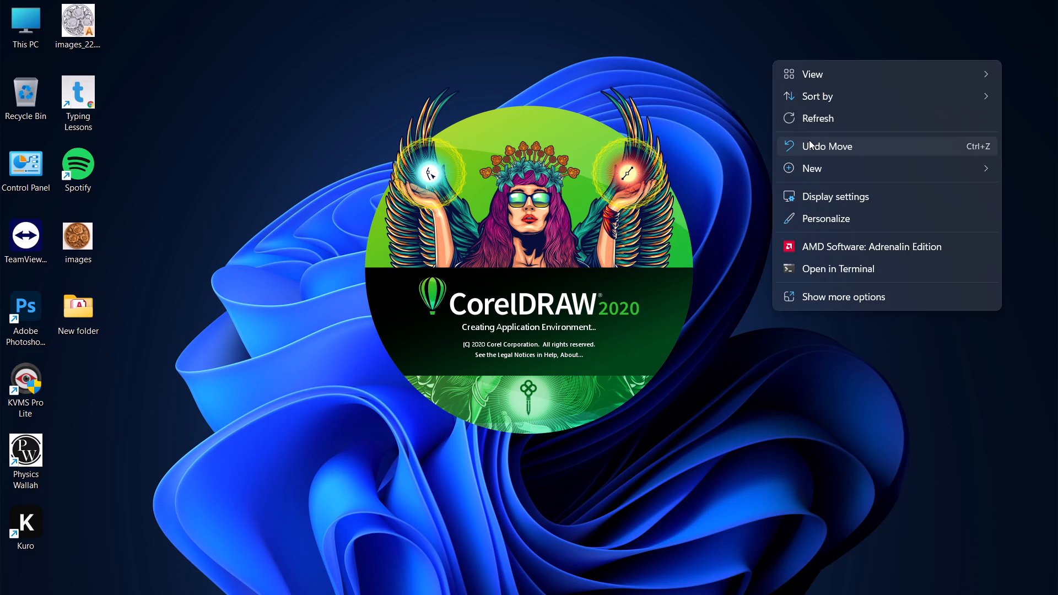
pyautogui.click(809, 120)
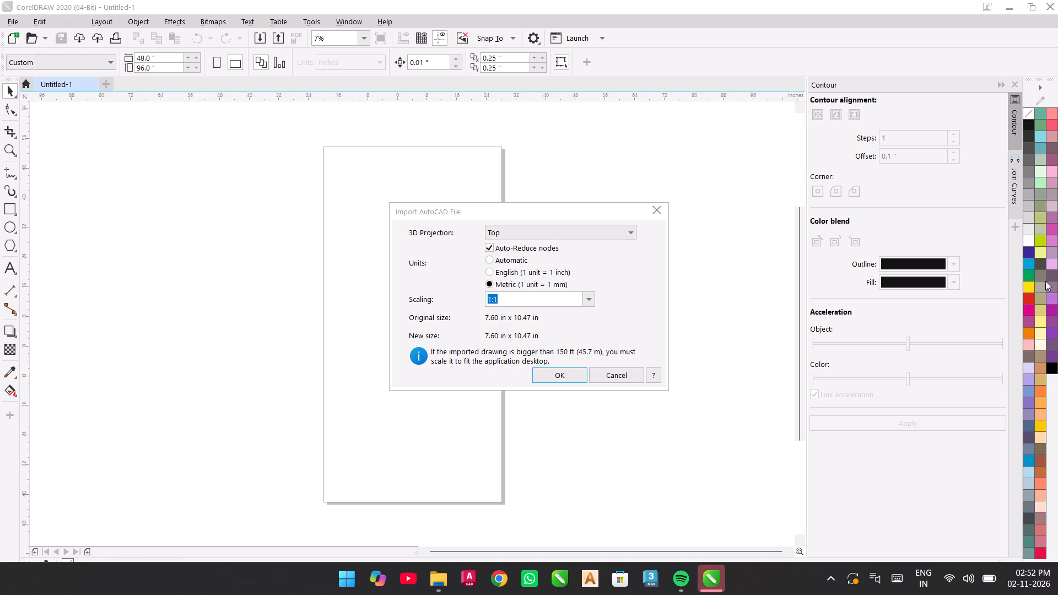
# Import the AutoCAD drawing with Top projection, auto-reduced nodes, metric units and 1:1 scaling.
pyautogui.click(547, 374)
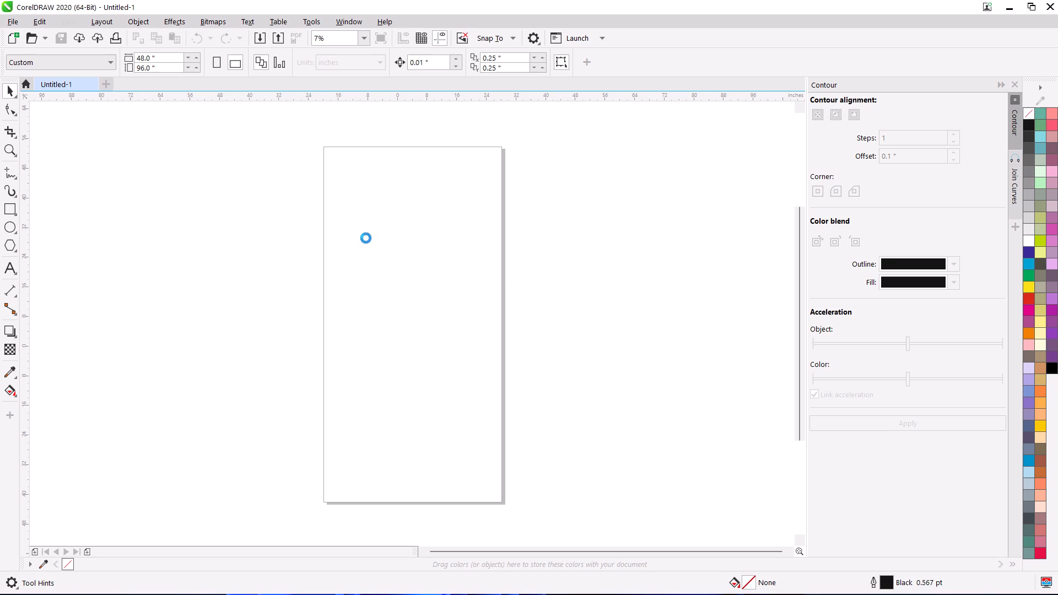
# Examine the imported lattice panel patterns TG 234 to TG 245 on the page, up close and as a whole.
pyautogui.scroll(-1, 325, 288)
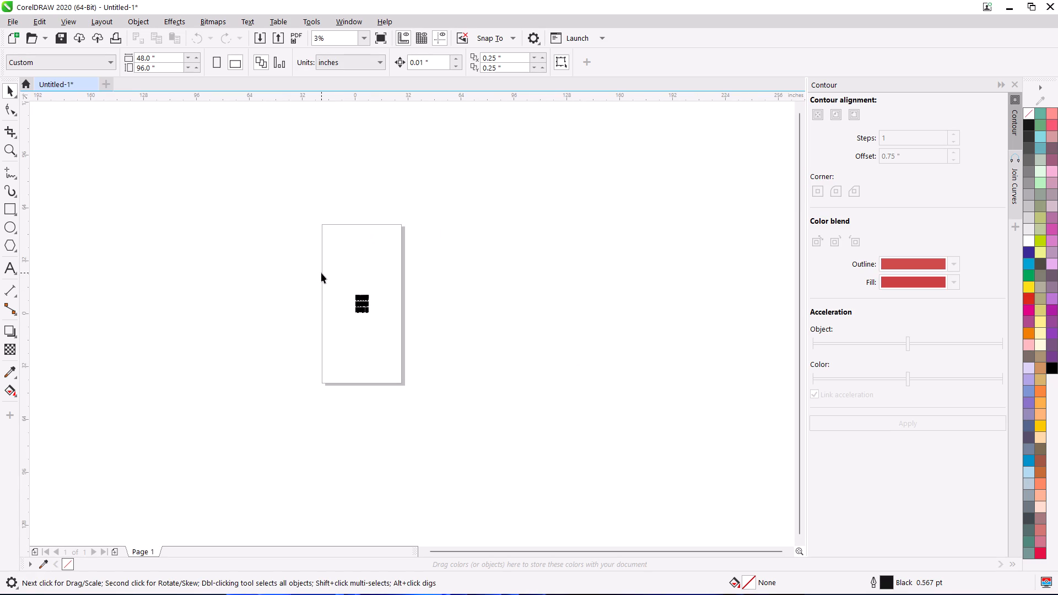
pyautogui.scroll(4, 353, 307)
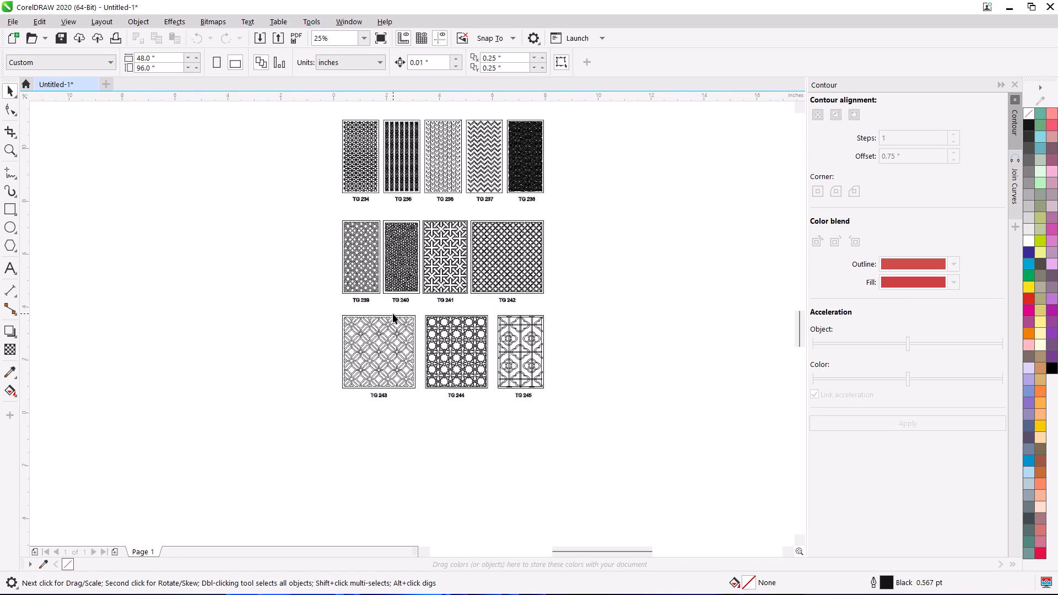
pyautogui.moveTo(279, 110); pyautogui.dragTo(572, 414)
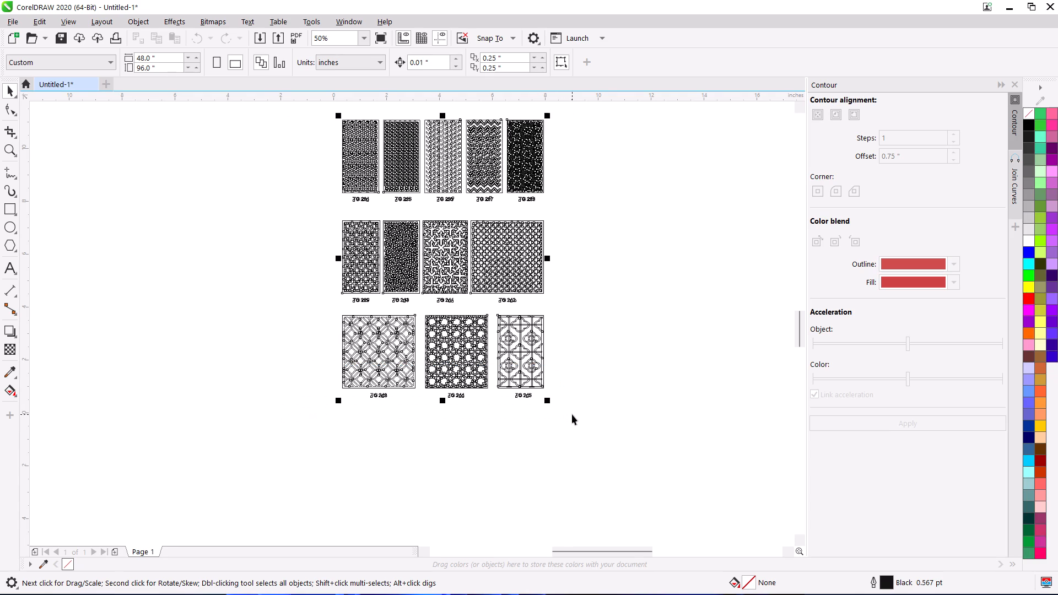
pyautogui.click(672, 378)
pyautogui.scroll(2, 499, 218)
pyautogui.scroll(-1, 469, 290)
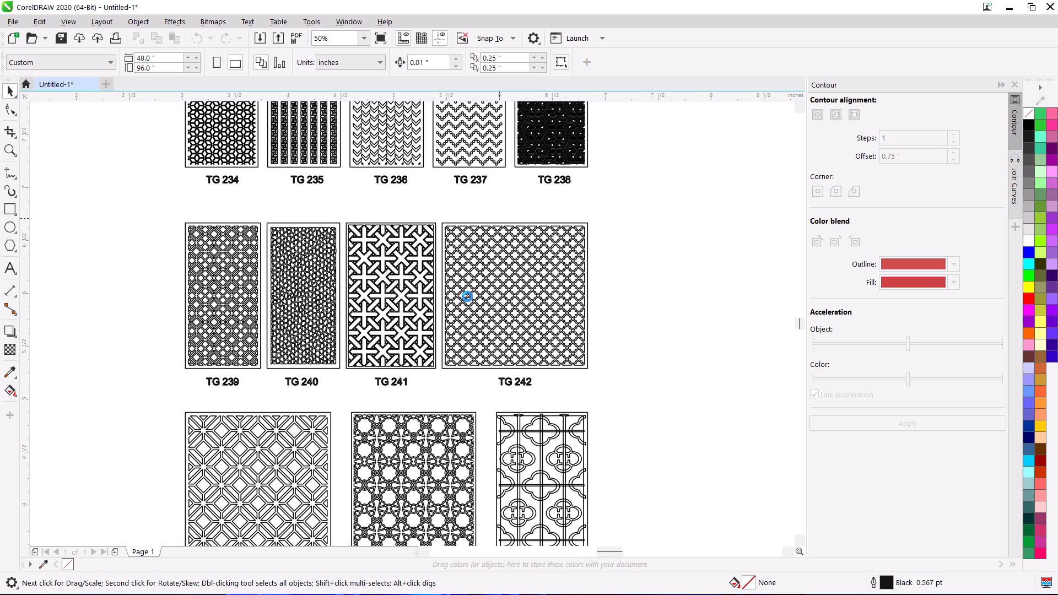
pyautogui.scroll(-4, 467, 296)
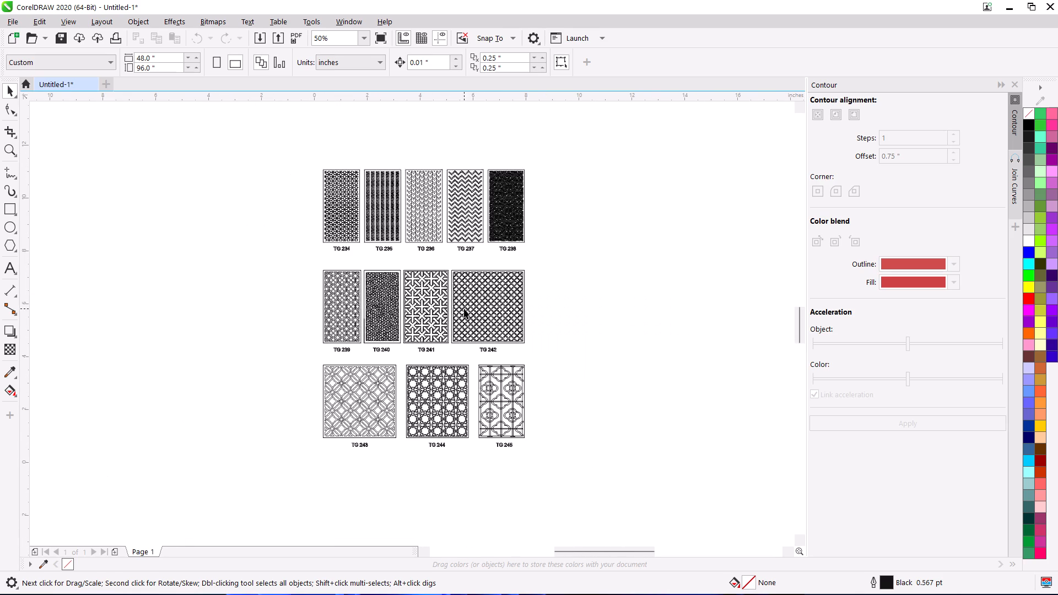
pyautogui.scroll(2, 425, 239)
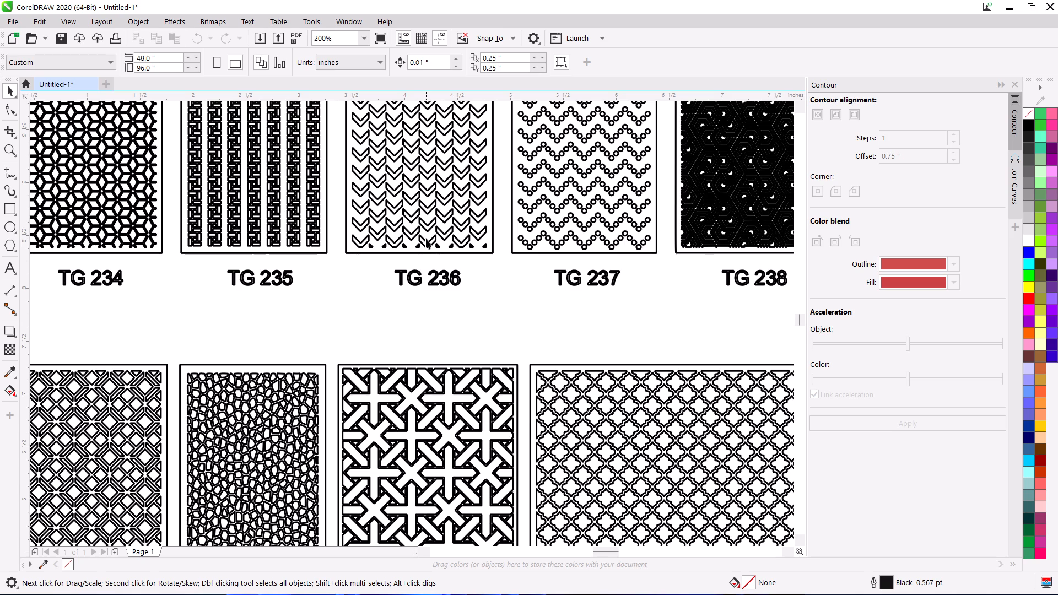
pyautogui.scroll(-2, 427, 253)
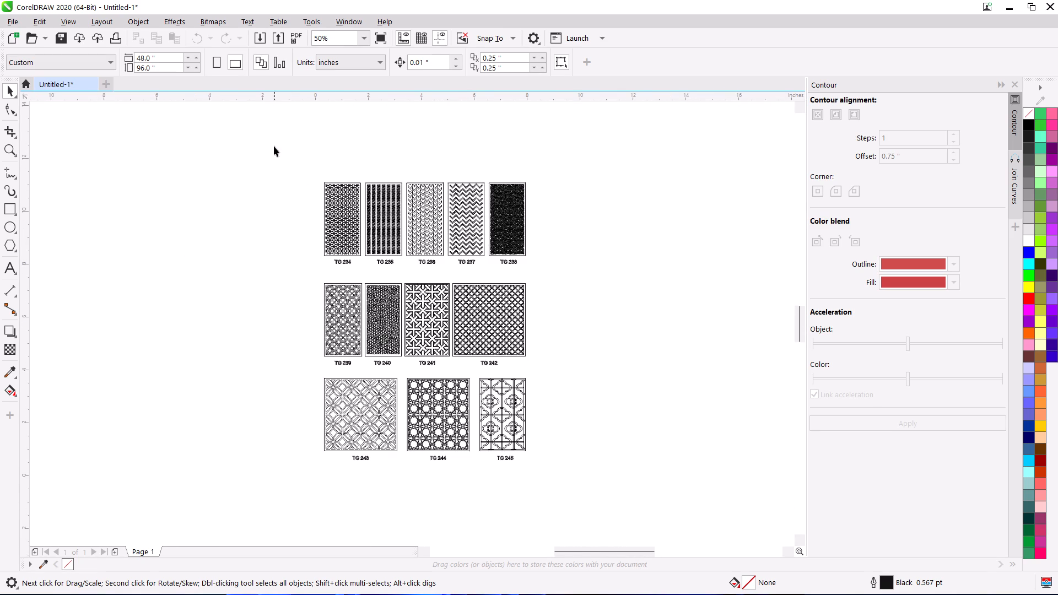
# Delete all the imported panel patterns and their labels from the page.
pyautogui.moveTo(274, 146); pyautogui.dragTo(657, 490)
pyautogui.press('Delete')
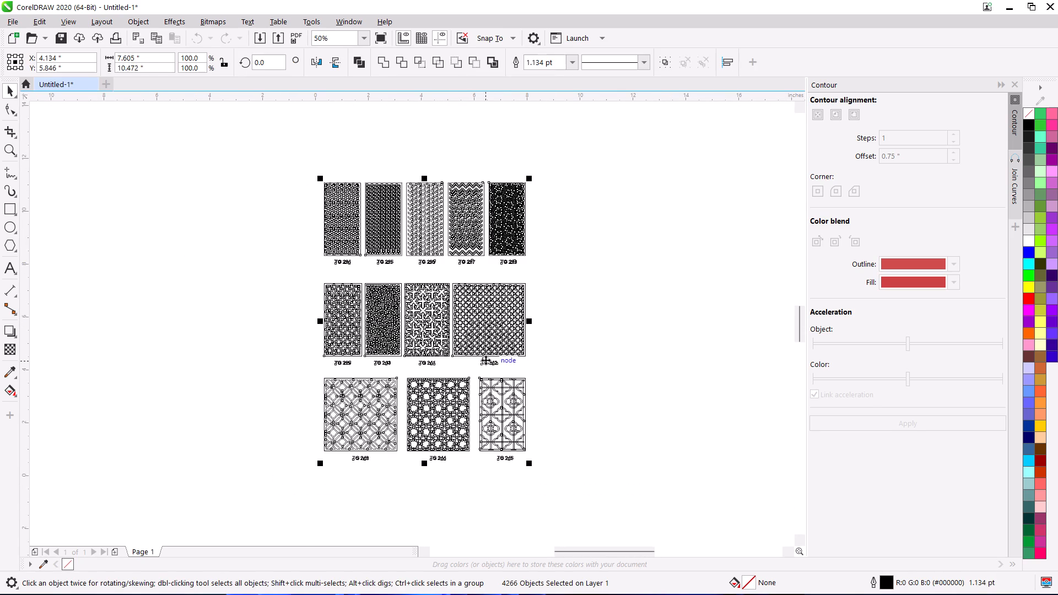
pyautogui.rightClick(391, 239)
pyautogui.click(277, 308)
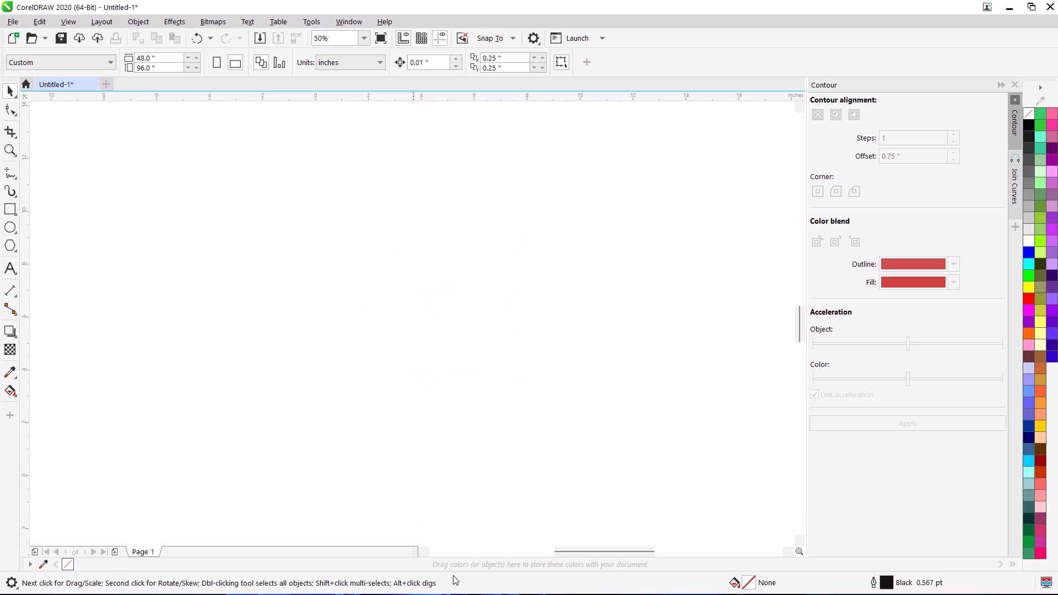
# Bring up the New folder window, shift it aside, and drop file 18 onto the blank CorelDRAW page.
pyautogui.click(431, 569)
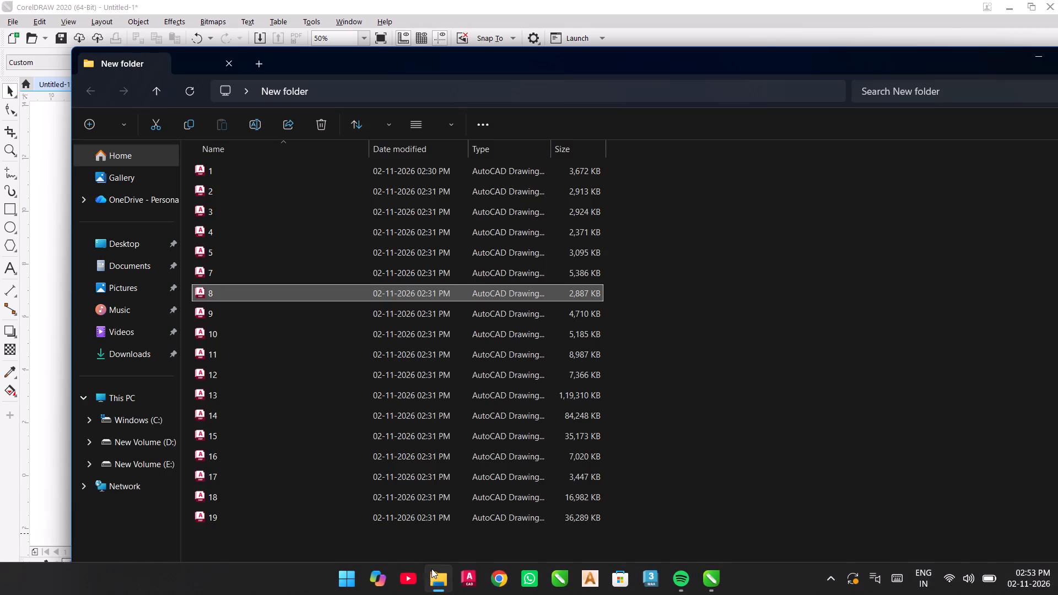
pyautogui.moveTo(245, 501); pyautogui.dragTo(83, 401)
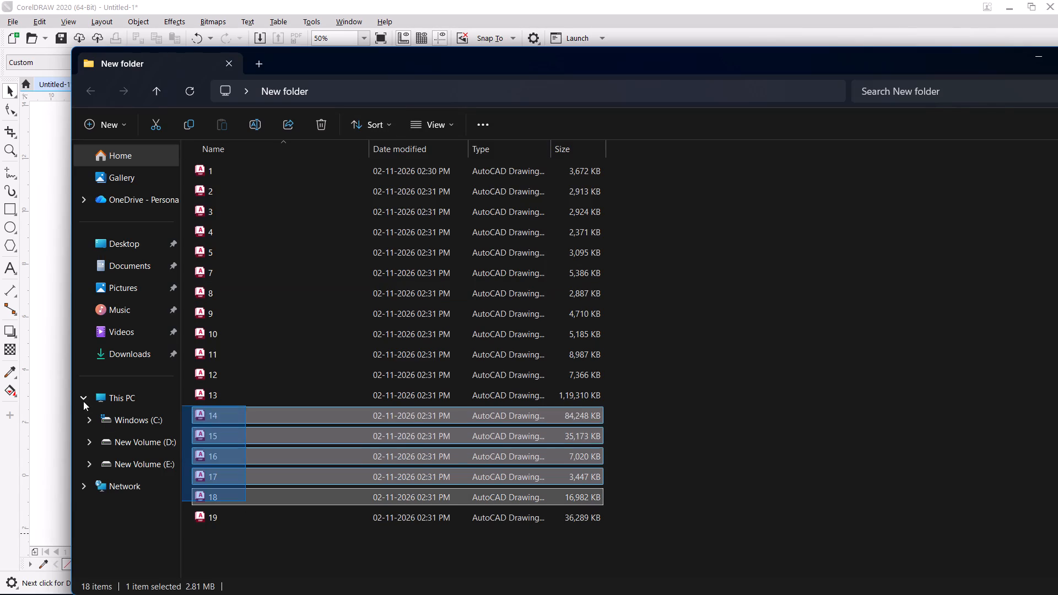
pyautogui.moveTo(83, 401); pyautogui.dragTo(202, 490)
pyautogui.moveTo(472, 60); pyautogui.dragTo(672, 57)
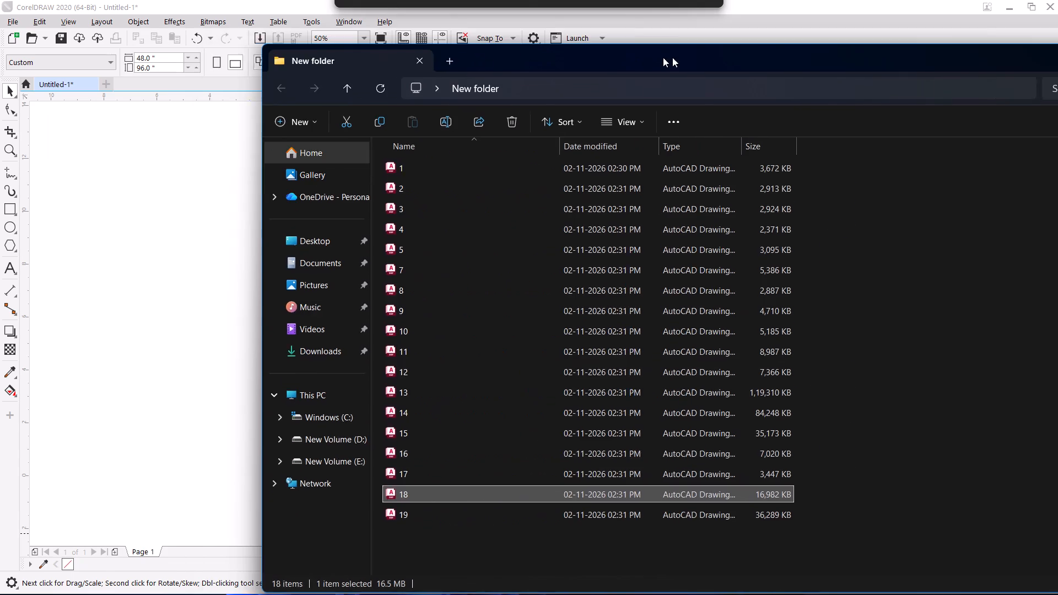
pyautogui.moveTo(672, 57); pyautogui.dragTo(725, 51)
pyautogui.moveTo(491, 488); pyautogui.dragTo(198, 306)
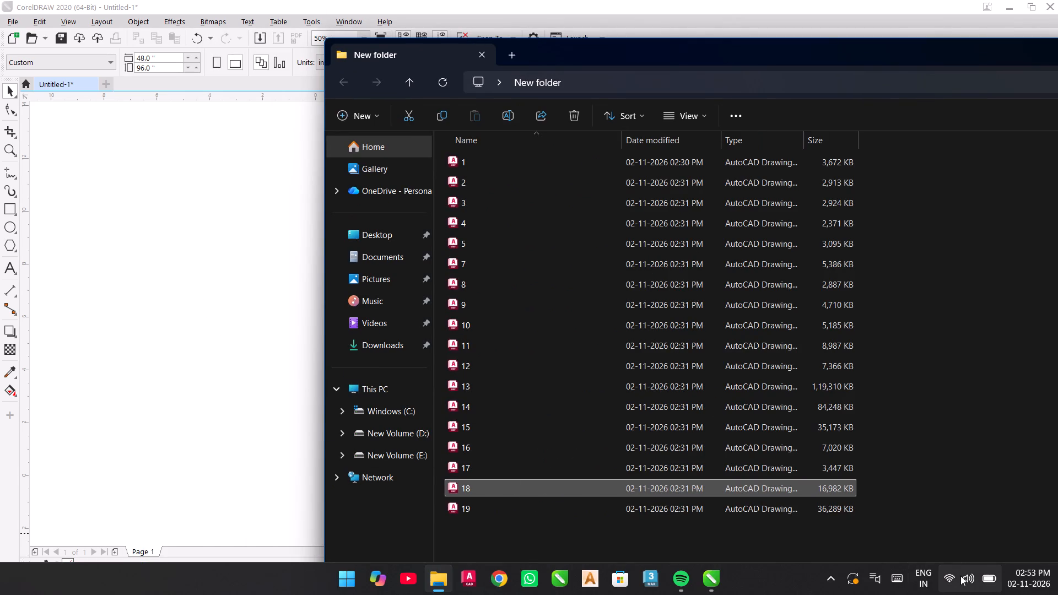
# Switch to Spotify, play the track Love Salary from near its beginning, and minimize the player.
pyautogui.click(689, 586)
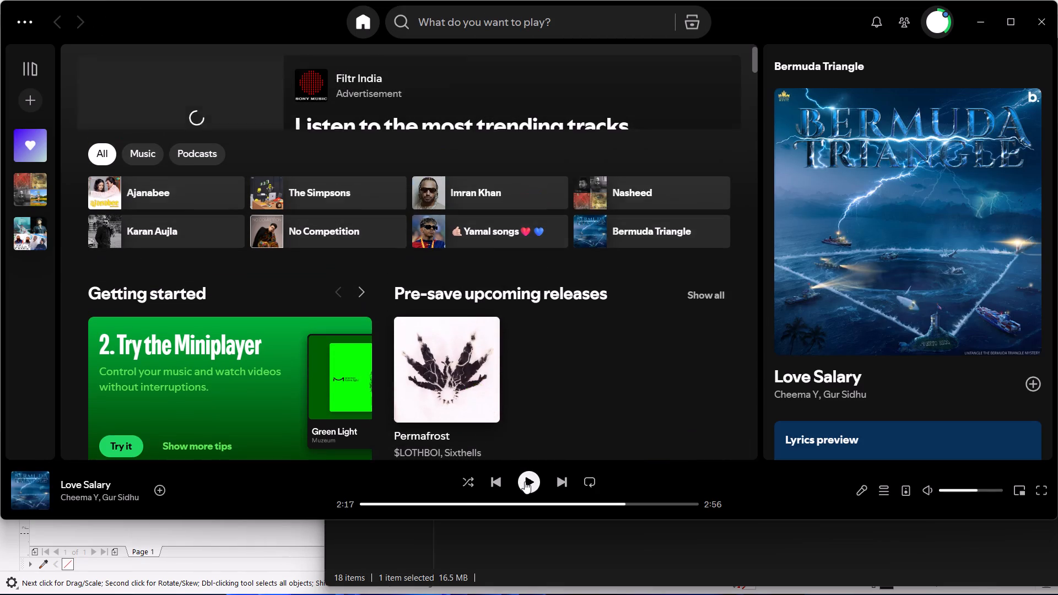
pyautogui.click(525, 482)
pyautogui.click(380, 501)
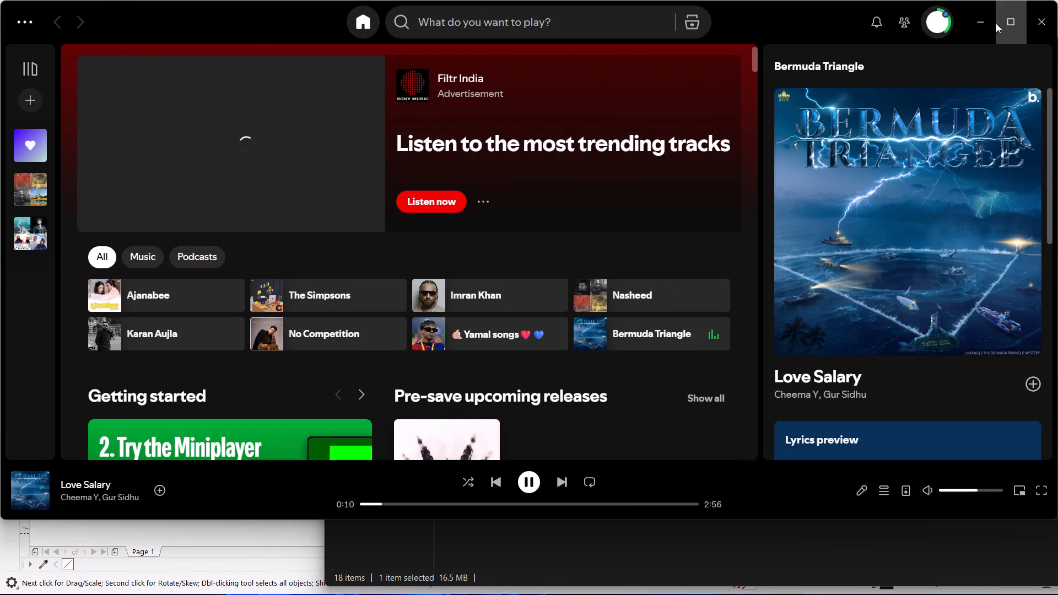
pyautogui.click(985, 21)
# Return to CorelDRAW and import file 18 with Top projection, auto-reduced nodes, metric units and 1:1 scaling.
pyautogui.click(44, 310)
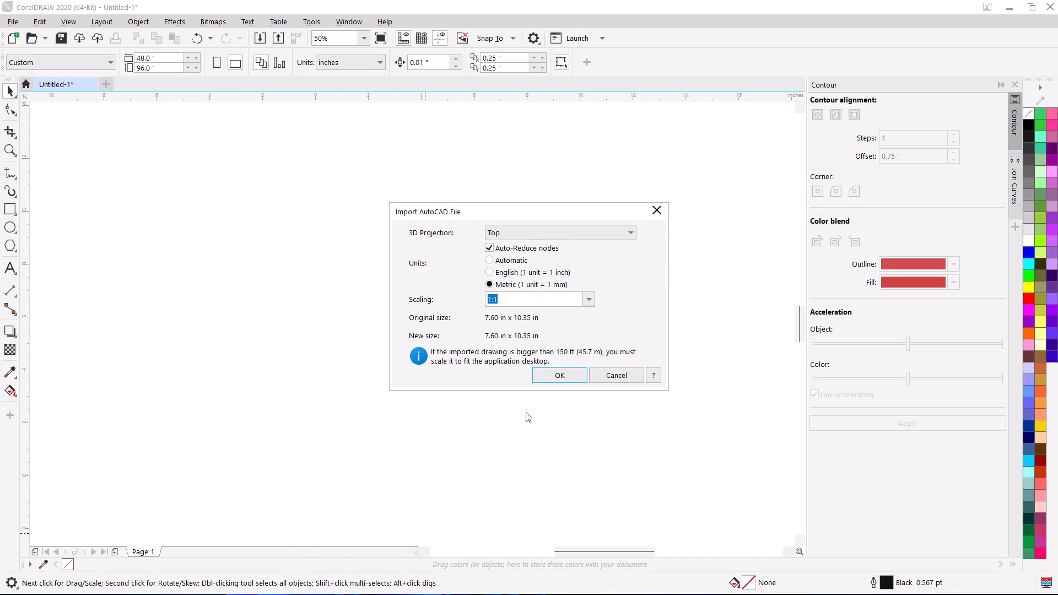
pyautogui.click(564, 382)
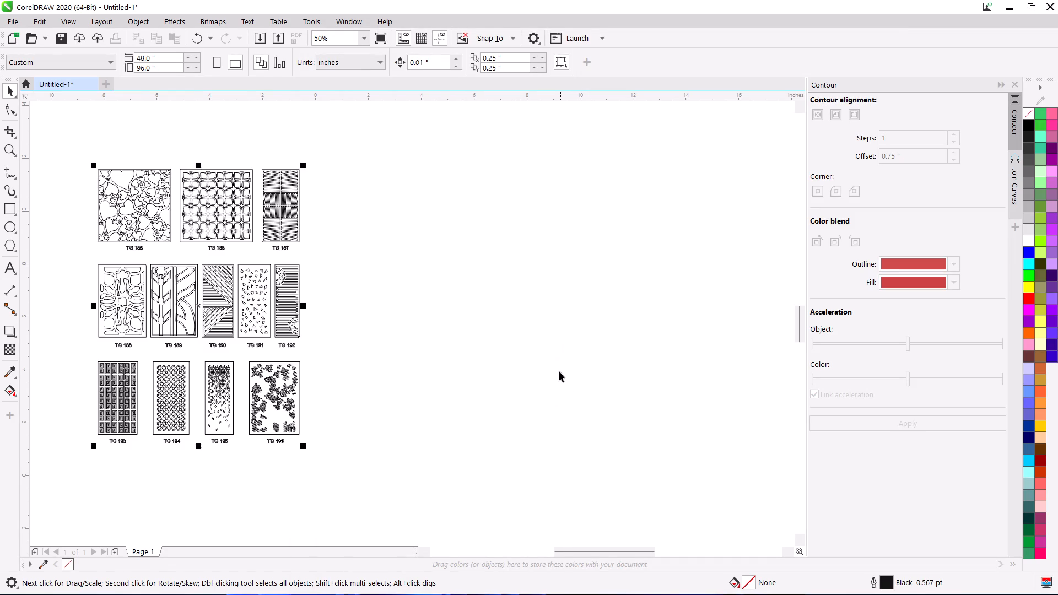
# Look over the imported panel patterns TG 185 to TG 196 and delete them from the page.
pyautogui.moveTo(284, 328); pyautogui.dragTo(464, 331, button='middle')
pyautogui.scroll(1, 384, 328)
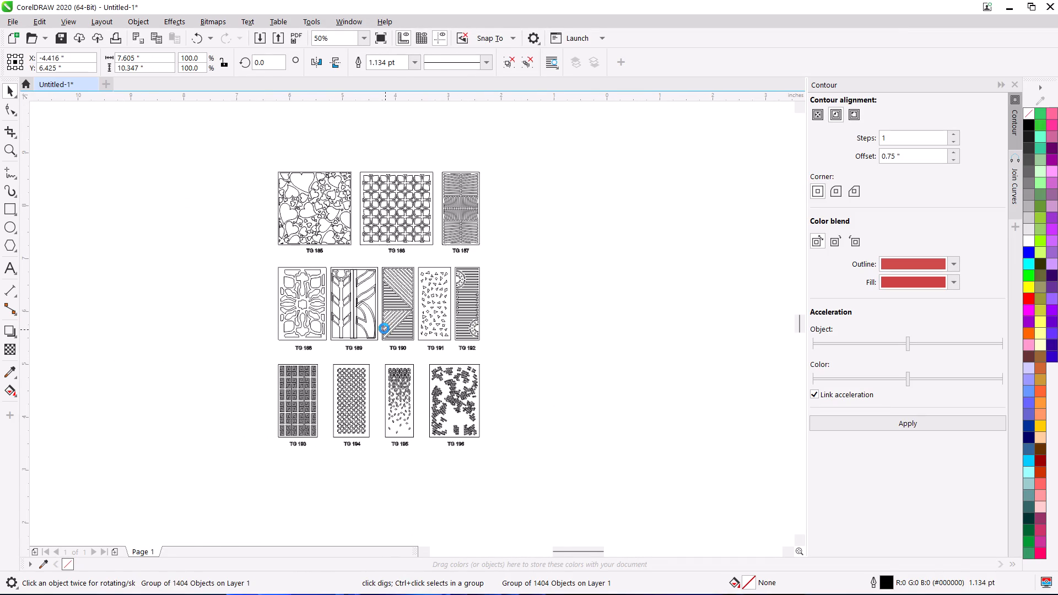
pyautogui.scroll(-1, 412, 341)
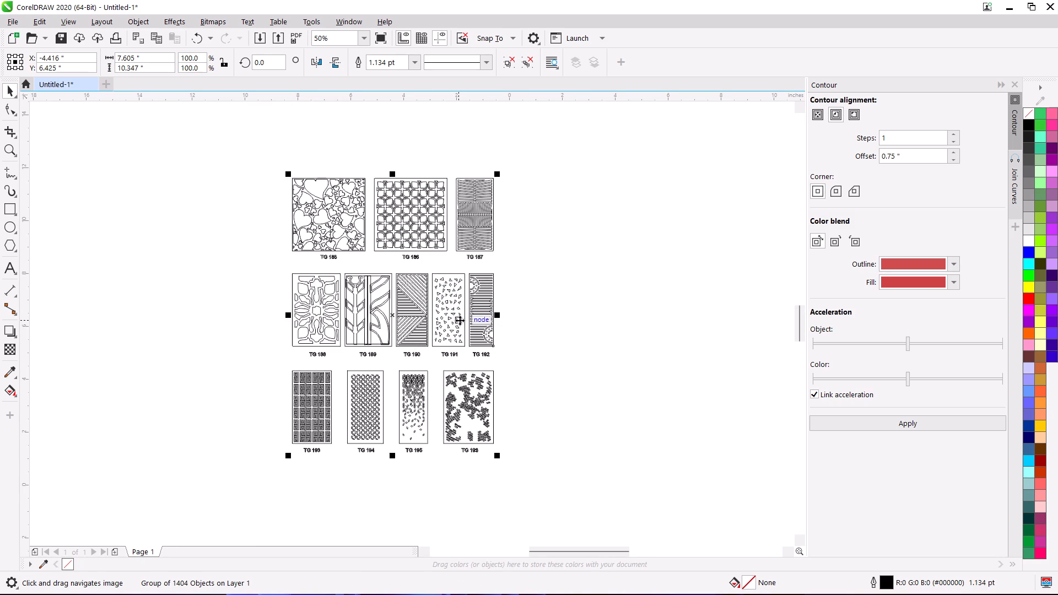
pyautogui.press('Delete')
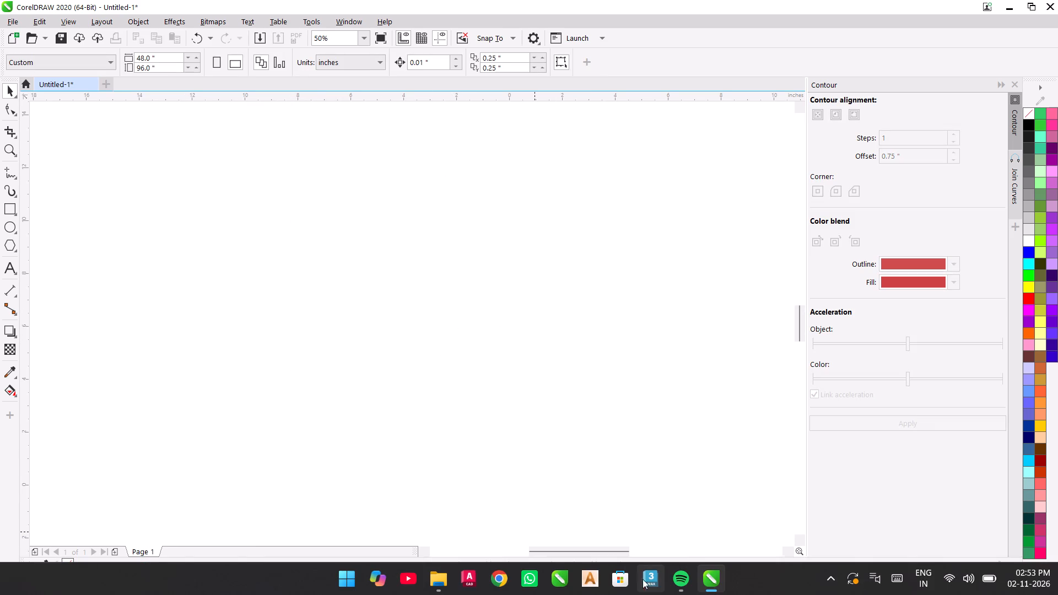
# Import file 17 from the New folder window into the CorelDRAW document, accepting the AutoCAD import settings.
pyautogui.click(450, 577)
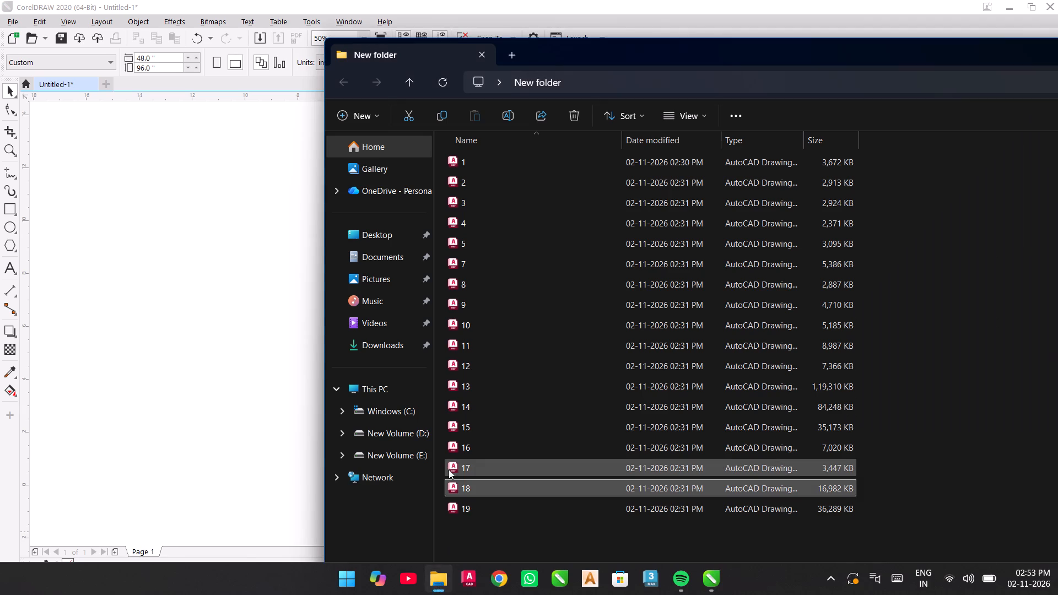
pyautogui.click(462, 469)
pyautogui.moveTo(501, 473); pyautogui.dragTo(204, 339)
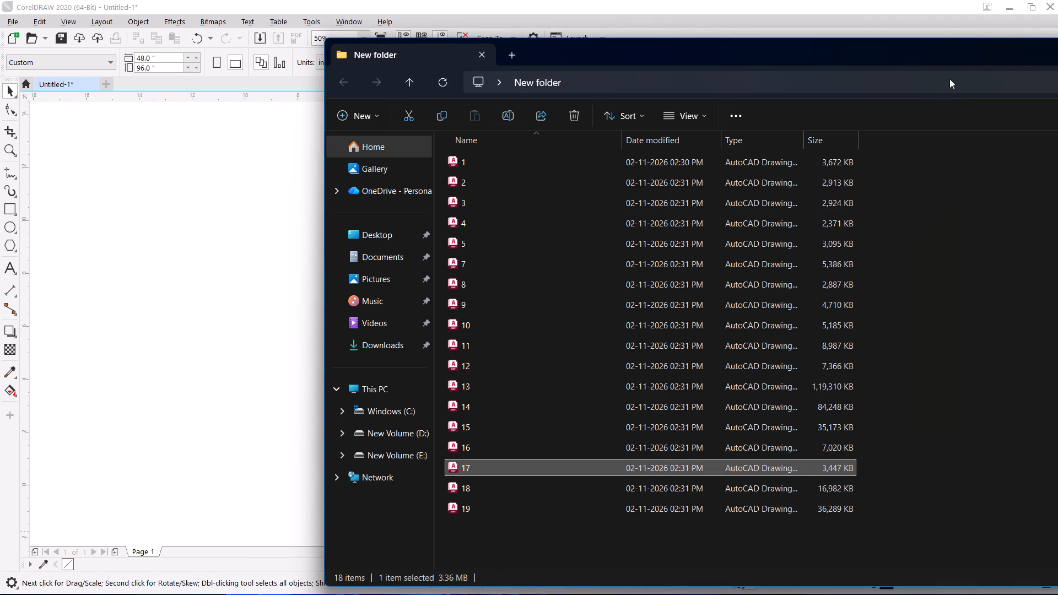
pyautogui.moveTo(979, 44); pyautogui.dragTo(738, 46)
pyautogui.click(196, 175)
pyautogui.click(551, 376)
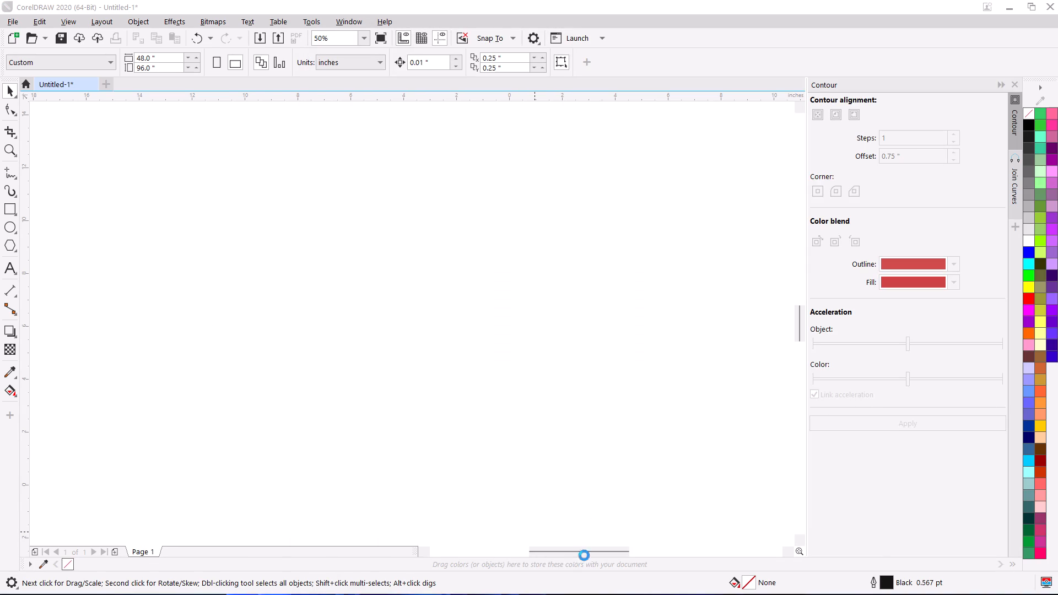
# Narrow the New folder window to a slim file list and move it so the imported patterns stay uncovered.
pyautogui.click(441, 570)
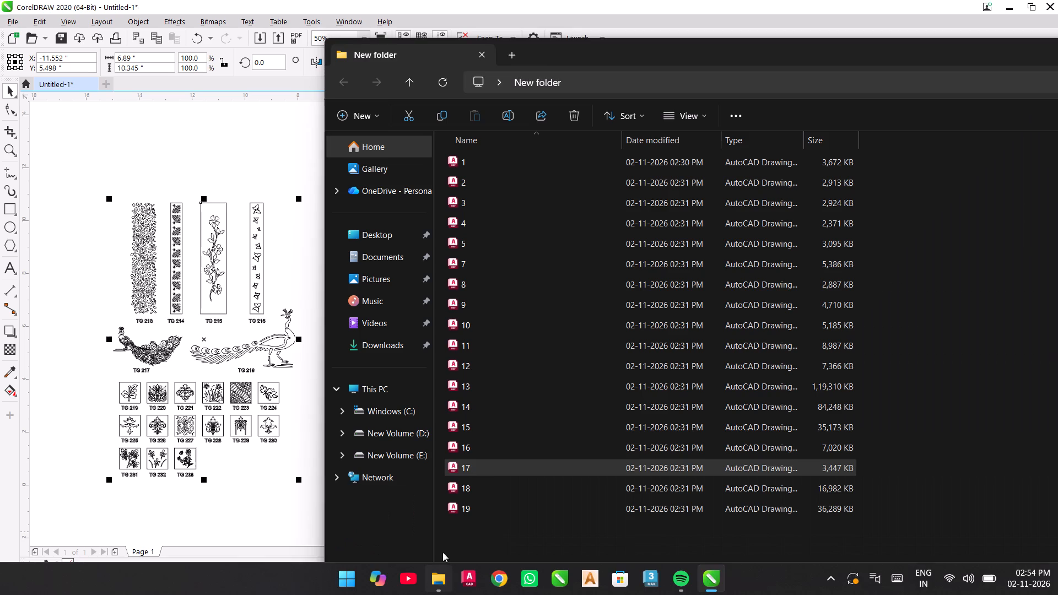
pyautogui.moveTo(839, 51); pyautogui.dragTo(451, 45)
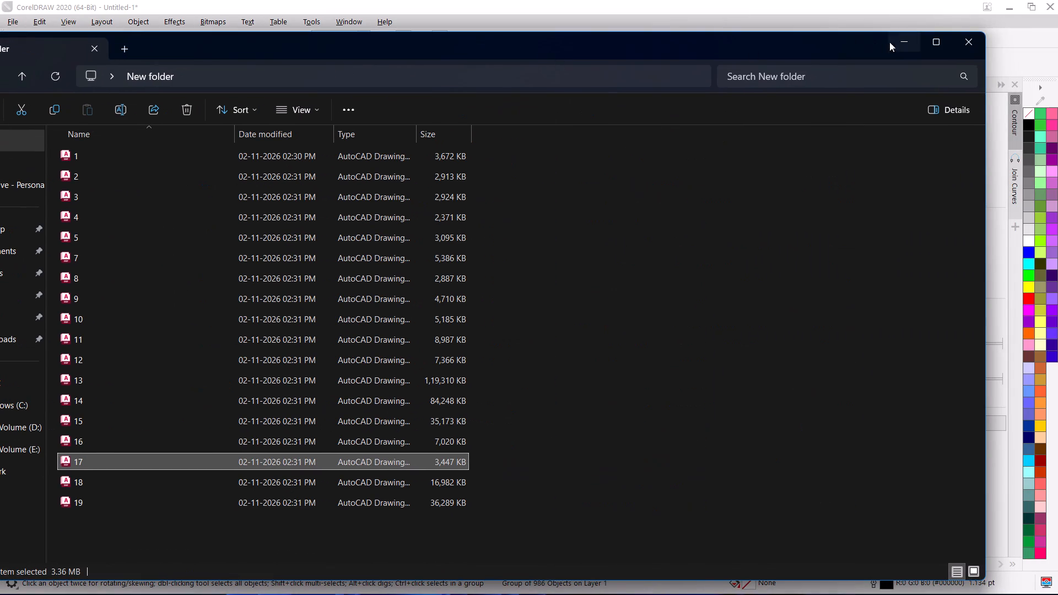
pyautogui.click(935, 42)
pyautogui.click(1011, 8)
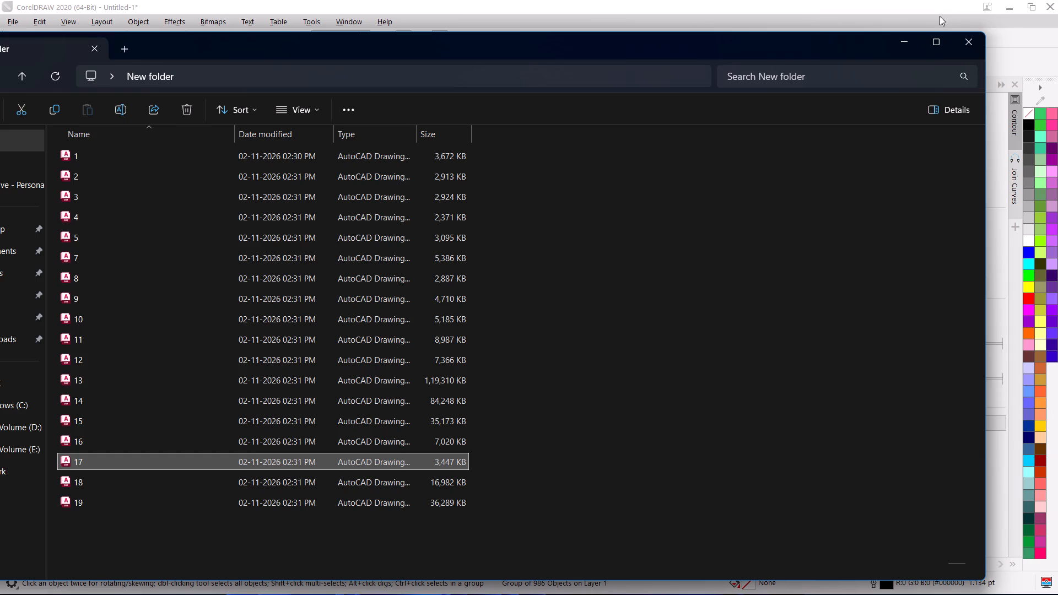
pyautogui.moveTo(620, 41); pyautogui.dragTo(785, 31)
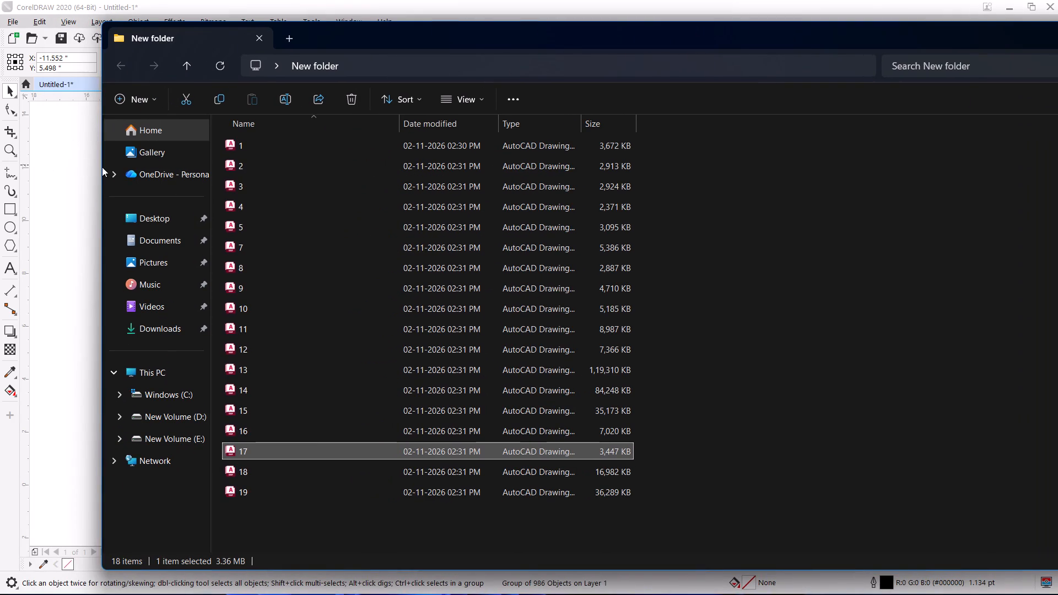
pyautogui.moveTo(98, 166); pyautogui.dragTo(886, 215)
pyautogui.moveTo(1037, 37); pyautogui.dragTo(1022, 37)
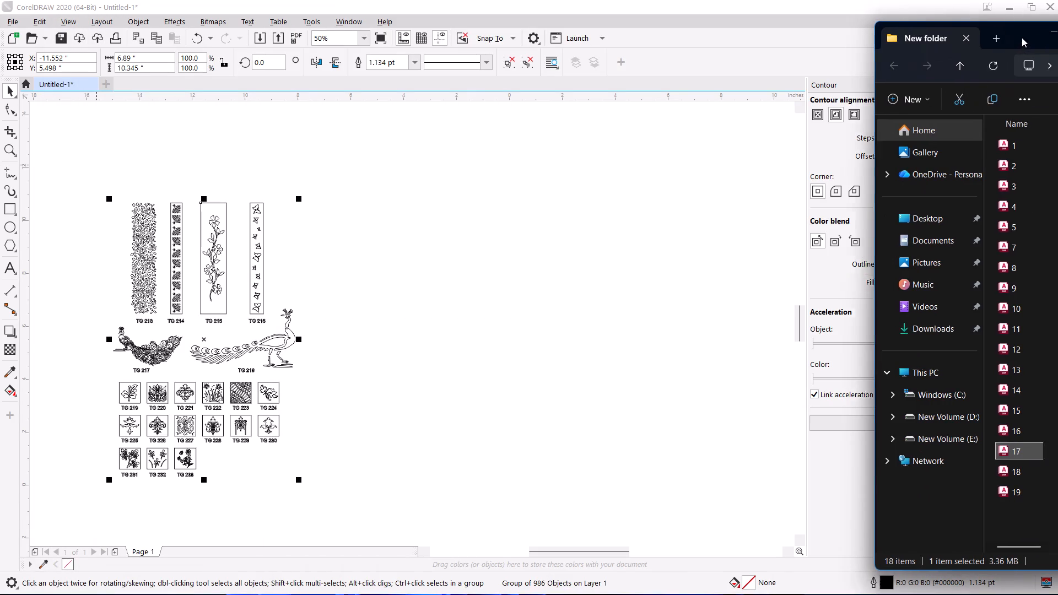
pyautogui.moveTo(1022, 37); pyautogui.dragTo(707, 30)
# Examine the imported border, peacock and floral tile patterns TG 213 to TG 233 in CorelDRAW, up close and as a whole.
pyautogui.click(512, 350)
pyautogui.scroll(1, 86, 424)
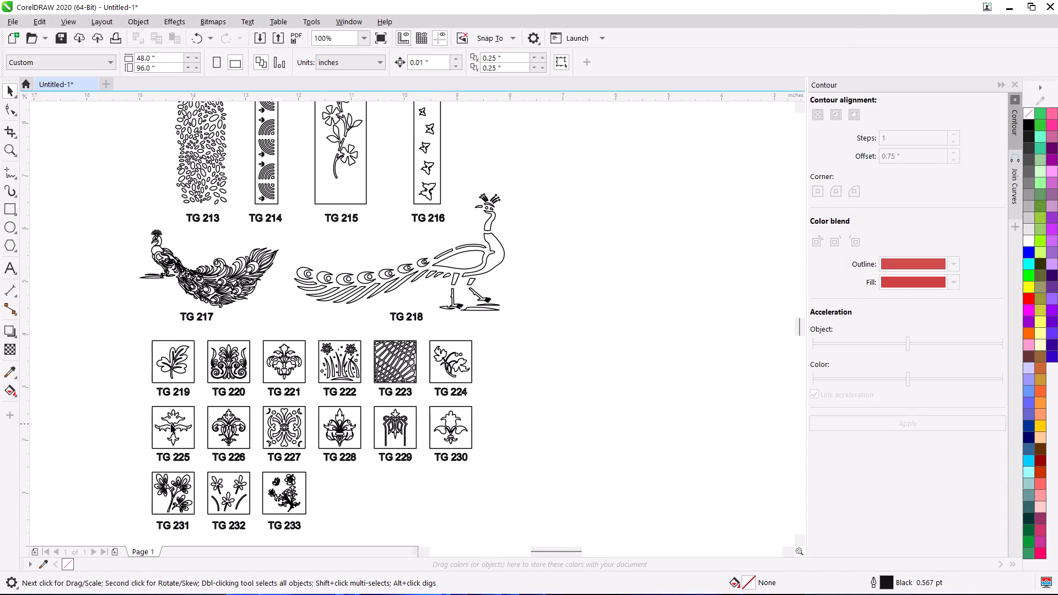
pyautogui.moveTo(186, 424); pyautogui.dragTo(217, 383, button='middle')
pyautogui.scroll(1, 217, 383)
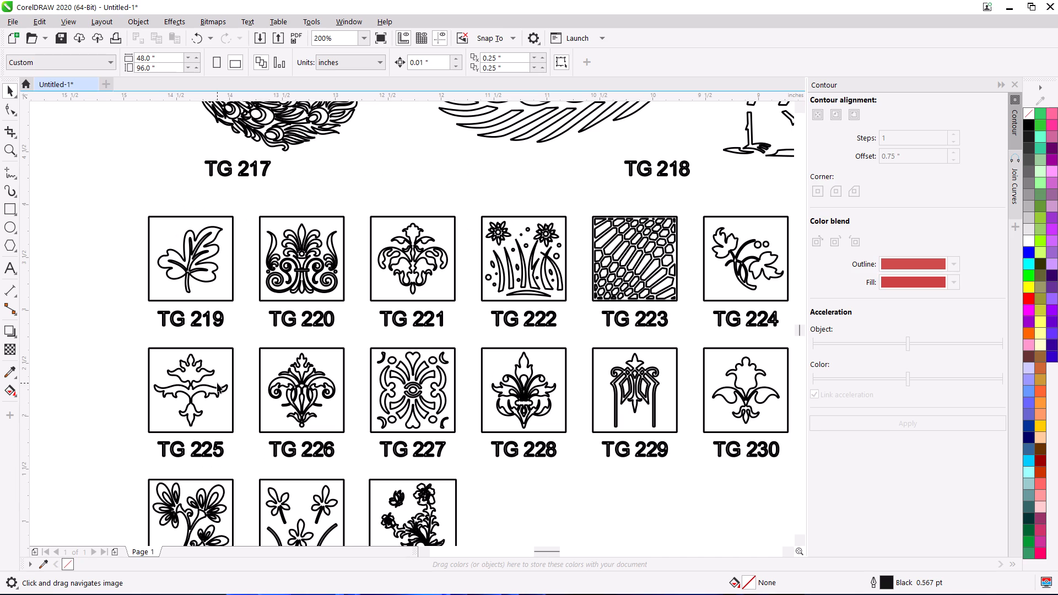
pyautogui.scroll(-2, 324, 386)
pyautogui.scroll(2, 307, 251)
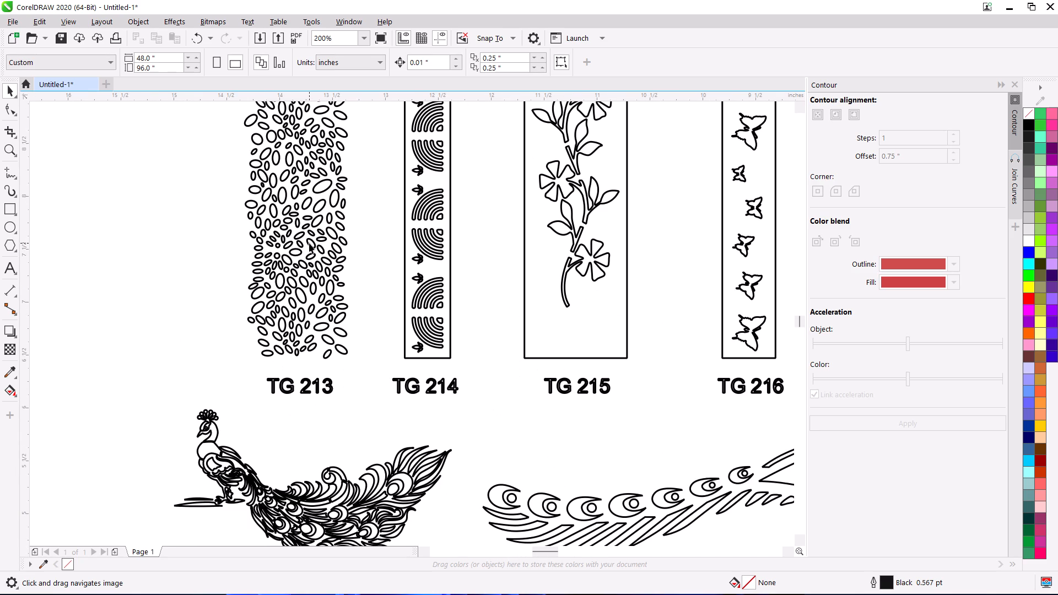
pyautogui.scroll(-3, 309, 243)
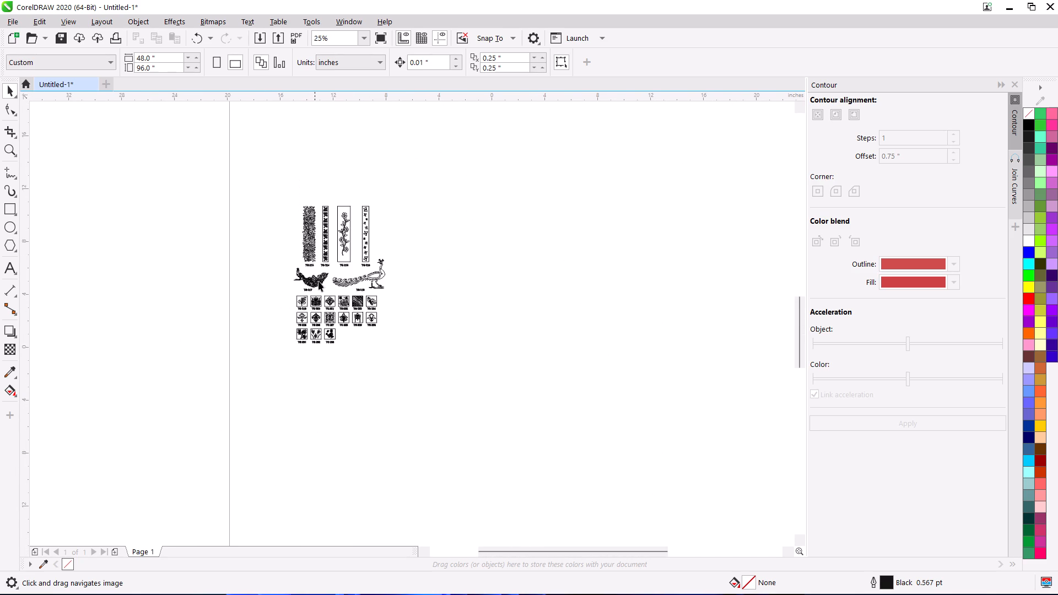
pyautogui.scroll(2, 324, 278)
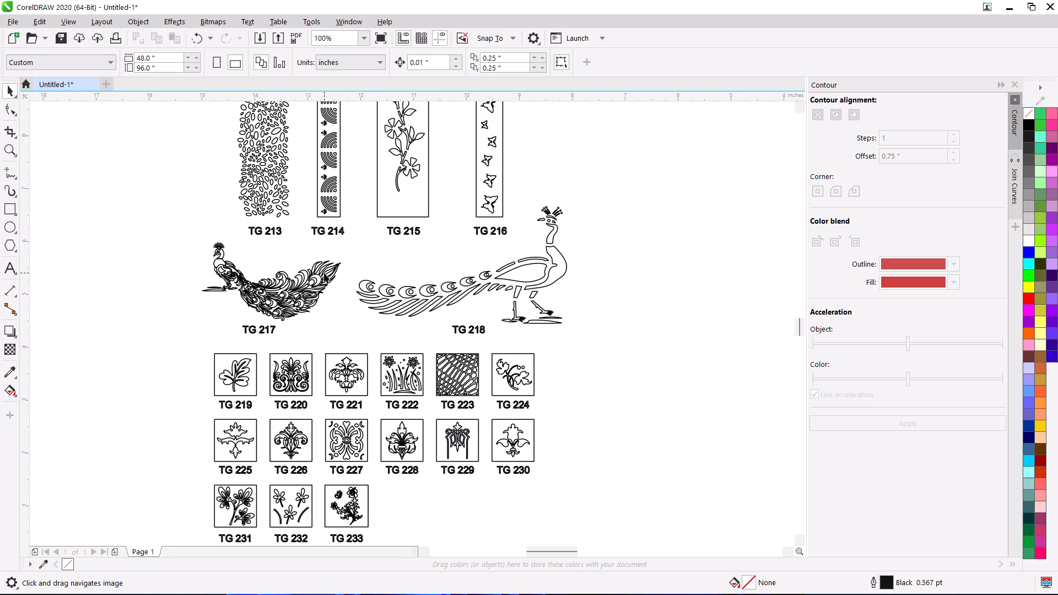
pyautogui.scroll(-1, 324, 273)
pyautogui.scroll(2, 263, 272)
pyautogui.scroll(1, 314, 266)
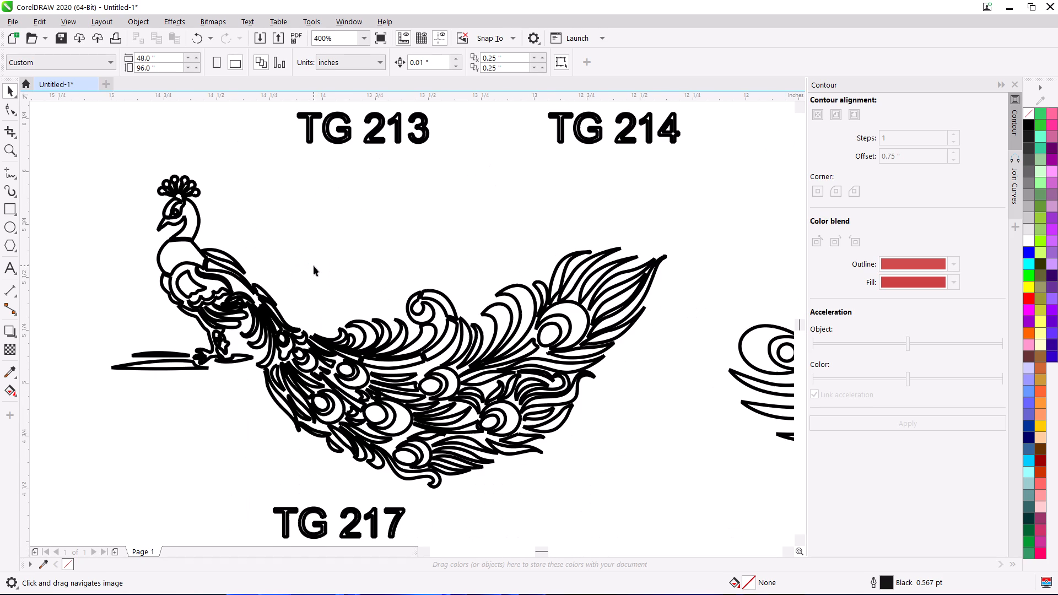
pyautogui.scroll(-4, 316, 264)
# Delete all the imported patterns TG 213 to TG 233 from the page.
pyautogui.moveTo(276, 172); pyautogui.dragTo(388, 293)
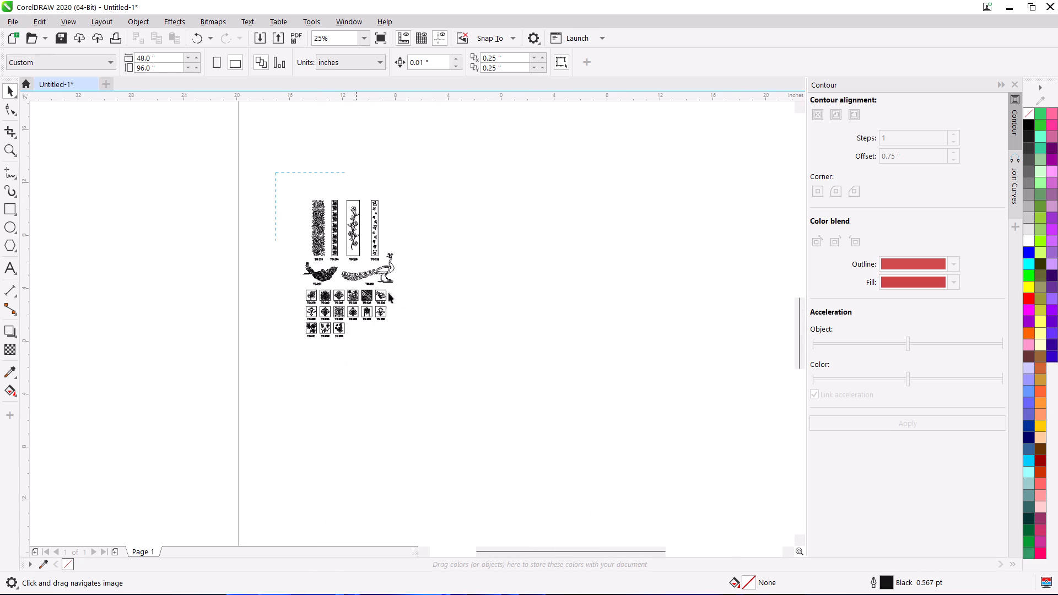
pyautogui.moveTo(388, 293); pyautogui.dragTo(473, 375)
pyautogui.press('Delete')
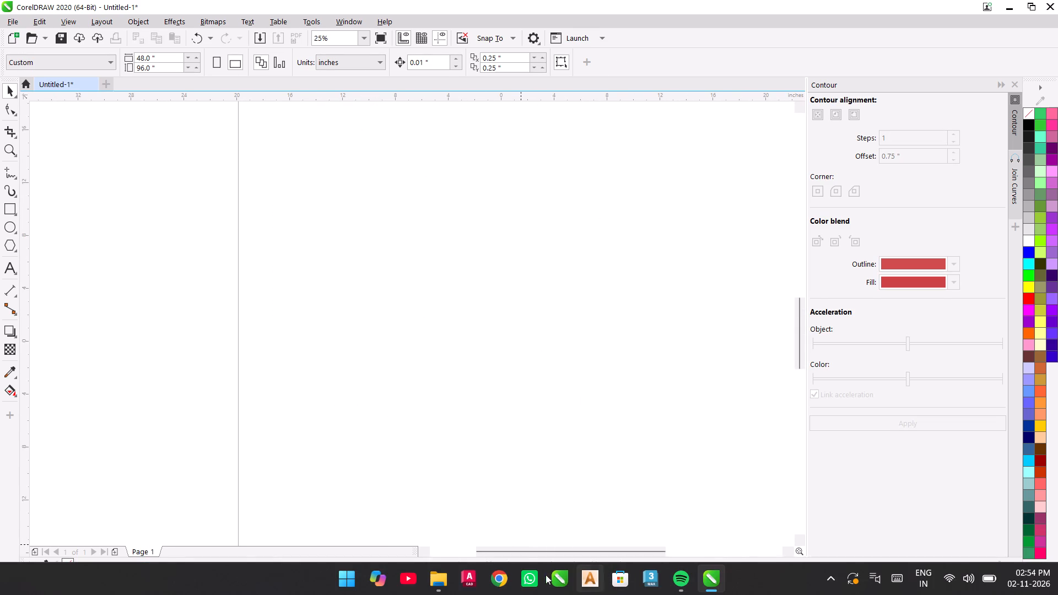
# Import file 16 from the New folder into CorelDRAW with Top projection, auto-reduced nodes, metric units and 1:1 scaling.
pyautogui.click(429, 577)
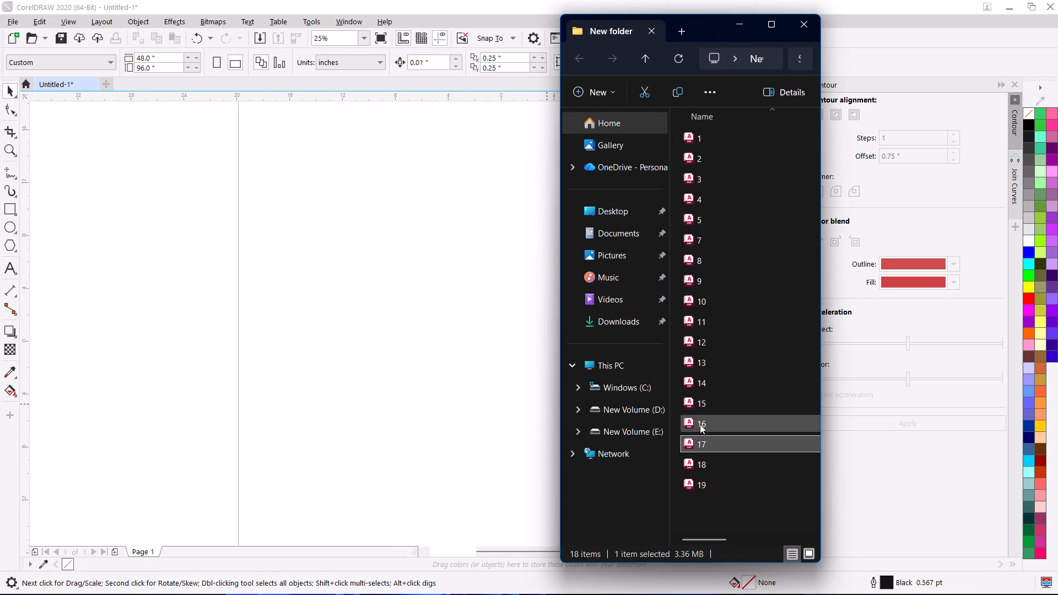
pyautogui.click(700, 424)
pyautogui.moveTo(731, 422); pyautogui.dragTo(377, 326)
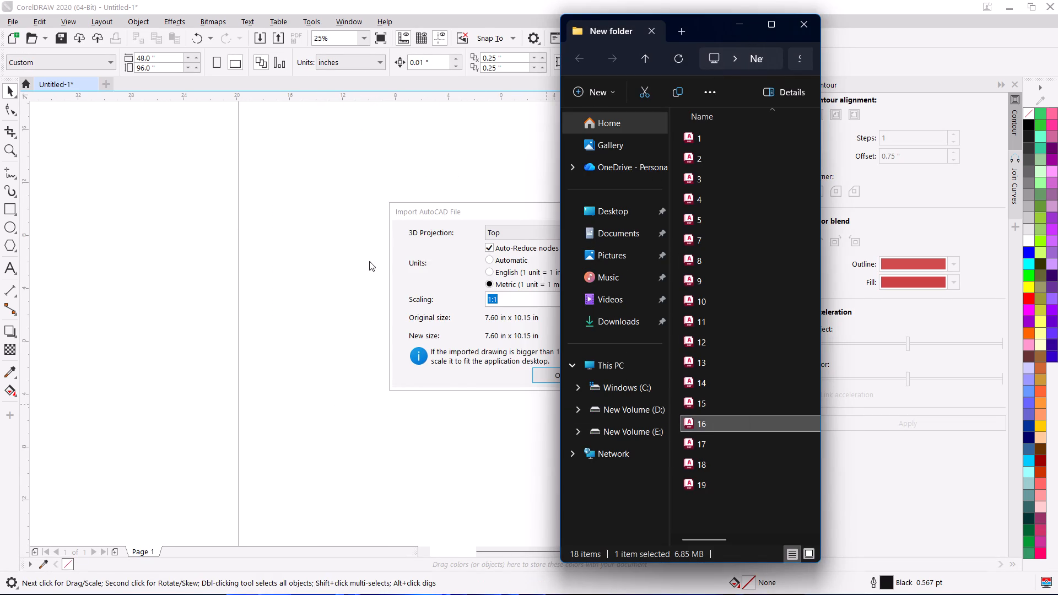
pyautogui.click(544, 378)
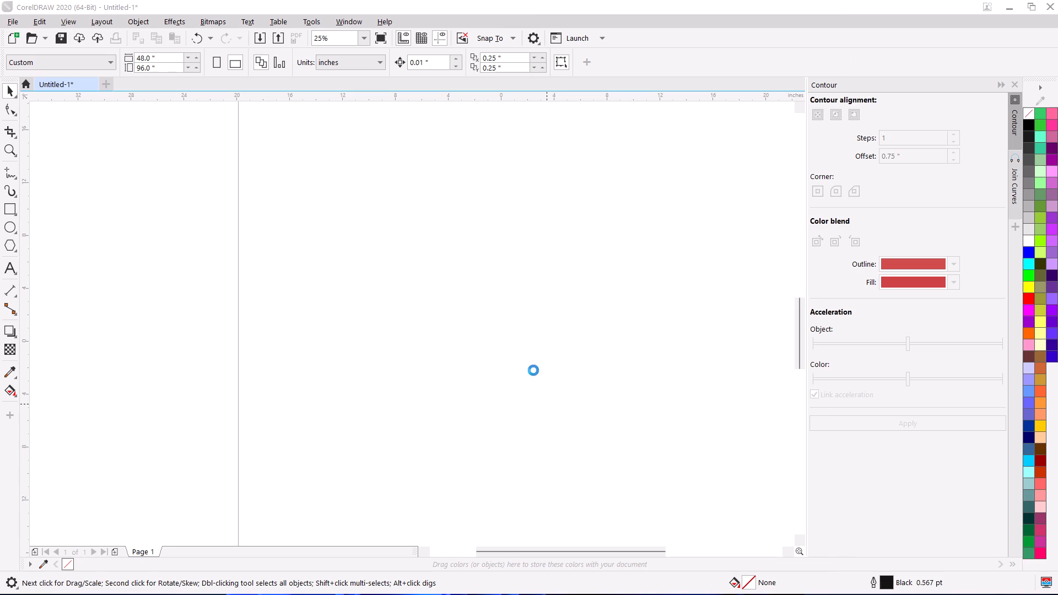
# Look over the imported panel group that starts at TG 197 and delete it from the page.
pyautogui.scroll(2, 323, 311)
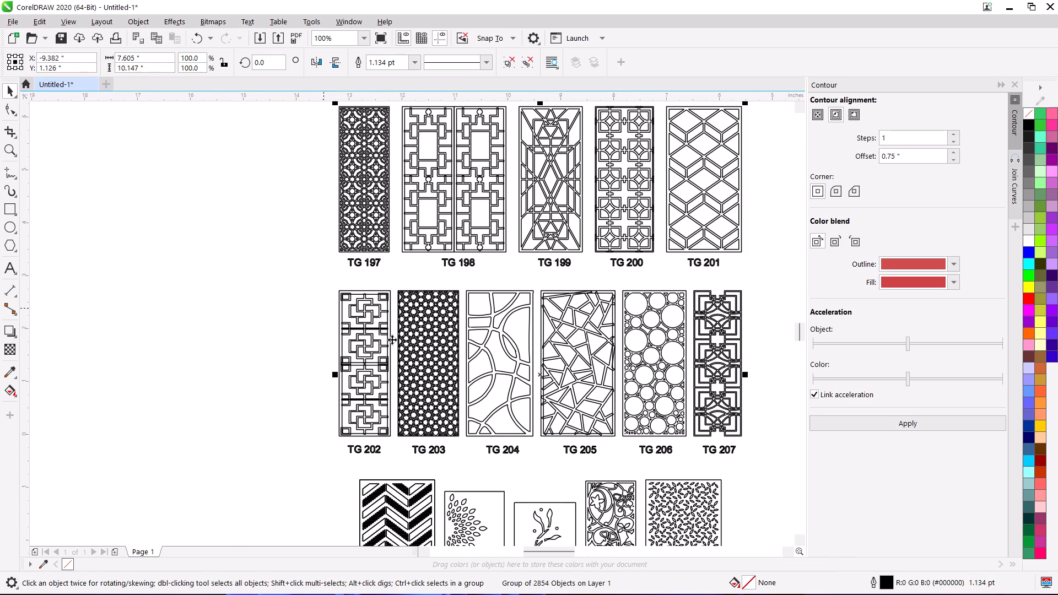
pyautogui.scroll(-2, 421, 354)
pyautogui.press('Delete')
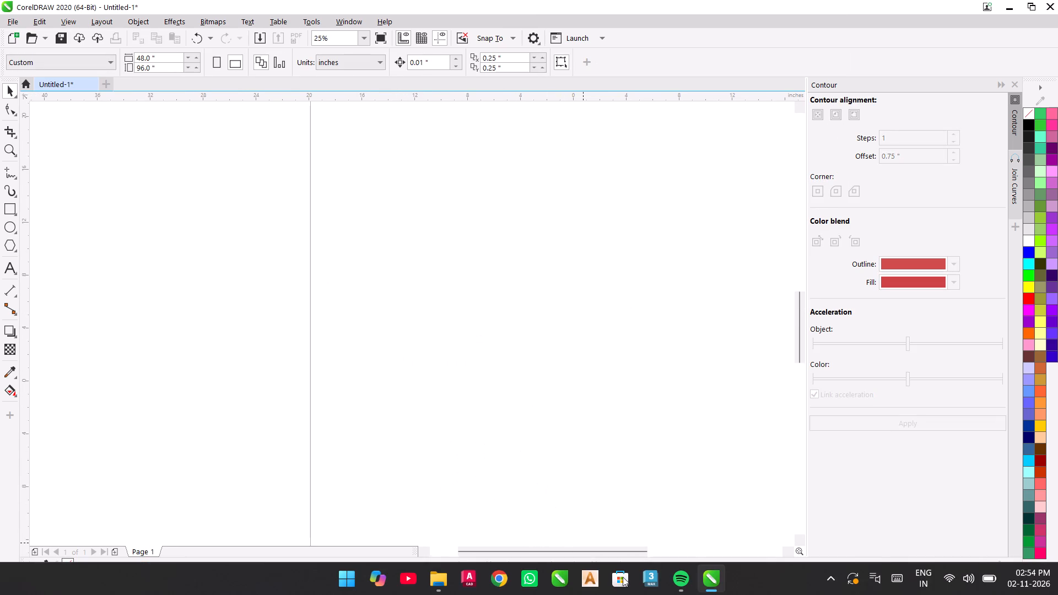
# Start importing file 15 from the New folder into the CorelDRAW page.
pyautogui.click(443, 581)
pyautogui.click(720, 408)
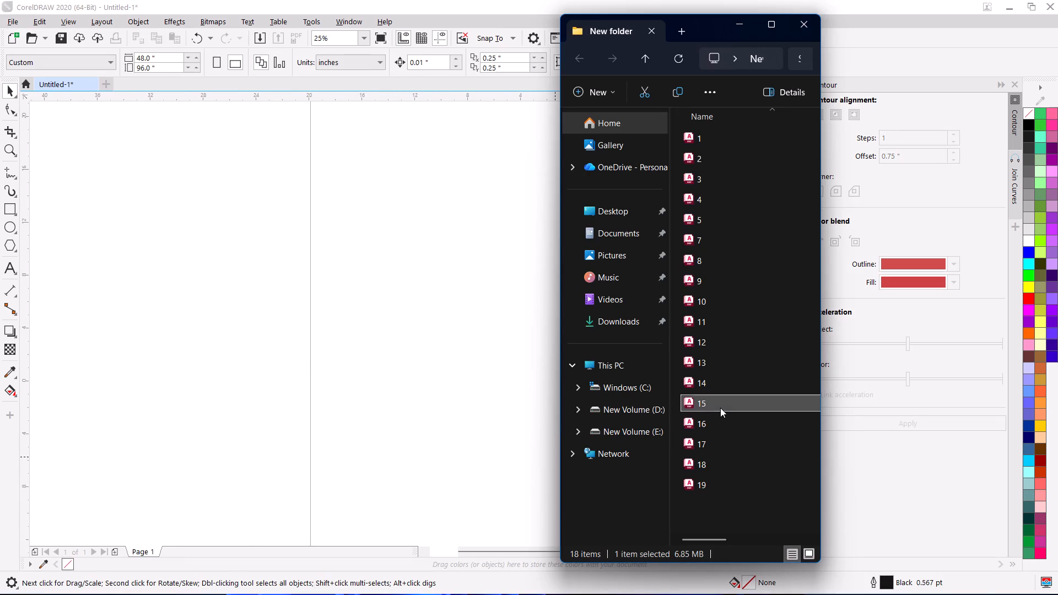
pyautogui.moveTo(720, 408); pyautogui.dragTo(275, 338)
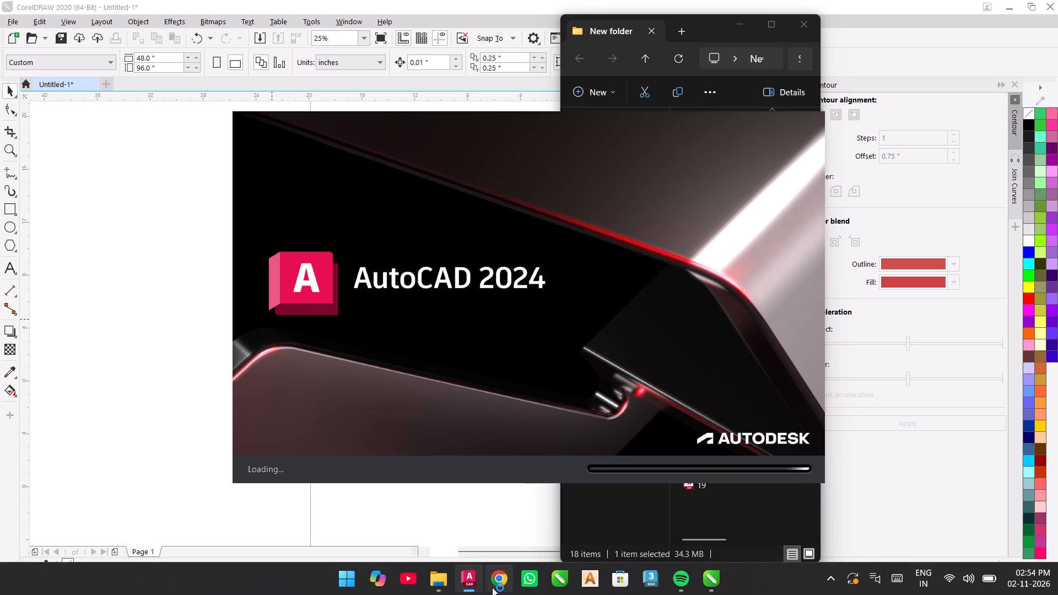
pyautogui.doubleClick(516, 458)
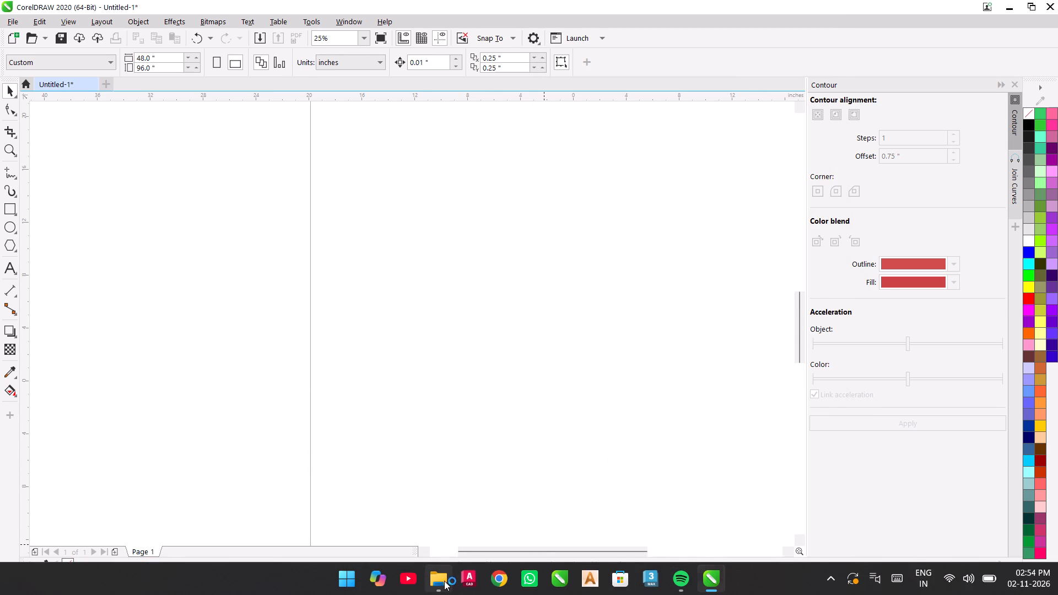
pyautogui.click(444, 581)
pyautogui.moveTo(721, 399); pyautogui.dragTo(476, 360)
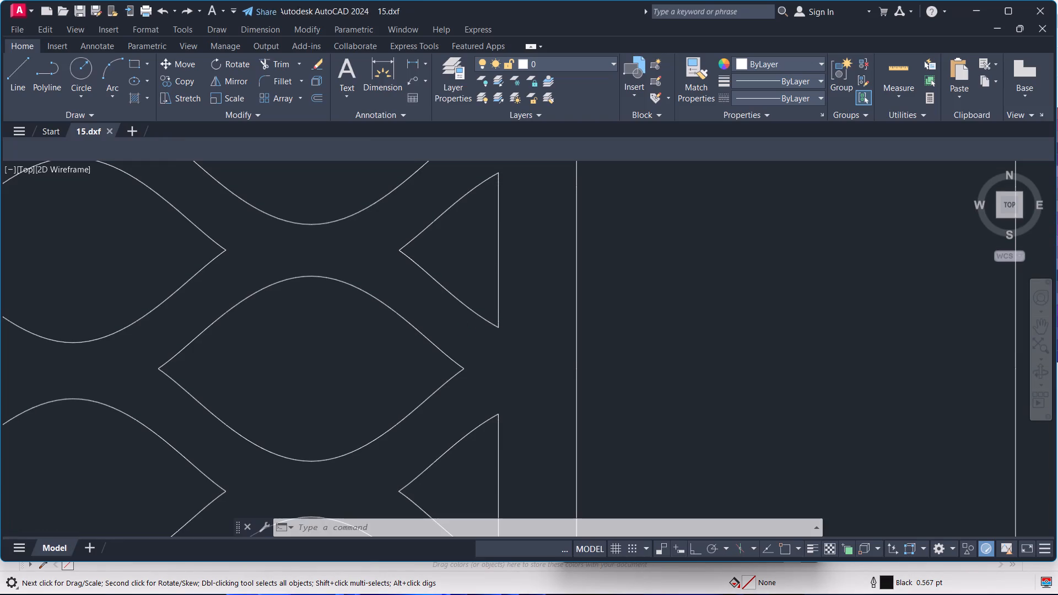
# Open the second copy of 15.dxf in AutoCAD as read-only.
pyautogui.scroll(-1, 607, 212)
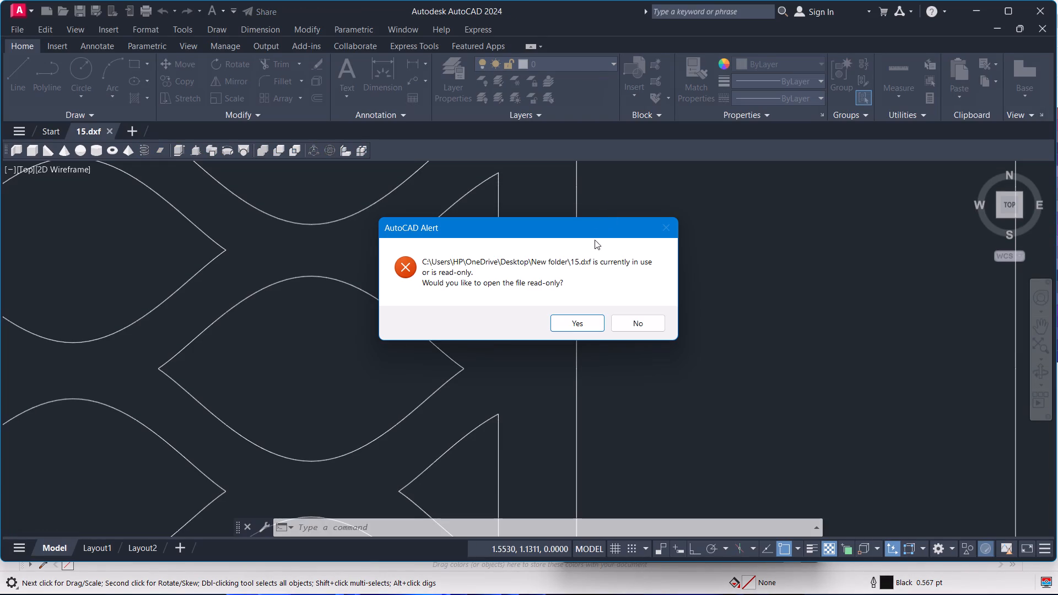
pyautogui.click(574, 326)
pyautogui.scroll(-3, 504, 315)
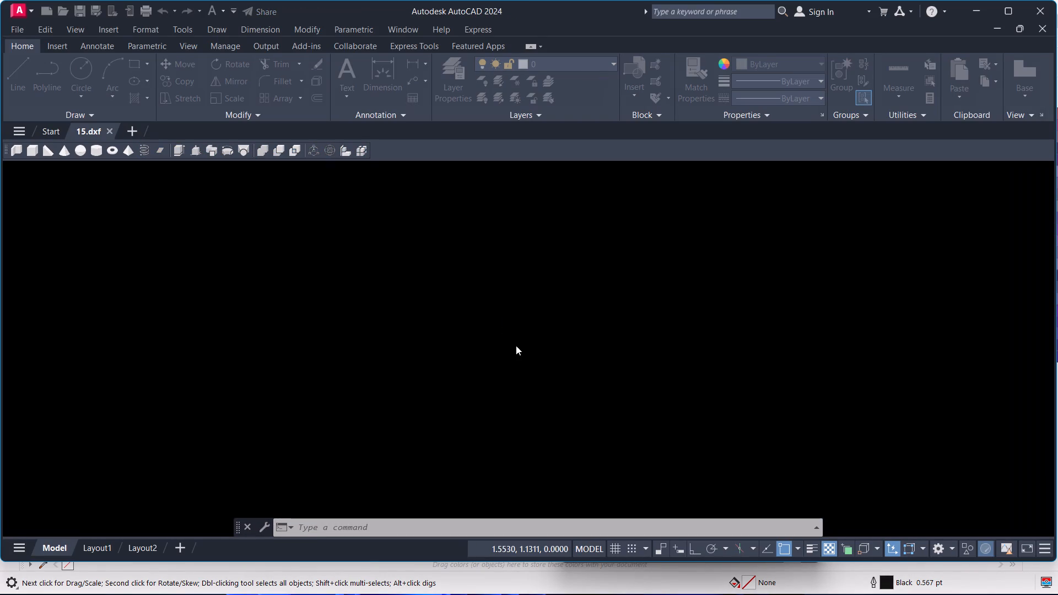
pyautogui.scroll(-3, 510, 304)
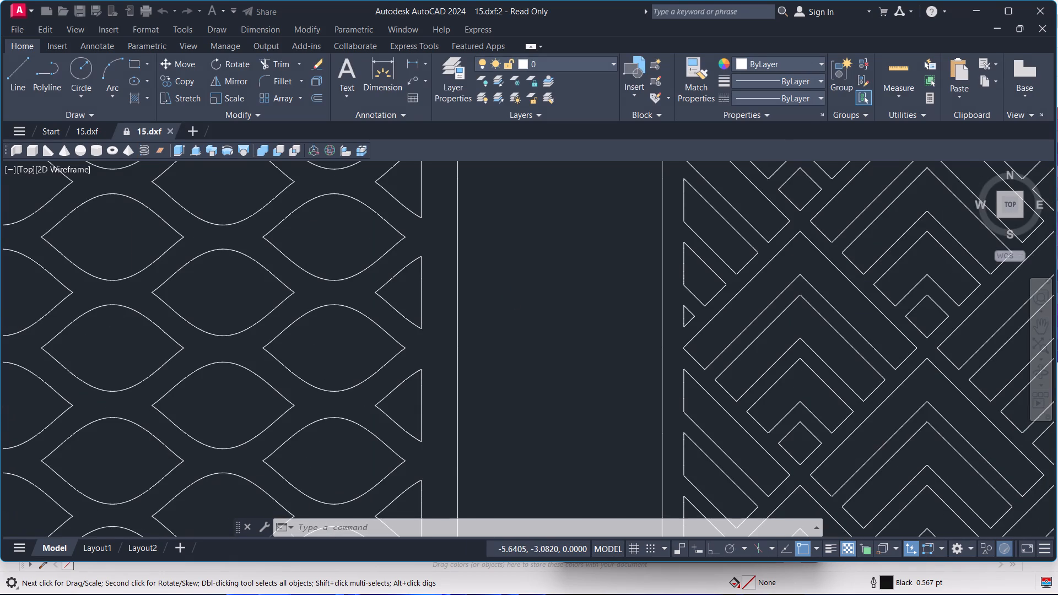
# Examine the panel patterns TG 170 to TG 184 in the read-only 15.dxf drawing, up close and as a whole.
pyautogui.scroll(-3, 510, 305)
pyautogui.scroll(-3, 463, 364)
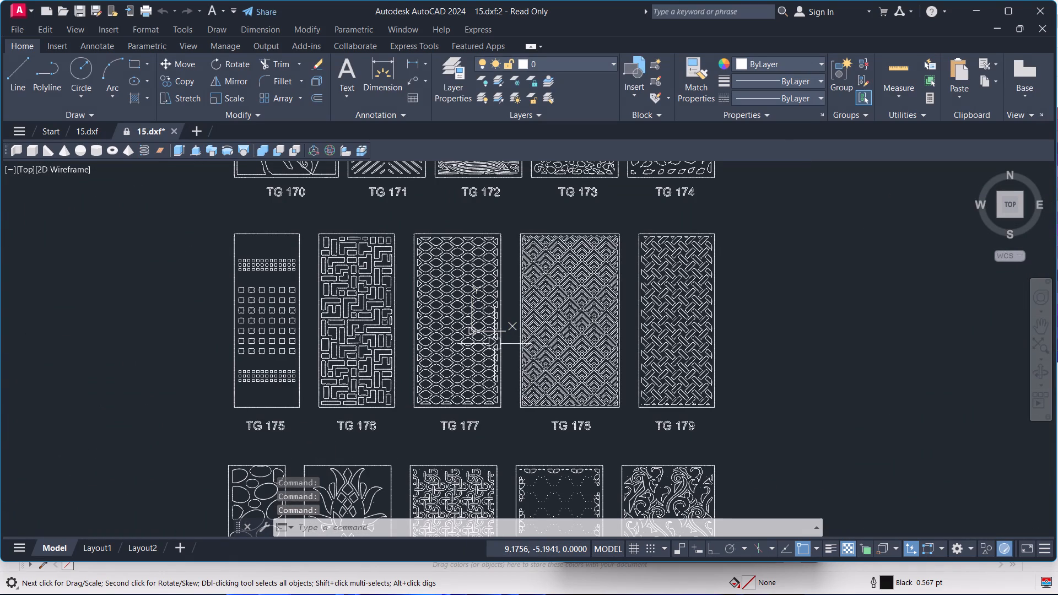
pyautogui.scroll(-3, 473, 429)
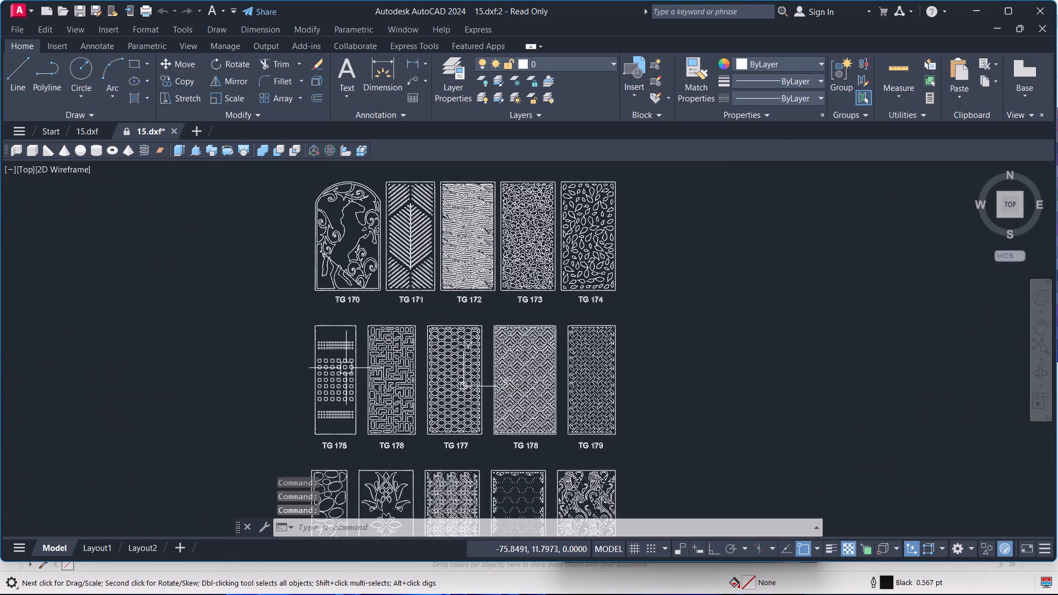
pyautogui.scroll(-3, 346, 368)
pyautogui.scroll(3, 353, 370)
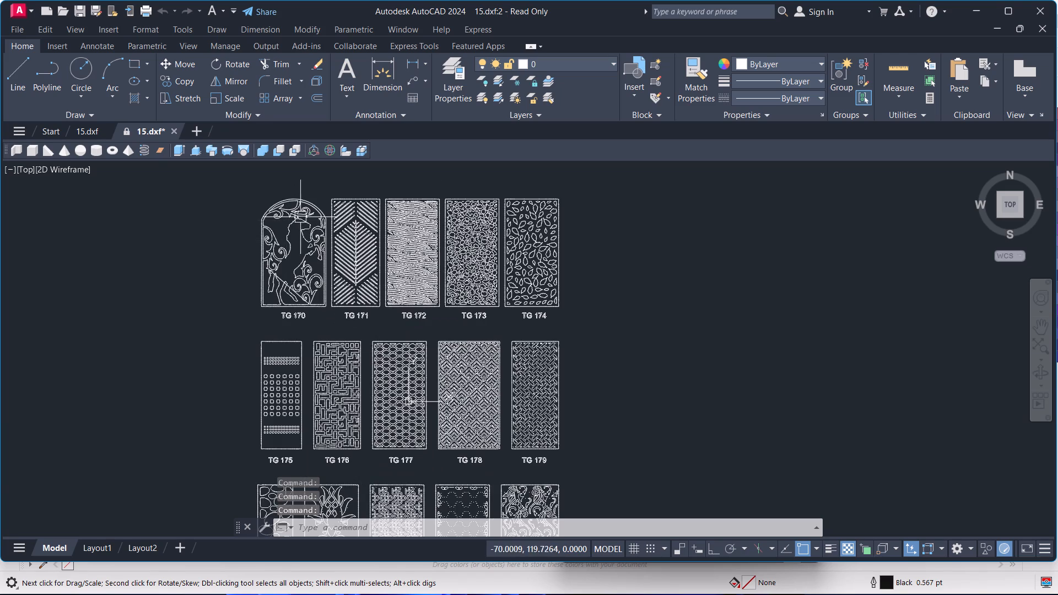
pyautogui.scroll(2, 502, 239)
pyautogui.scroll(-2, 502, 244)
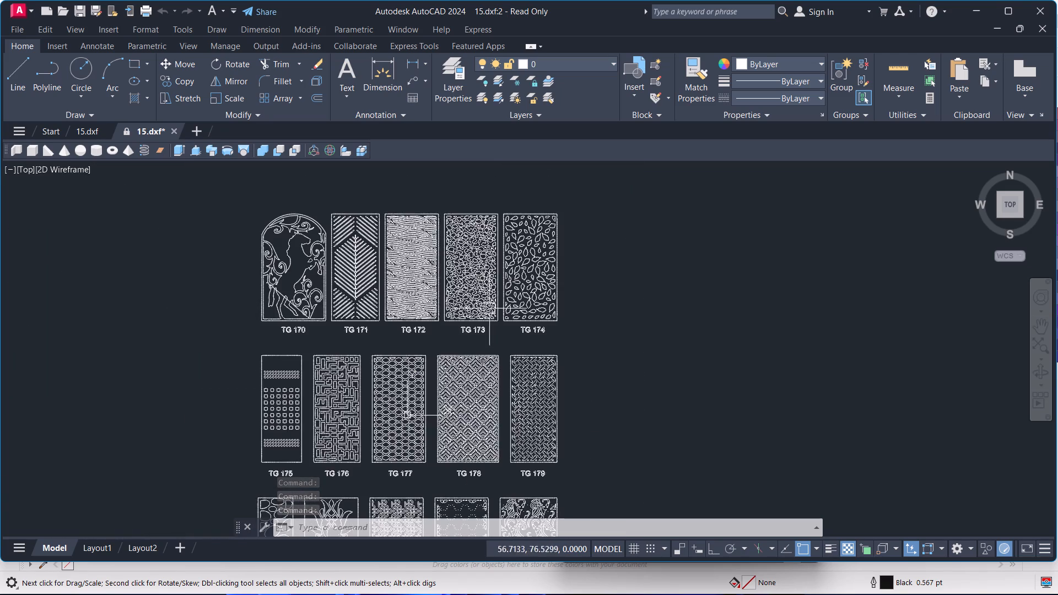
pyautogui.scroll(-1, 412, 443)
pyautogui.scroll(-2, 430, 484)
pyautogui.scroll(2, 433, 506)
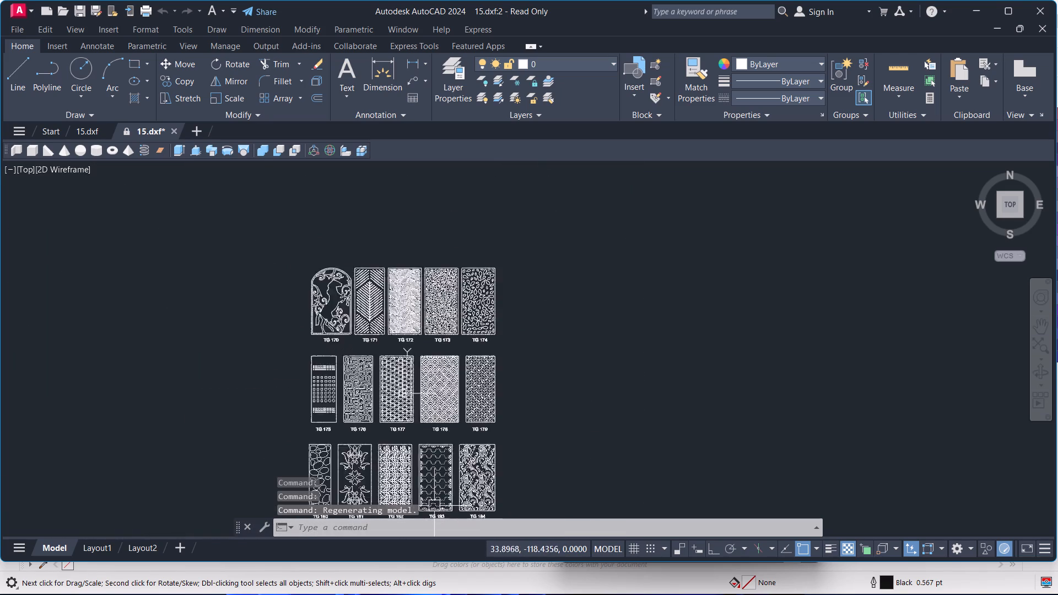
pyautogui.scroll(3, 434, 506)
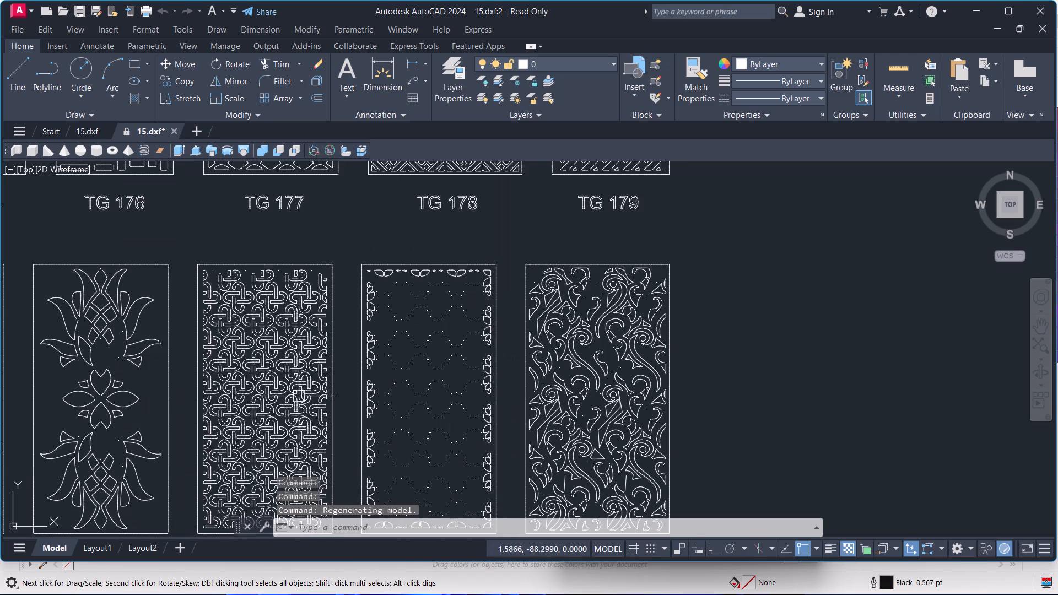
pyautogui.scroll(3, 247, 336)
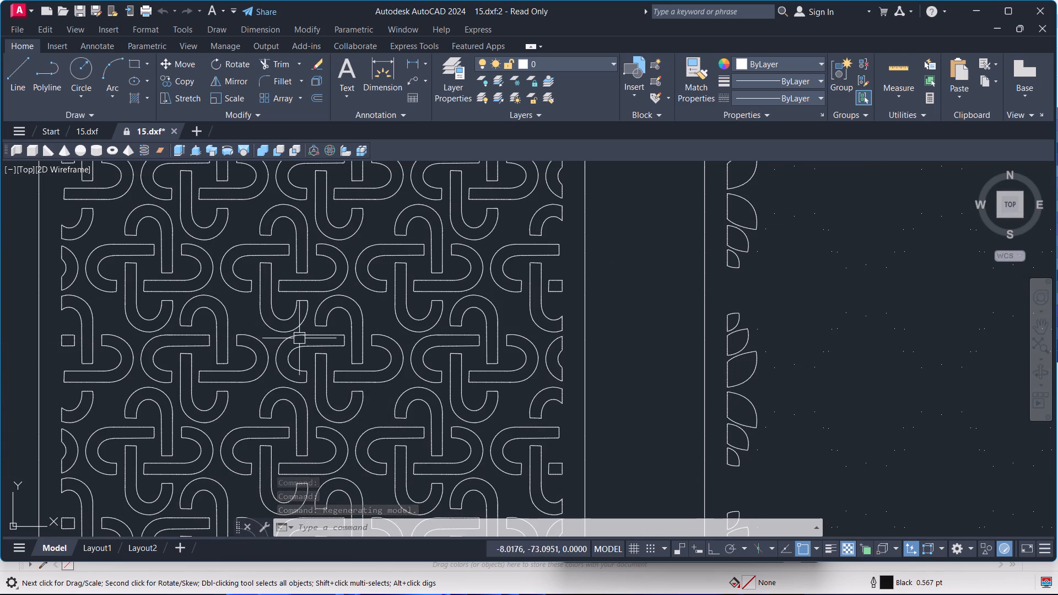
pyautogui.scroll(3, 299, 343)
pyautogui.scroll(-5, 305, 329)
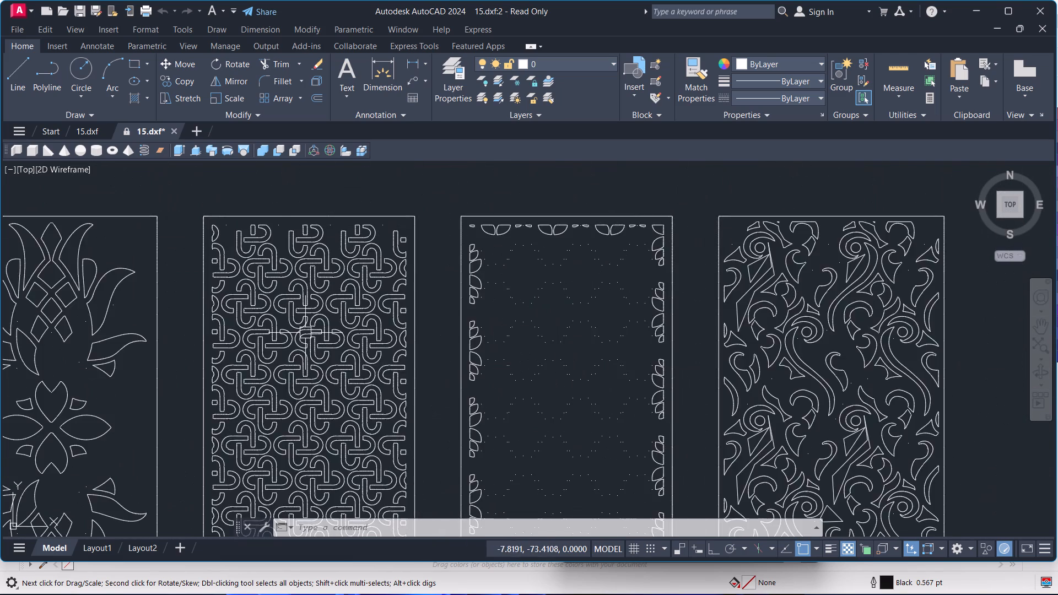
pyautogui.scroll(-2, 305, 333)
pyautogui.scroll(1, 195, 374)
pyautogui.scroll(-2, 195, 374)
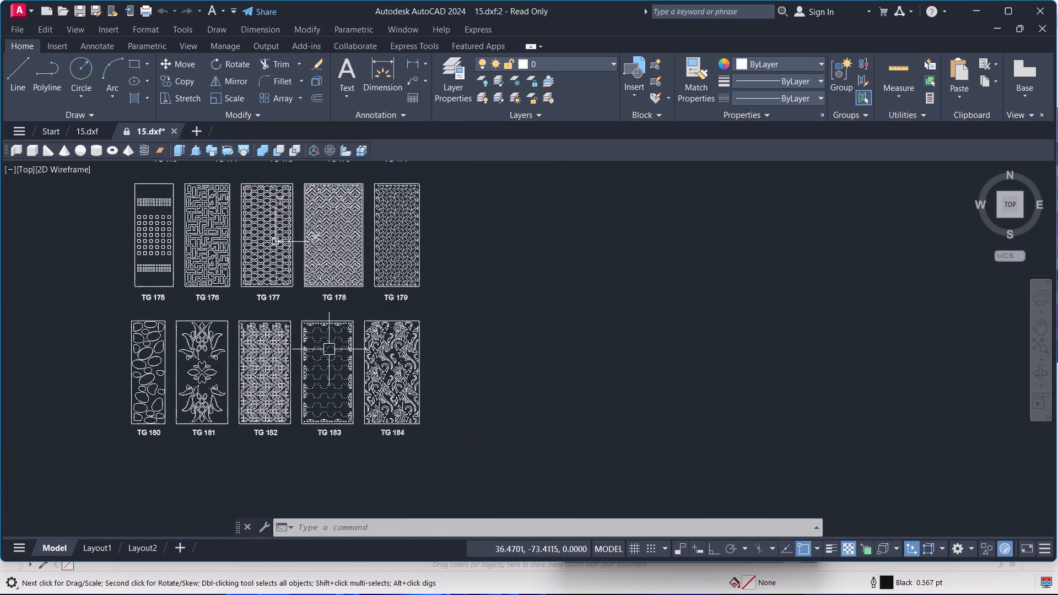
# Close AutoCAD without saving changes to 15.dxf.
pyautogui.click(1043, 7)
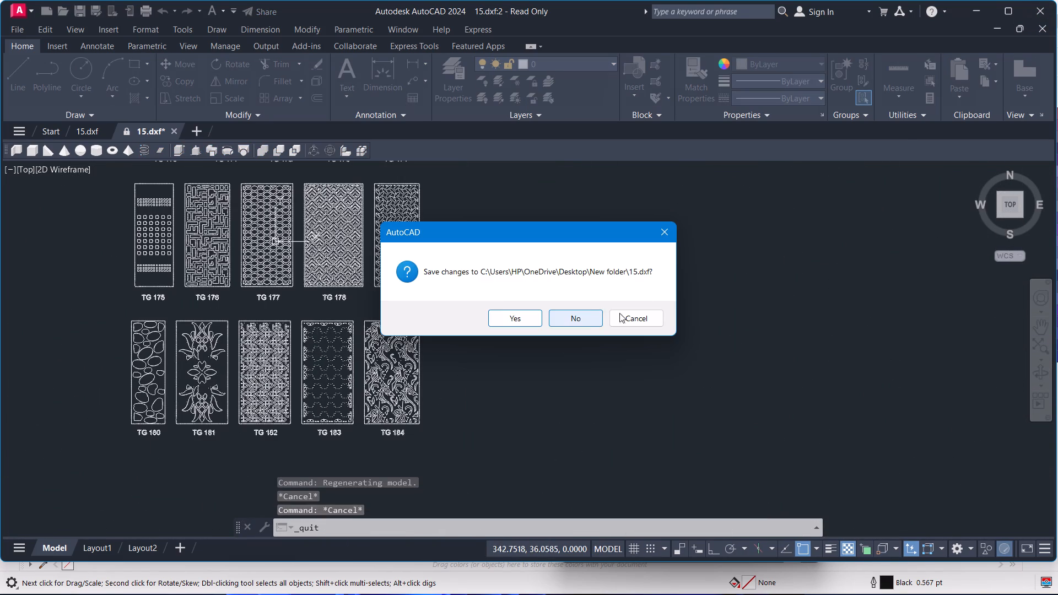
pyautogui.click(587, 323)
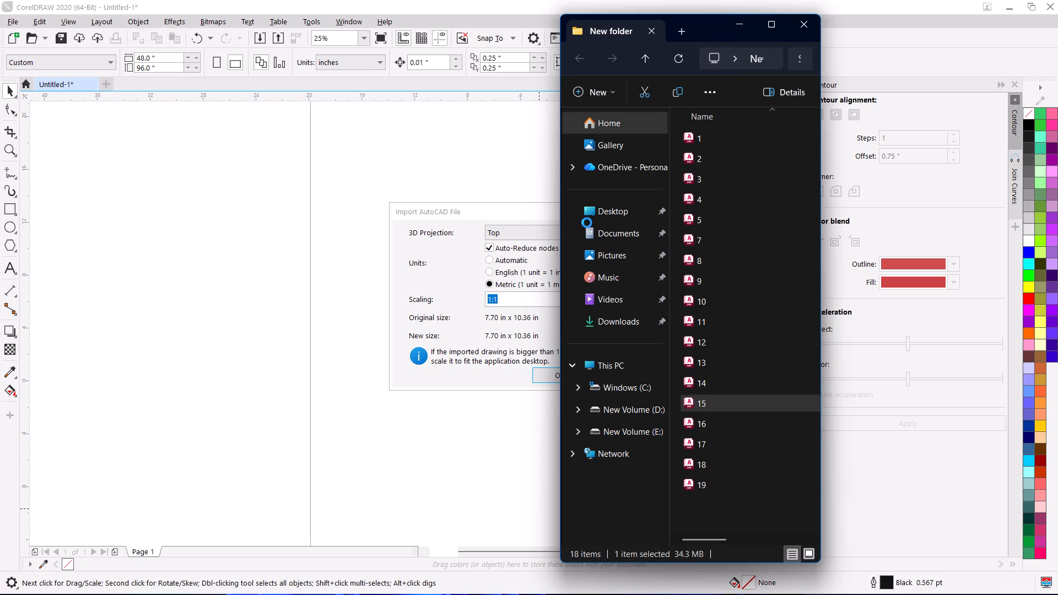
# Import file 15 into CorelDRAW with Top projection, auto-reduced nodes, metric units and 1:1 scaling.
pyautogui.click(539, 375)
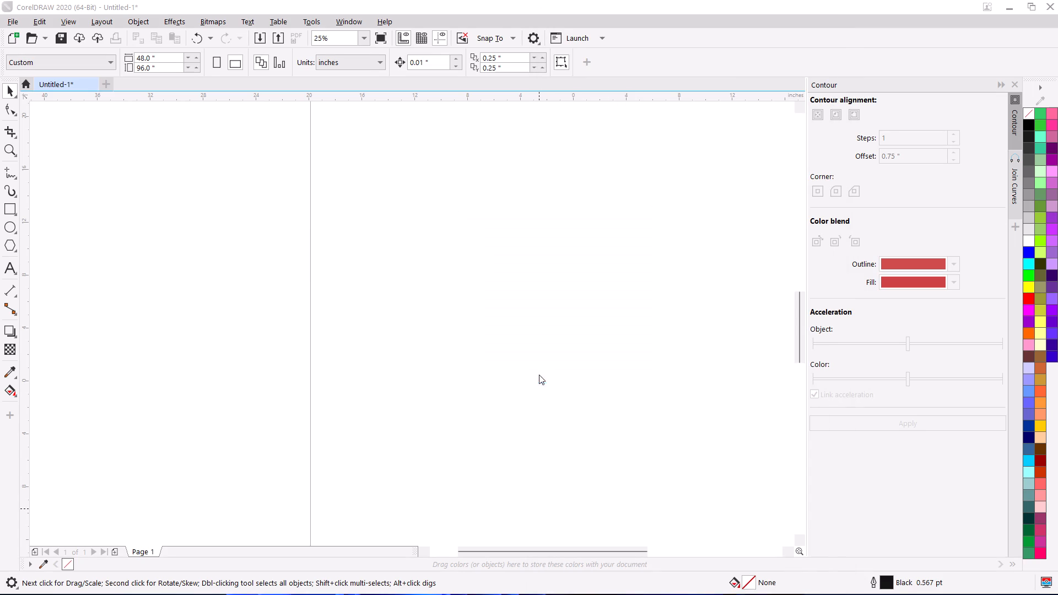
pyautogui.scroll(-3, 506, 300)
pyautogui.scroll(-3, 494, 351)
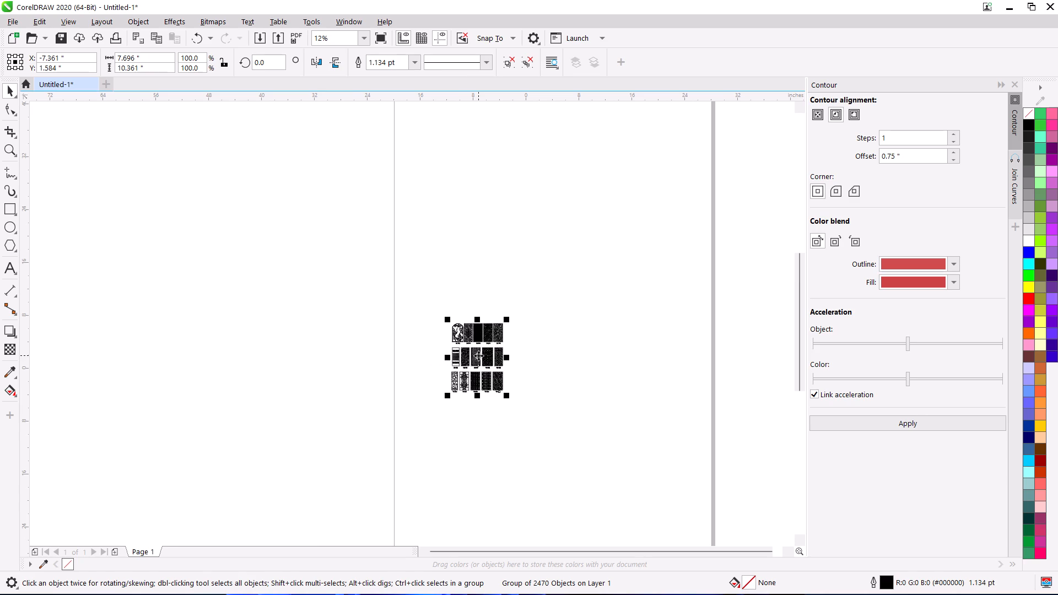
# Examine the imported panel patterns TG 170 to TG 184 in CorelDRAW, especially the horse, leaf and wave designs.
pyautogui.scroll(2, 488, 371)
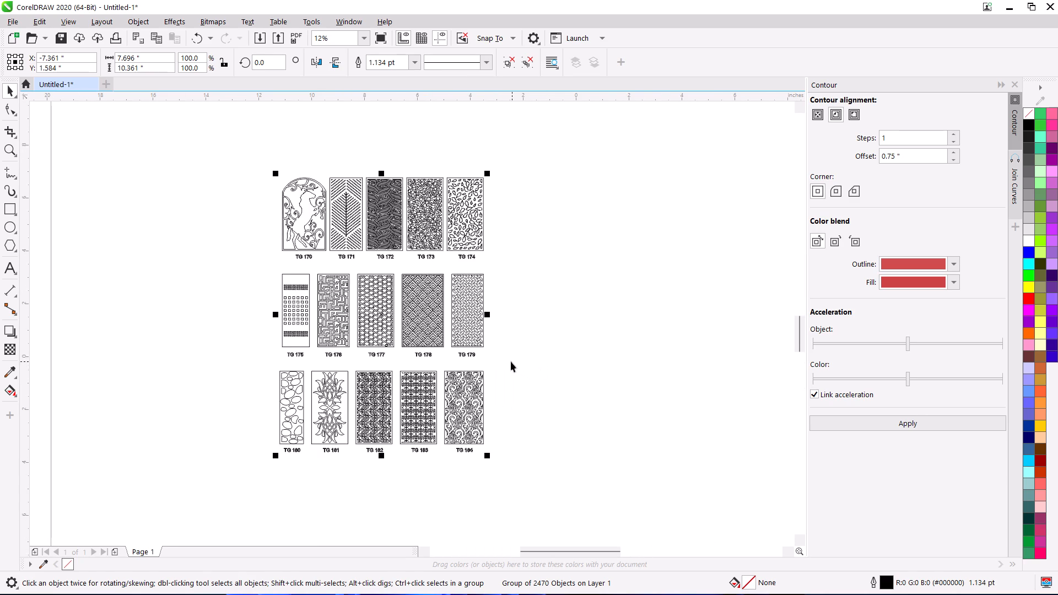
pyautogui.scroll(2, 264, 175)
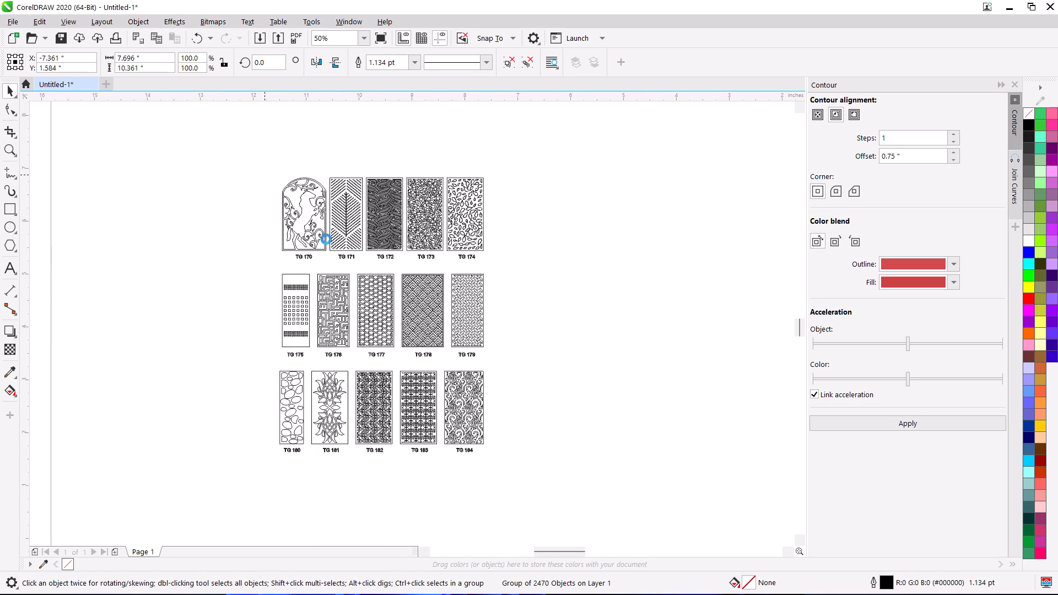
pyautogui.scroll(1, 307, 187)
pyautogui.scroll(-3, 453, 268)
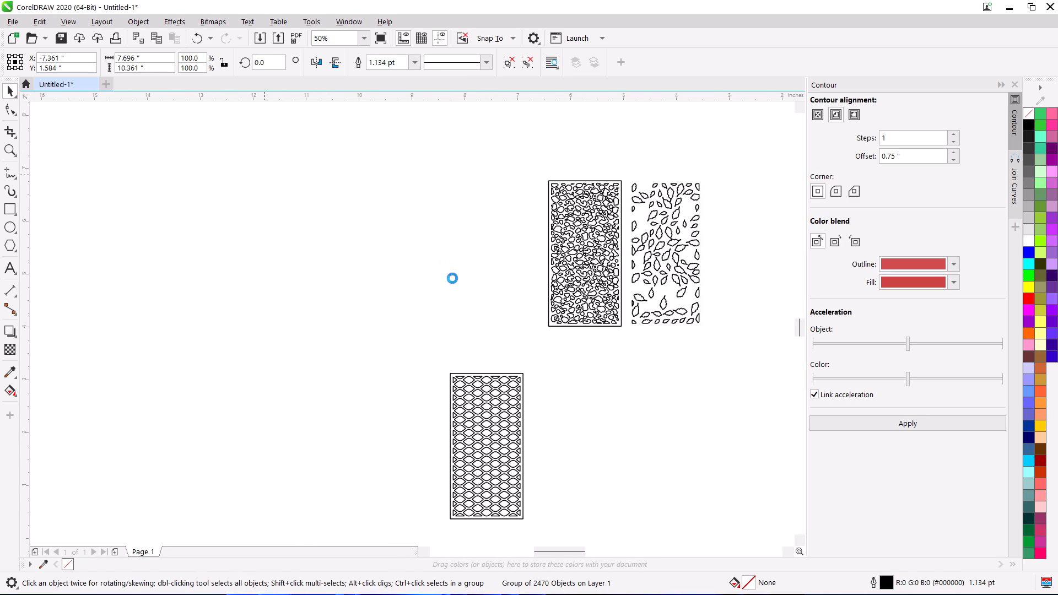
pyautogui.scroll(2, 425, 263)
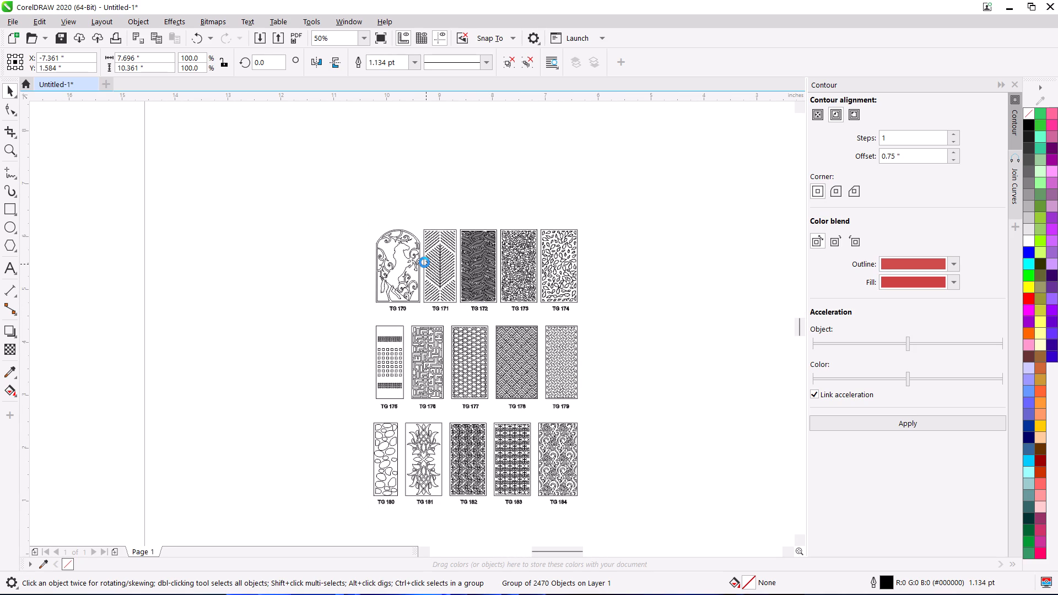
pyautogui.scroll(-1, 440, 289)
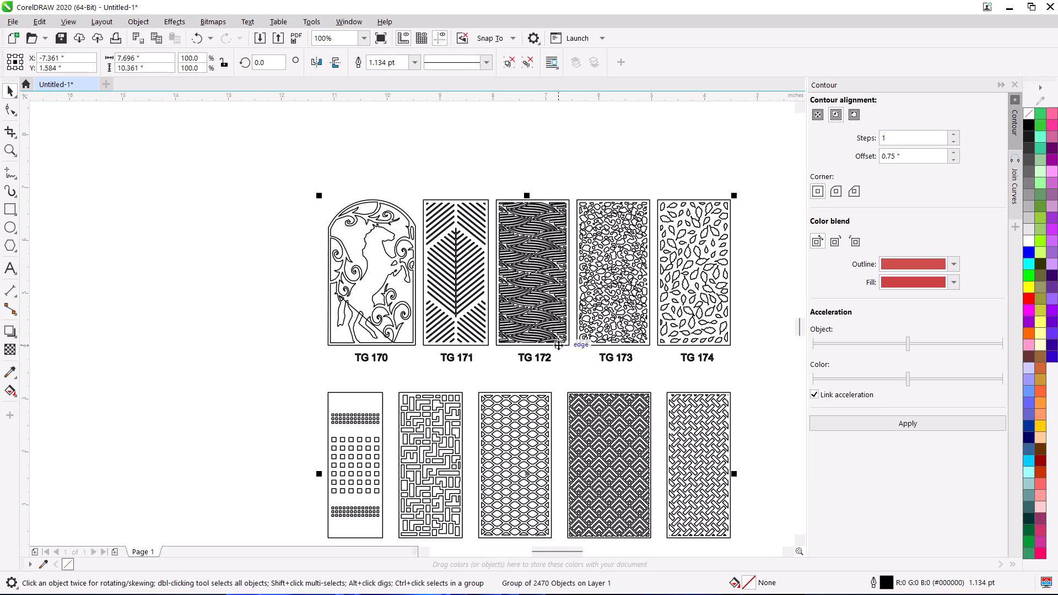
pyautogui.click(280, 302)
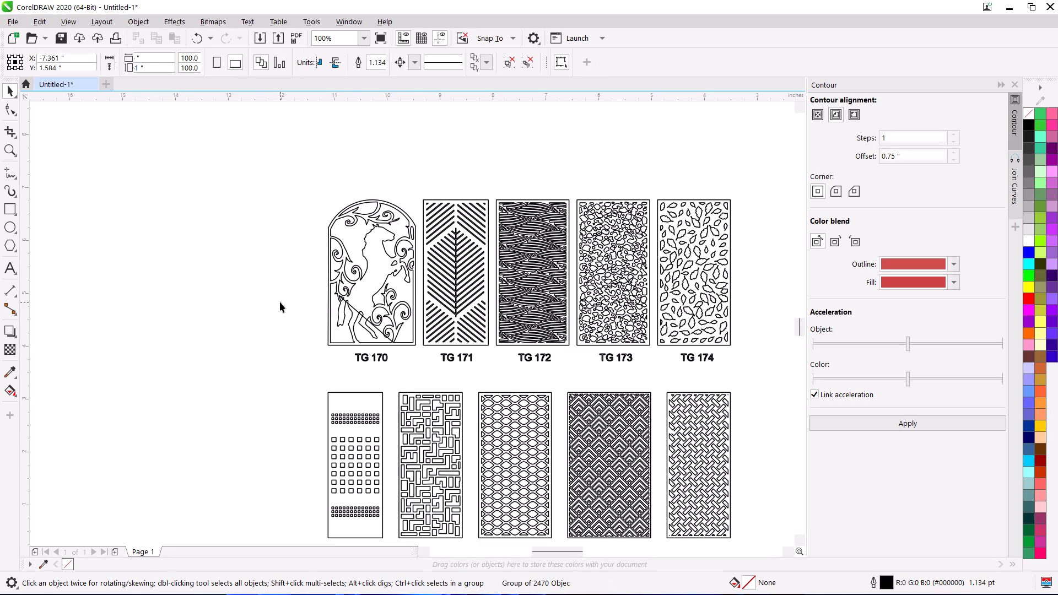
pyautogui.scroll(1, 376, 324)
# Select the imported pattern group TG 170 to TG 184, look over its lower rows and delete it from the page.
pyautogui.doubleClick(376, 322)
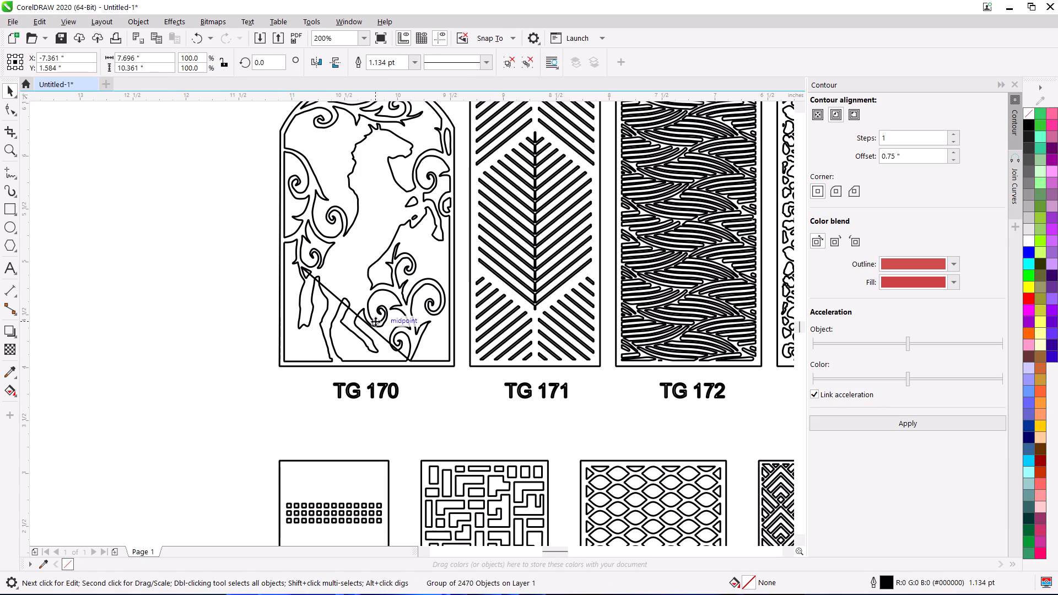
pyautogui.doubleClick(375, 321)
pyautogui.scroll(-2, 375, 321)
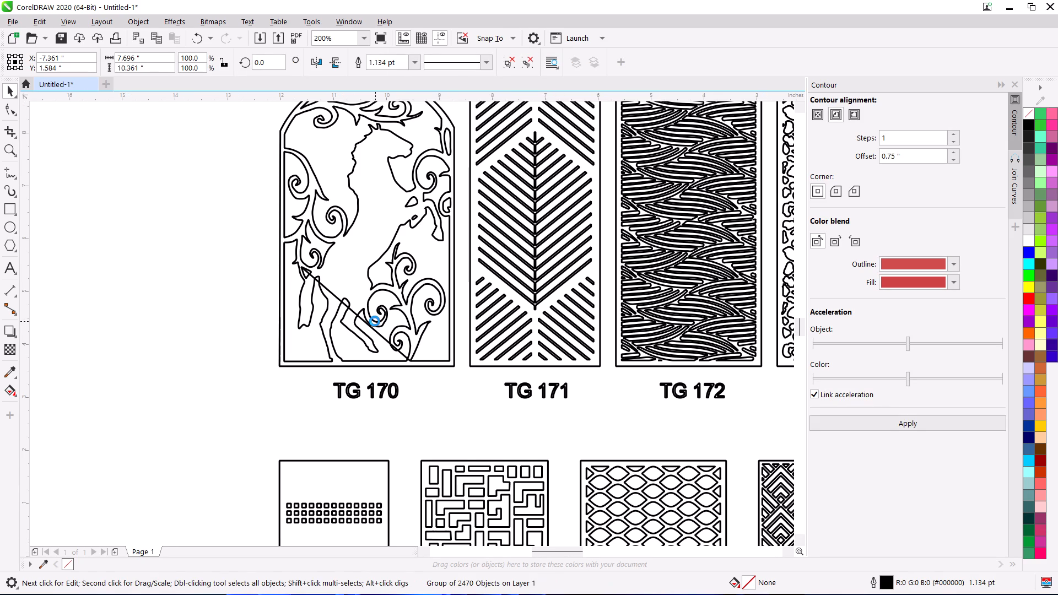
pyautogui.scroll(-1, 375, 321)
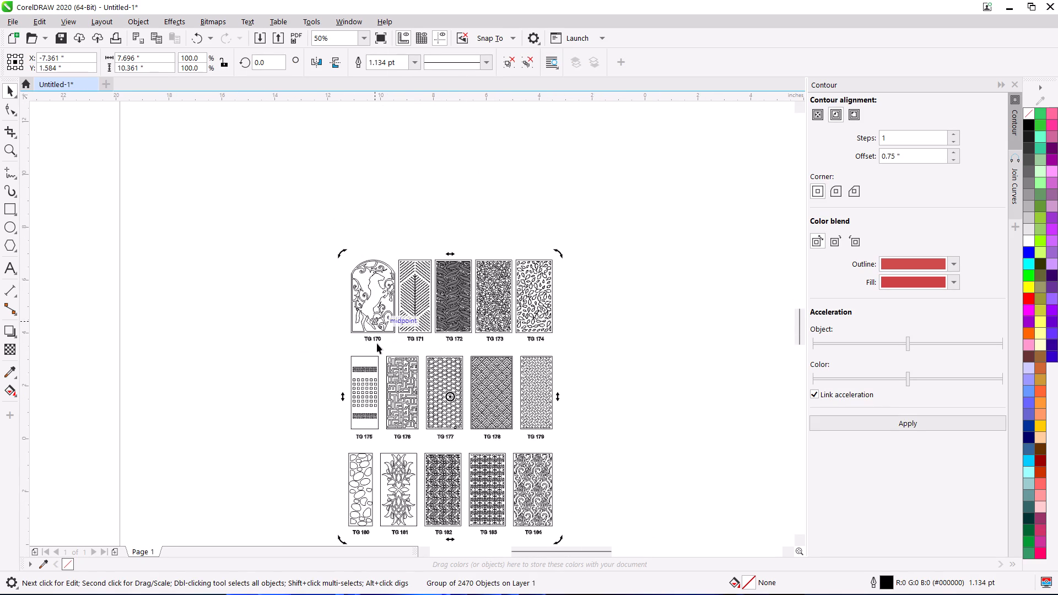
pyautogui.moveTo(419, 434); pyautogui.dragTo(428, 326, button='middle')
pyautogui.scroll(1, 463, 411)
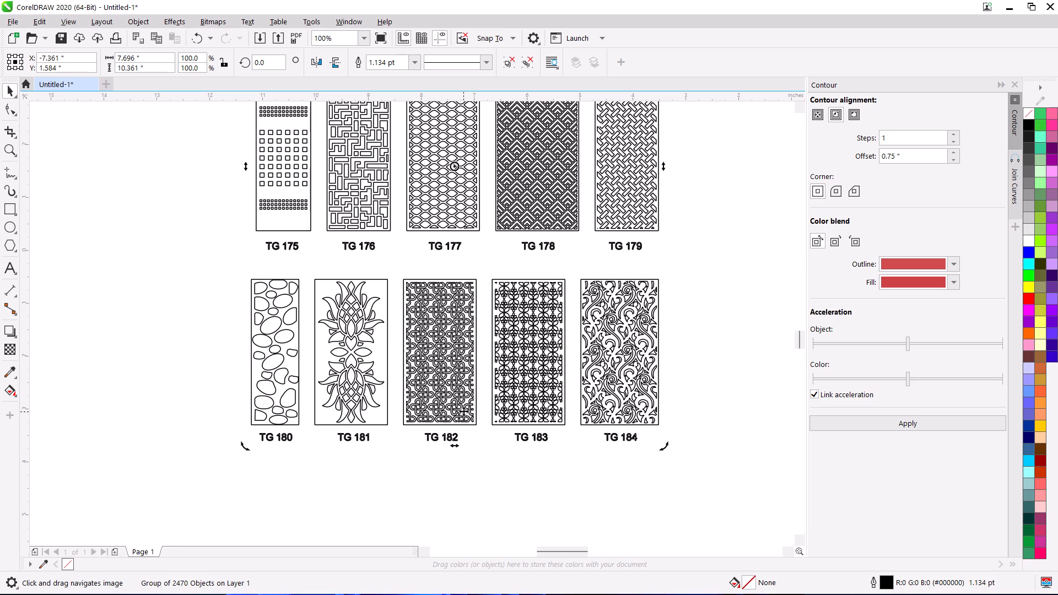
pyautogui.moveTo(462, 285); pyautogui.dragTo(455, 435, button='middle')
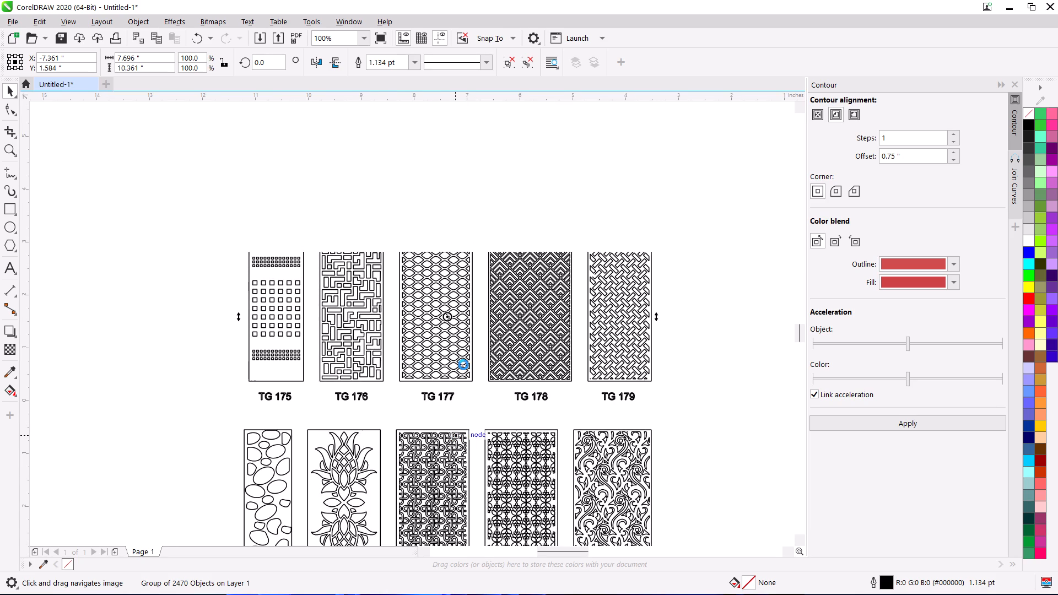
pyautogui.moveTo(440, 251); pyautogui.dragTo(443, 350, button='middle')
pyautogui.press('Delete')
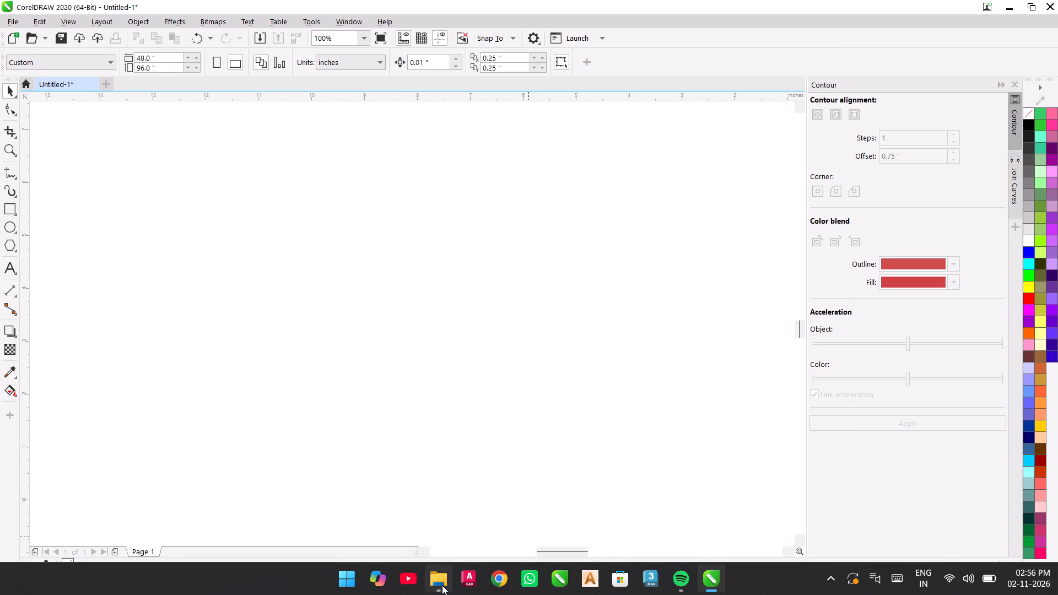
# Start importing file 14 from the New folder into the CorelDRAW page.
pyautogui.click(442, 585)
pyautogui.click(706, 387)
pyautogui.moveTo(731, 384); pyautogui.dragTo(555, 368)
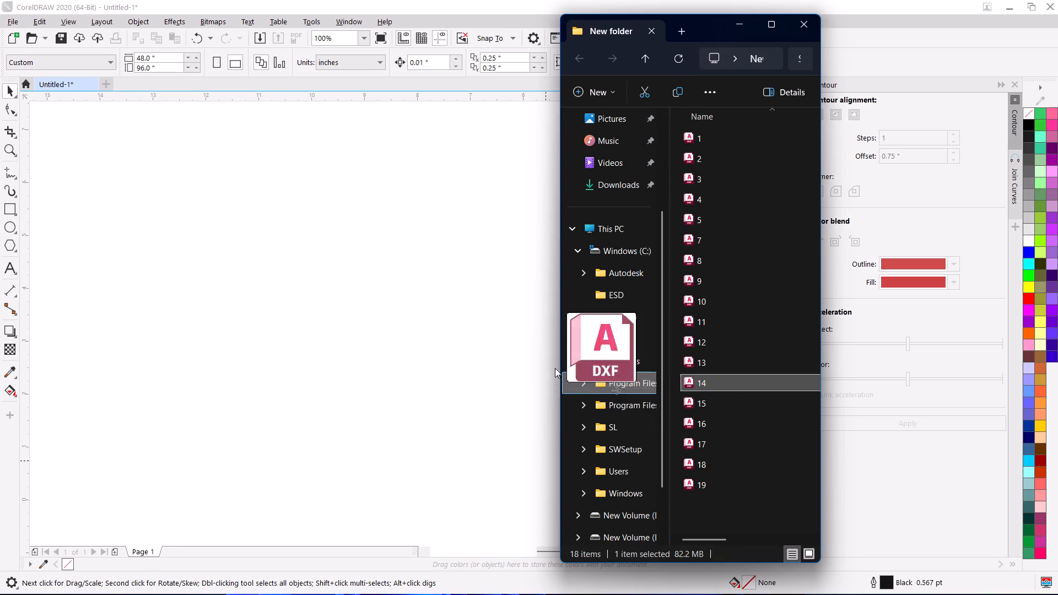
pyautogui.moveTo(555, 368); pyautogui.dragTo(440, 335)
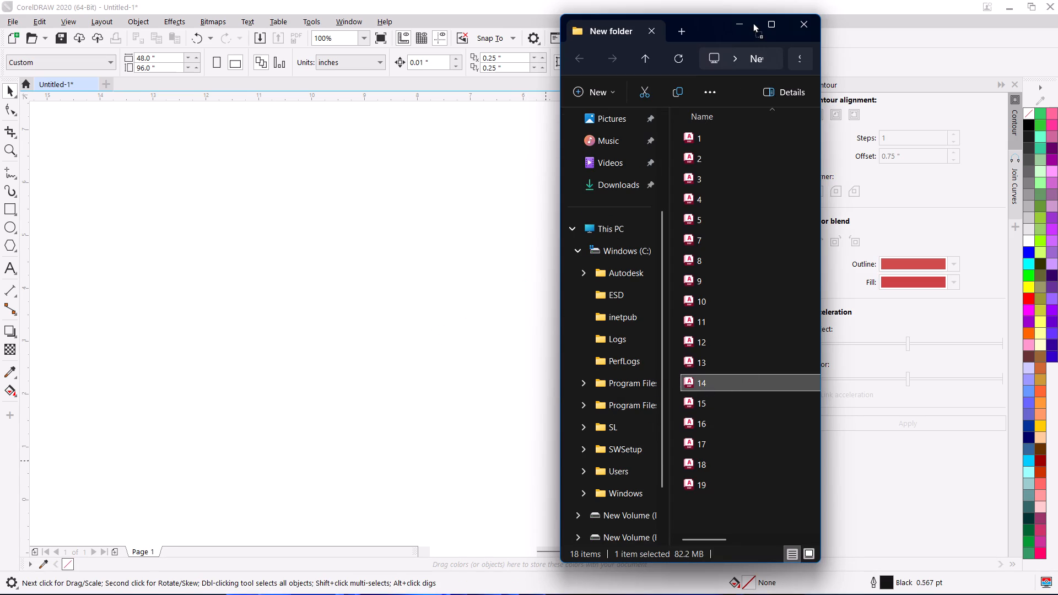
pyautogui.click(486, 190)
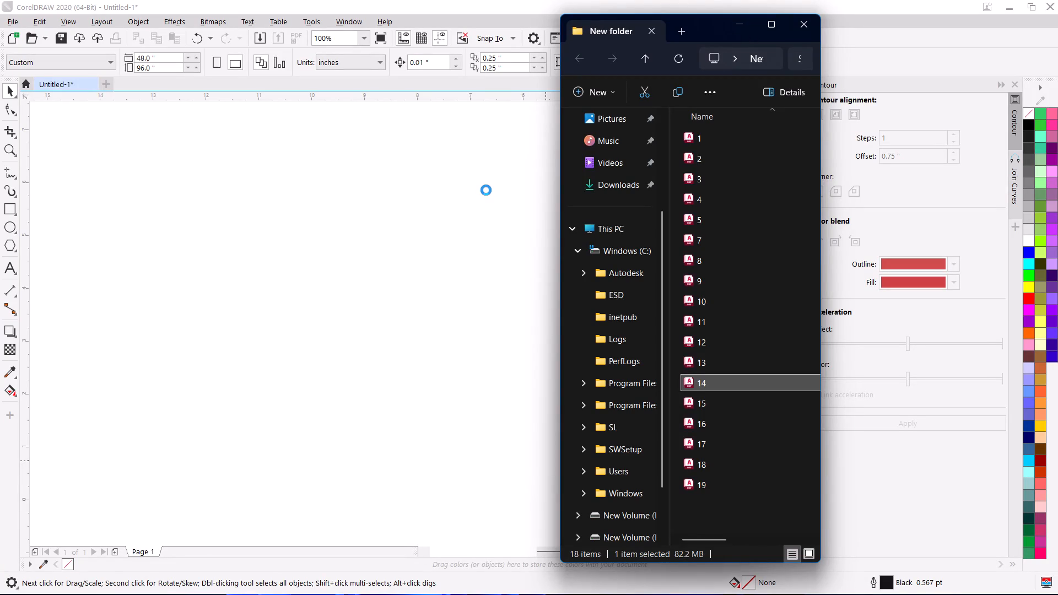
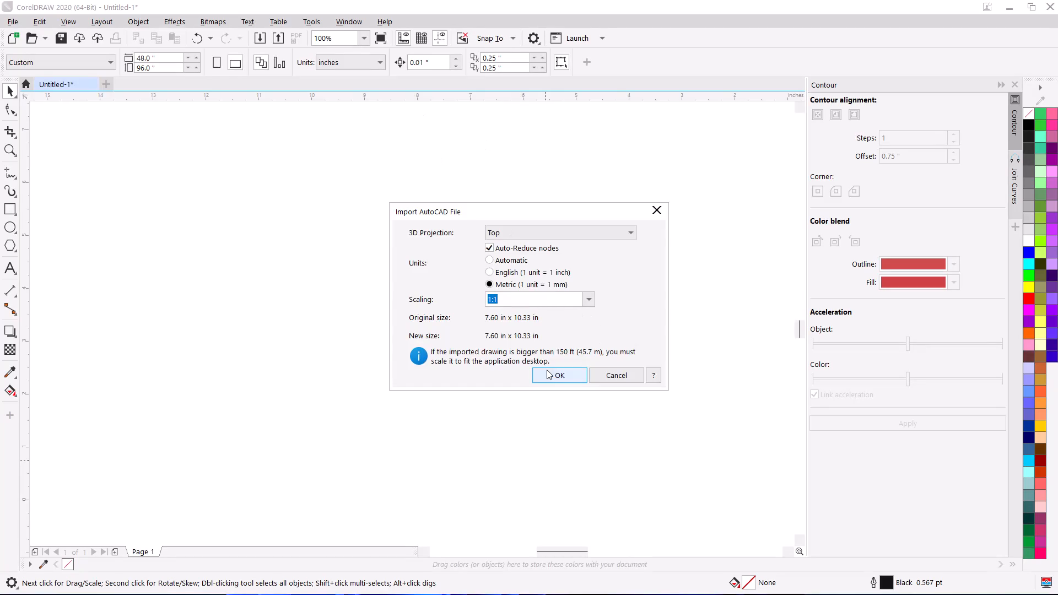
# Import file 14 with Top projection, auto-reduced nodes, metric units and 1:1 scaling.
pyautogui.click(546, 370)
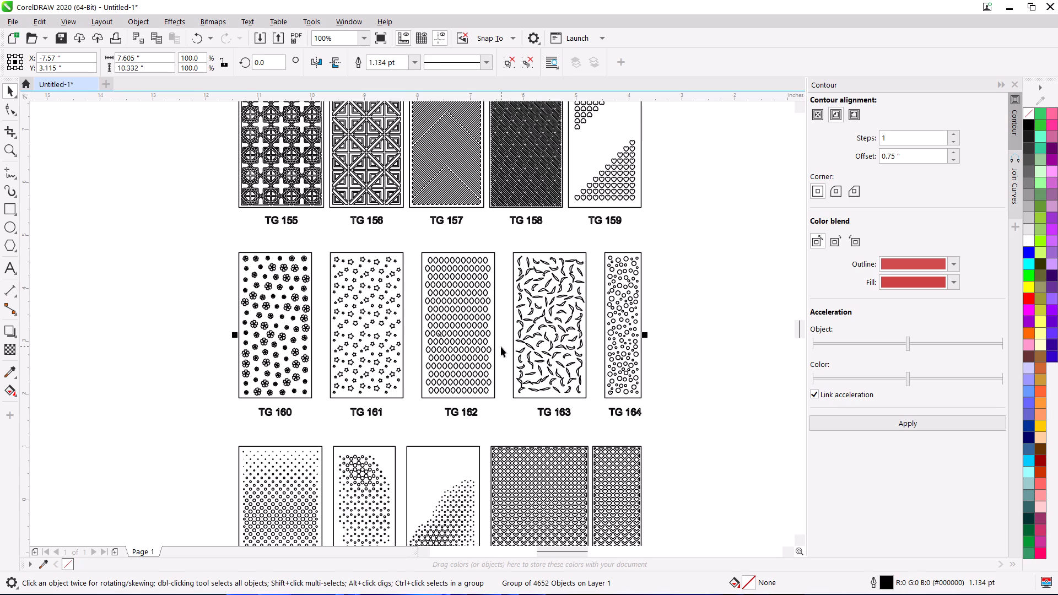
# Examine the imported panel patterns TG 155 to TG 169, from the geometric top row down to TG 168 and TG 169.
pyautogui.scroll(-1, 51, 317)
pyautogui.scroll(1, 209, 249)
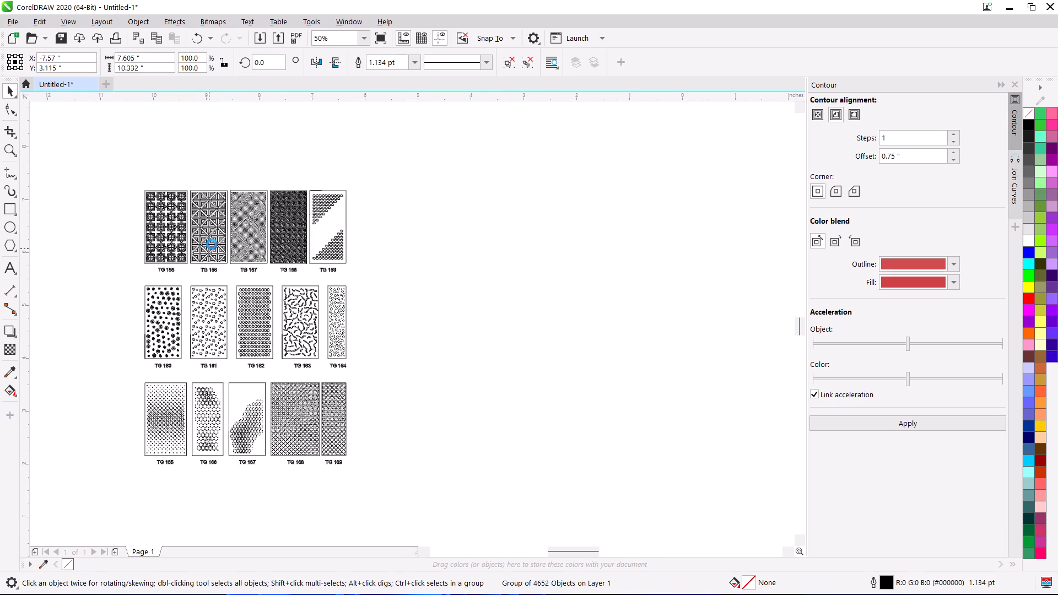
pyautogui.scroll(1, 257, 203)
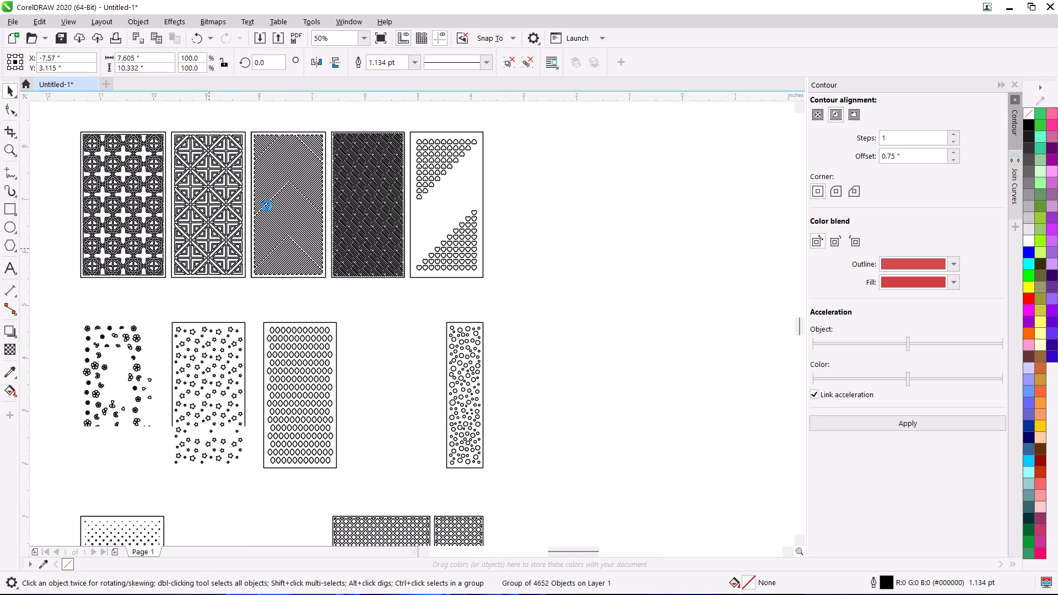
pyautogui.moveTo(267, 205); pyautogui.dragTo(332, 221, button='middle')
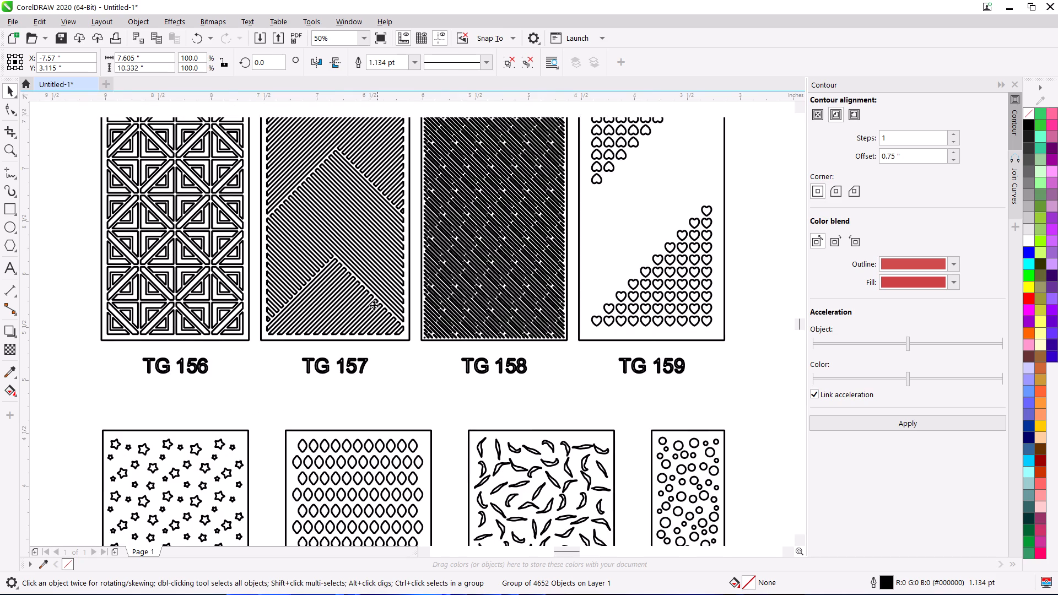
pyautogui.scroll(-2, 365, 344)
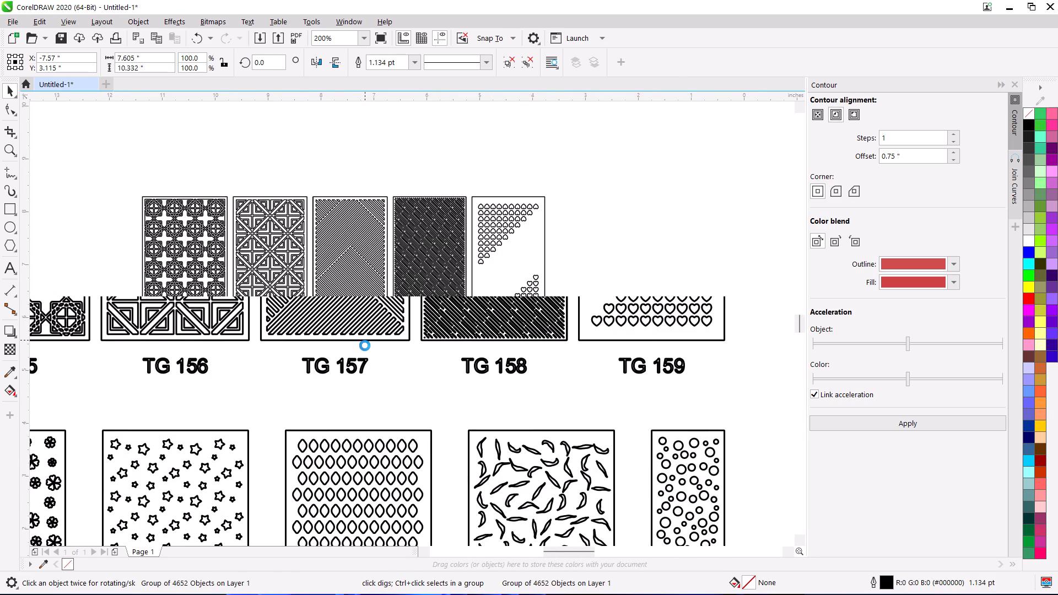
pyautogui.moveTo(357, 359); pyautogui.dragTo(389, 264, button='middle')
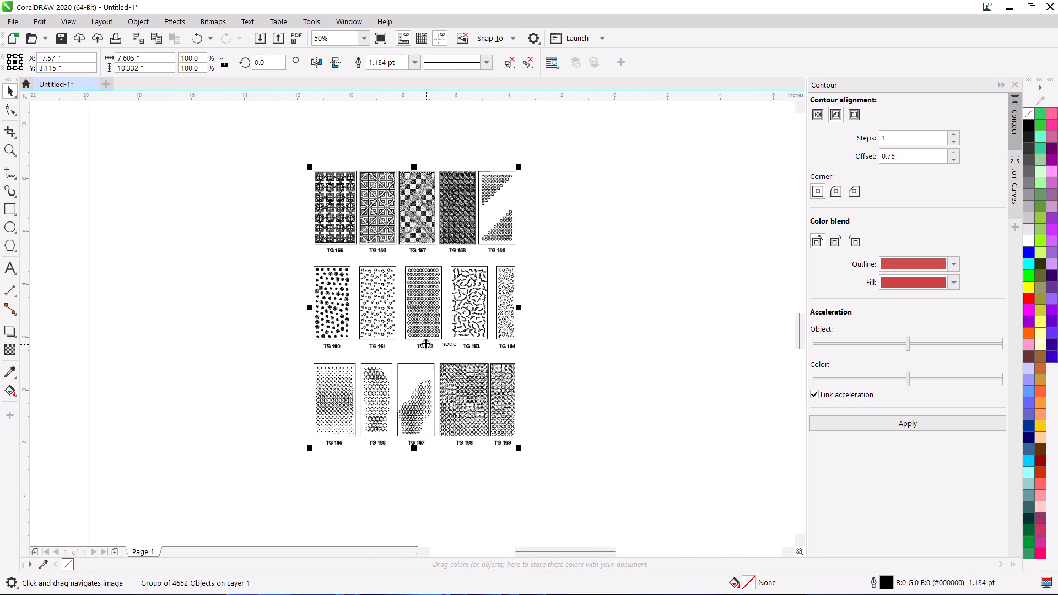
pyautogui.click(595, 324)
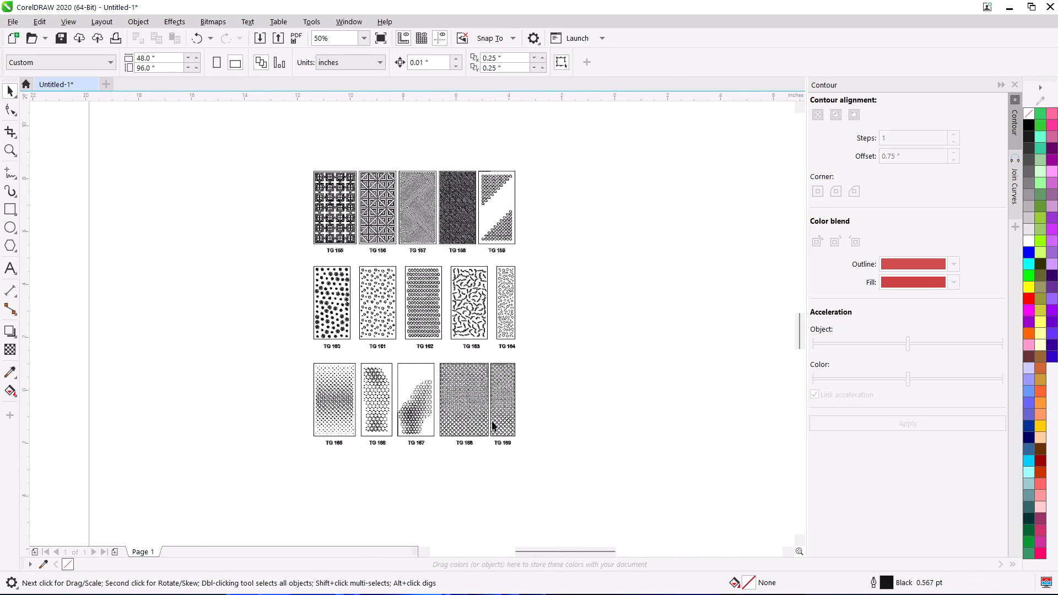
pyautogui.scroll(2, 489, 420)
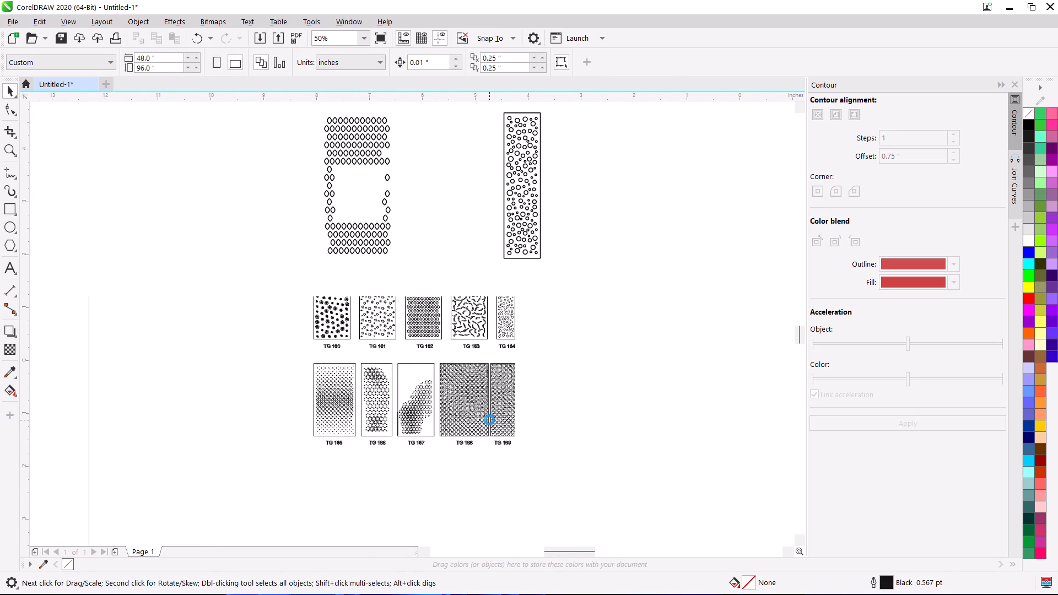
pyautogui.scroll(1, 489, 420)
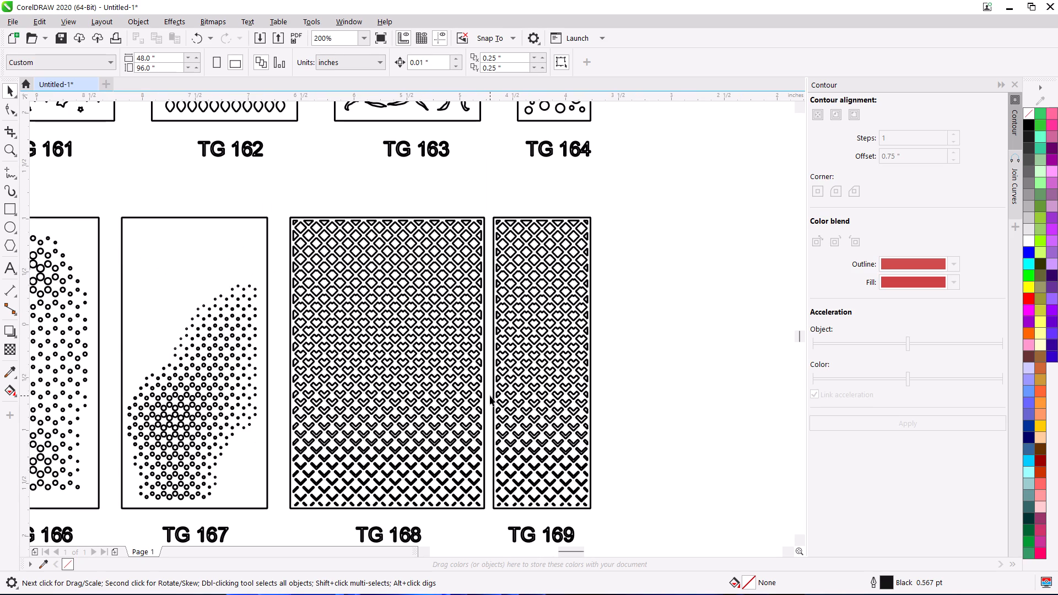
pyautogui.scroll(-1, 490, 396)
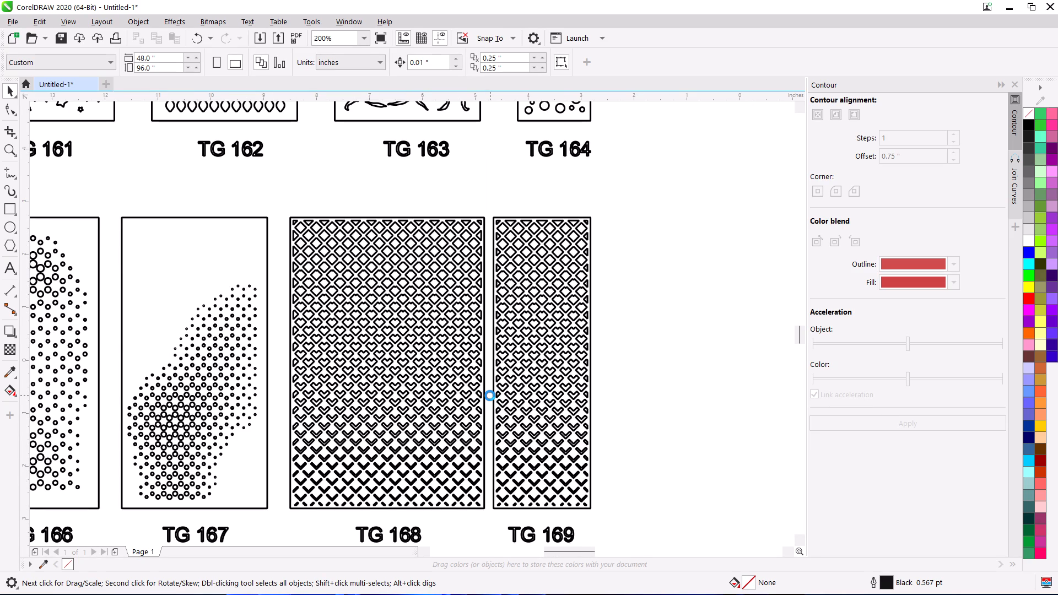
pyautogui.scroll(-2, 490, 396)
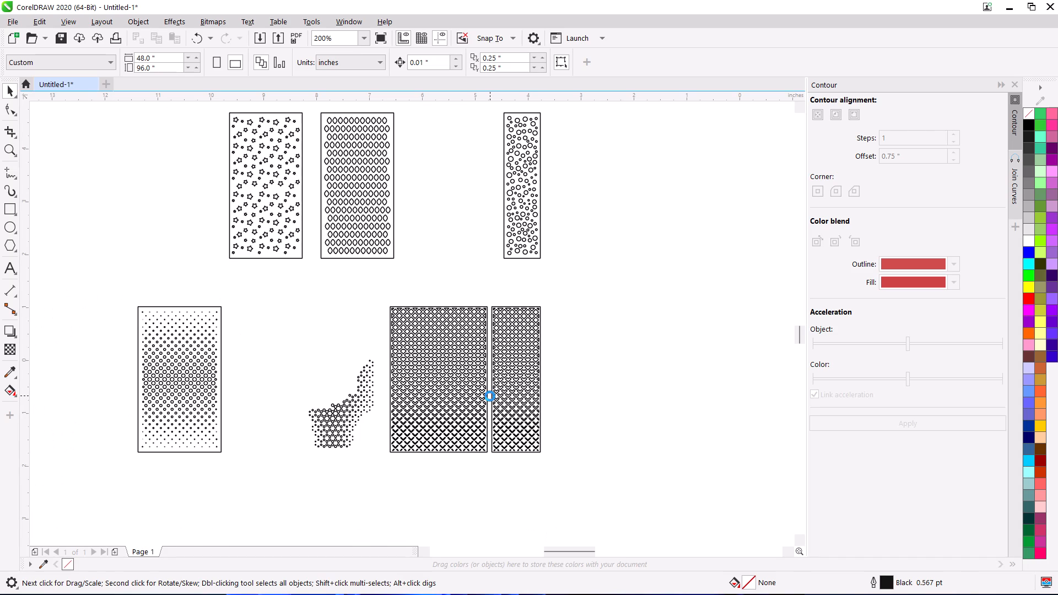
pyautogui.scroll(-2, 488, 398)
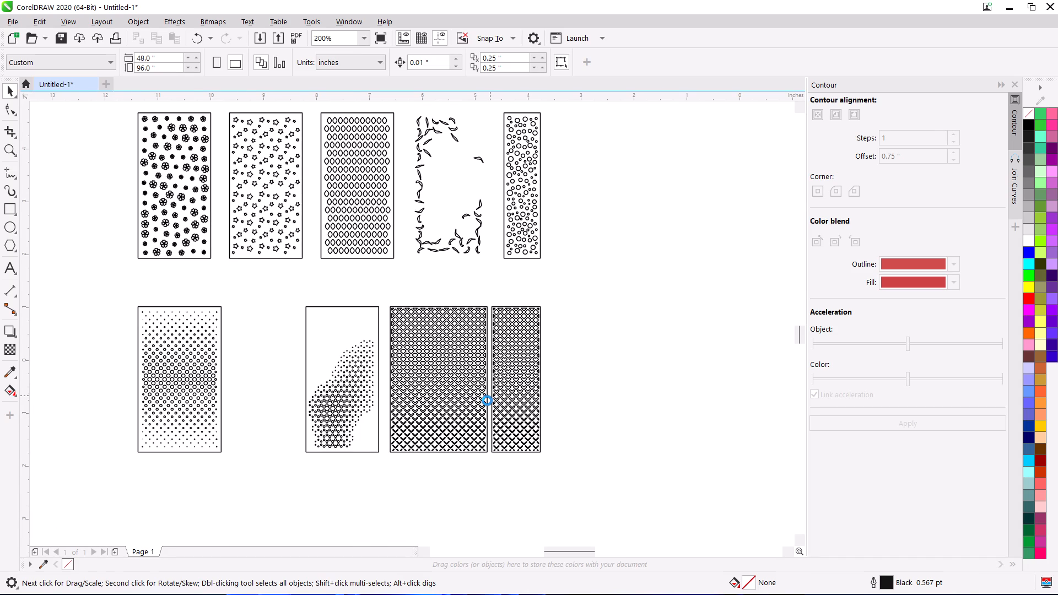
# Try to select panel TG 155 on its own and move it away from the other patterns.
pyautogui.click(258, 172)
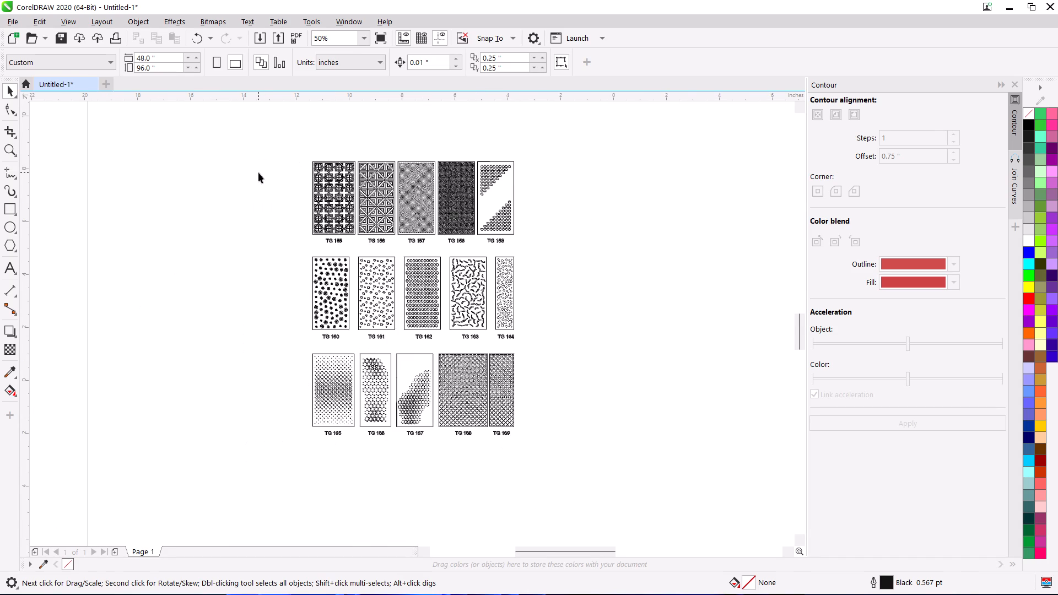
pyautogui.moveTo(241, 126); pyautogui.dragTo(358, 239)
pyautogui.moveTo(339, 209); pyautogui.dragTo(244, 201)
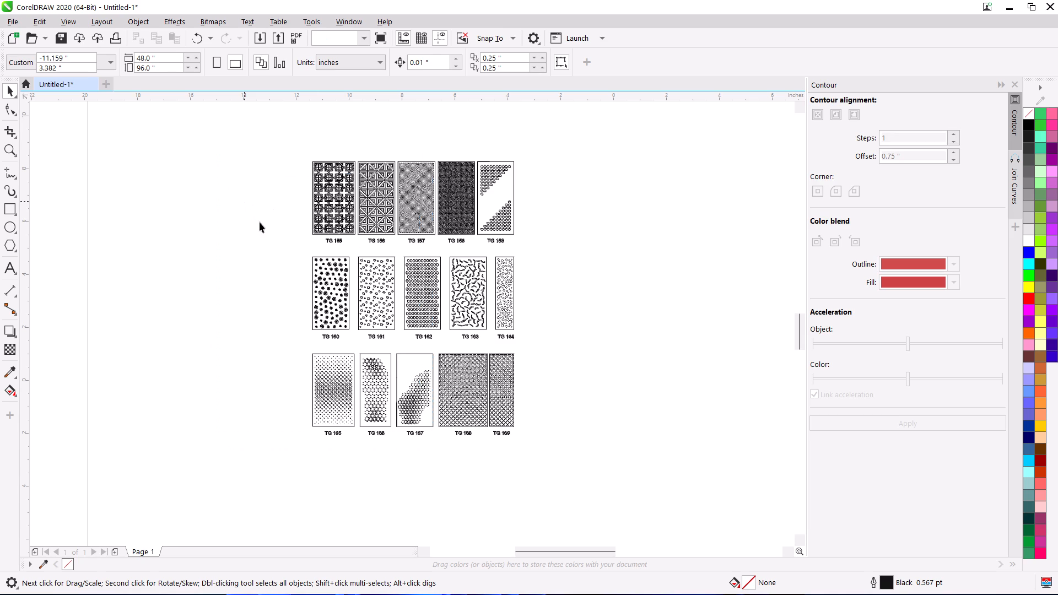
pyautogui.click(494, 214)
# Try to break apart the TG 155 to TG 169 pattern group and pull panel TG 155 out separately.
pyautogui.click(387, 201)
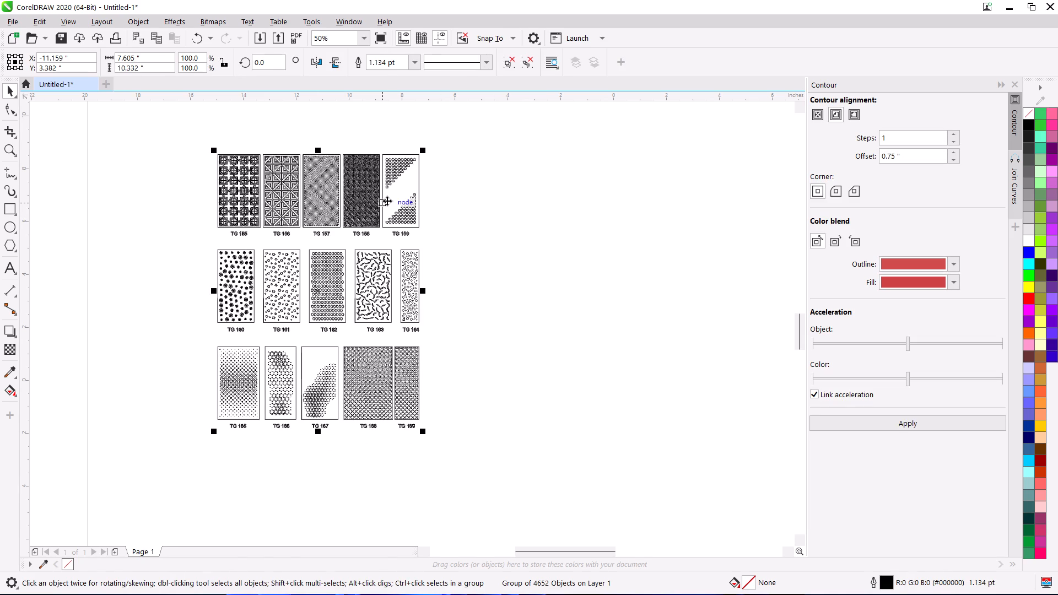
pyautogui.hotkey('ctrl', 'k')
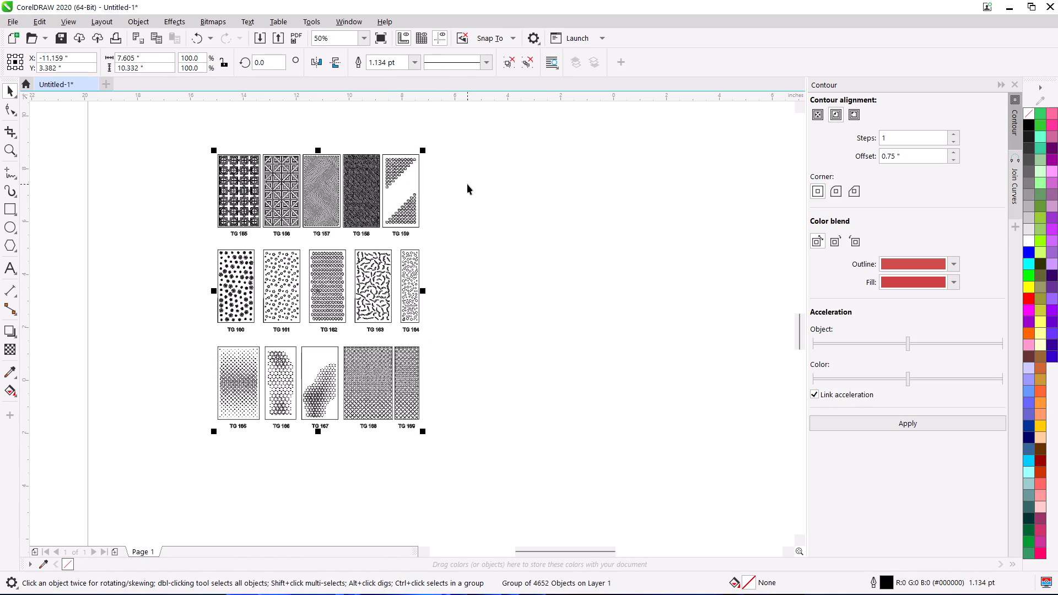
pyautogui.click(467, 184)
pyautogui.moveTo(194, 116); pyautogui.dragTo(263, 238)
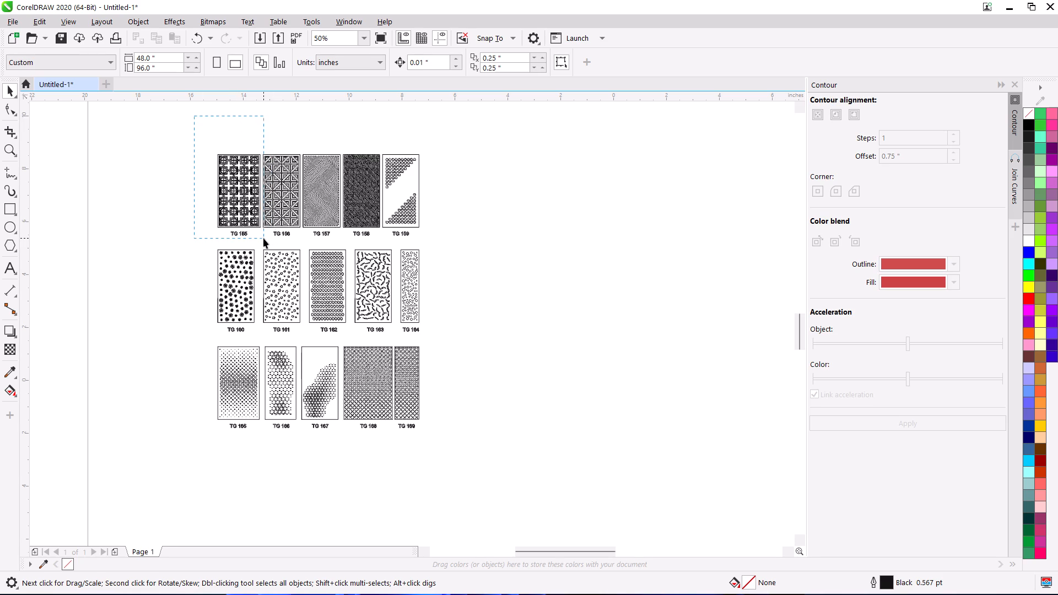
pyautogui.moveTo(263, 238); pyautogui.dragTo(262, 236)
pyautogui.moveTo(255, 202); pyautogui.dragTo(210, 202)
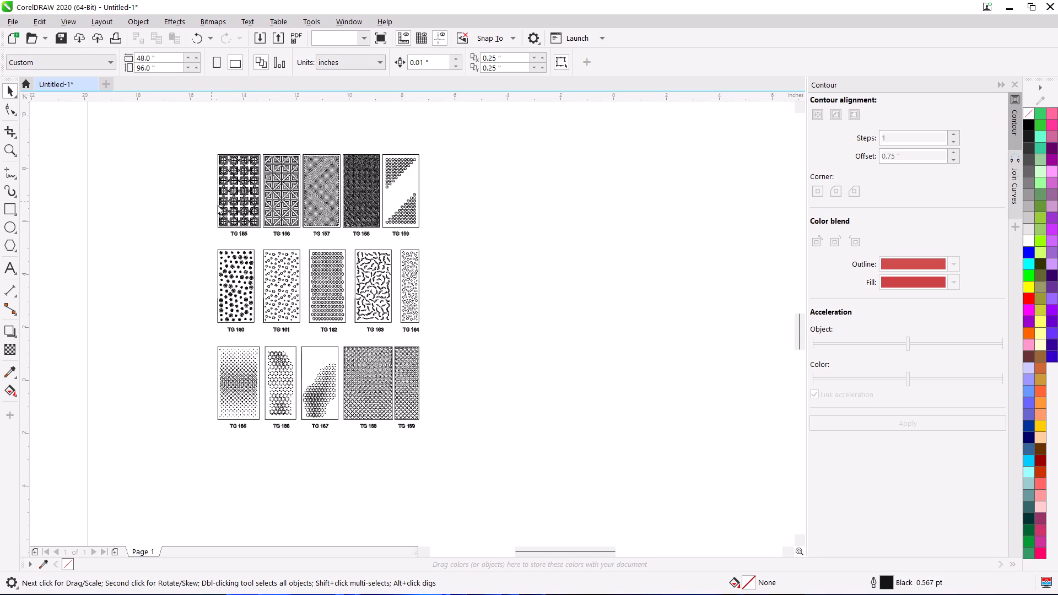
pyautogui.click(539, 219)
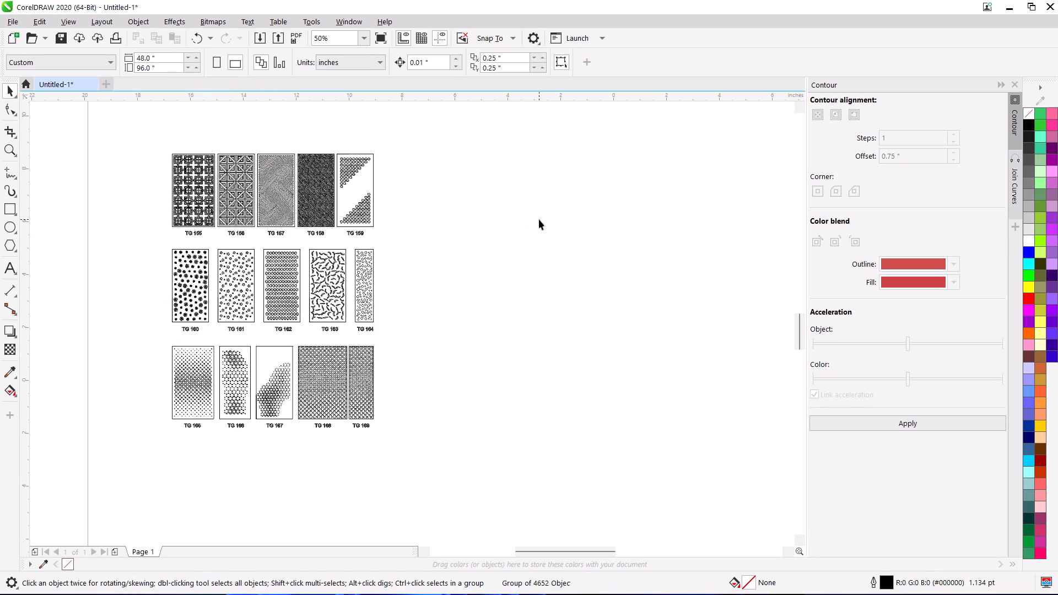
# Select the whole pattern group TG 155 to TG 169 and delete it from the page.
pyautogui.moveTo(136, 143); pyautogui.dragTo(479, 485)
pyautogui.press('Delete')
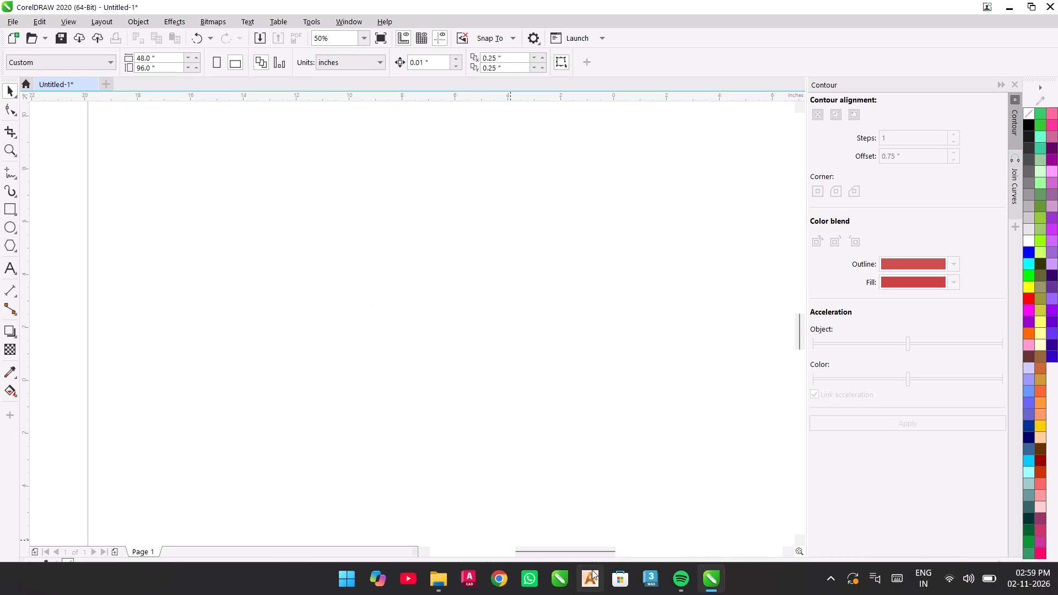
# Start importing file 13 from the New folder into the CorelDRAW page.
pyautogui.click(444, 593)
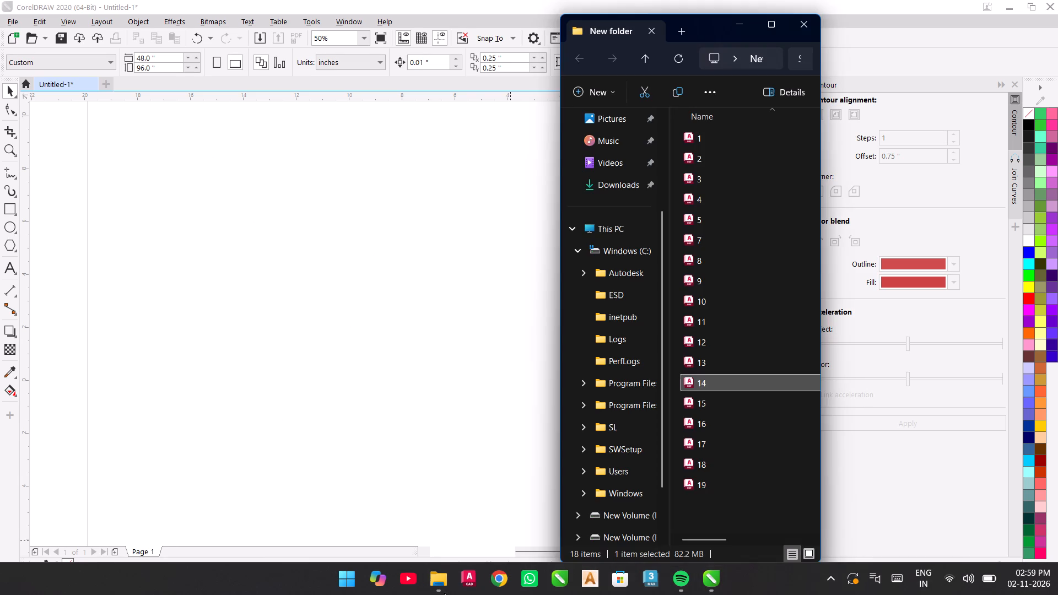
pyautogui.click(736, 361)
pyautogui.moveTo(750, 361); pyautogui.dragTo(402, 360)
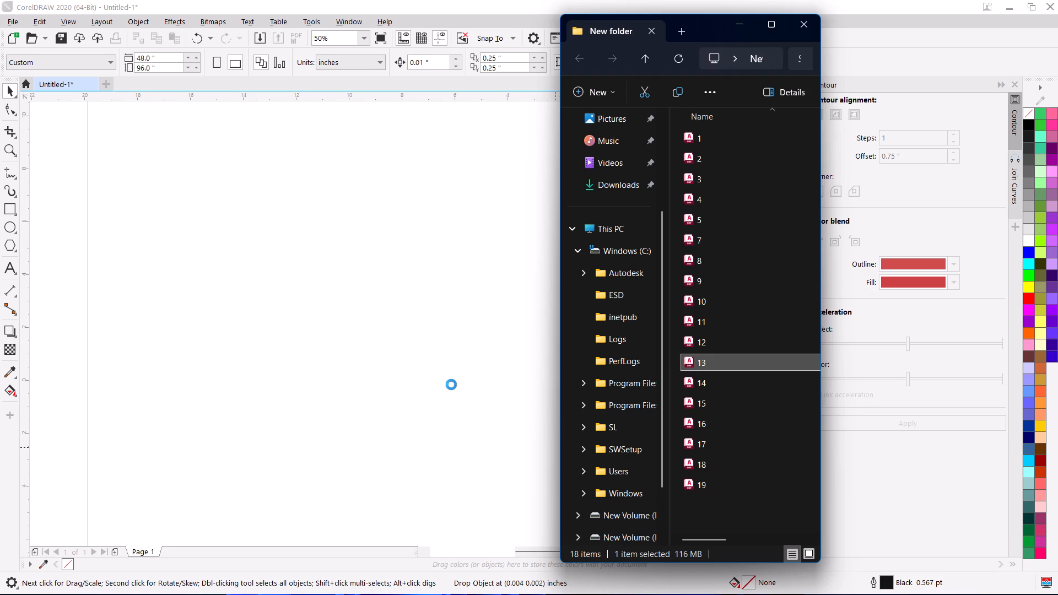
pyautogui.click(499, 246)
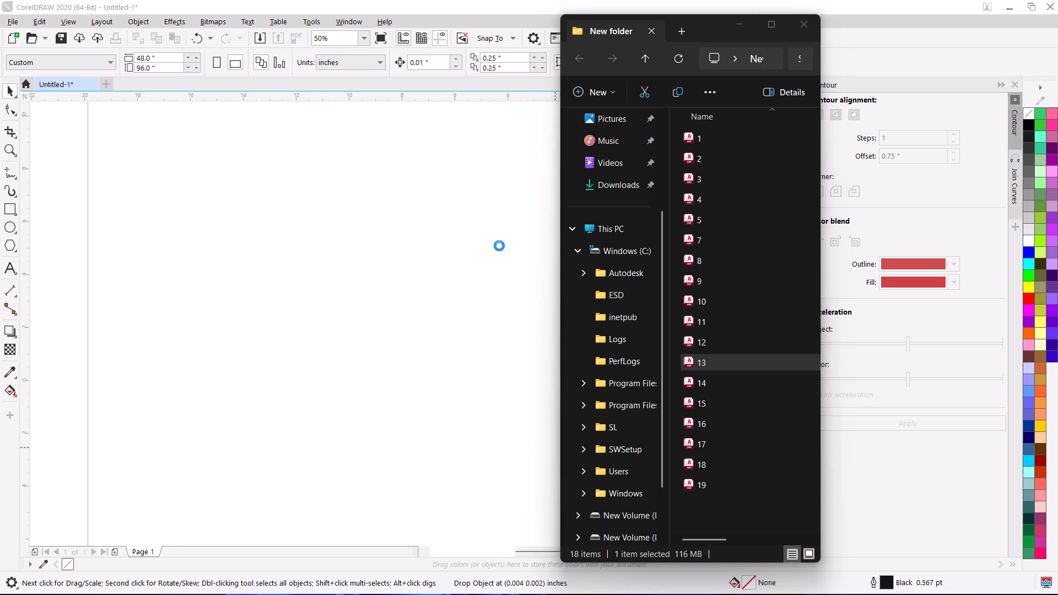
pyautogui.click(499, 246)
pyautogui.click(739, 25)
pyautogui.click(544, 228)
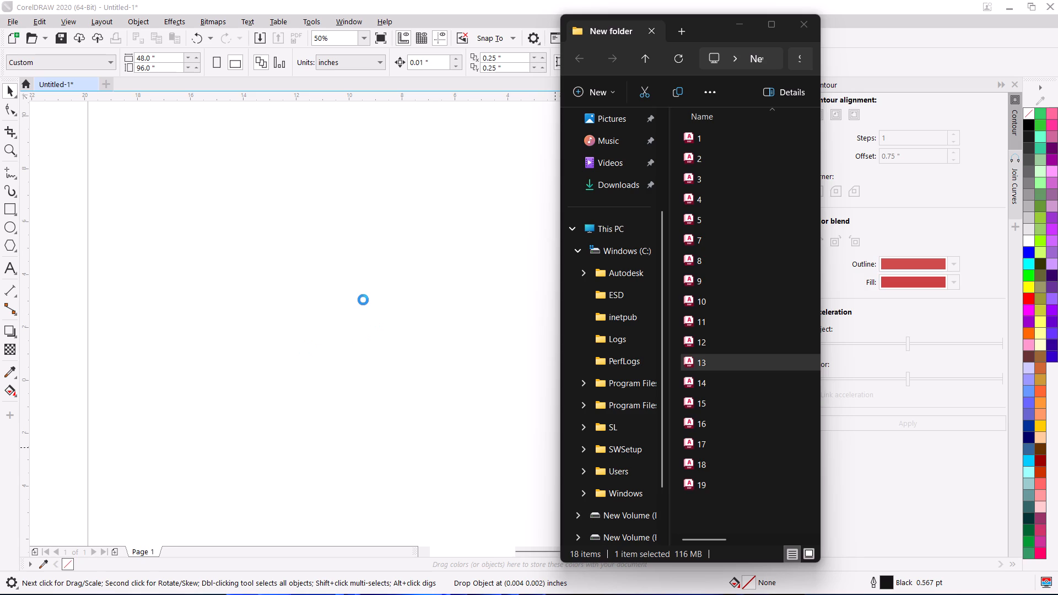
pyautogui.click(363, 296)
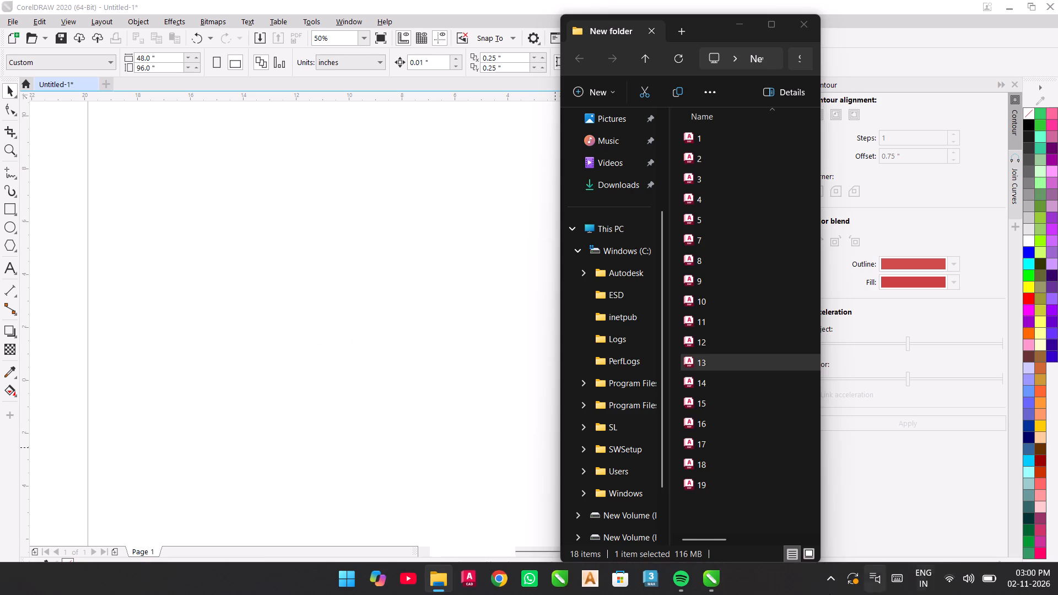
# Switch to Spotify, raise the playback volume slightly and minimize its window.
pyautogui.click(687, 589)
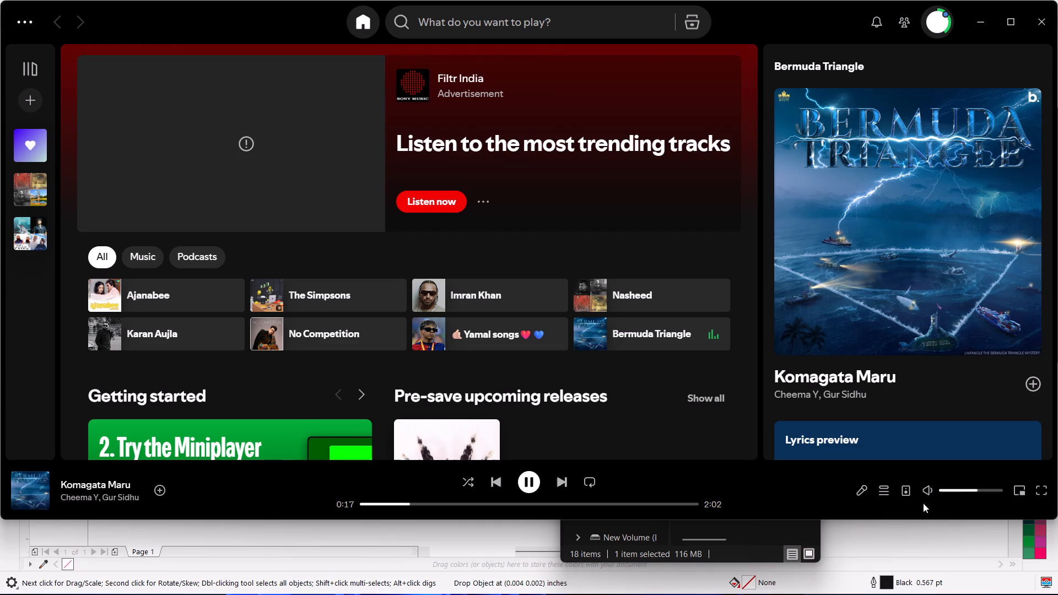
pyautogui.click(987, 491)
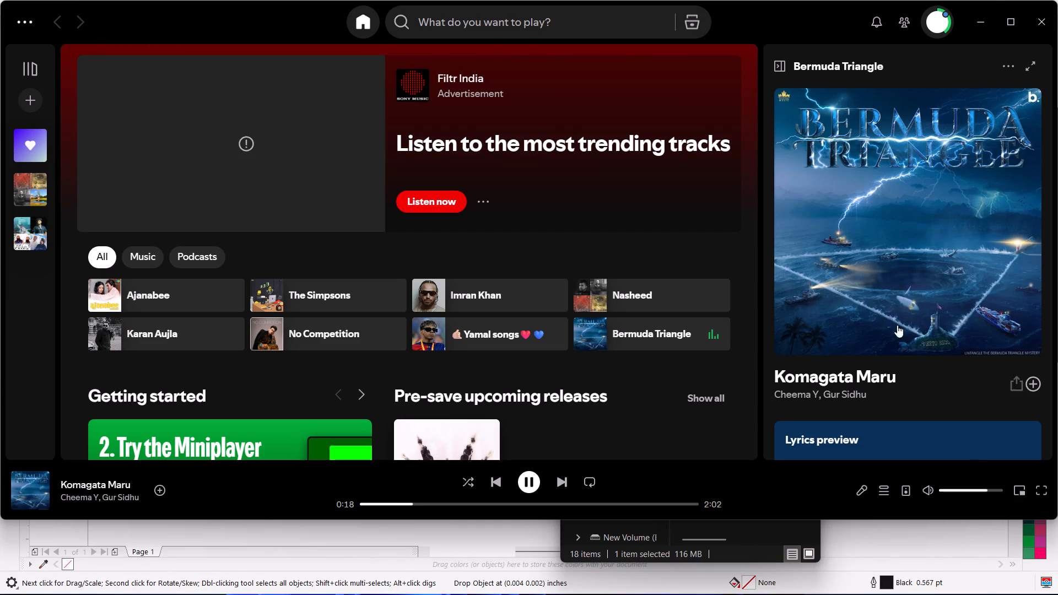
pyautogui.click(978, 18)
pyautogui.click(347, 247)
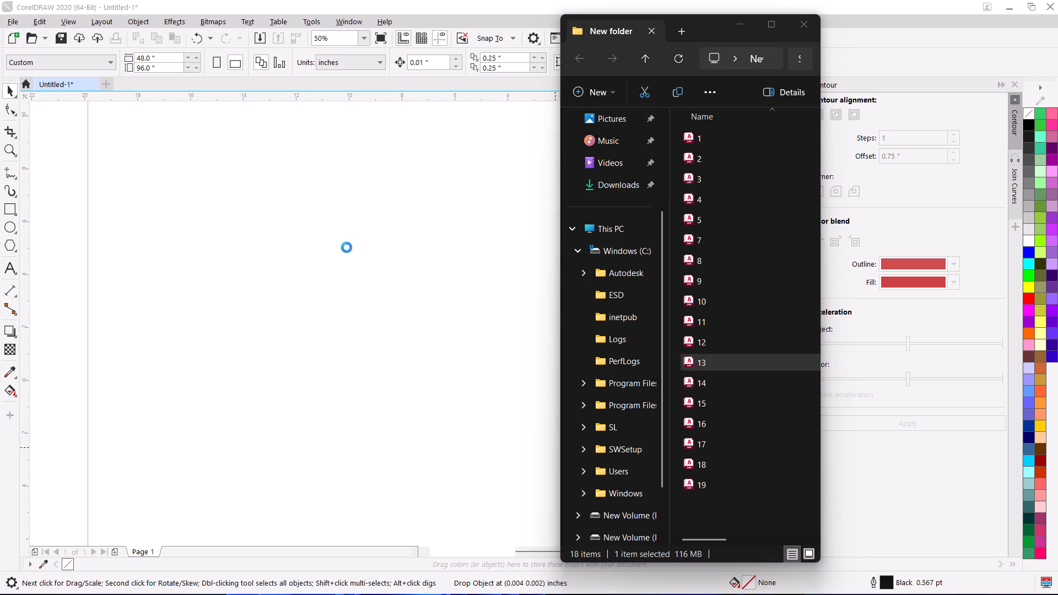
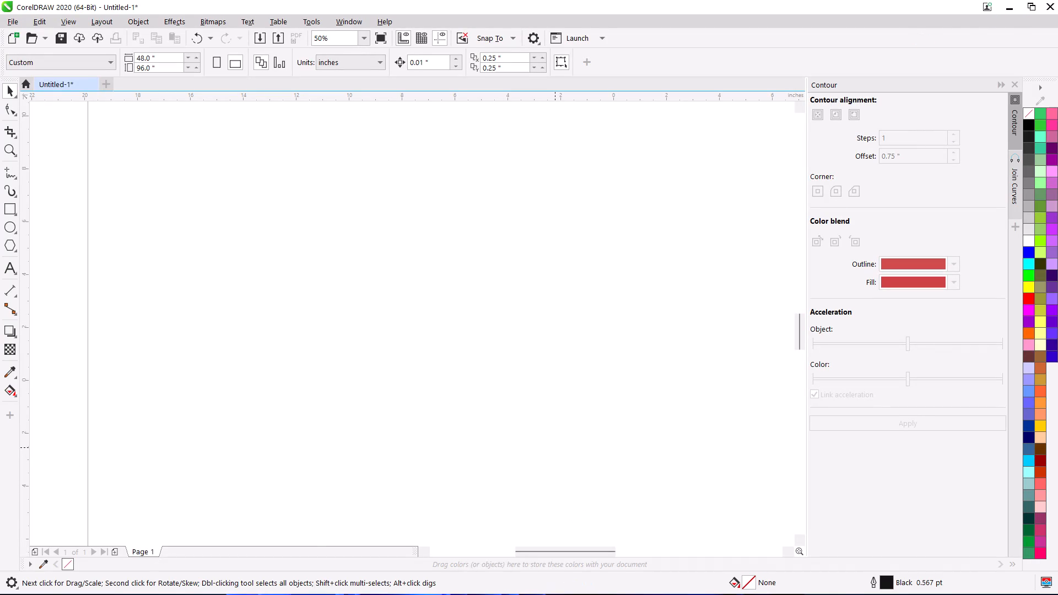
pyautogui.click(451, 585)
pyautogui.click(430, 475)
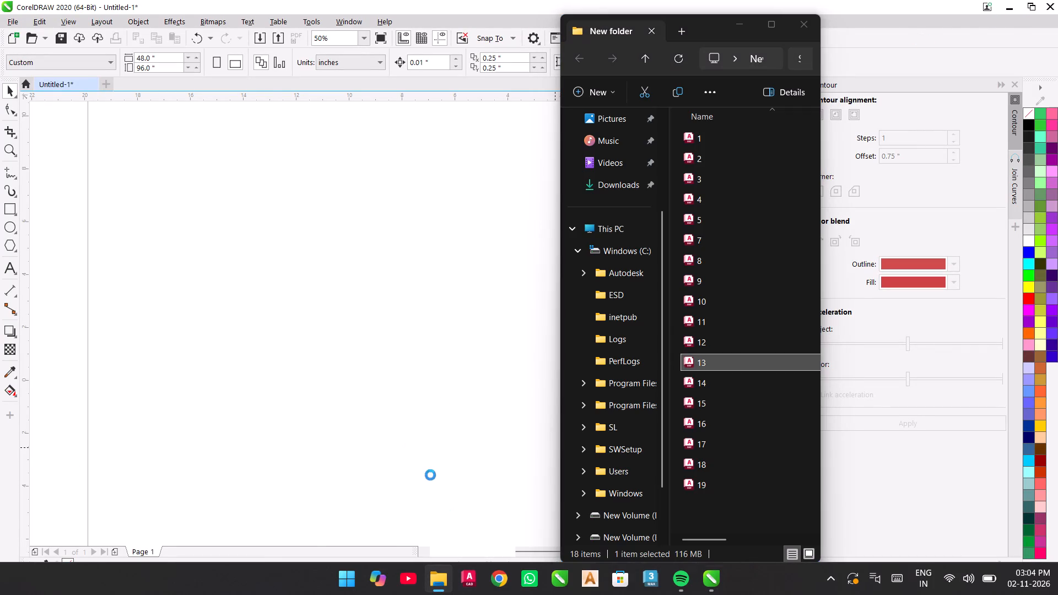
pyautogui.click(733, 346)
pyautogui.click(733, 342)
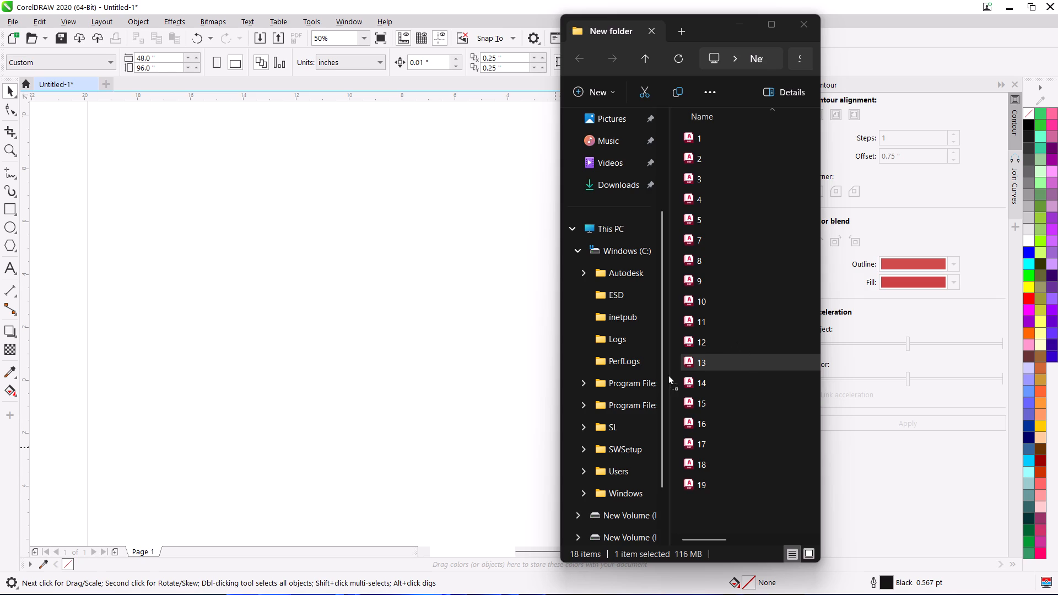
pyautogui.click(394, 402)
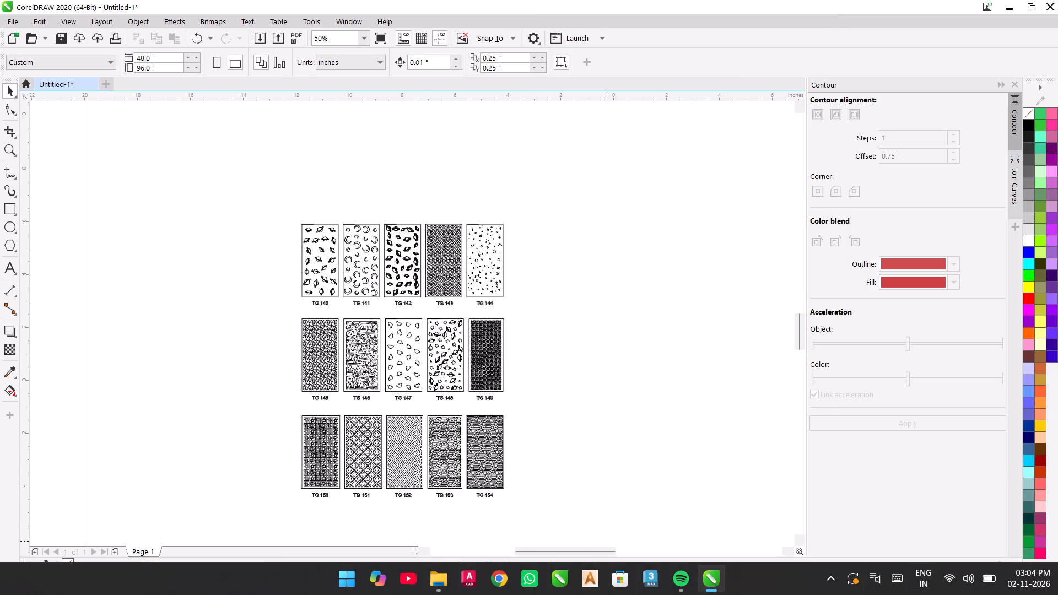
# Inspect the imported pattern group TG 140 to TG 154, select the whole group and delete it from the page.
pyautogui.scroll(1, 445, 376)
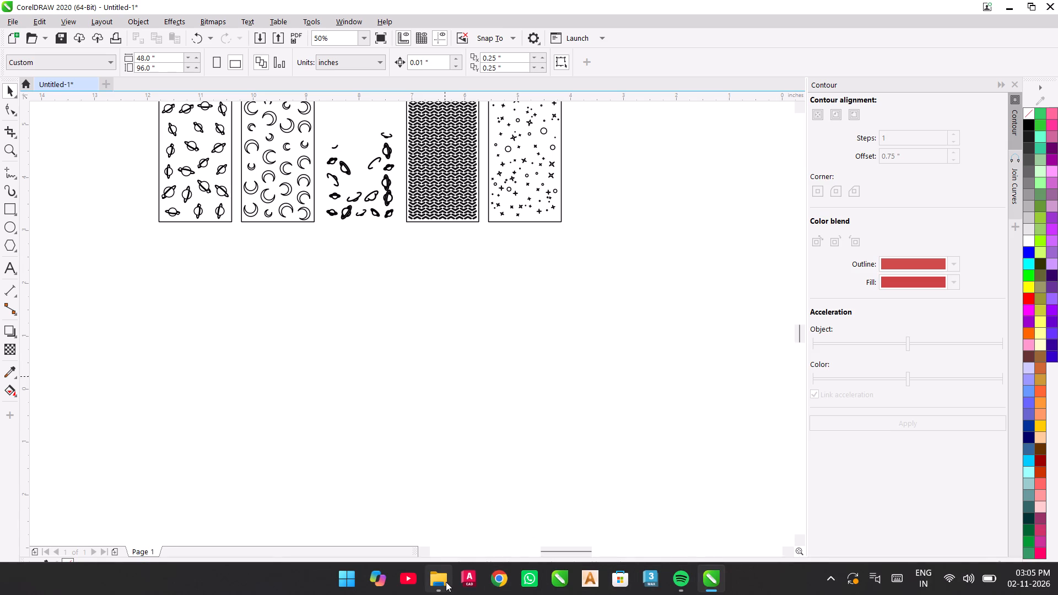
pyautogui.click(446, 582)
pyautogui.scroll(-3, 383, 397)
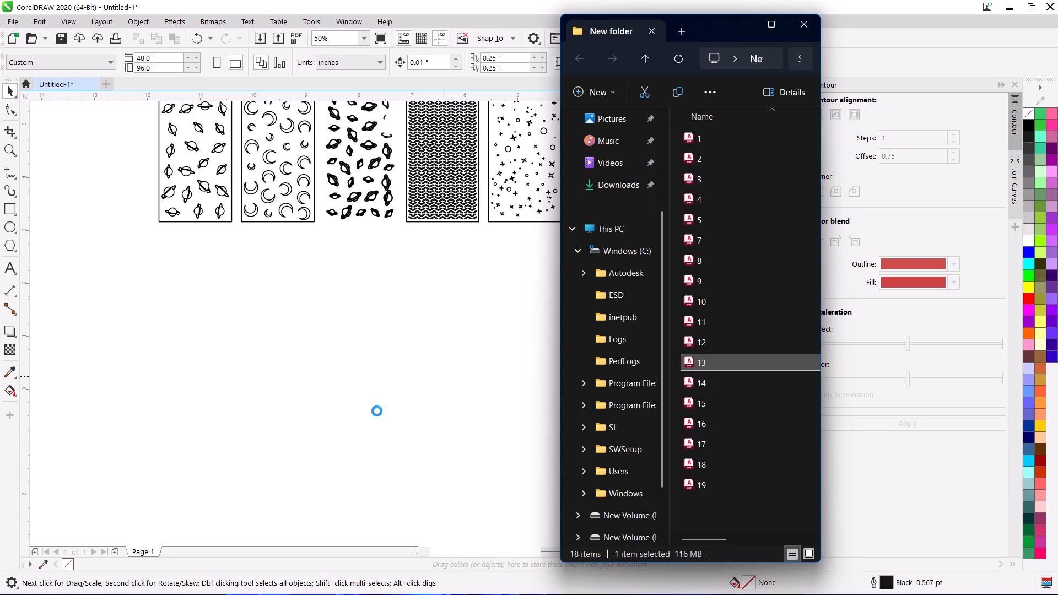
pyautogui.click(377, 411)
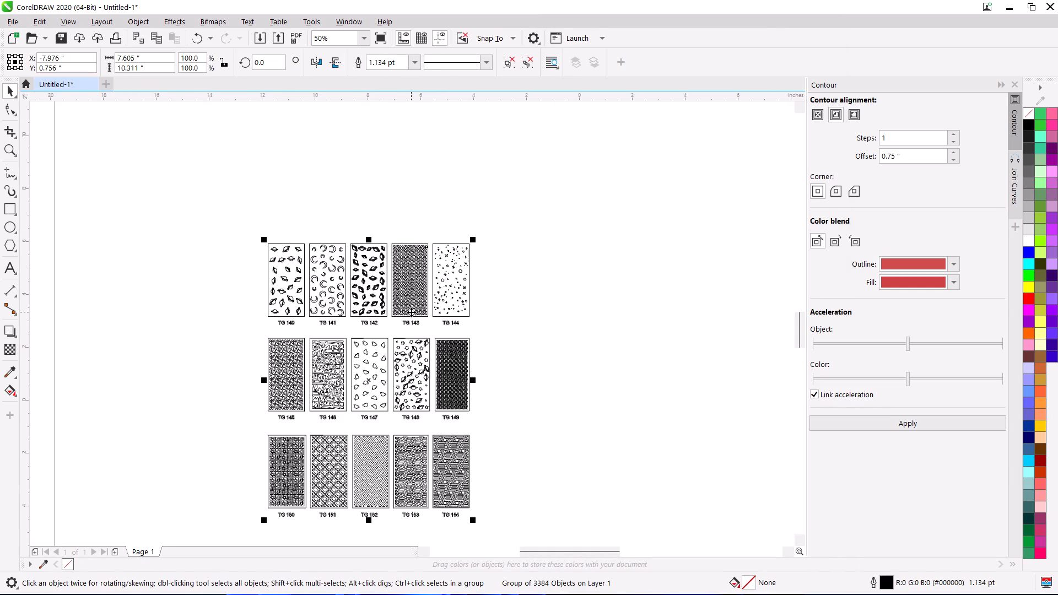
pyautogui.press('Delete')
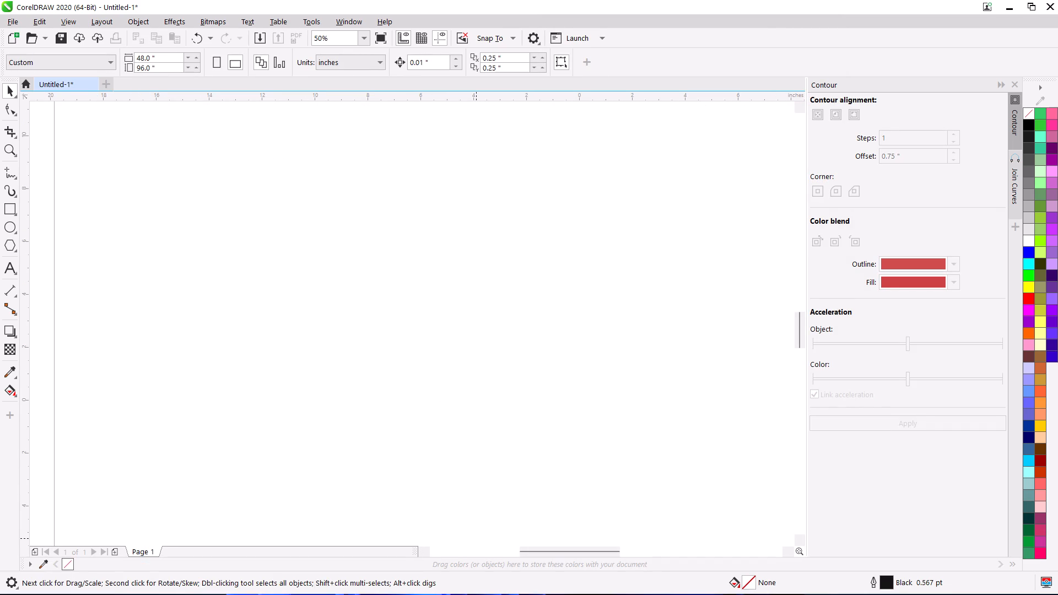
# Import file 13 from the New folder into the CorelDRAW page again.
pyautogui.click(431, 580)
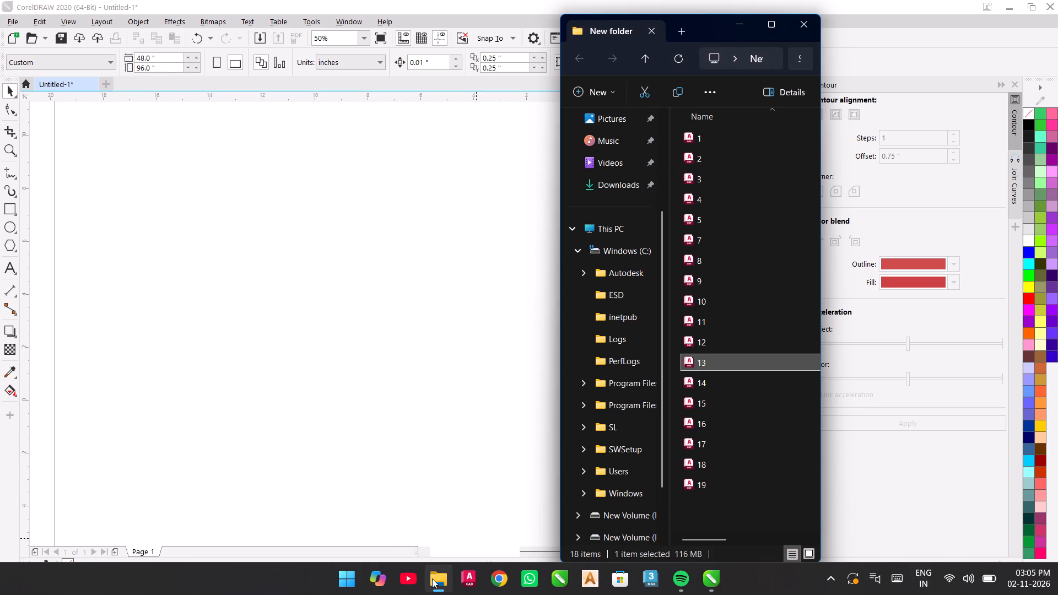
pyautogui.moveTo(711, 367); pyautogui.dragTo(417, 349)
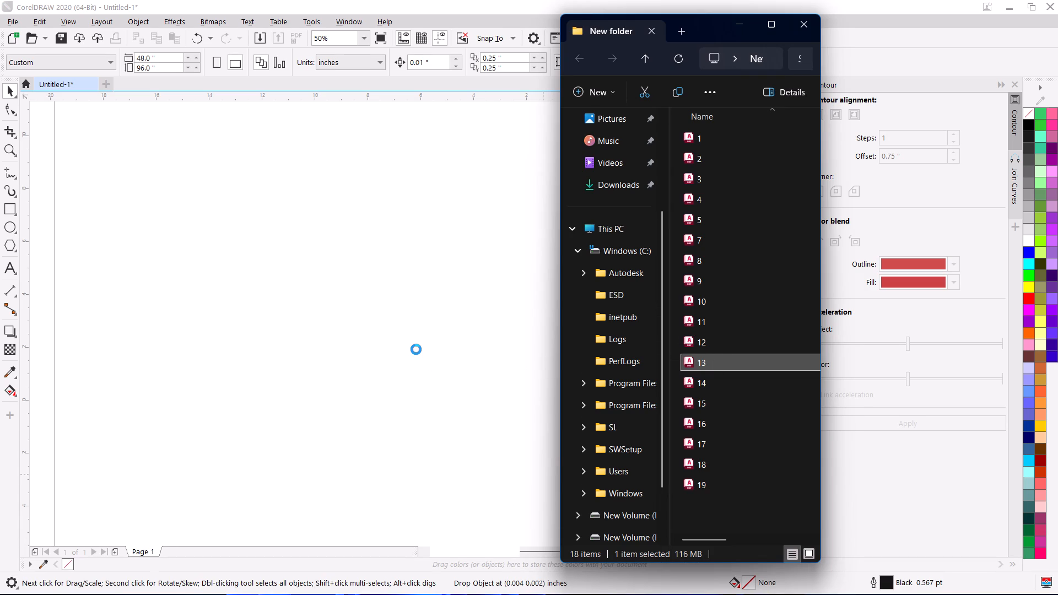
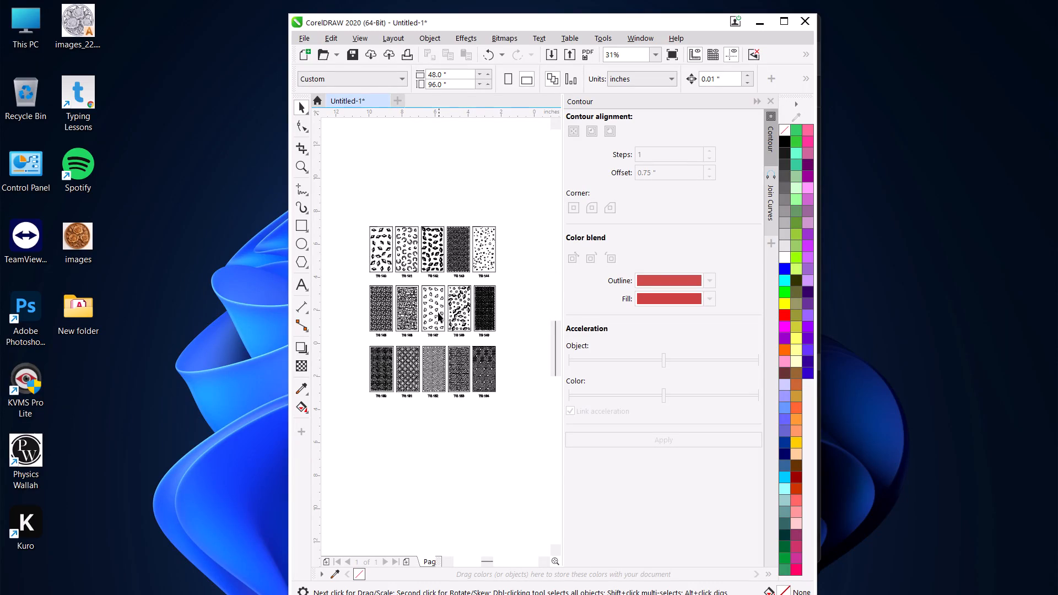
# Select the whole imported pattern group TG 140 to TG 154 and delete it from the page.
pyautogui.scroll(1, 439, 333)
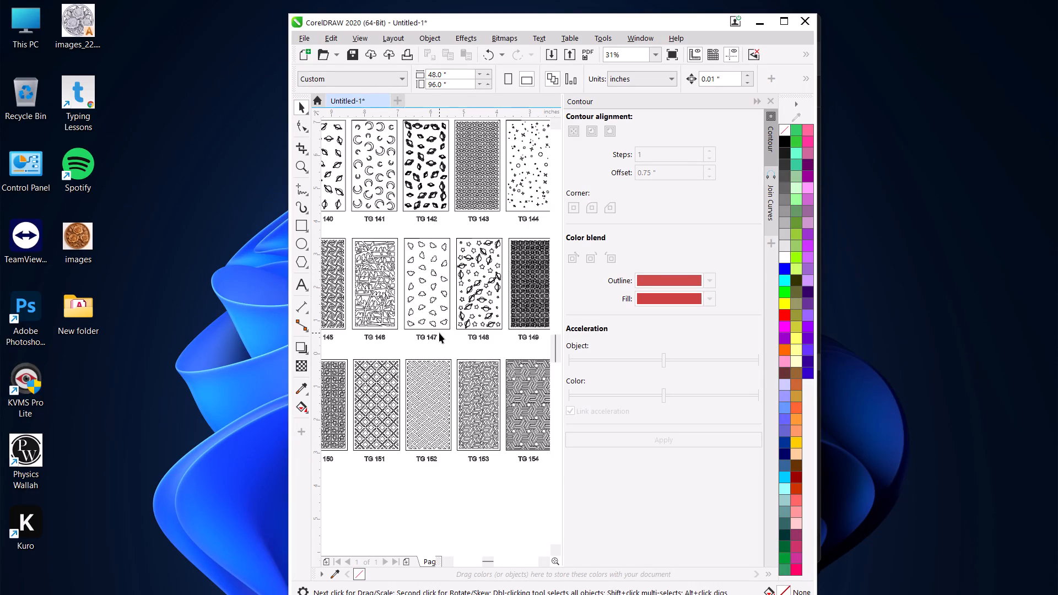
pyautogui.scroll(-2, 439, 333)
pyautogui.moveTo(382, 220); pyautogui.dragTo(483, 416)
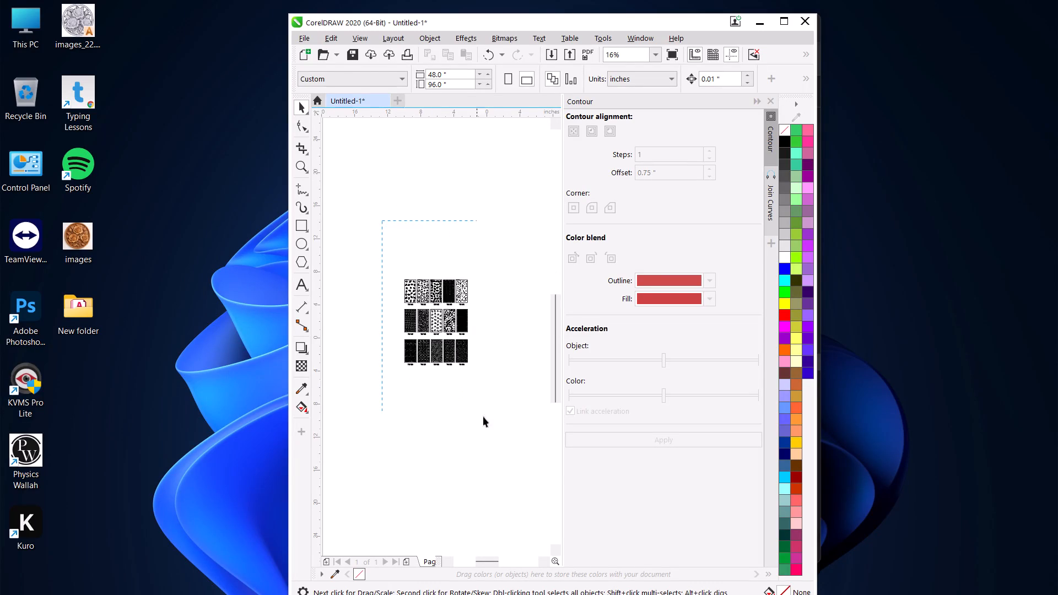
pyautogui.moveTo(483, 416); pyautogui.dragTo(501, 408)
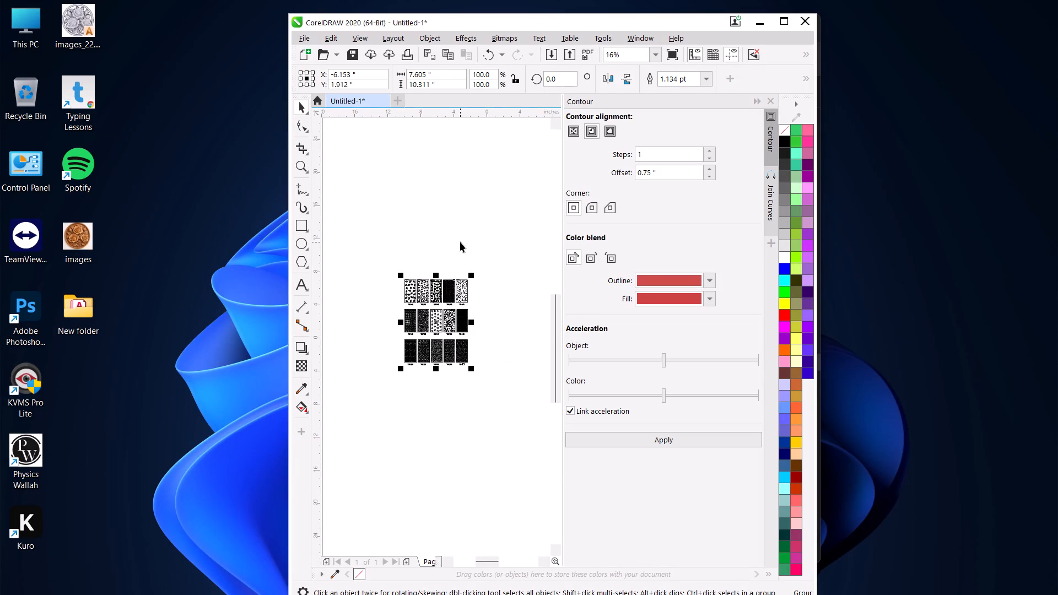
pyautogui.press('Delete')
# Import file 12 from the New folder into the CorelDRAW page at 1:1 scaling with metric units.
pyautogui.click(433, 580)
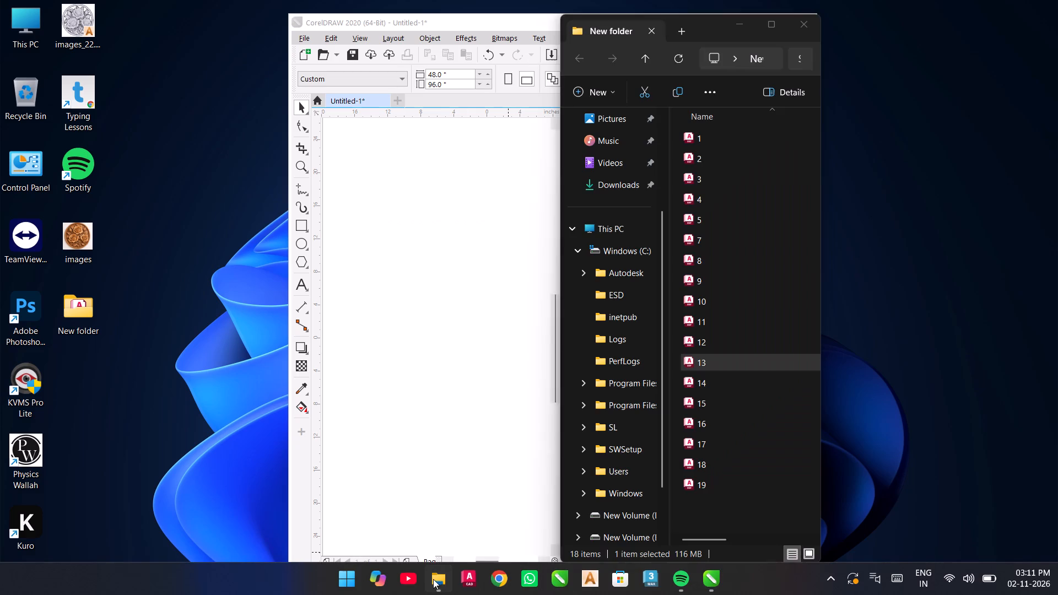
pyautogui.click(735, 336)
pyautogui.moveTo(739, 342); pyautogui.dragTo(442, 311)
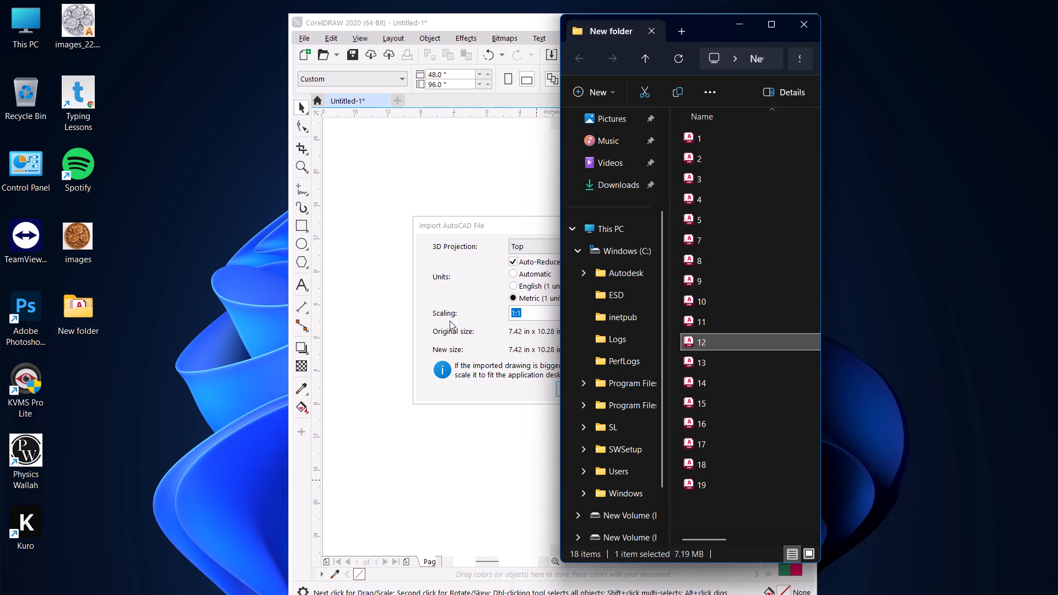
pyautogui.click(450, 489)
pyautogui.click(602, 394)
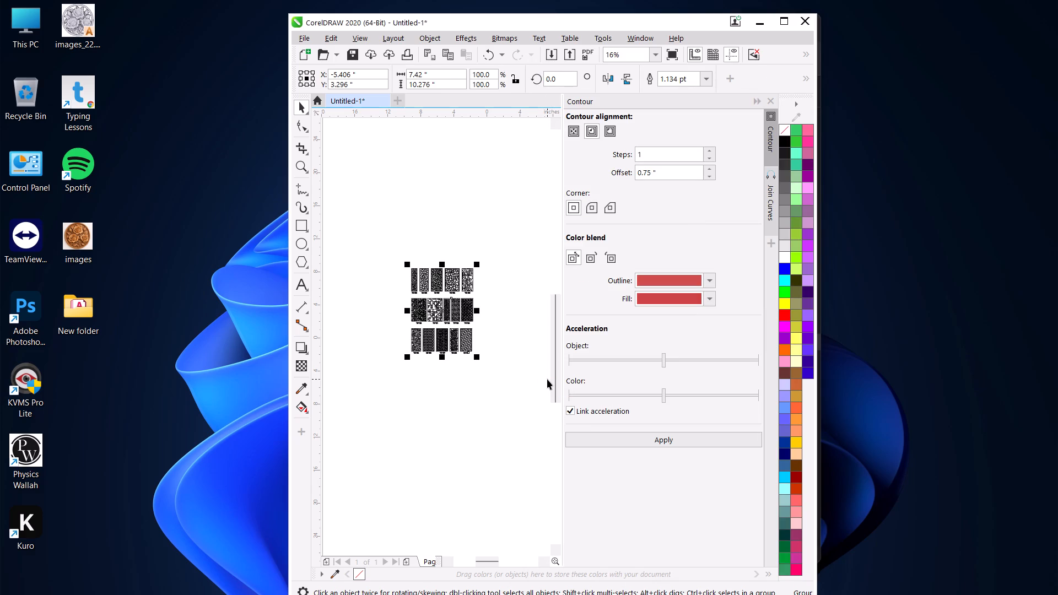
# Examine the imported panel patterns TG 125 to TG 139 up close and as a whole sheet.
pyautogui.scroll(2, 446, 313)
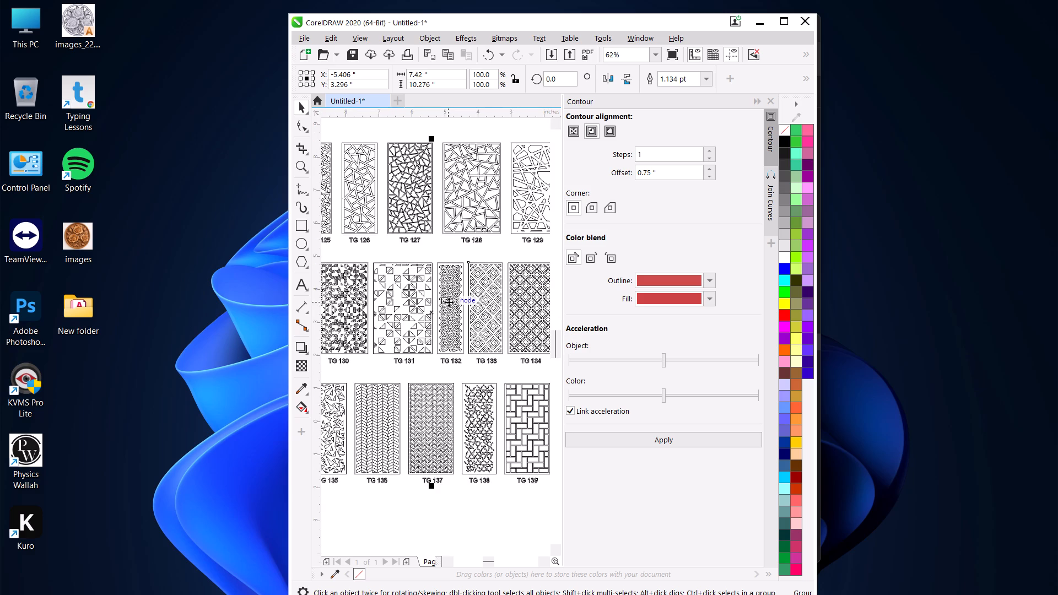
pyautogui.scroll(-2, 427, 304)
pyautogui.scroll(2, 416, 322)
pyautogui.scroll(2, 392, 266)
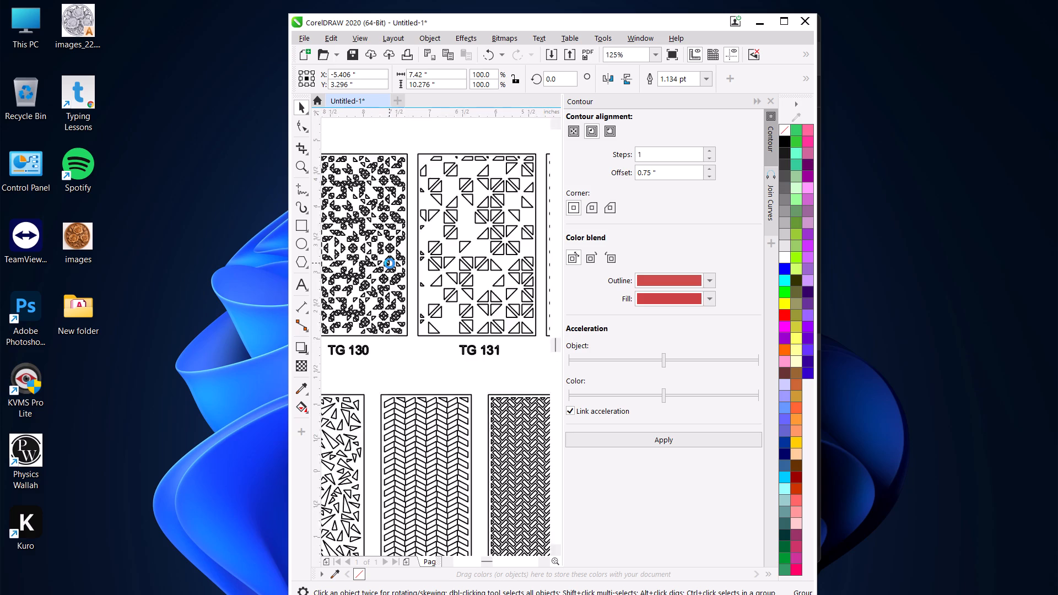
pyautogui.scroll(-2, 388, 267)
pyautogui.scroll(1, 477, 392)
pyautogui.scroll(-1, 477, 392)
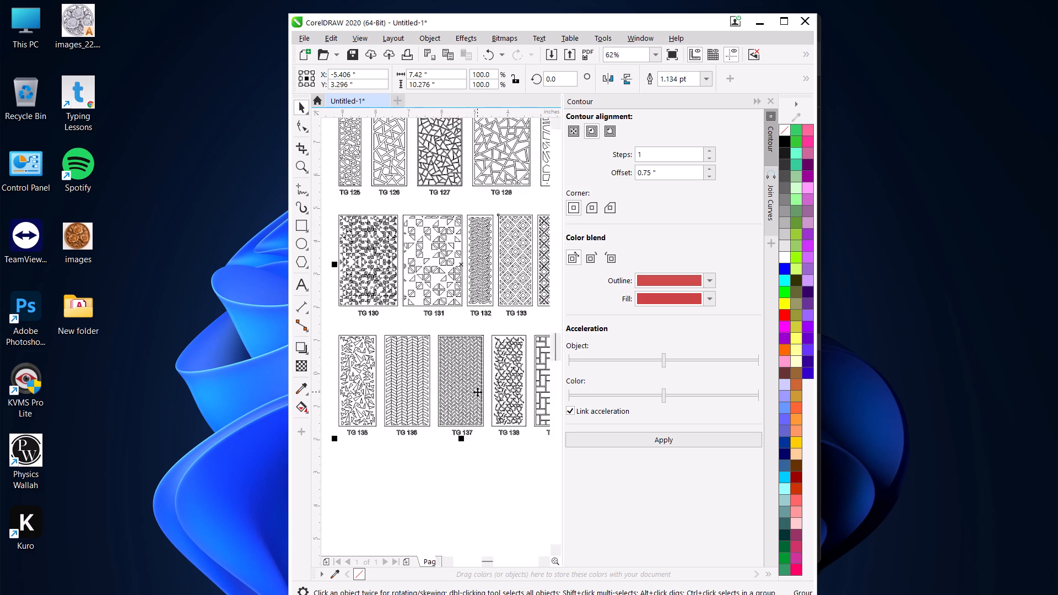
pyautogui.scroll(-1, 477, 392)
pyautogui.scroll(2, 501, 323)
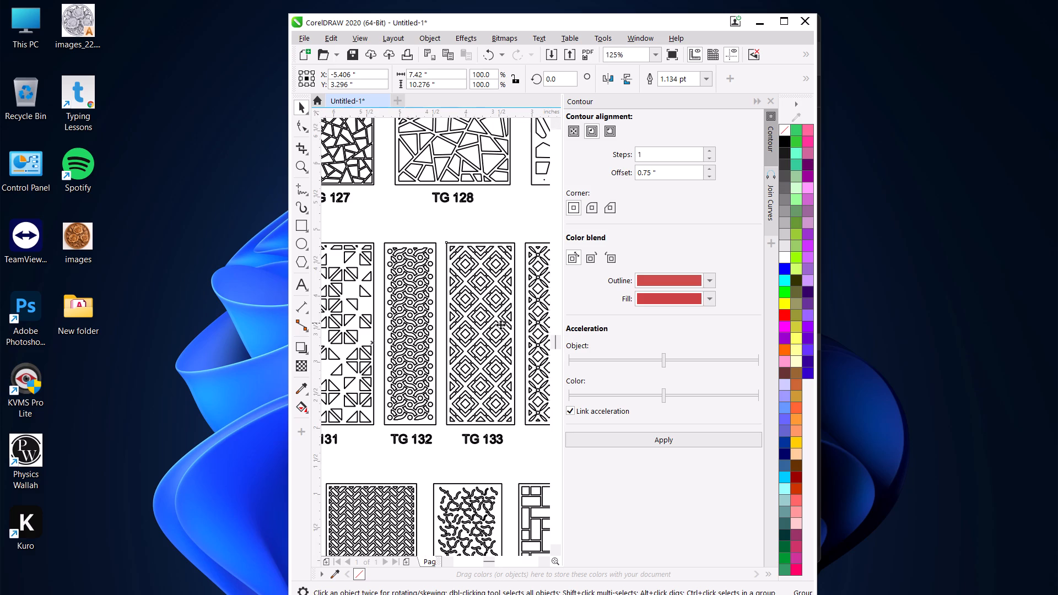
pyautogui.scroll(-1, 490, 330)
pyautogui.scroll(-1, 454, 216)
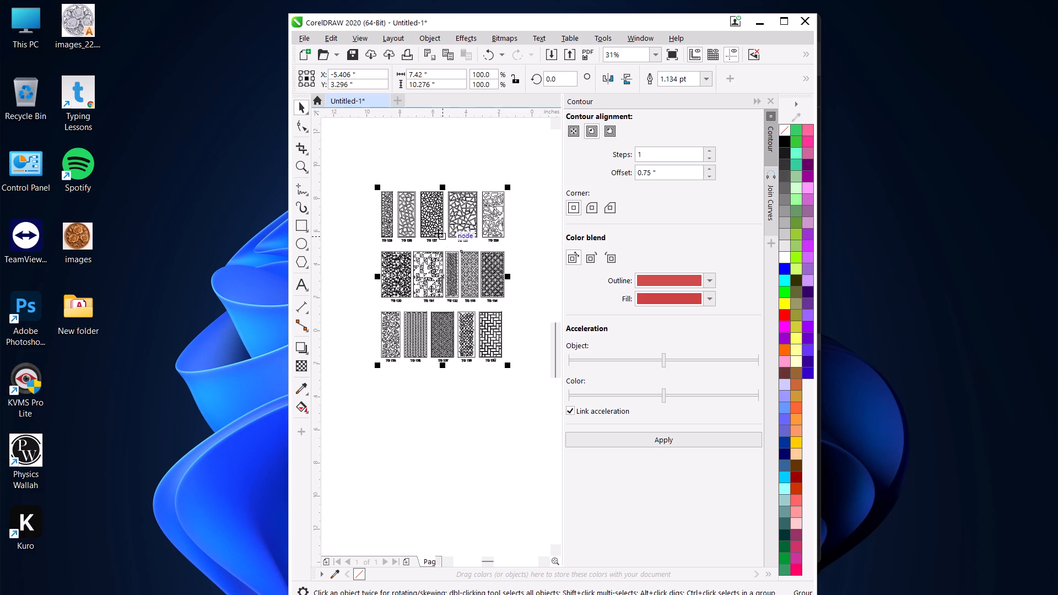
# Select the whole pattern group TG 125 to TG 139 and delete it from the page.
pyautogui.click(401, 146)
pyautogui.scroll(1, 433, 171)
pyautogui.scroll(-1, 433, 179)
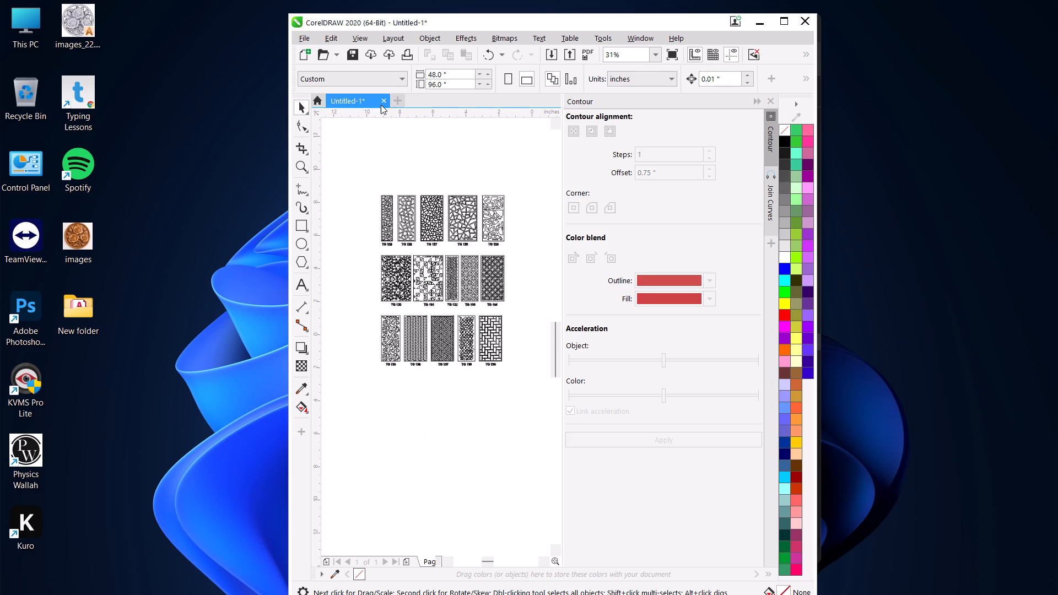
pyautogui.moveTo(354, 143); pyautogui.dragTo(521, 389)
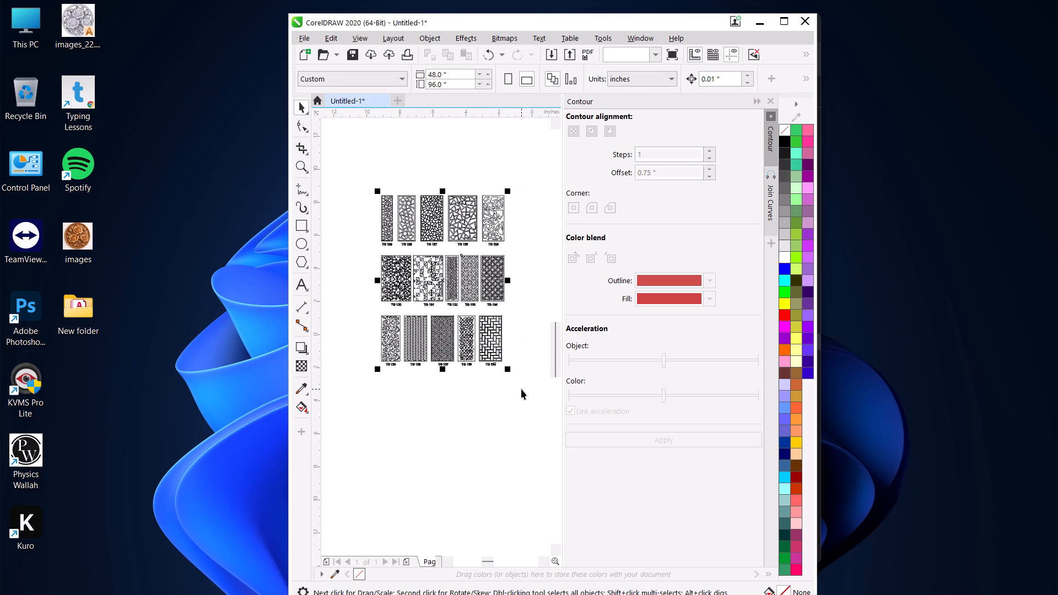
pyautogui.press('Delete')
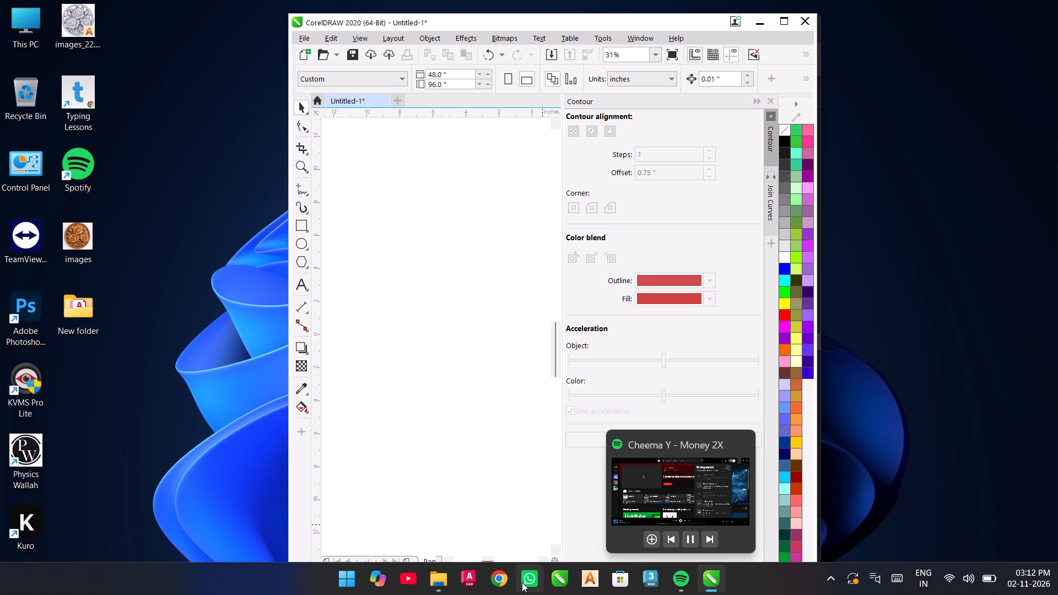
# Import file 11 from the New folder into the CorelDRAW page at 1:1 scaling with metric units.
pyautogui.click(440, 583)
pyautogui.click(700, 325)
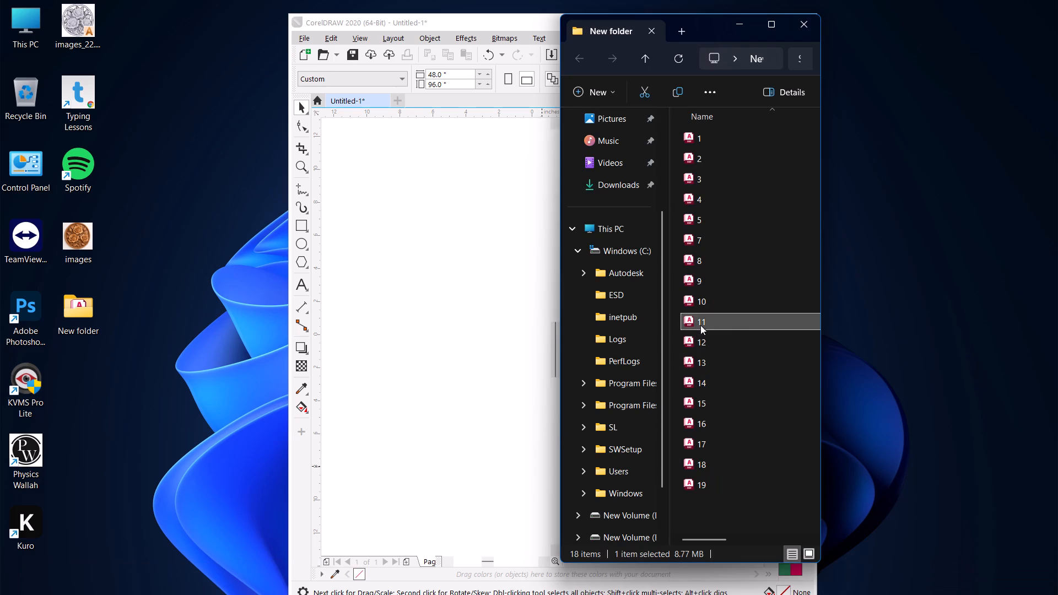
pyautogui.moveTo(731, 317); pyautogui.dragTo(423, 327)
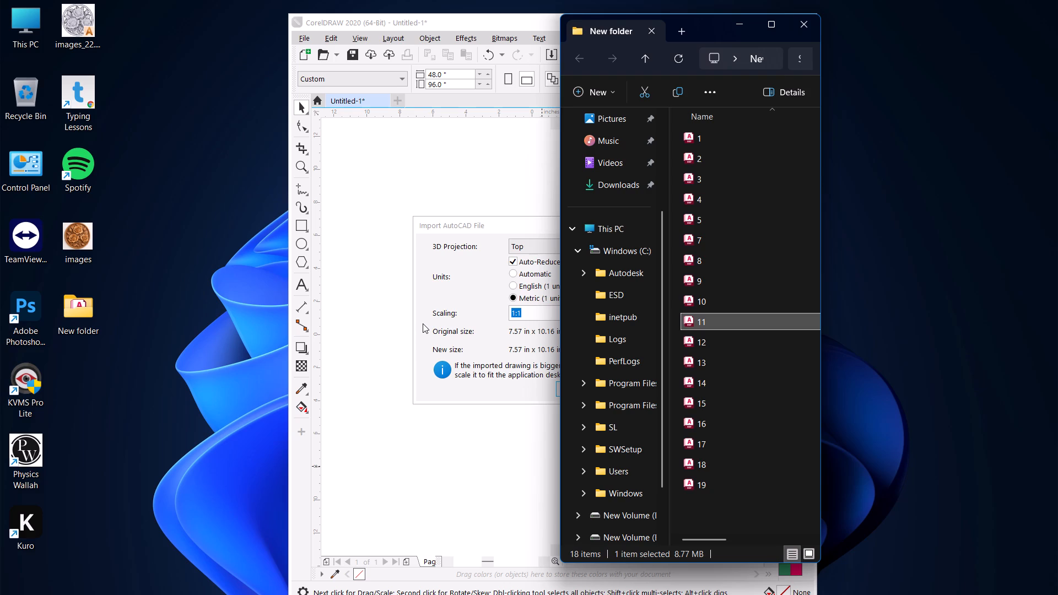
pyautogui.click(557, 389)
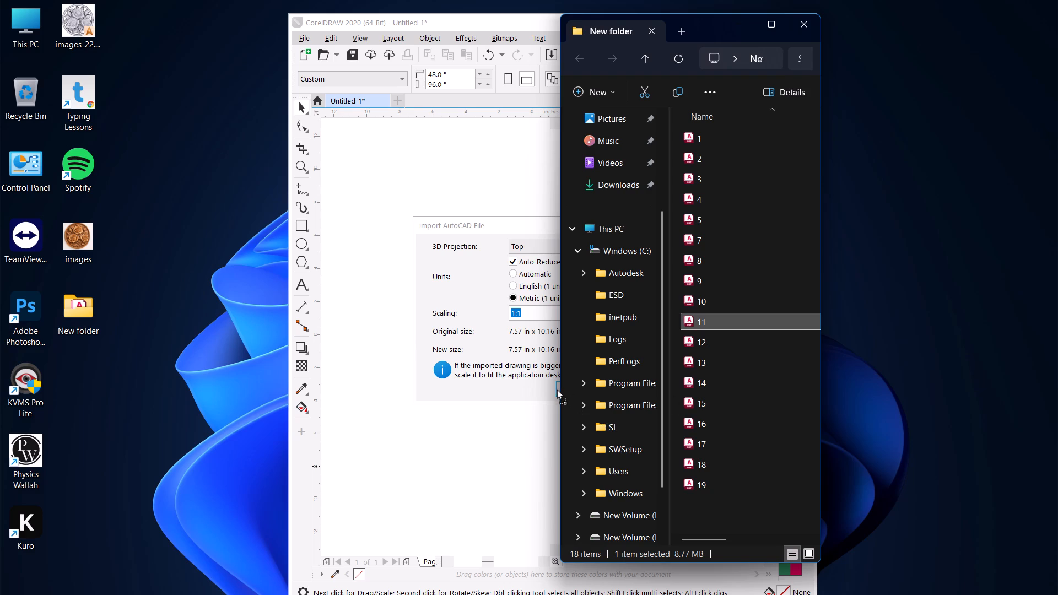
pyautogui.click(557, 389)
pyautogui.click(489, 436)
pyautogui.click(578, 384)
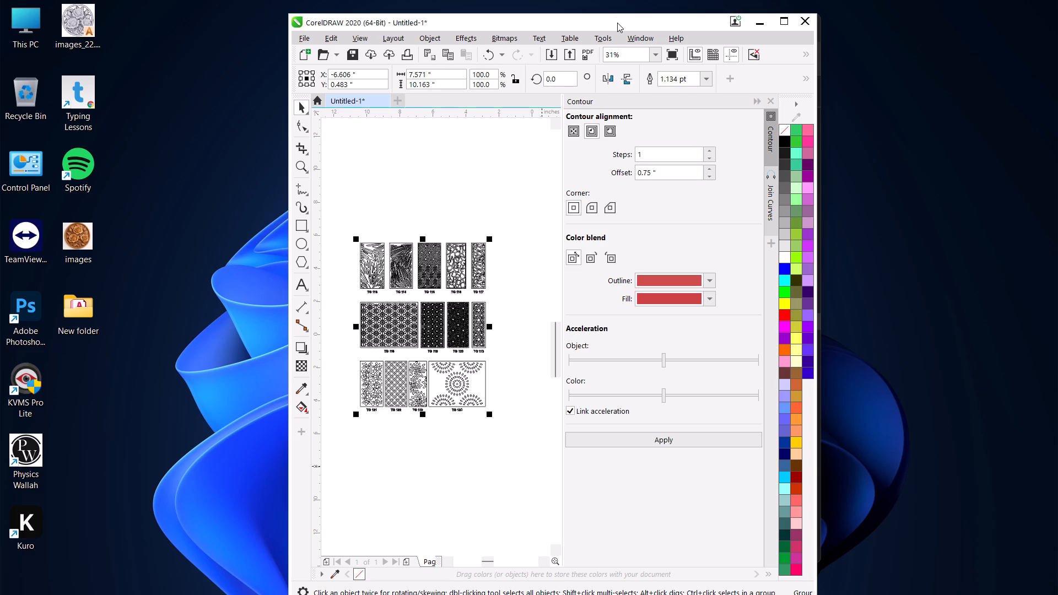
# Examine the imported panel patterns TG 113 to TG 124 up close, row by row, and as a whole sheet.
pyautogui.scroll(2, 418, 361)
pyautogui.scroll(-1, 417, 366)
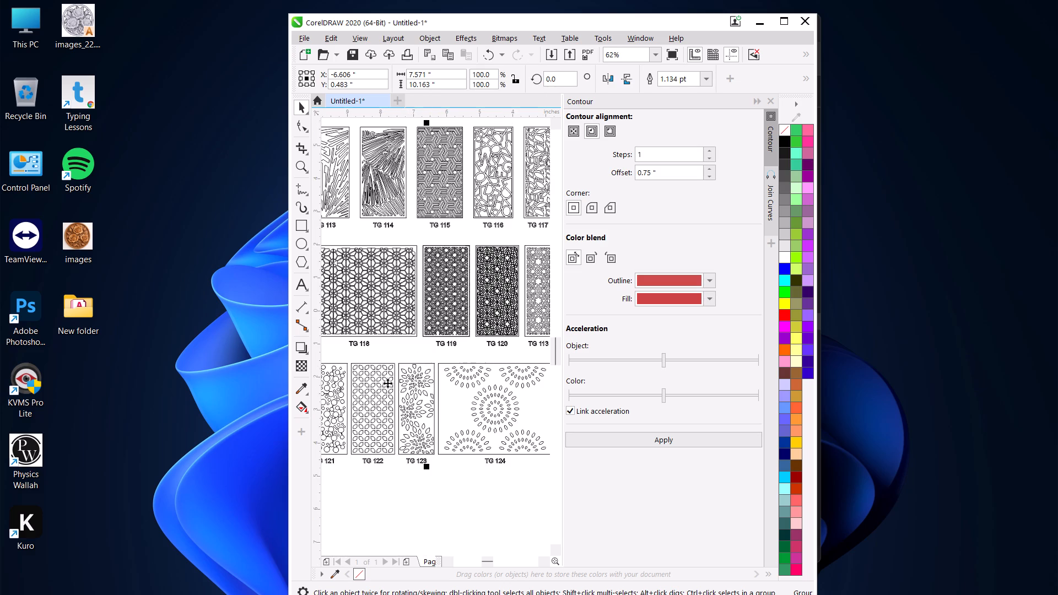
pyautogui.scroll(-1, 386, 383)
pyautogui.scroll(1, 328, 263)
pyautogui.scroll(1, 412, 421)
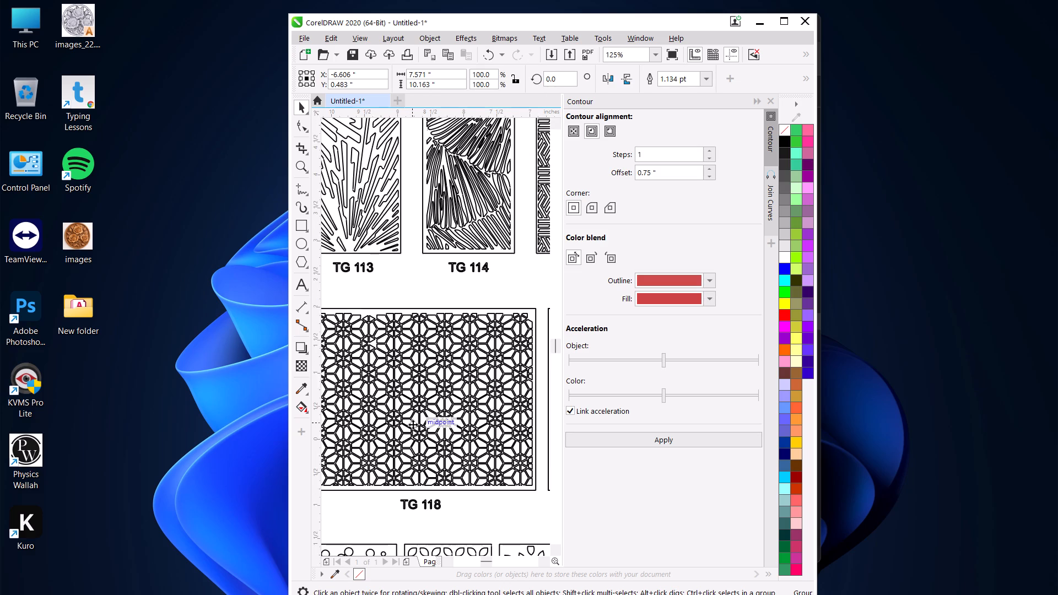
pyautogui.scroll(-2, 413, 426)
pyautogui.scroll(3, 496, 425)
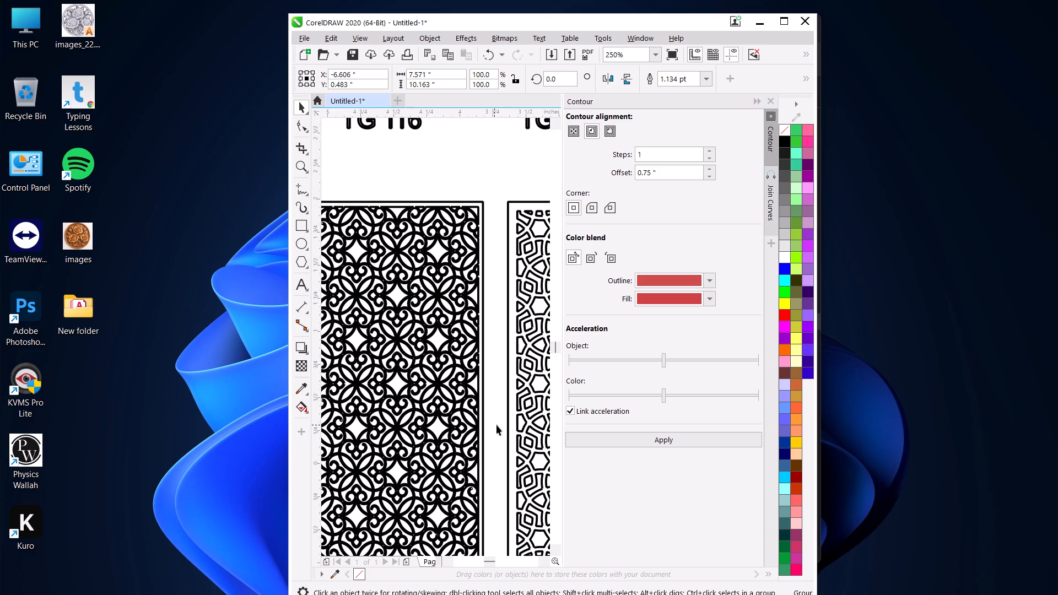
pyautogui.scroll(-3, 496, 425)
pyautogui.scroll(2, 473, 352)
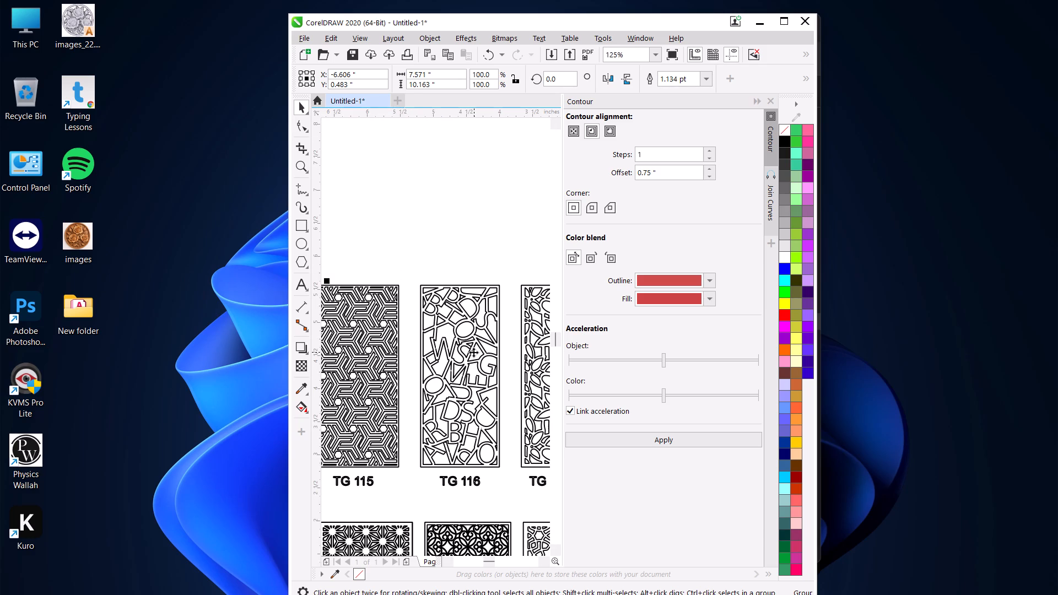
pyautogui.scroll(-1, 474, 360)
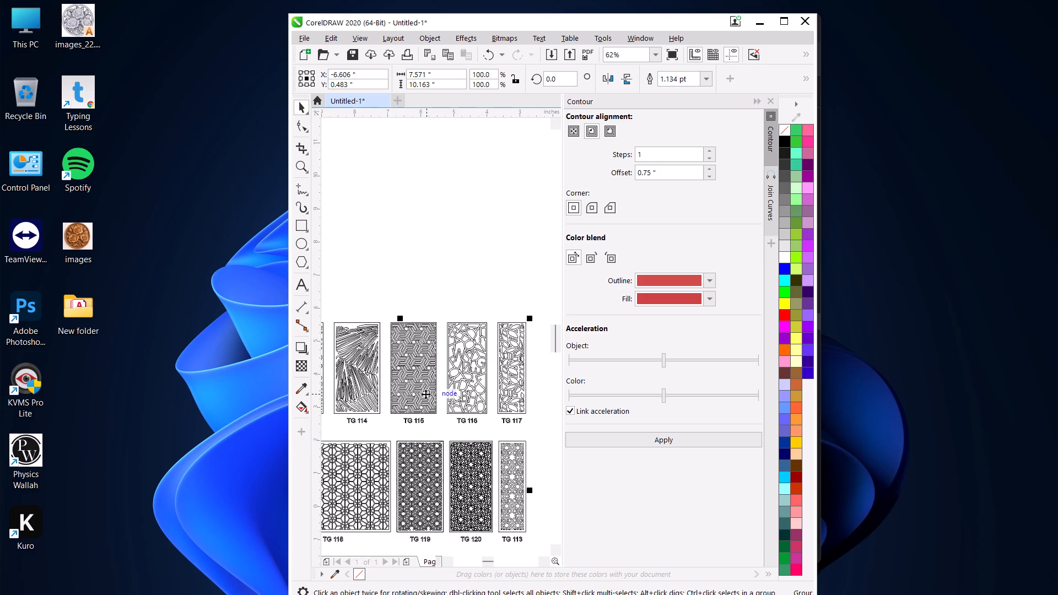
pyautogui.scroll(1, 424, 390)
pyautogui.scroll(-2, 424, 390)
pyautogui.scroll(1, 395, 504)
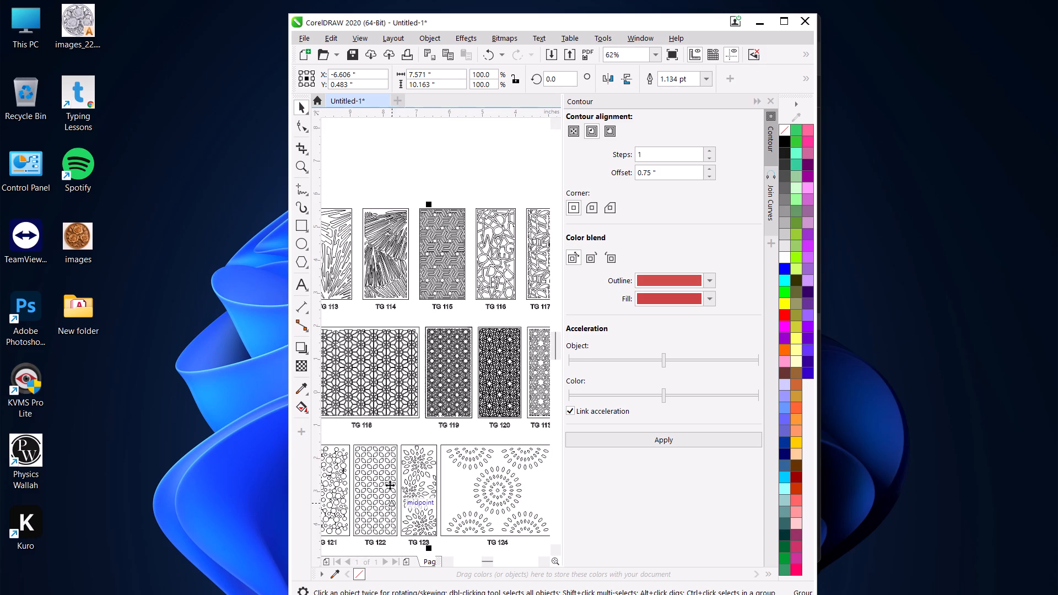
pyautogui.scroll(1, 396, 421)
pyautogui.scroll(-2, 396, 424)
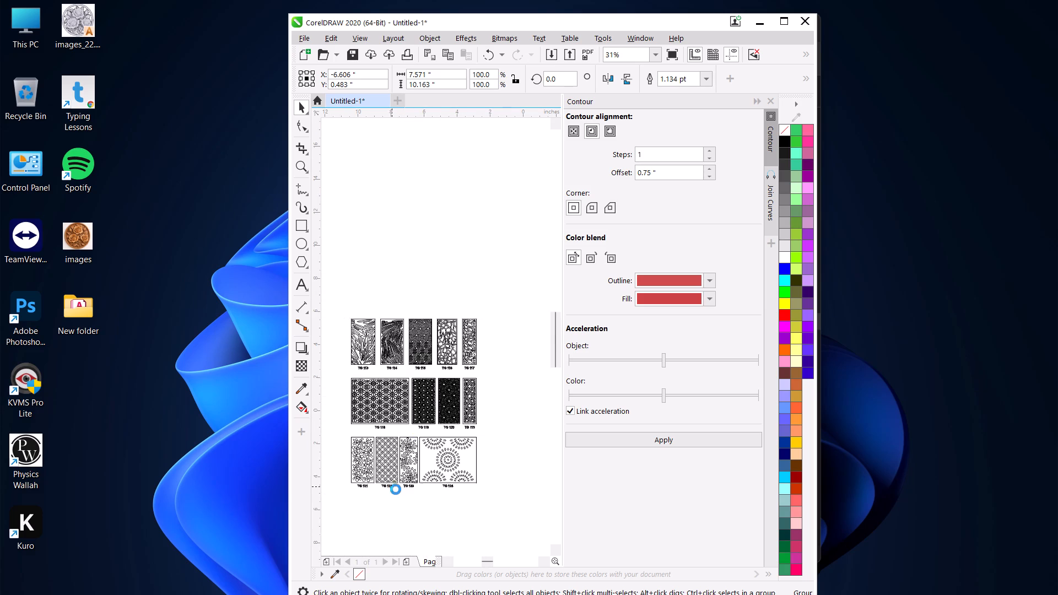
pyautogui.scroll(1, 396, 489)
pyautogui.scroll(-1, 396, 489)
pyautogui.click(408, 230)
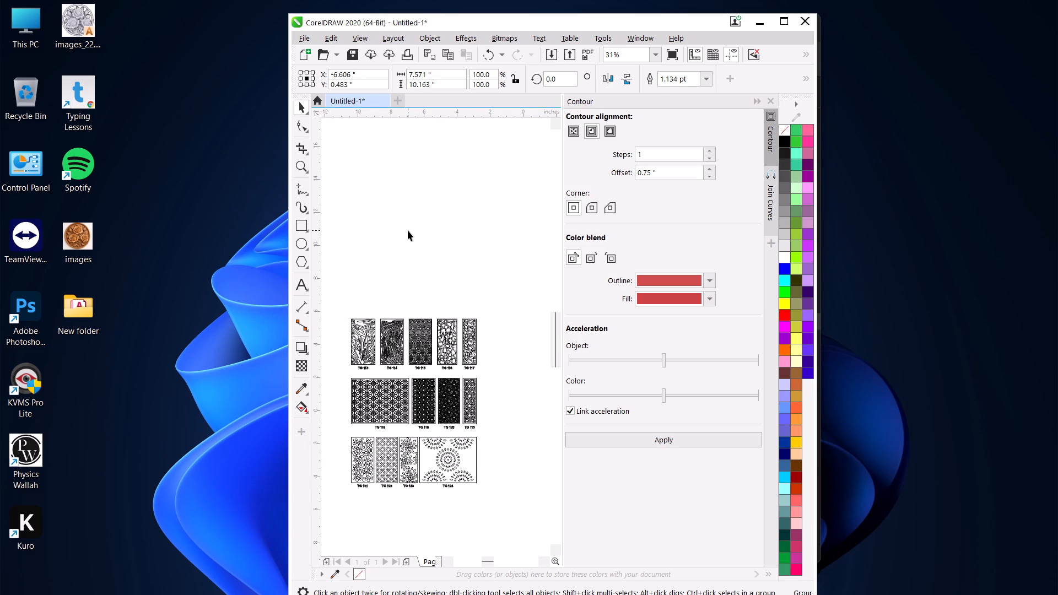
pyautogui.scroll(-1, 411, 243)
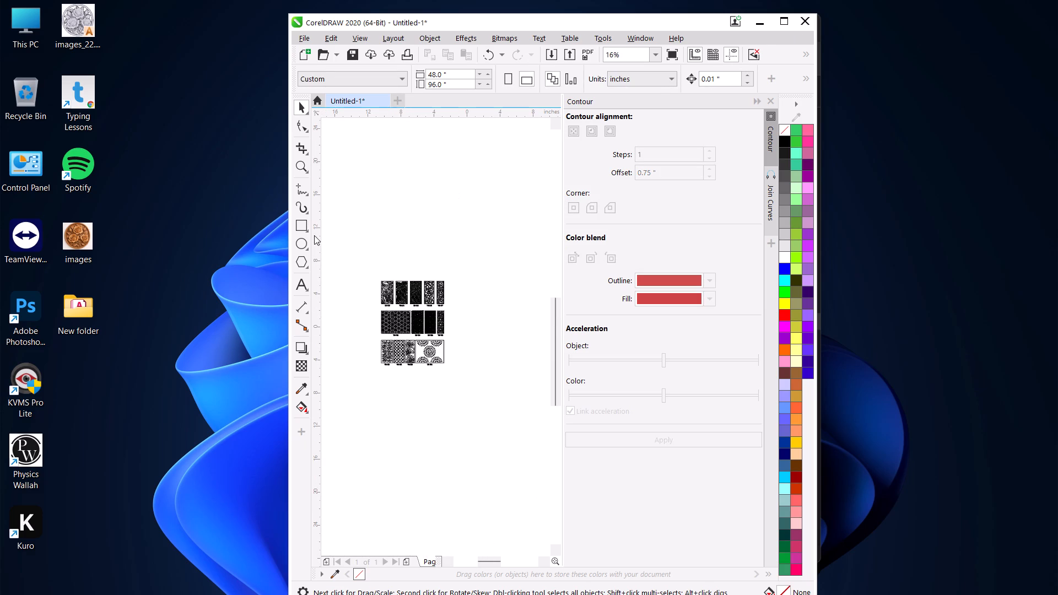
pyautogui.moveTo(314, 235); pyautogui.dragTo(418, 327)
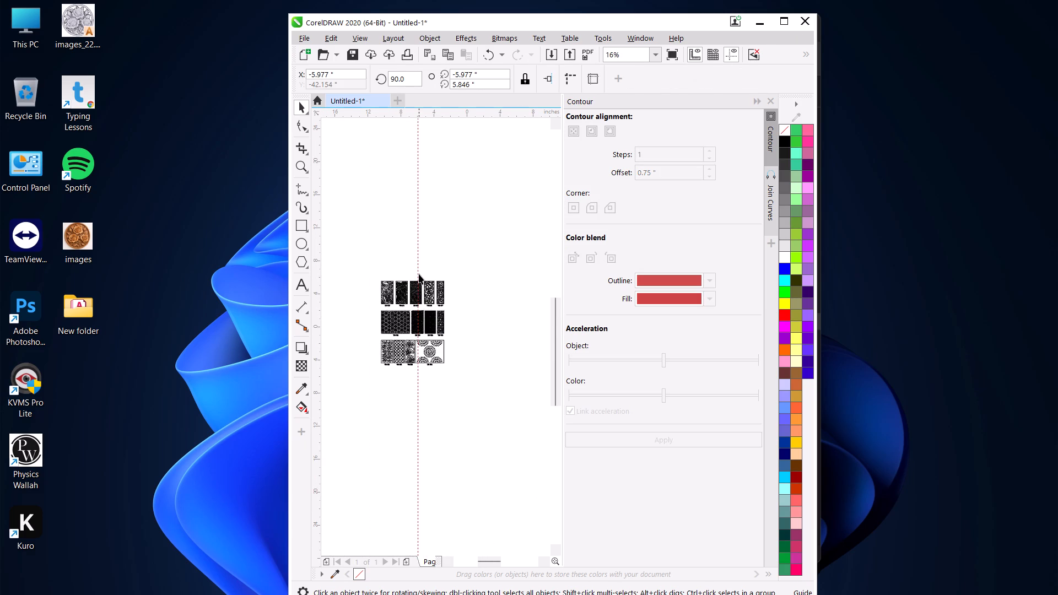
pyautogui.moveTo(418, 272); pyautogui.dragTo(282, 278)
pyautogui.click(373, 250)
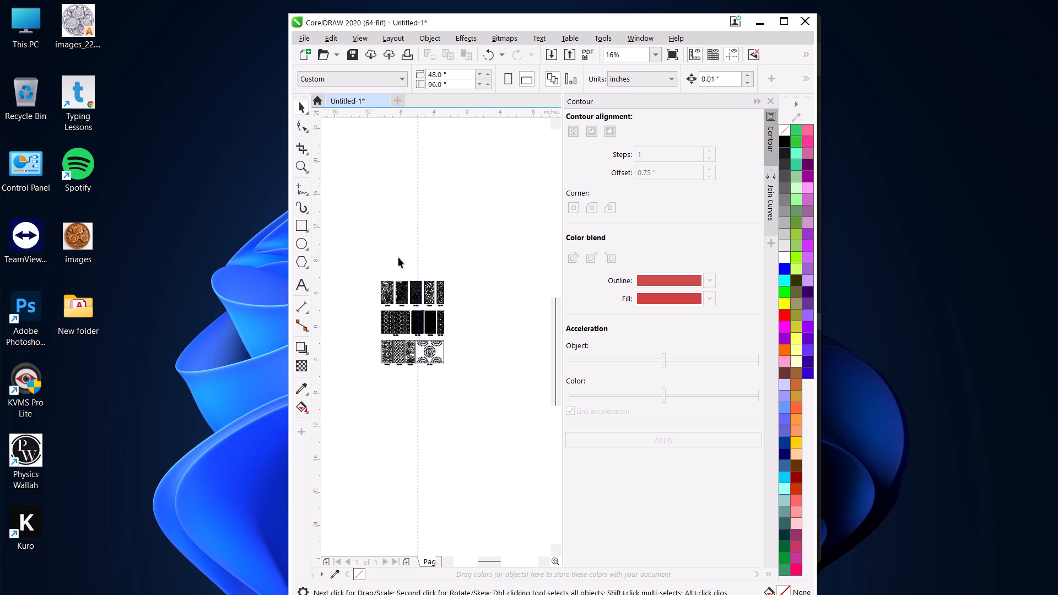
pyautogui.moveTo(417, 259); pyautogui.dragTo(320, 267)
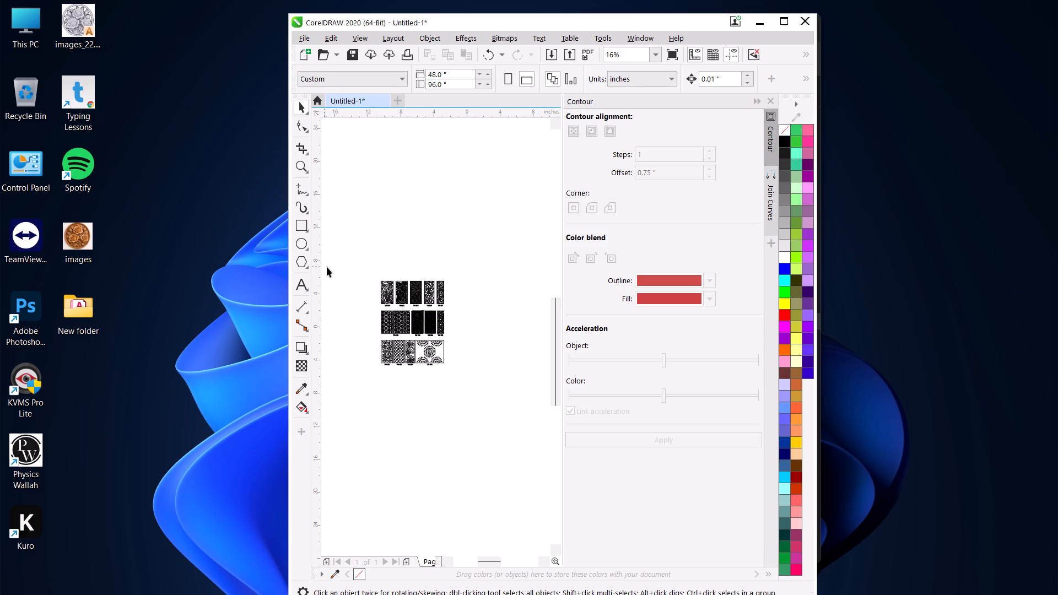
# Select the whole pattern group TG 113 to TG 124 and delete it from the page.
pyautogui.moveTo(365, 260); pyautogui.dragTo(495, 412)
pyautogui.press('Delete')
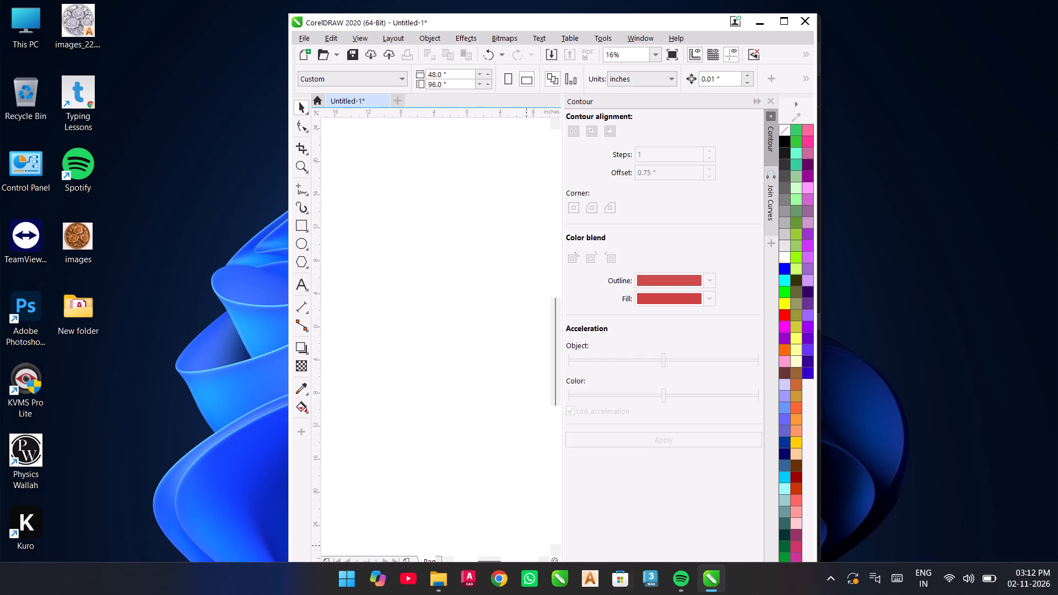
# Import file 10 from the New folder into the CorelDRAW page at 1:1 scaling with metric units.
pyautogui.click(440, 578)
pyautogui.click(735, 309)
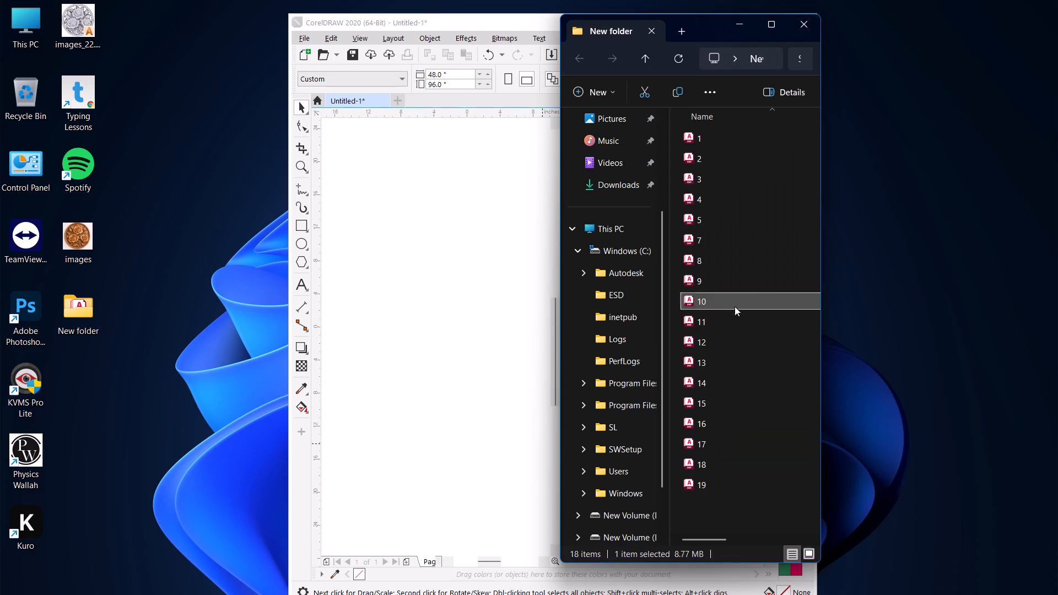
pyautogui.moveTo(737, 302); pyautogui.dragTo(457, 307)
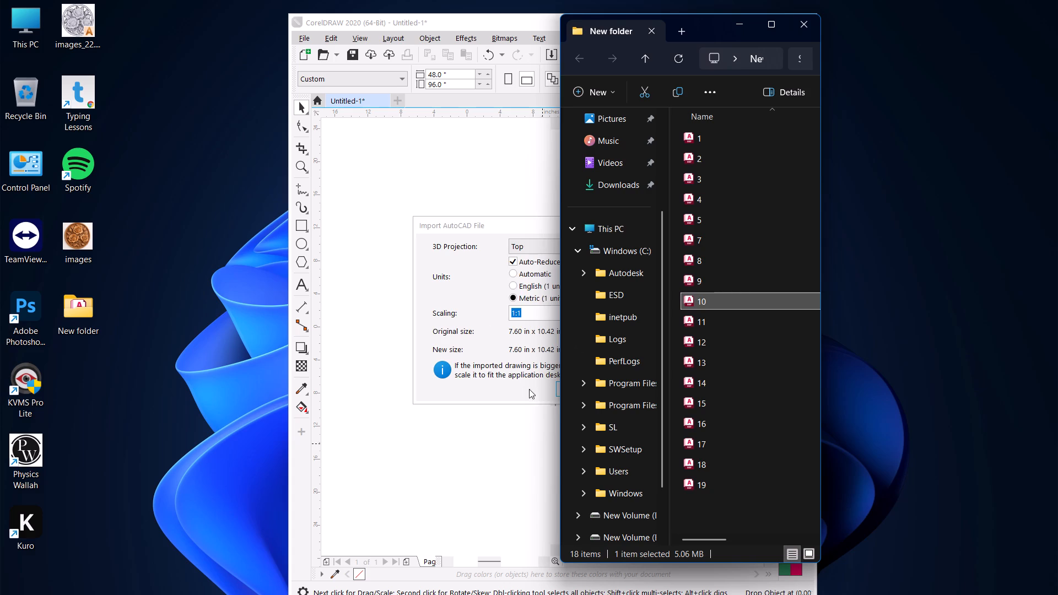
pyautogui.click(557, 388)
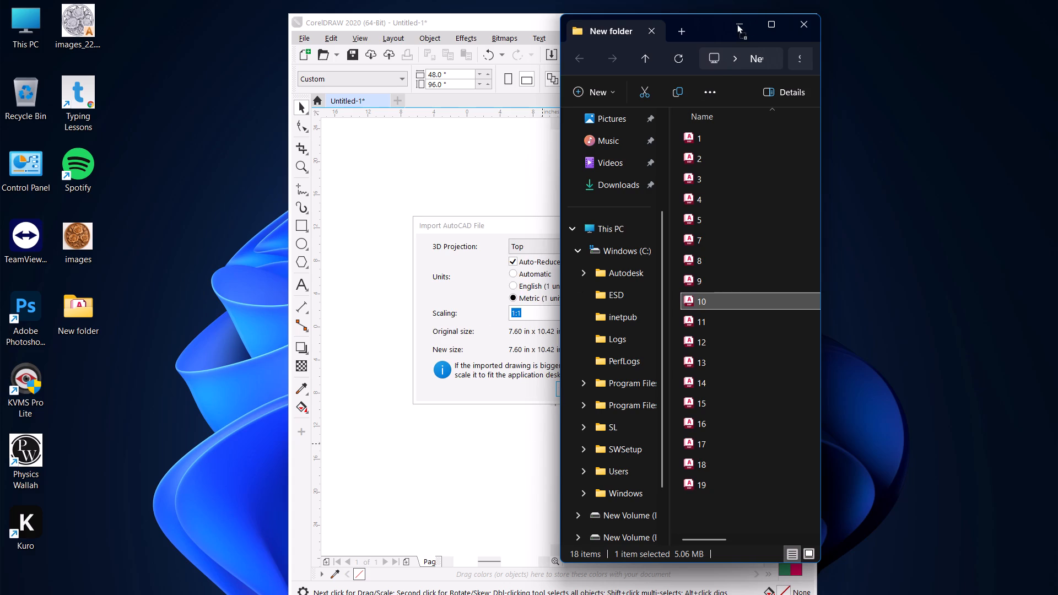
pyautogui.click(737, 24)
pyautogui.moveTo(693, 21); pyautogui.dragTo(780, 21)
pyautogui.press('Return')
pyautogui.click(554, 391)
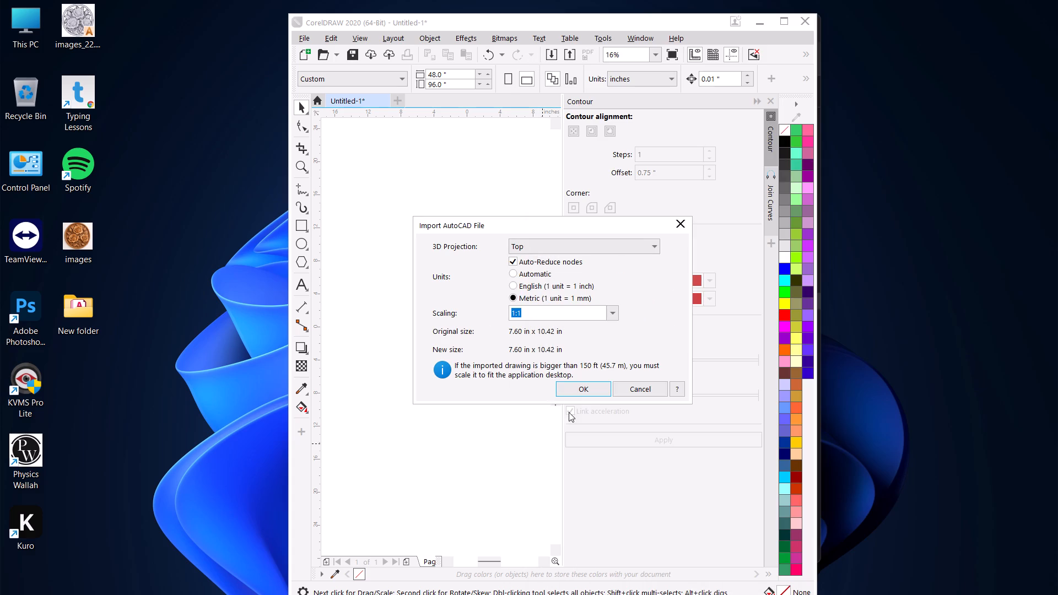
pyautogui.click(587, 390)
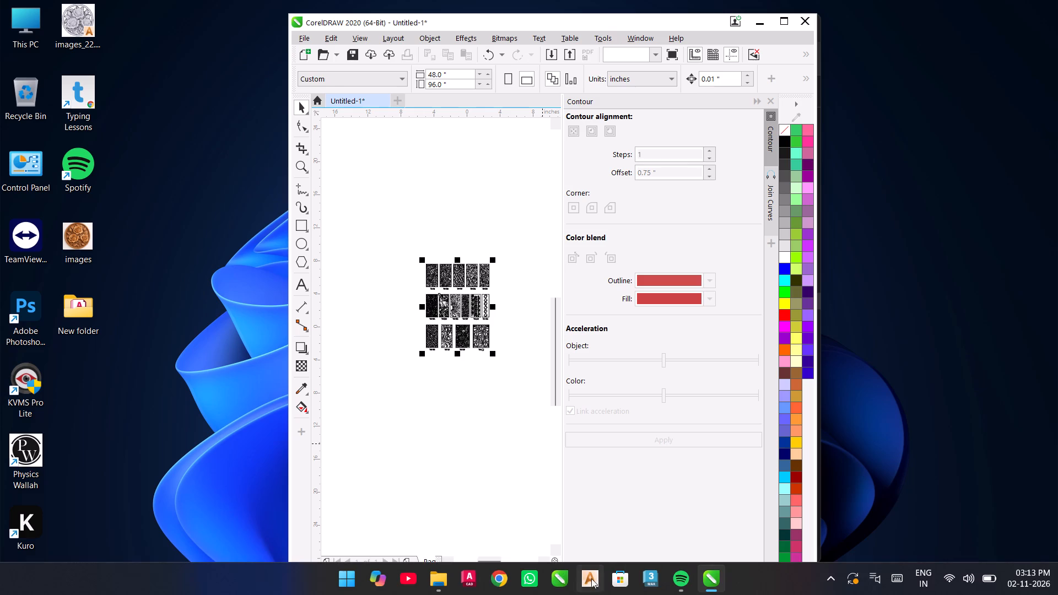
# Arrange the CorelDRAW window and the New folder window side by side so they no longer overlap.
pyautogui.moveTo(541, 21); pyautogui.dragTo(485, 17)
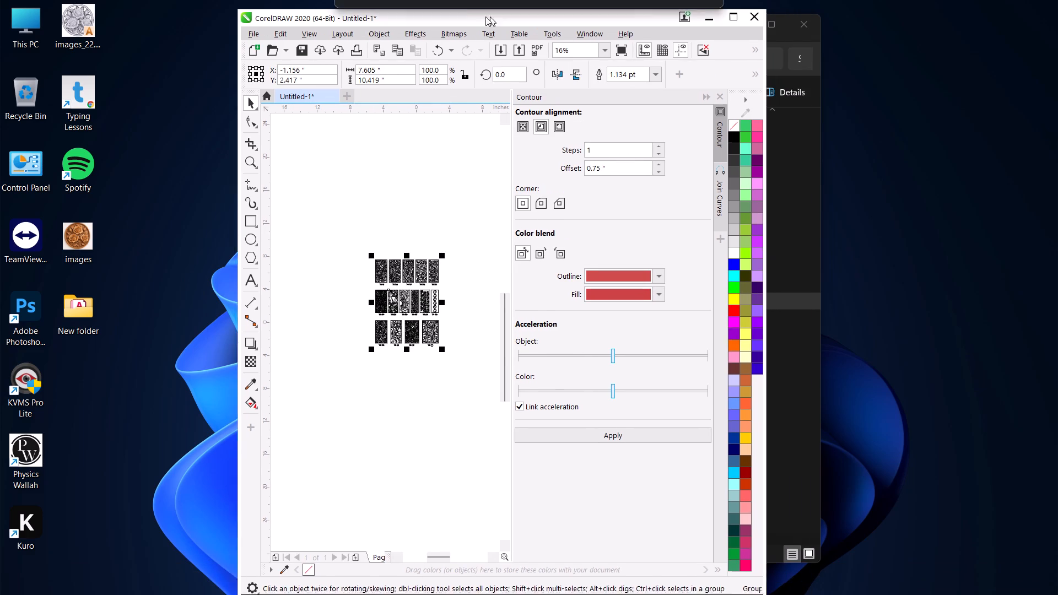
pyautogui.moveTo(485, 17); pyautogui.dragTo(284, 16)
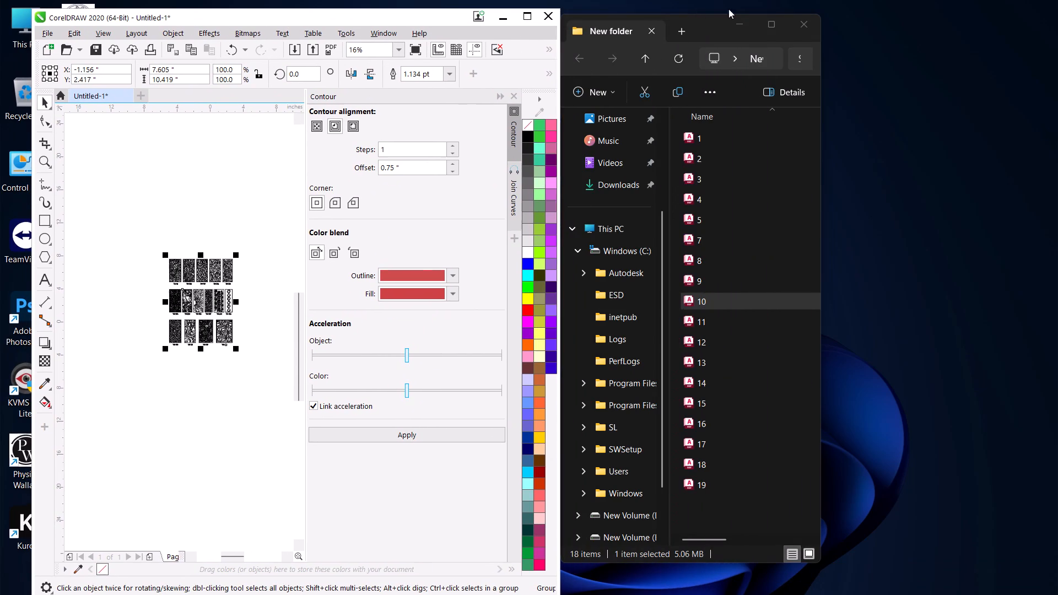
pyautogui.moveTo(706, 28); pyautogui.dragTo(909, 35)
pyautogui.moveTo(348, 15); pyautogui.dragTo(369, 14)
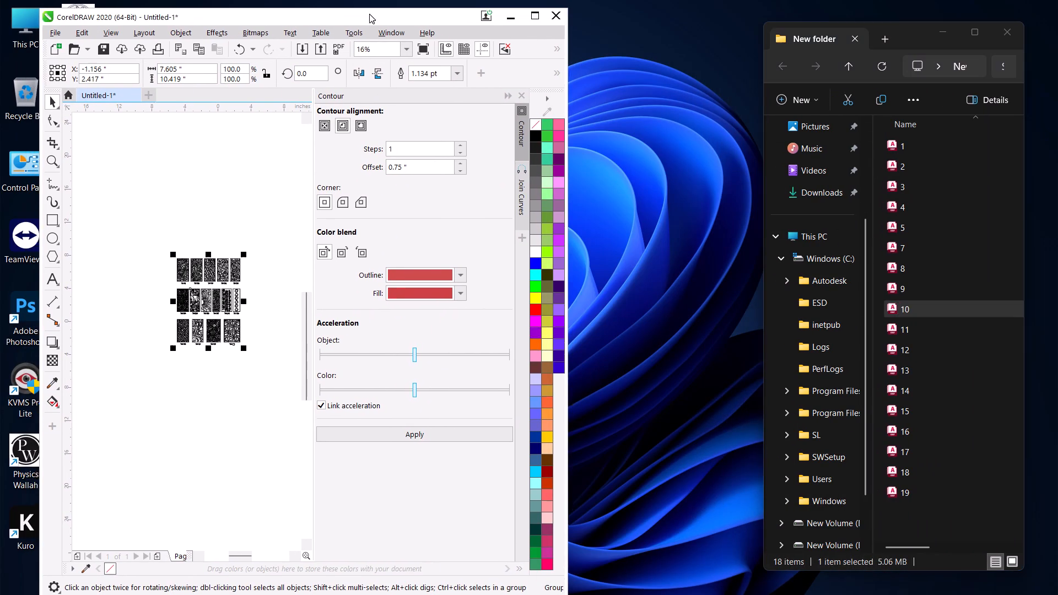
pyautogui.moveTo(369, 14); pyautogui.dragTo(399, 8)
# Maximize the CorelDRAW window and examine the imported panel patterns TG 99 to TG 113 up close, row by row.
pyautogui.scroll(1, 229, 322)
pyautogui.scroll(2, 263, 282)
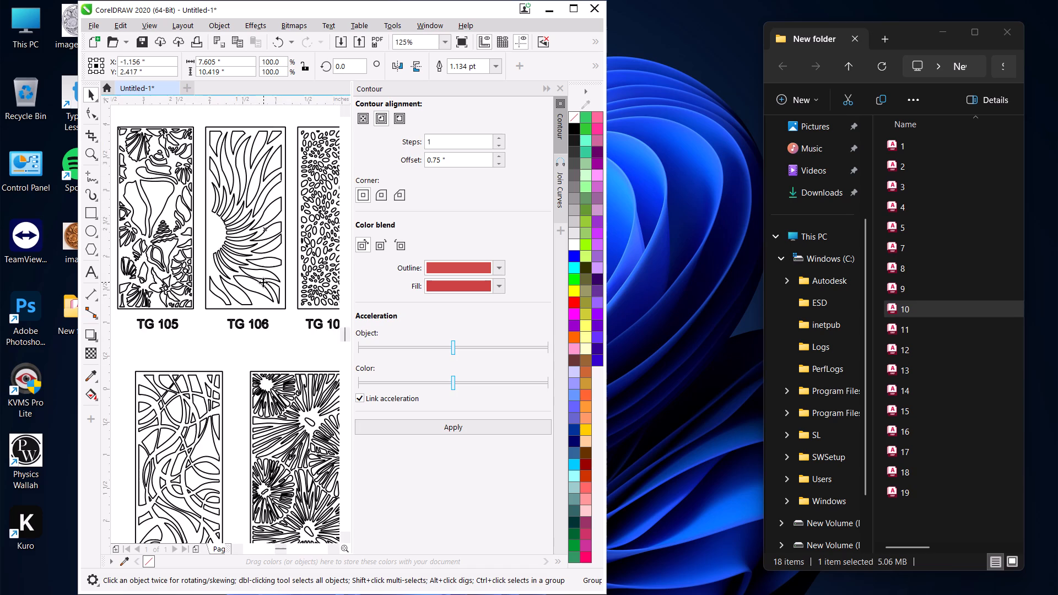
pyautogui.scroll(-2, 263, 282)
pyautogui.click(571, 6)
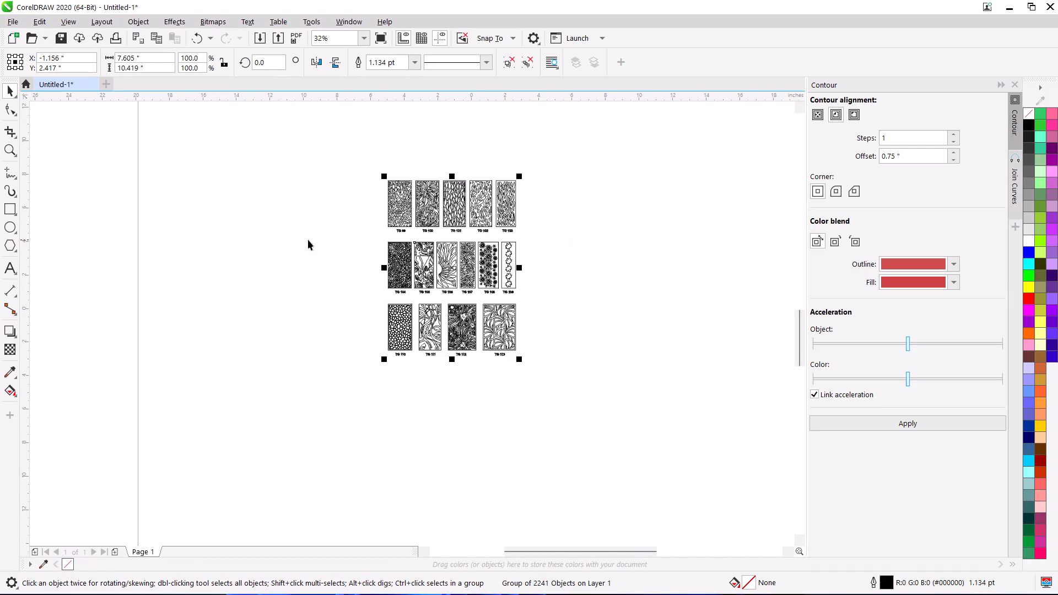
pyautogui.scroll(2, 398, 173)
pyautogui.scroll(-1, 442, 255)
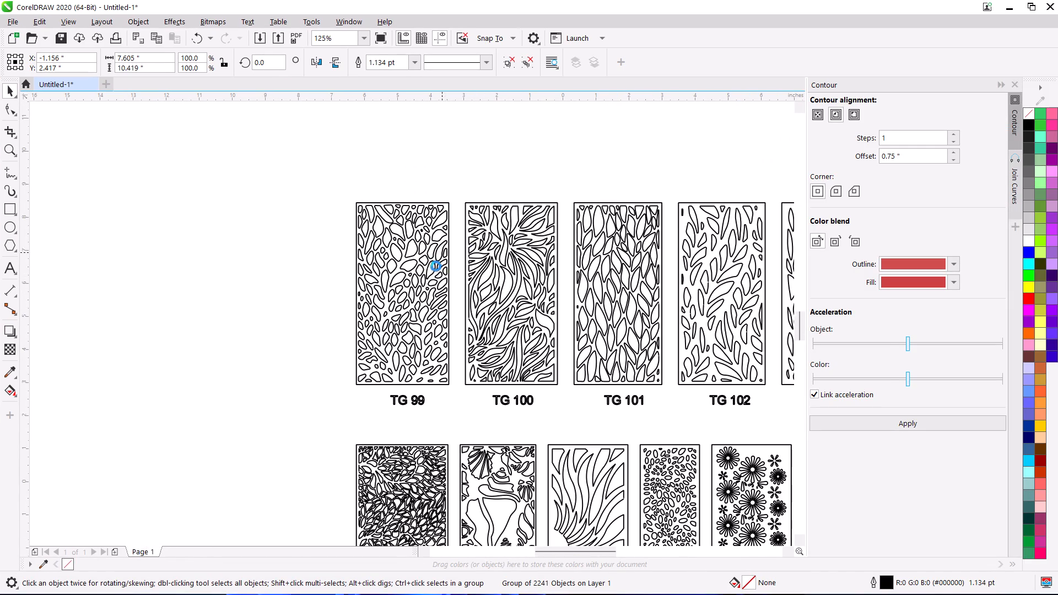
pyautogui.click(701, 385)
pyautogui.scroll(1, 661, 432)
pyautogui.moveTo(657, 432); pyautogui.dragTo(668, 291, button='middle')
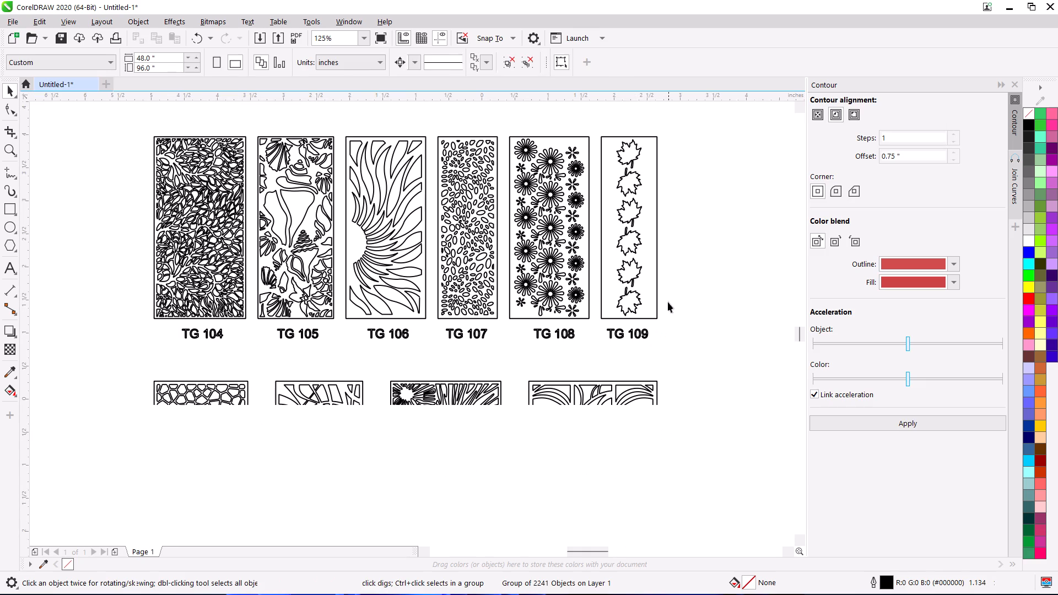
pyautogui.scroll(-1, 402, 452)
pyautogui.scroll(1, 389, 322)
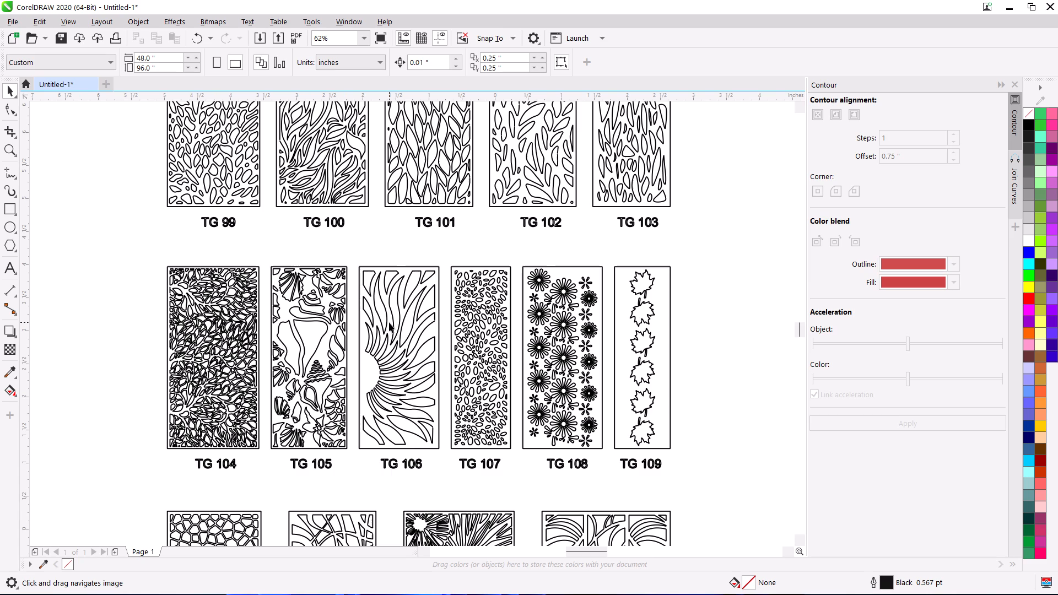
pyautogui.scroll(-2, 388, 322)
pyautogui.scroll(1, 467, 423)
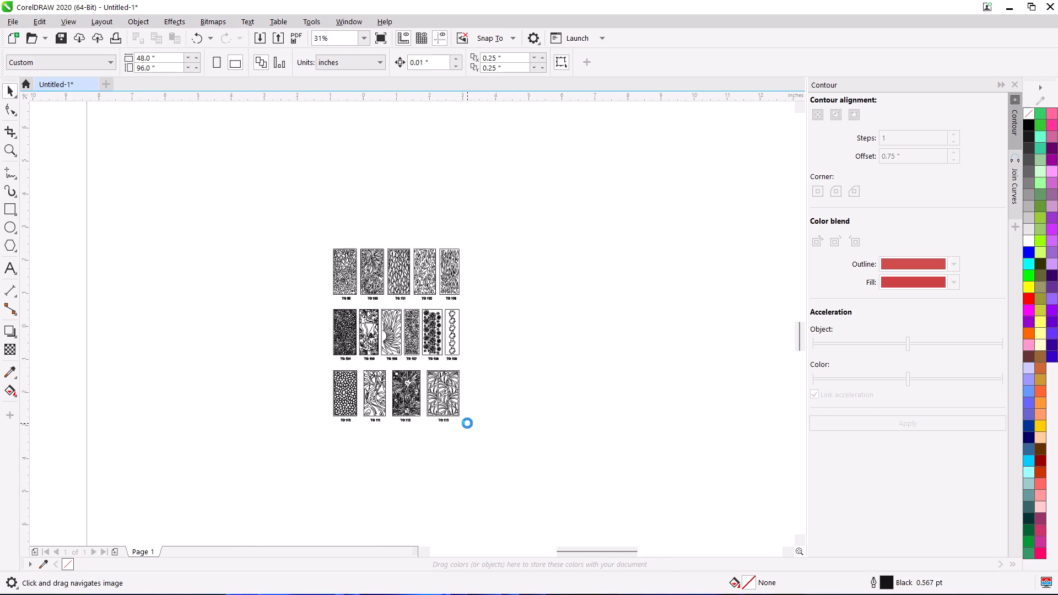
pyautogui.scroll(1, 407, 397)
pyautogui.scroll(-1, 407, 396)
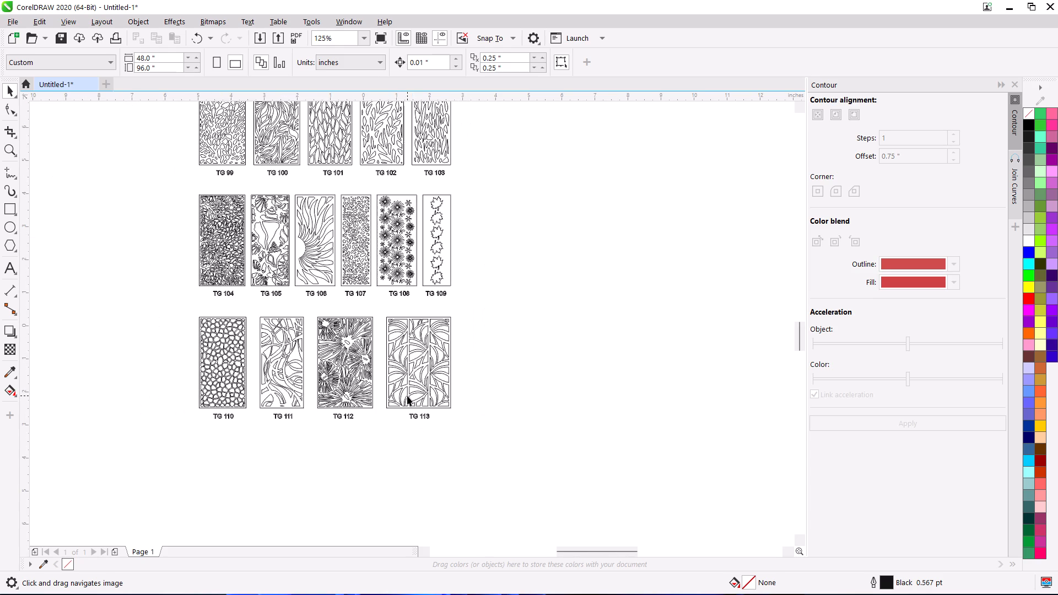
# Select the whole pattern group TG 99 to TG 113 and delete it from the page.
pyautogui.scroll(-2, 402, 226)
pyautogui.moveTo(267, 150); pyautogui.dragTo(636, 456)
pyautogui.press('Delete')
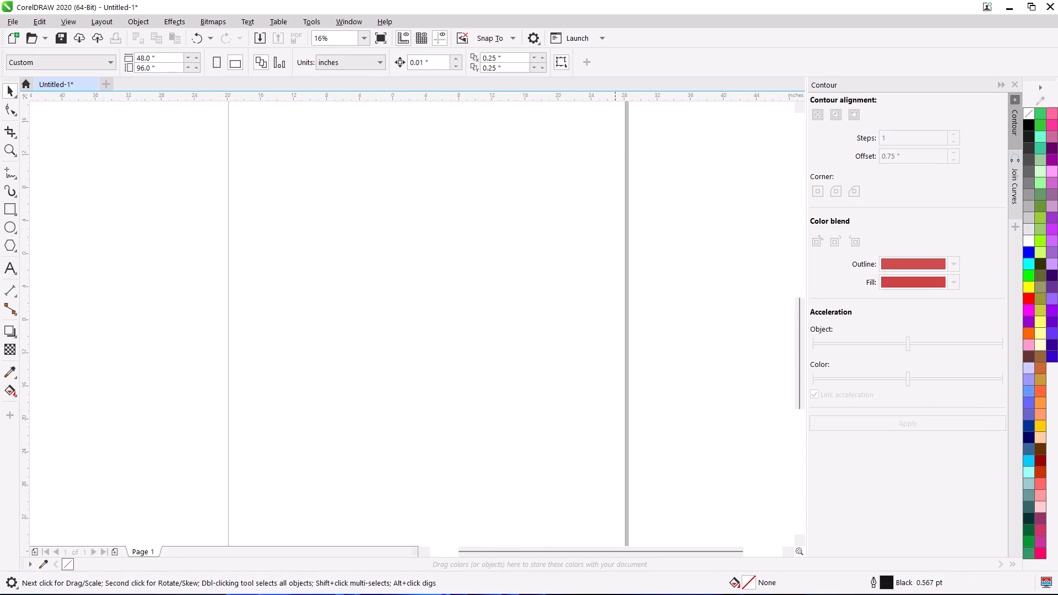
# Import file 9 from the New folder into the CorelDRAW page at 1:1 scaling with metric units.
pyautogui.click(450, 578)
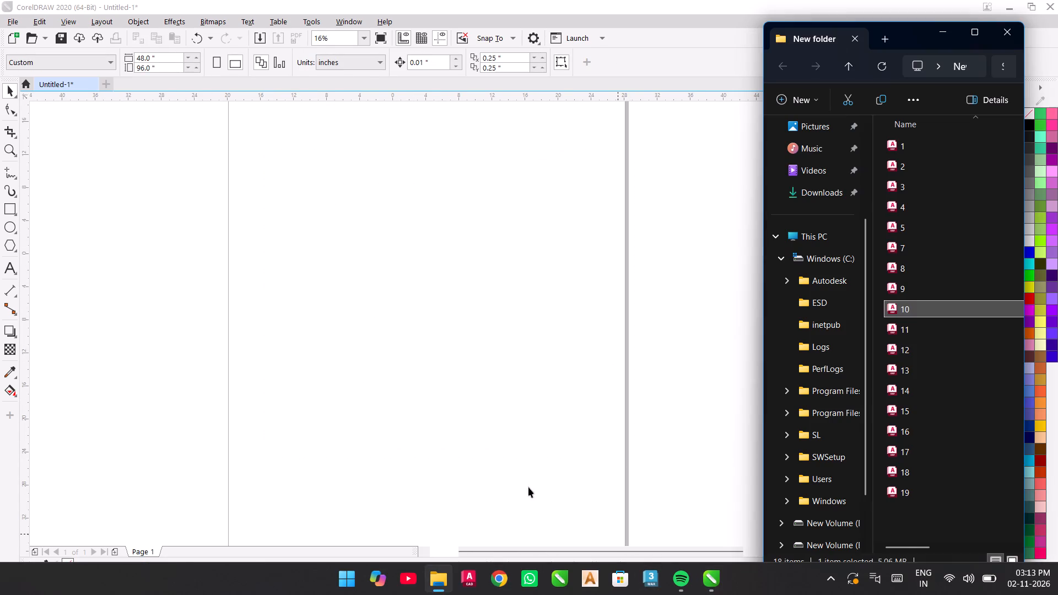
pyautogui.click(957, 281)
pyautogui.moveTo(956, 289); pyautogui.dragTo(466, 288)
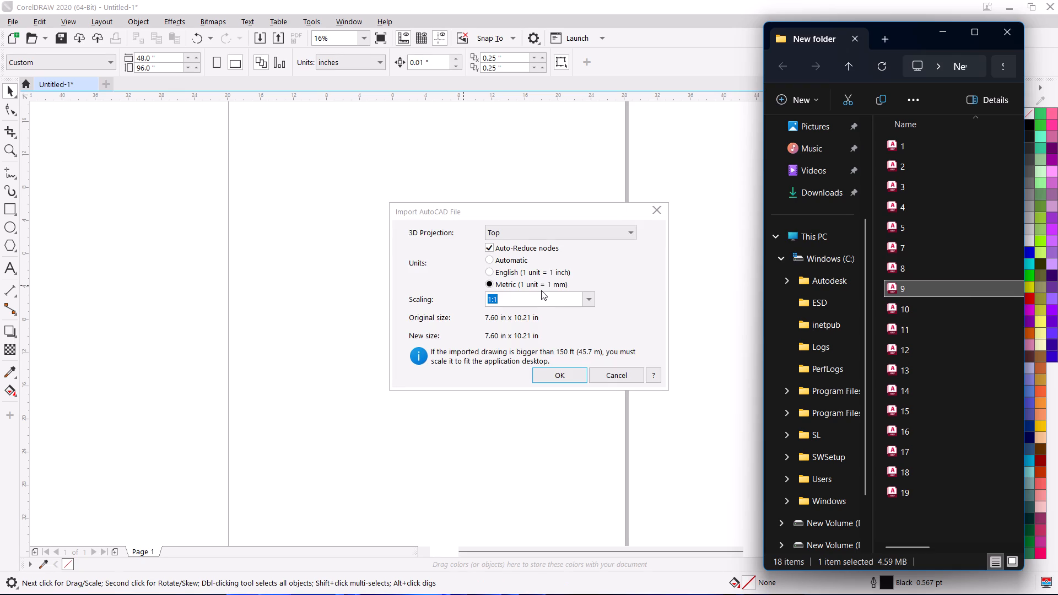
pyautogui.press('Return')
pyautogui.click(547, 379)
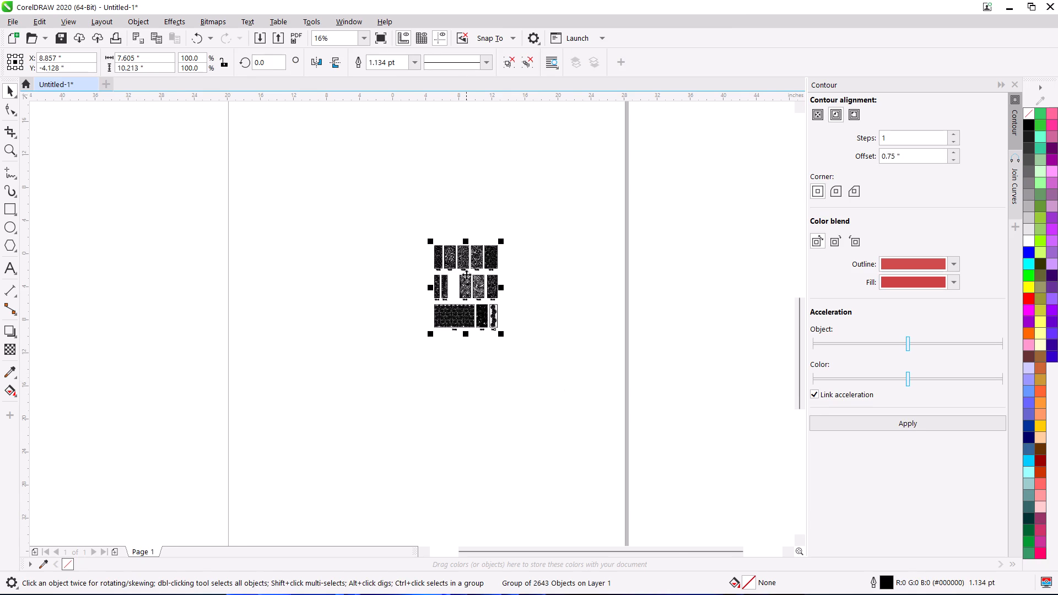
# Examine the imported panel patterns TG 86 to TG 98 up close, row by row, and as a whole sheet.
pyautogui.scroll(3, 469, 277)
pyautogui.moveTo(469, 275); pyautogui.dragTo(471, 268)
pyautogui.scroll(1, 449, 234)
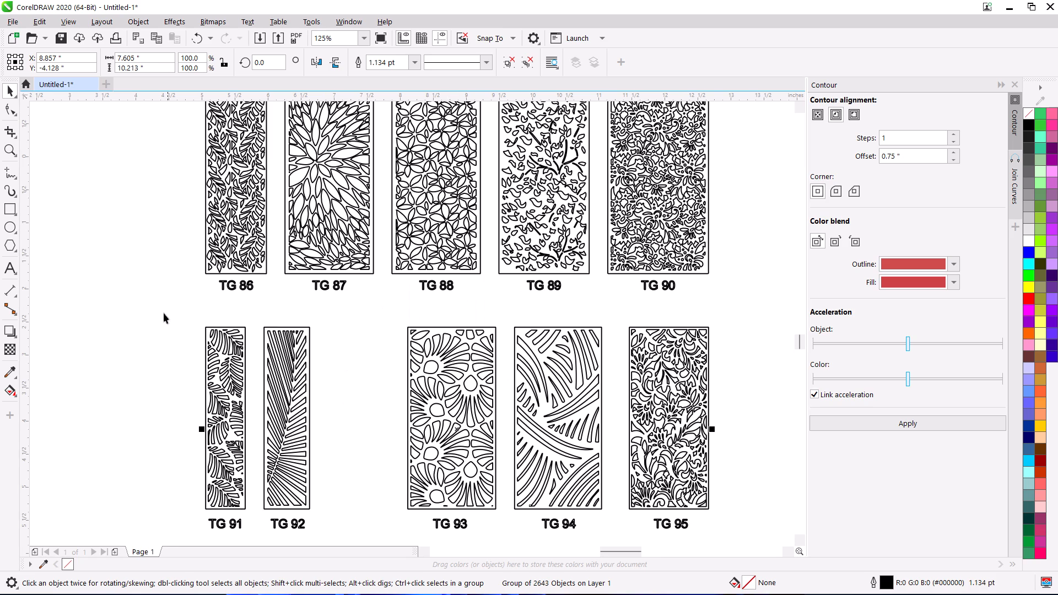
pyautogui.click(164, 313)
pyautogui.scroll(-1, 274, 342)
pyautogui.scroll(2, 289, 257)
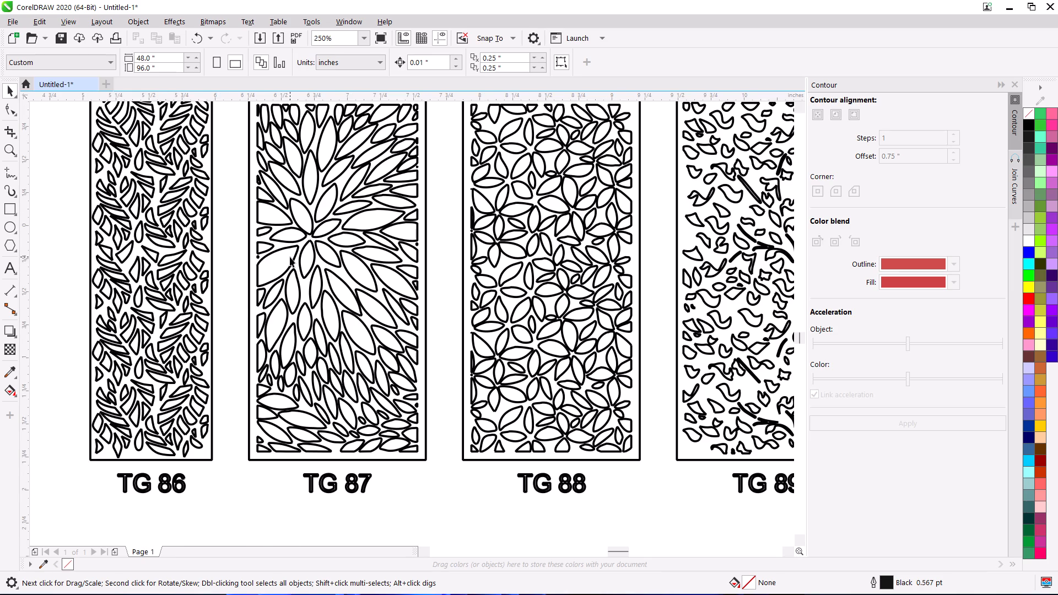
pyautogui.scroll(-1, 290, 257)
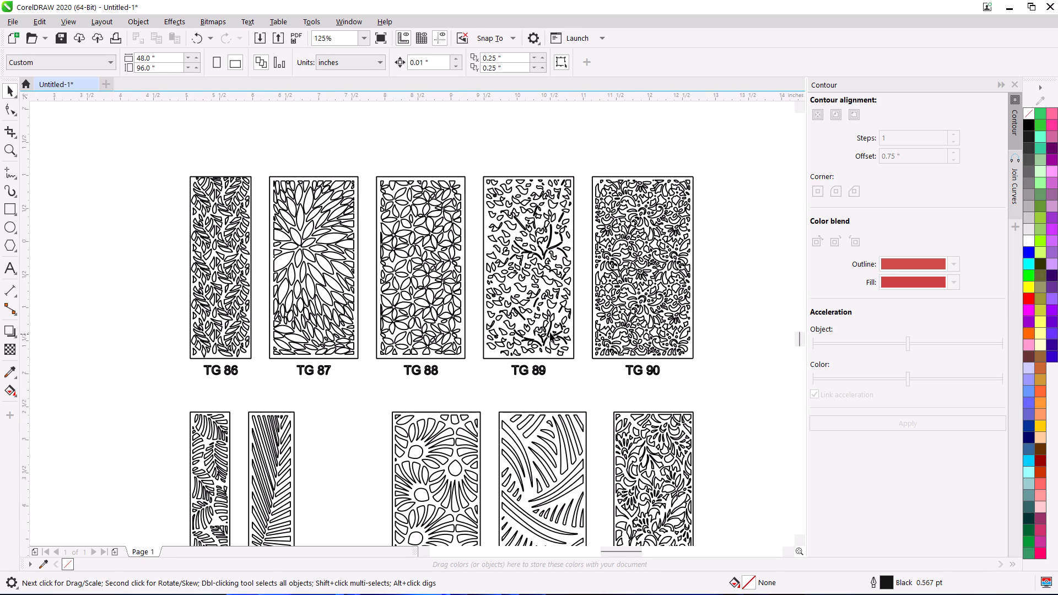
pyautogui.scroll(-1, 482, 316)
pyautogui.moveTo(494, 432); pyautogui.dragTo(505, 305, button='middle')
pyautogui.scroll(1, 509, 405)
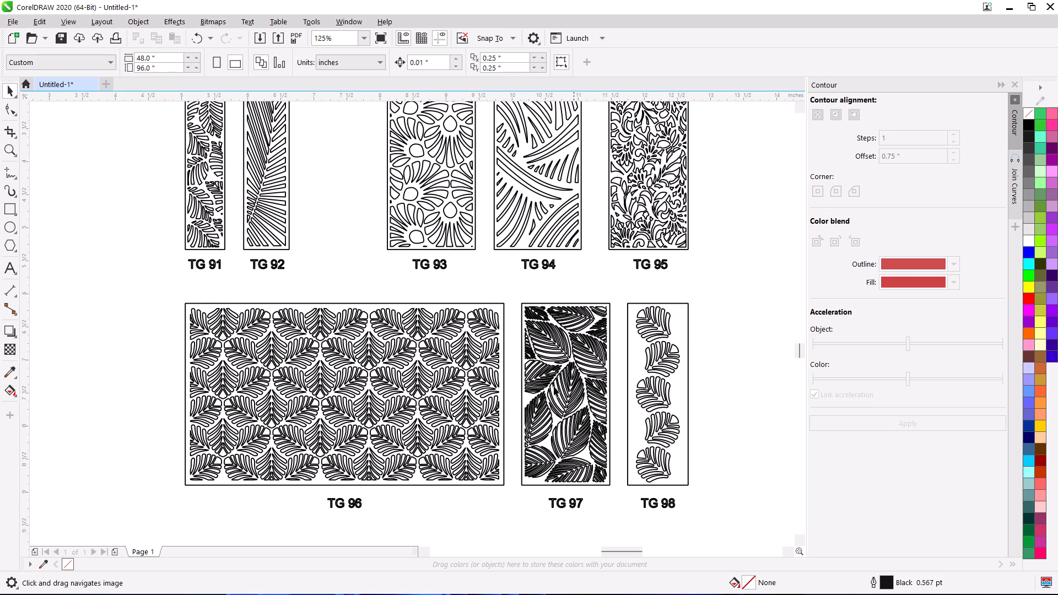
pyautogui.moveTo(447, 299); pyautogui.dragTo(453, 386, button='middle')
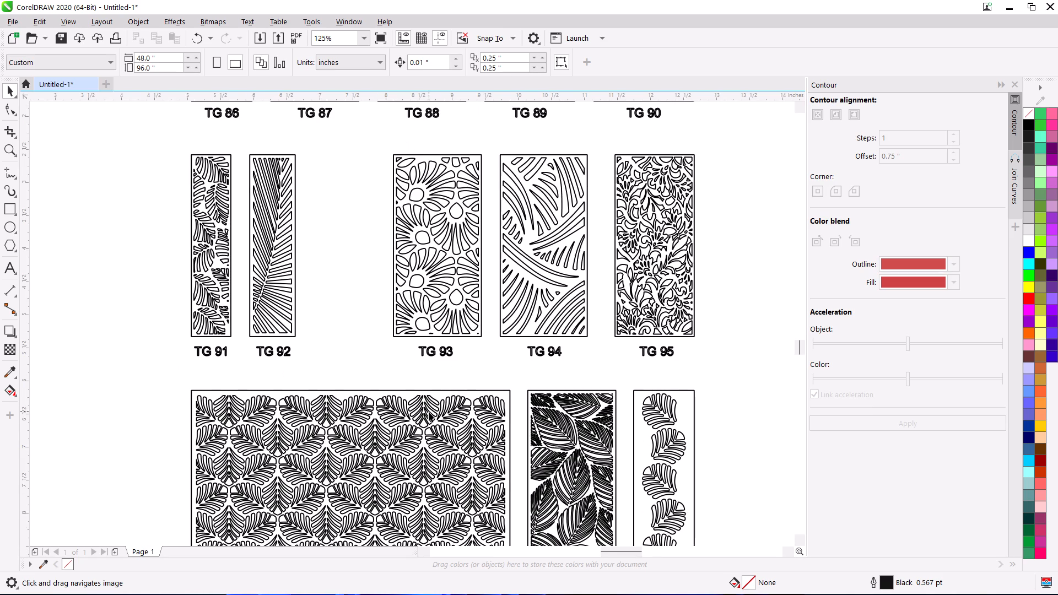
pyautogui.scroll(-1, 242, 288)
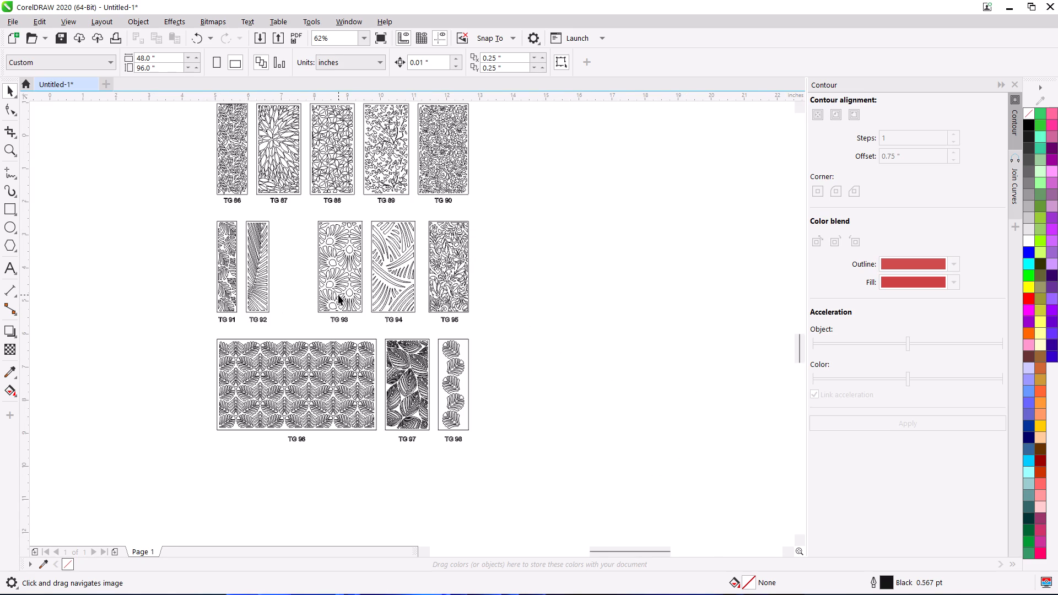
pyautogui.scroll(-1, 341, 297)
pyautogui.moveTo(341, 299); pyautogui.dragTo(357, 317, button='middle')
pyautogui.scroll(2, 398, 288)
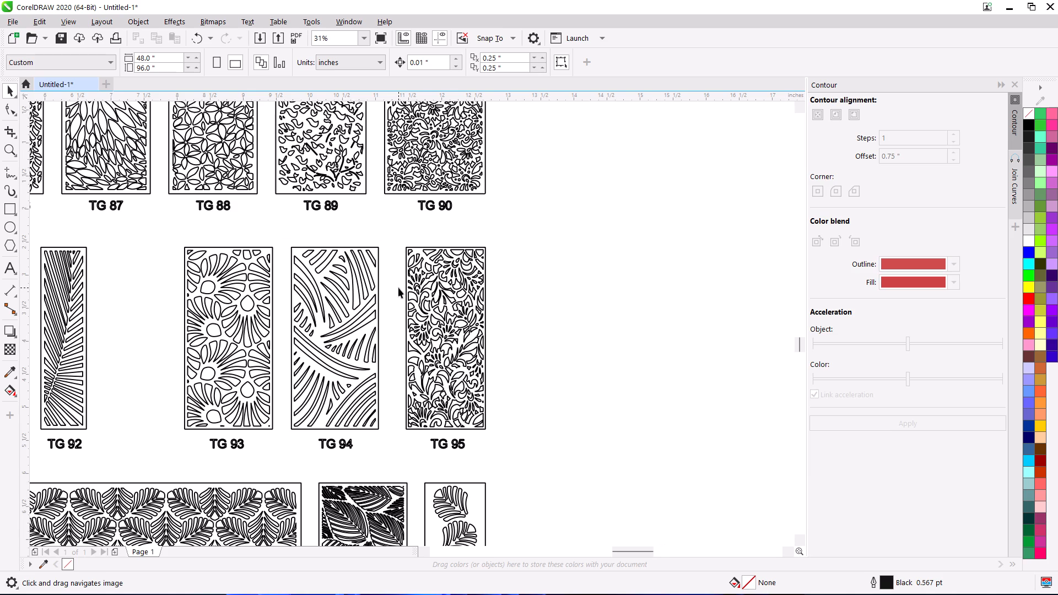
pyautogui.scroll(-2, 398, 288)
pyautogui.scroll(2, 327, 242)
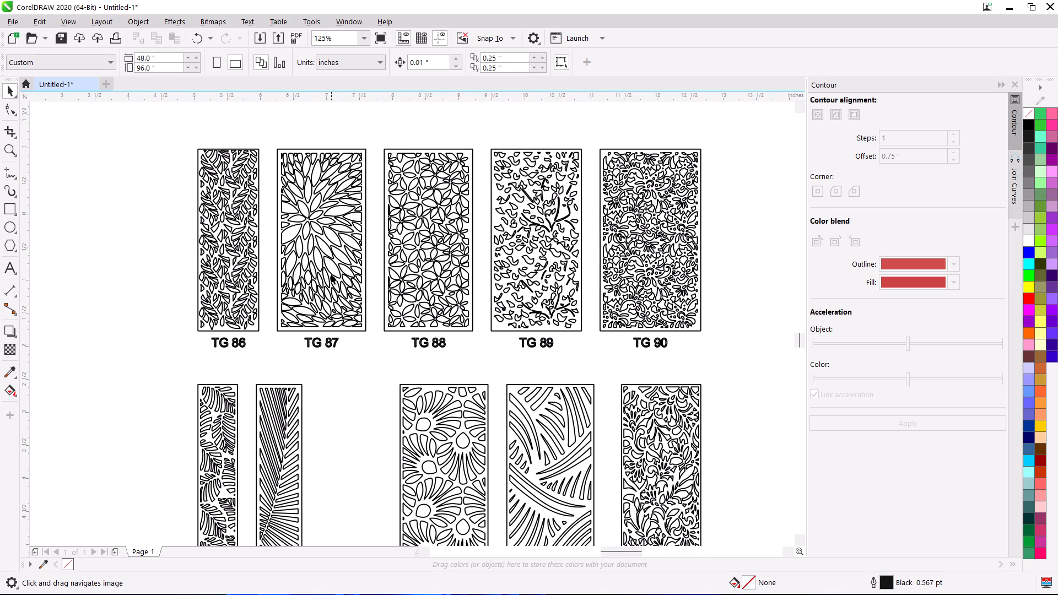
# Select the whole pattern group TG 86 to TG 98 and delete it from the page.
pyautogui.scroll(-2, 315, 259)
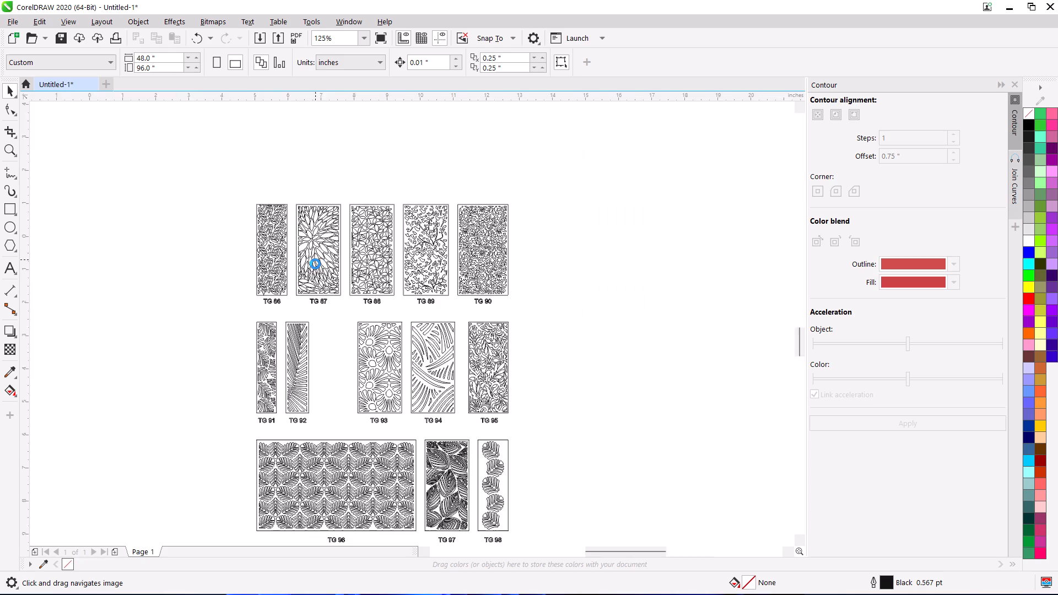
pyautogui.moveTo(222, 207); pyautogui.dragTo(533, 431)
pyautogui.press('Delete')
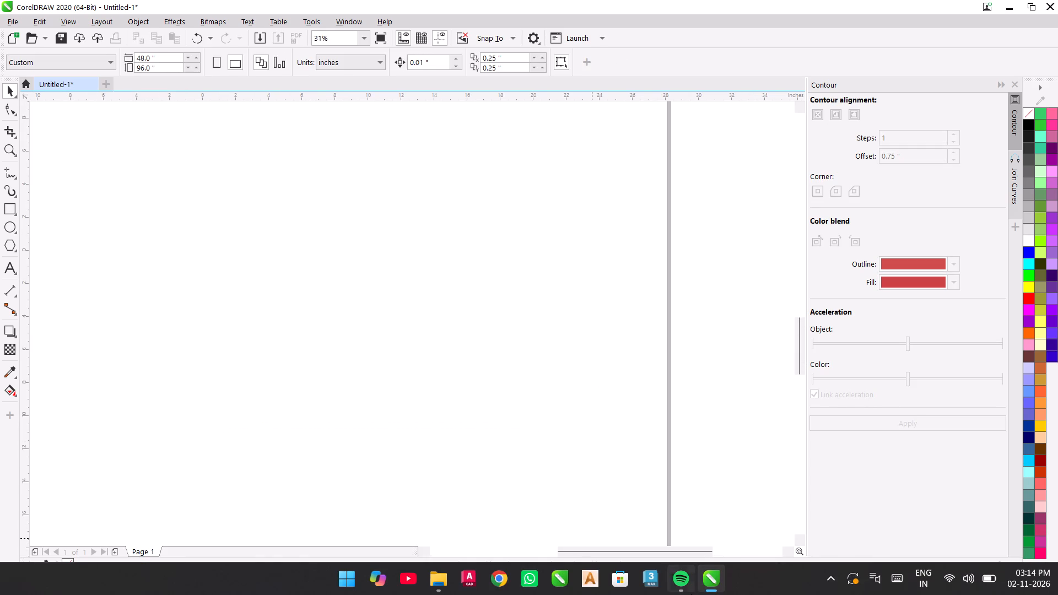
# Import file 8 from the New folder into the CorelDRAW page at 1:1 scaling with metric units.
pyautogui.click(432, 575)
pyautogui.click(913, 272)
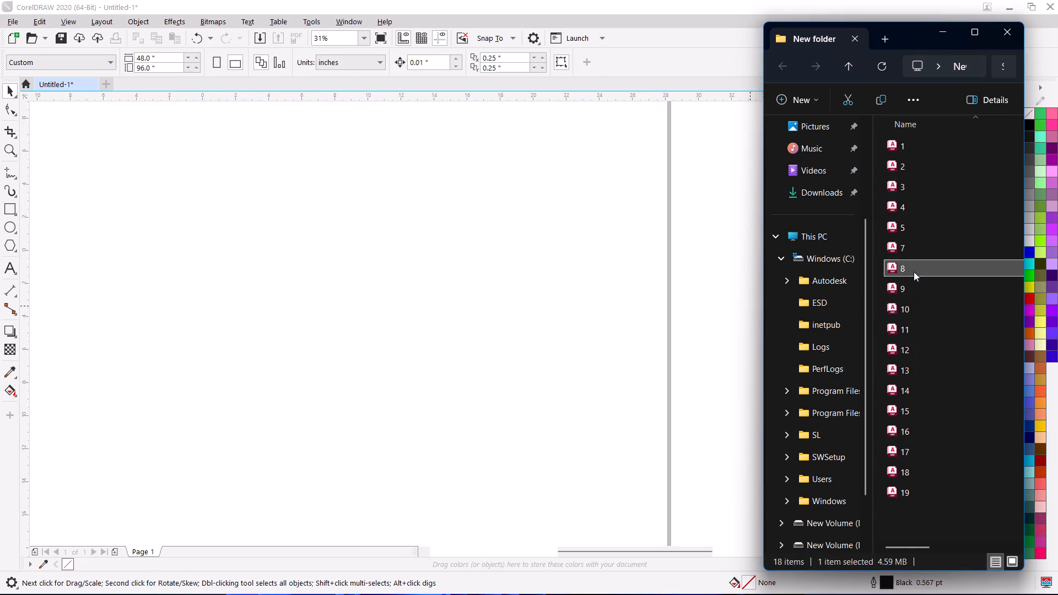
pyautogui.moveTo(930, 268); pyautogui.dragTo(427, 280)
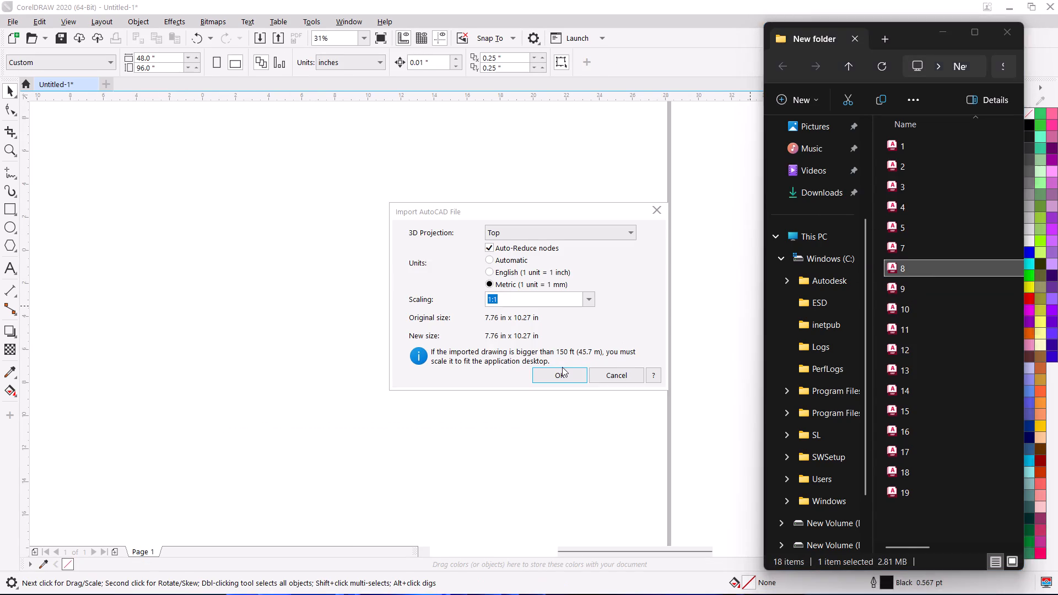
pyautogui.click(562, 367)
pyautogui.click(563, 380)
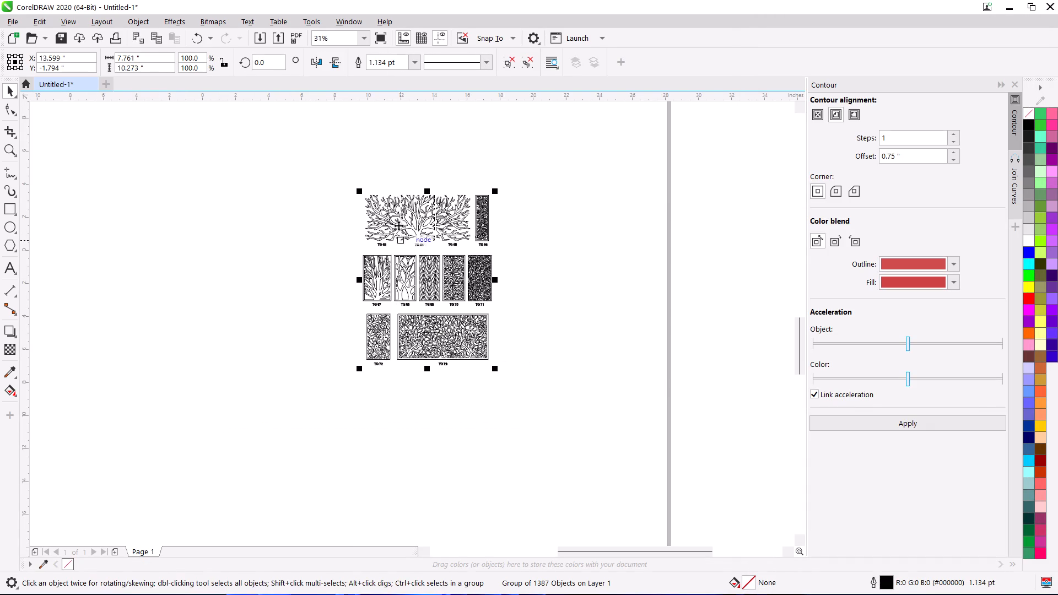
# Examine the imported panel patterns TG 63 to TG 73 up close, row by row.
pyautogui.scroll(1, 404, 215)
pyautogui.click(624, 218)
pyautogui.scroll(1, 570, 213)
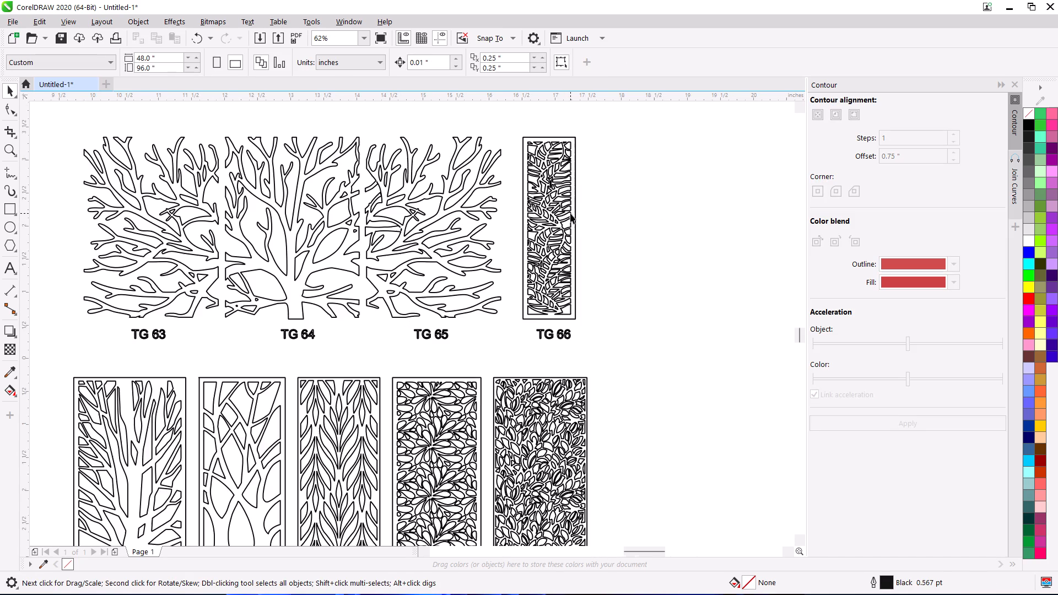
pyautogui.scroll(1, 570, 213)
pyautogui.scroll(-2, 579, 236)
pyautogui.moveTo(536, 312); pyautogui.dragTo(540, 262, button='middle')
pyautogui.scroll(1, 505, 350)
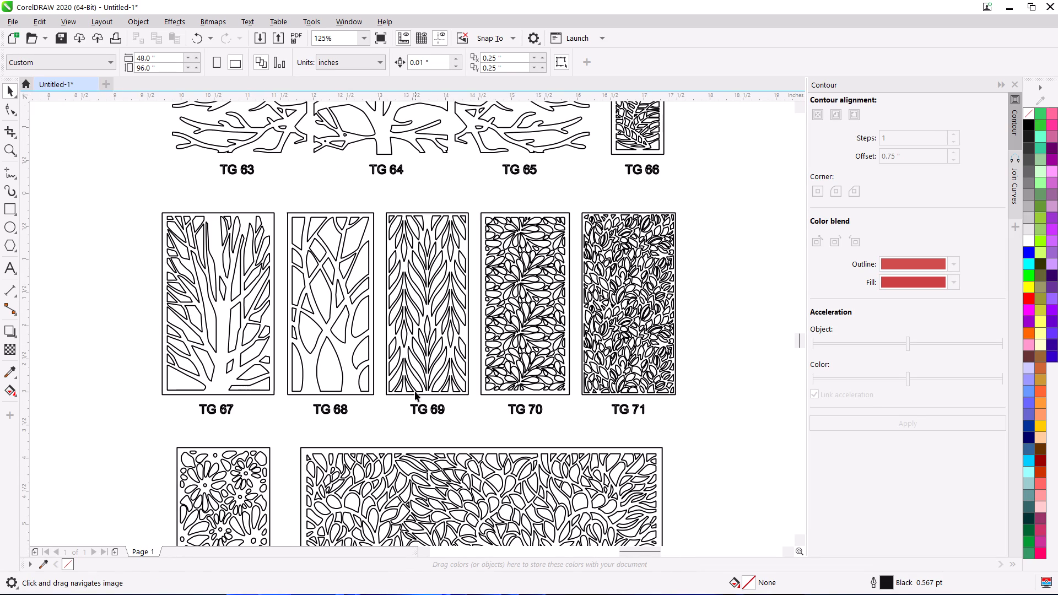
pyautogui.moveTo(441, 358); pyautogui.dragTo(457, 289, button='middle')
pyautogui.moveTo(333, 351); pyautogui.dragTo(317, 275, button='middle')
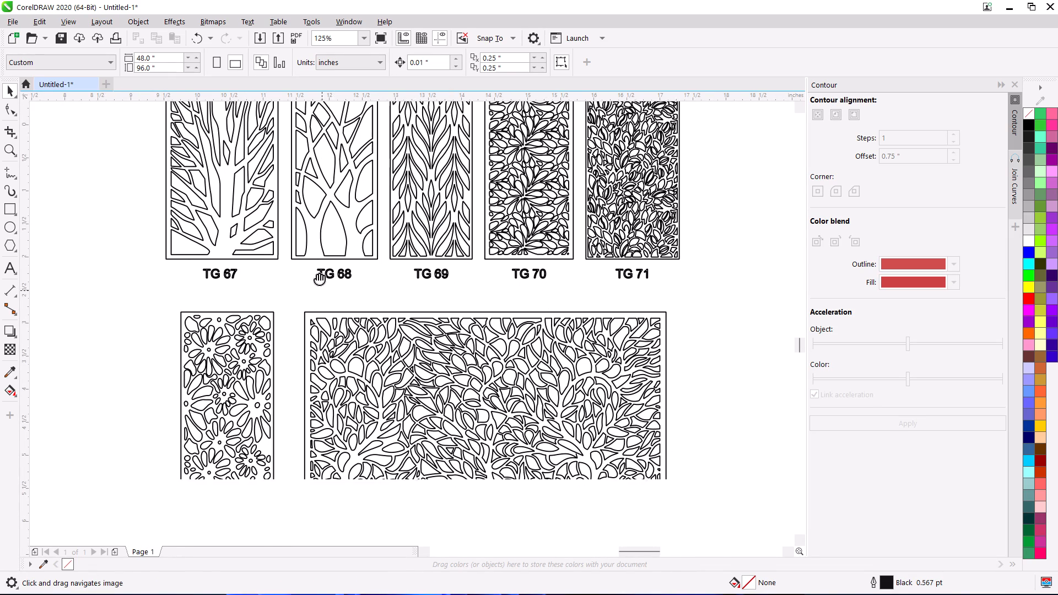
pyautogui.moveTo(317, 275); pyautogui.dragTo(312, 260, button='middle')
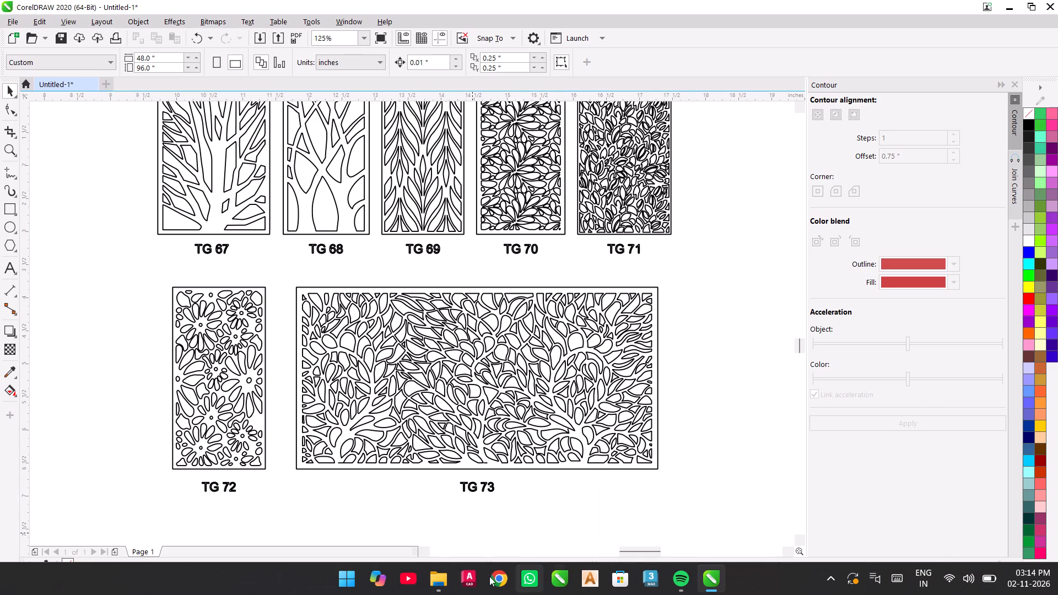
# Select the whole pattern group TG 63 to TG 73 and delete it from the page.
pyautogui.click(446, 576)
pyautogui.scroll(-3, 479, 533)
pyautogui.moveTo(341, 355); pyautogui.dragTo(596, 525)
pyautogui.press('Delete')
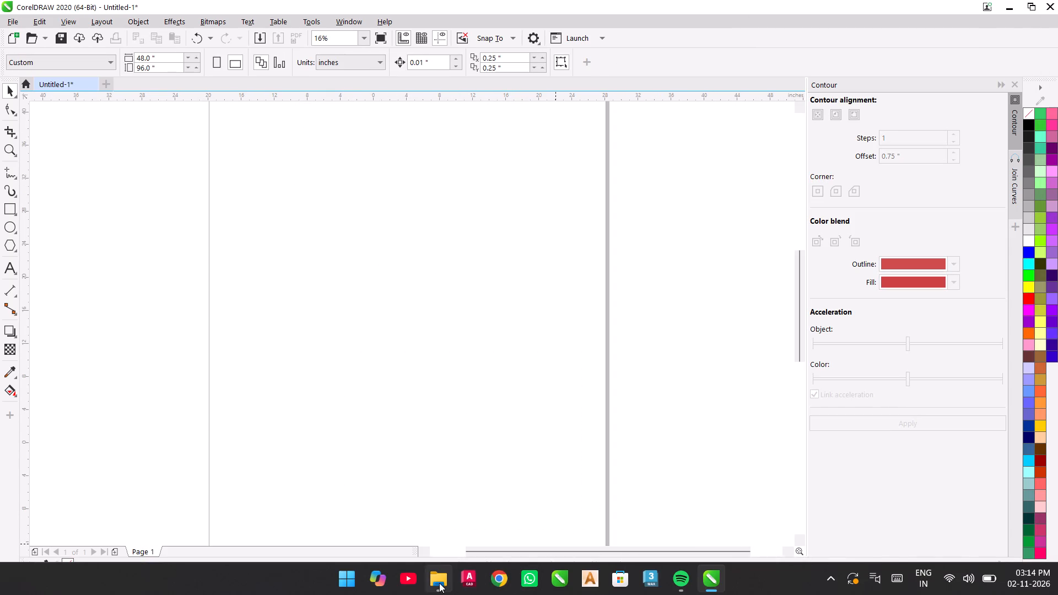
# Import file 7 from the New folder into the CorelDRAW page at 1:1 scaling with metric units.
pyautogui.click(439, 583)
pyautogui.click(920, 250)
pyautogui.moveTo(921, 248); pyautogui.dragTo(444, 281)
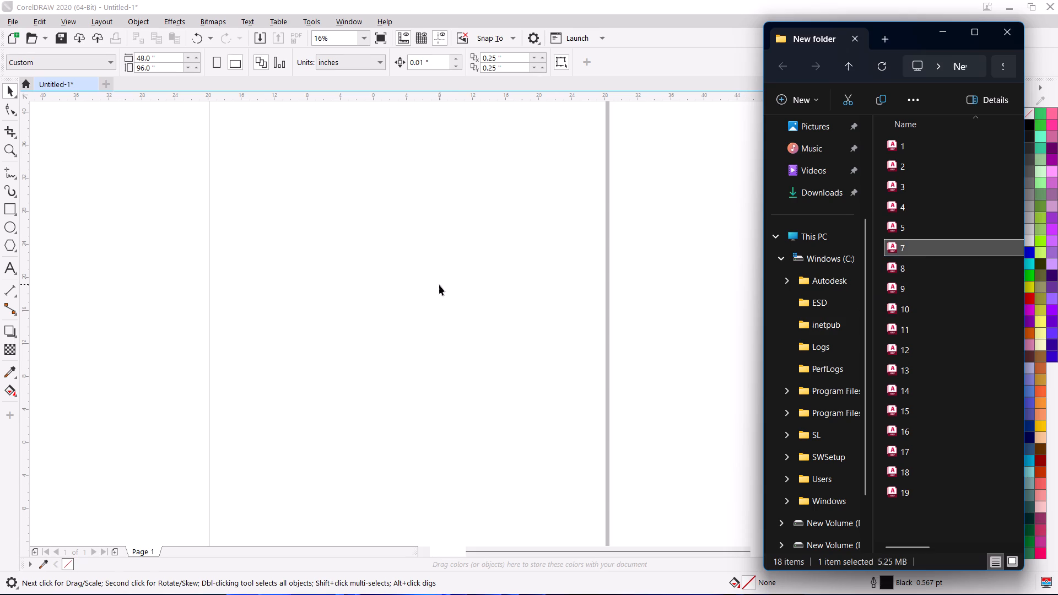
pyautogui.moveTo(929, 247); pyautogui.dragTo(503, 286)
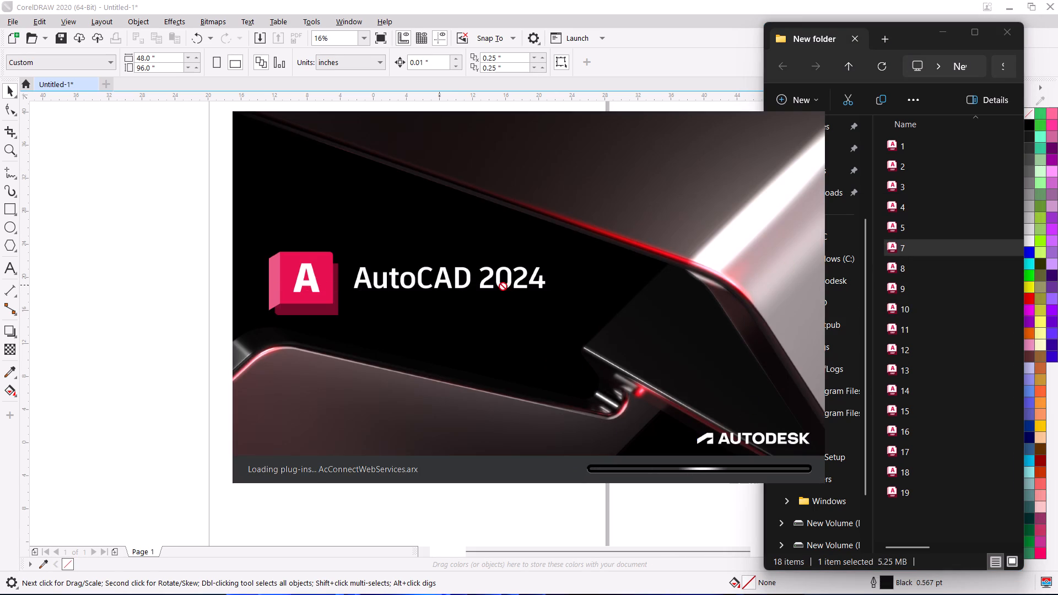
pyautogui.moveTo(503, 286); pyautogui.dragTo(181, 275)
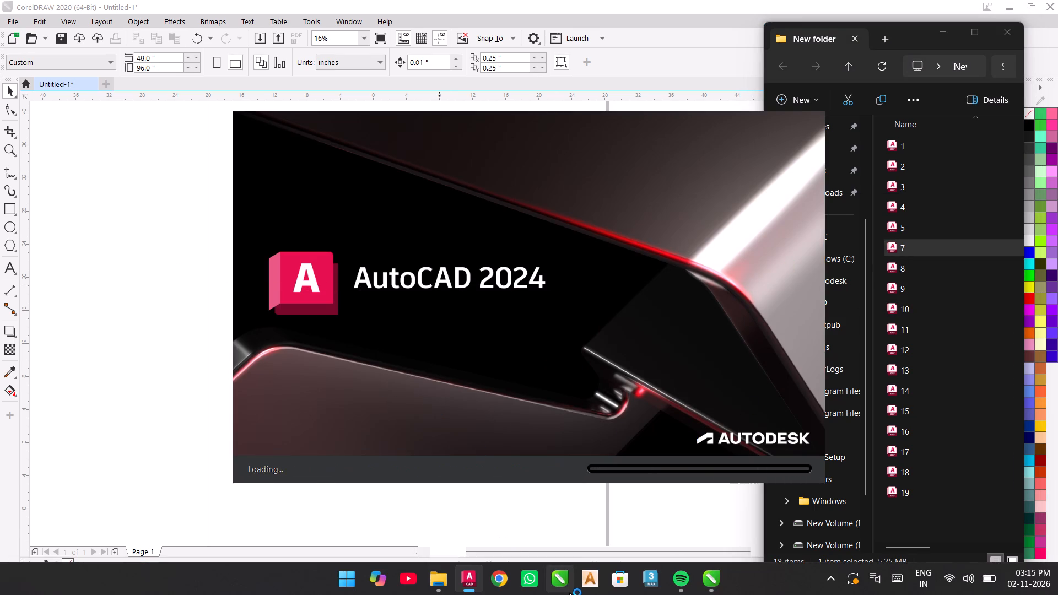
pyautogui.doubleClick(517, 461)
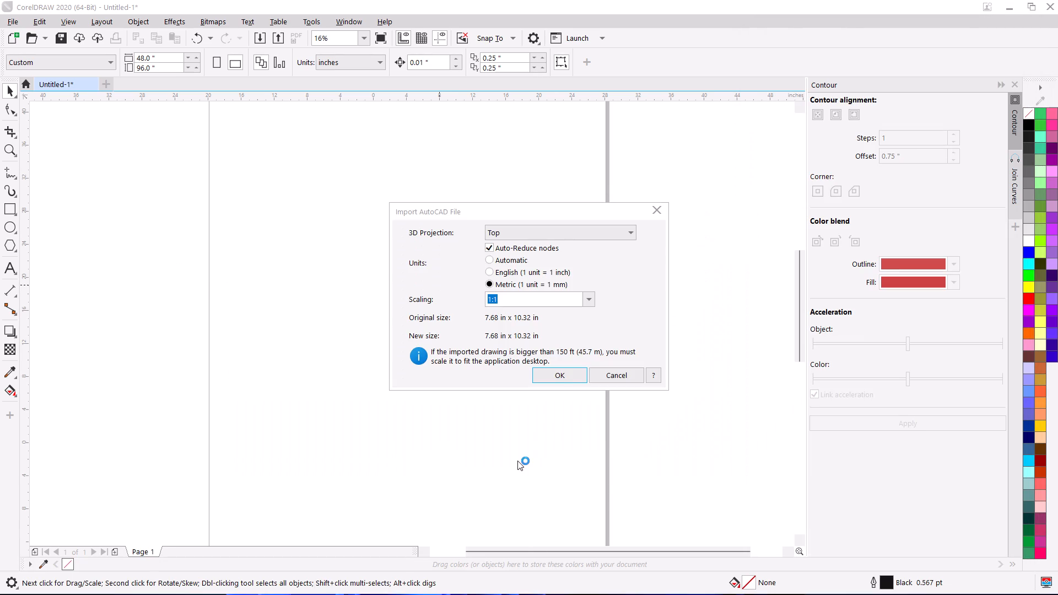
pyautogui.click(556, 379)
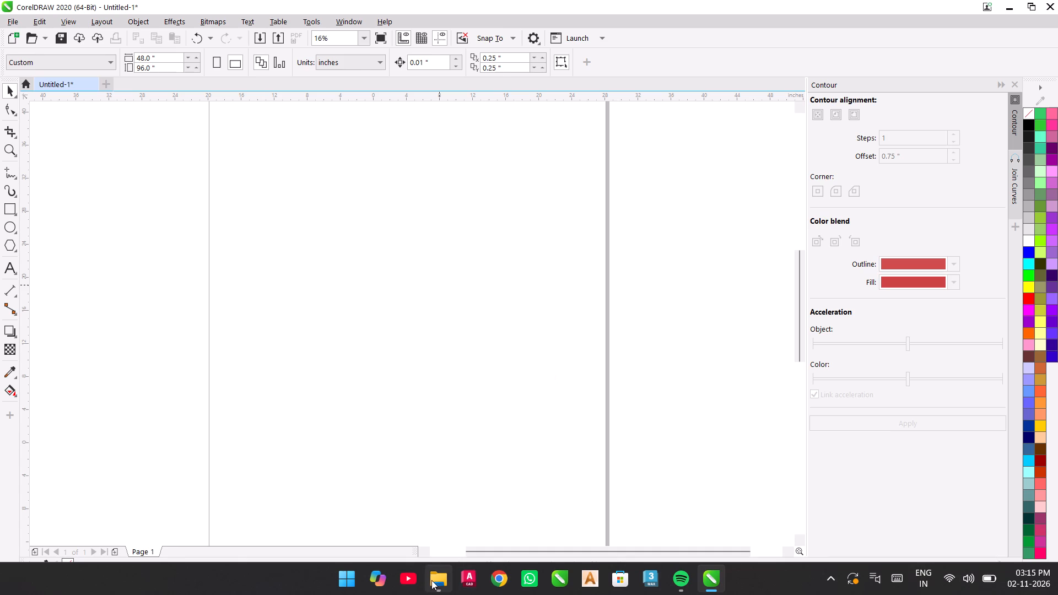
# Examine the imported panel patterns TG 74 to TG 85 up close, row by row.
pyautogui.scroll(2, 125, 228)
pyautogui.moveTo(356, 326); pyautogui.dragTo(483, 306, button='middle')
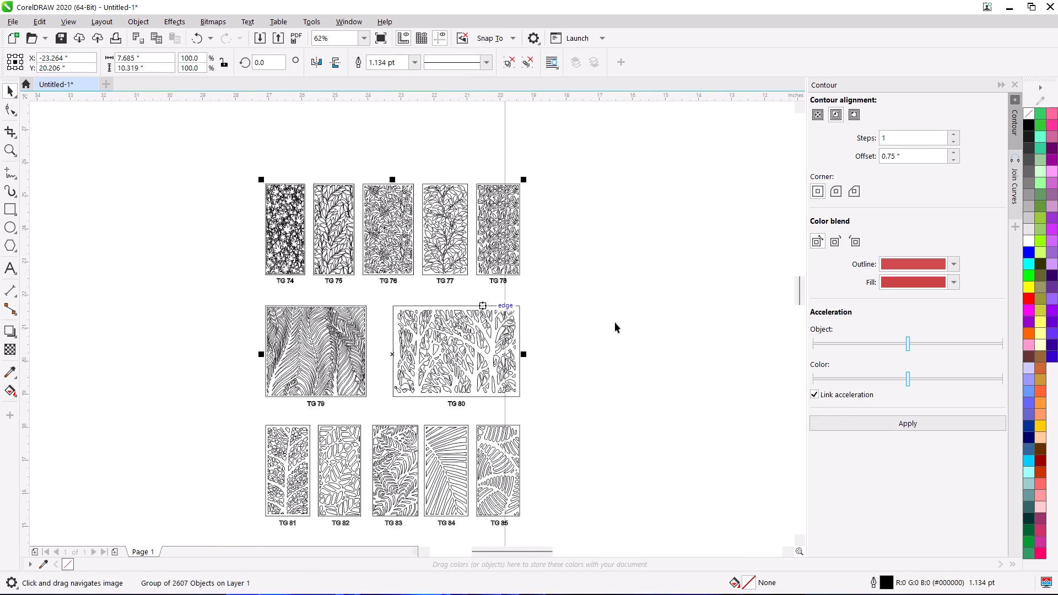
pyautogui.click(639, 304)
pyautogui.scroll(2, 393, 214)
pyautogui.scroll(-1, 368, 221)
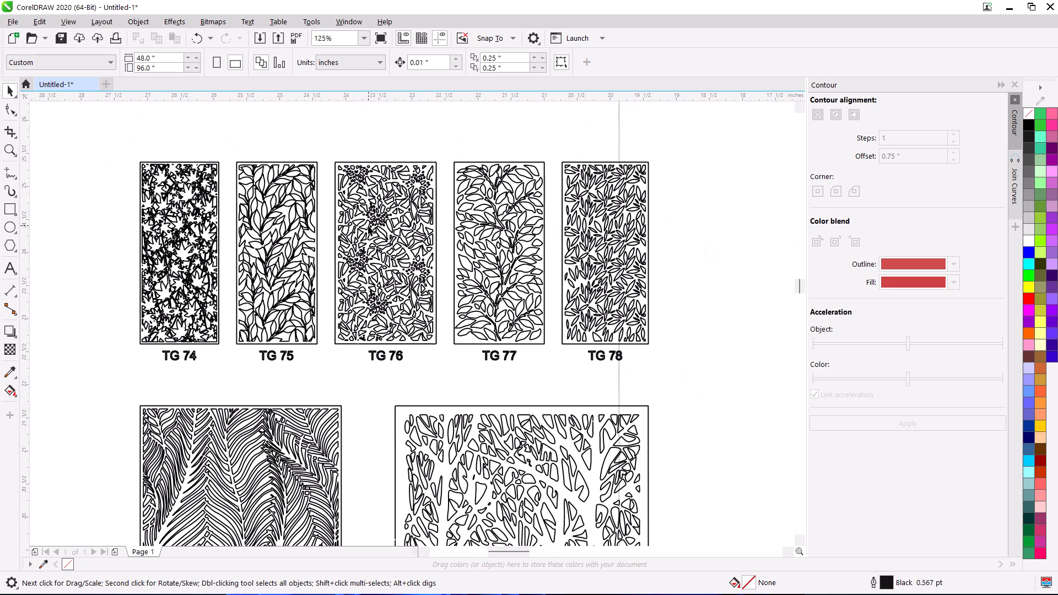
pyautogui.moveTo(323, 271); pyautogui.dragTo(383, 219, button='middle')
pyautogui.moveTo(380, 341); pyautogui.dragTo(377, 223, button='middle')
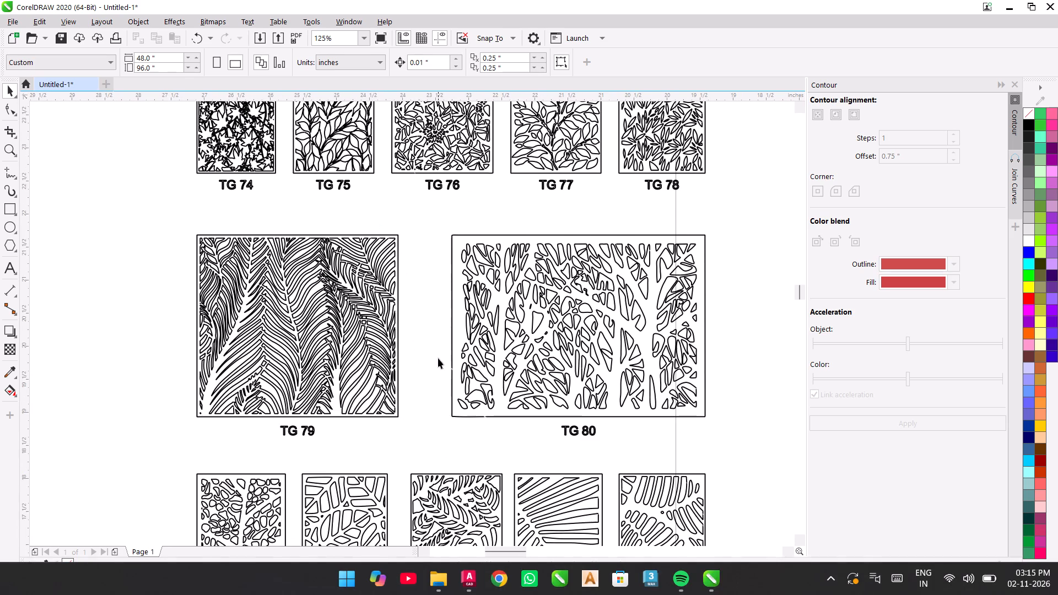
pyautogui.moveTo(438, 358); pyautogui.dragTo(411, 253, button='middle')
pyautogui.moveTo(450, 393); pyautogui.dragTo(449, 256, button='middle')
# Select the whole pattern group TG 74 to TG 85 and delete it from the page.
pyautogui.scroll(-2, 454, 264)
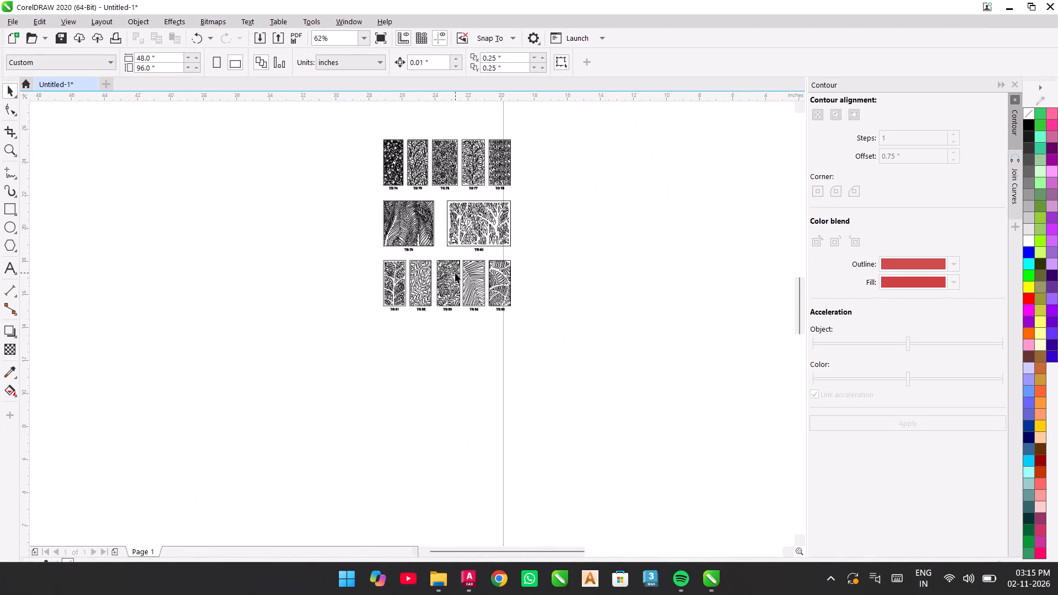
pyautogui.moveTo(343, 121); pyautogui.dragTo(647, 381)
pyautogui.press('Delete')
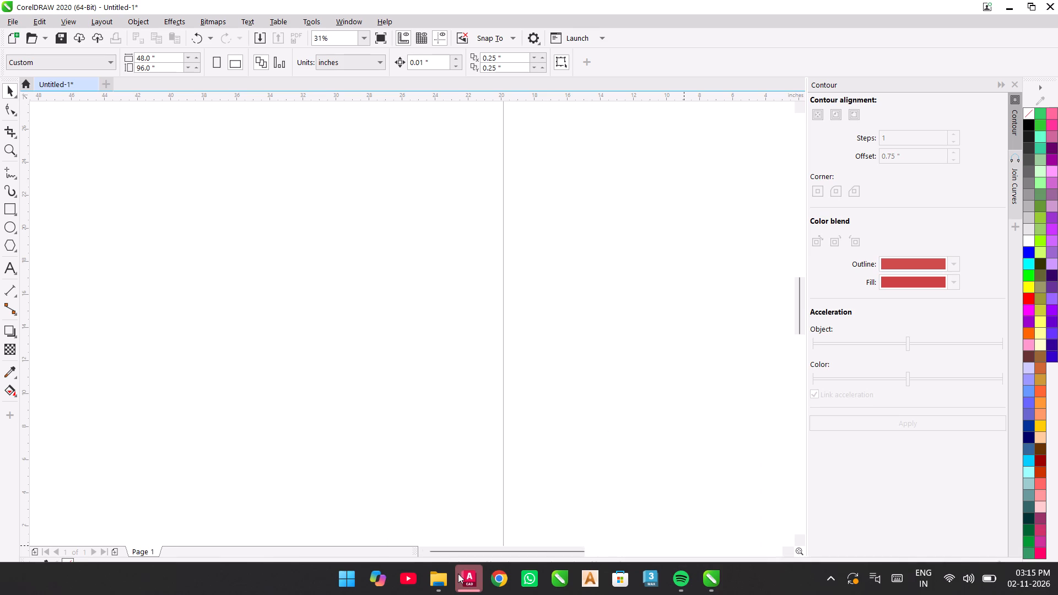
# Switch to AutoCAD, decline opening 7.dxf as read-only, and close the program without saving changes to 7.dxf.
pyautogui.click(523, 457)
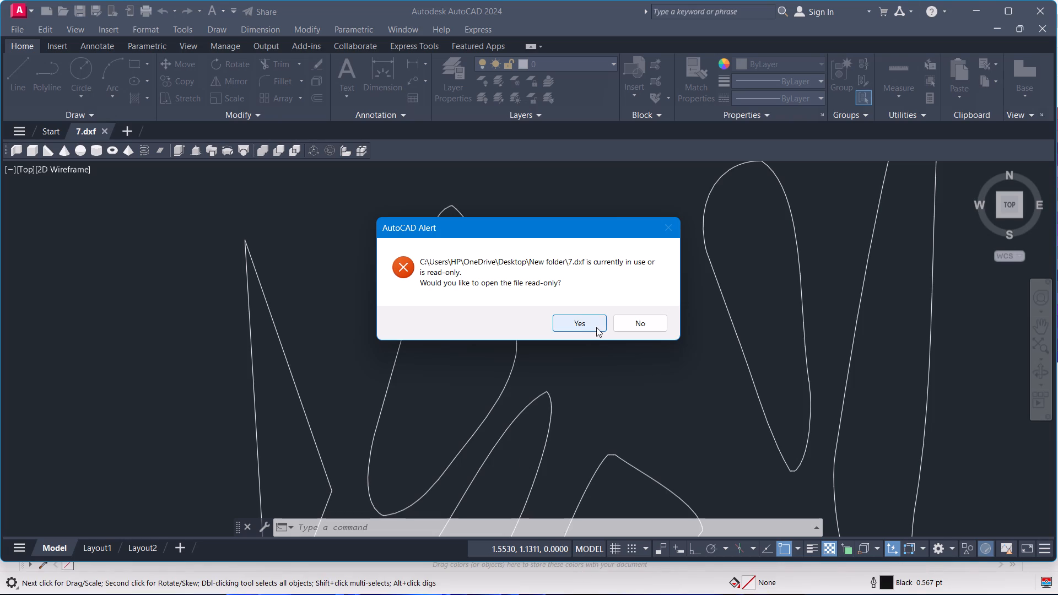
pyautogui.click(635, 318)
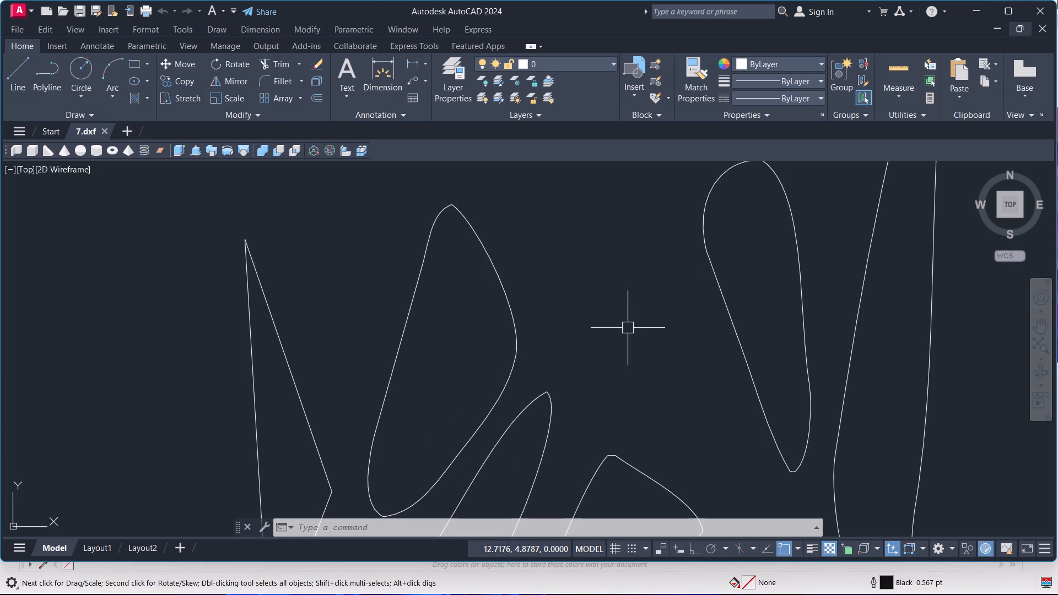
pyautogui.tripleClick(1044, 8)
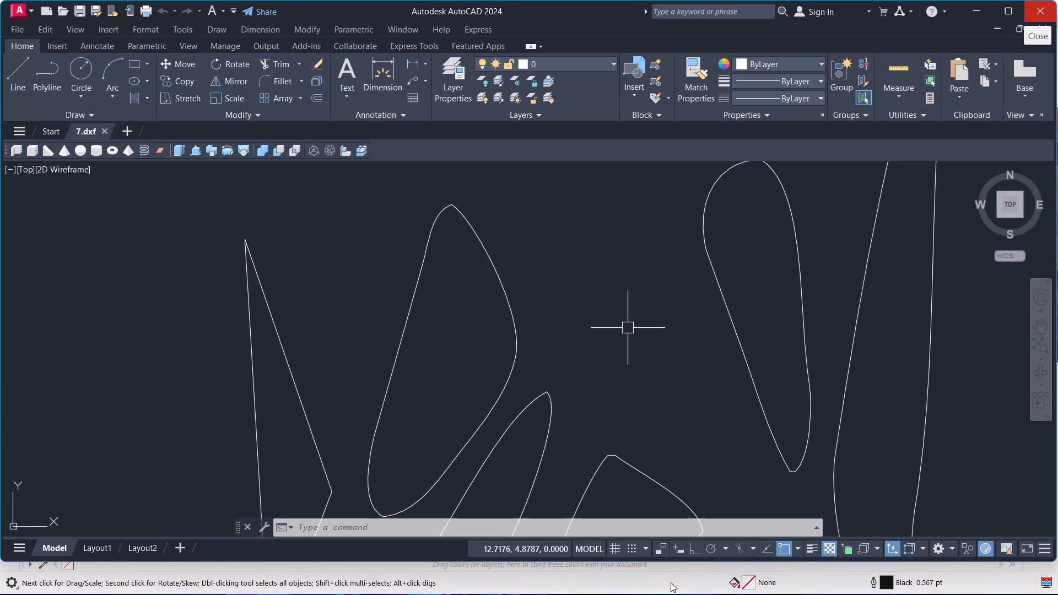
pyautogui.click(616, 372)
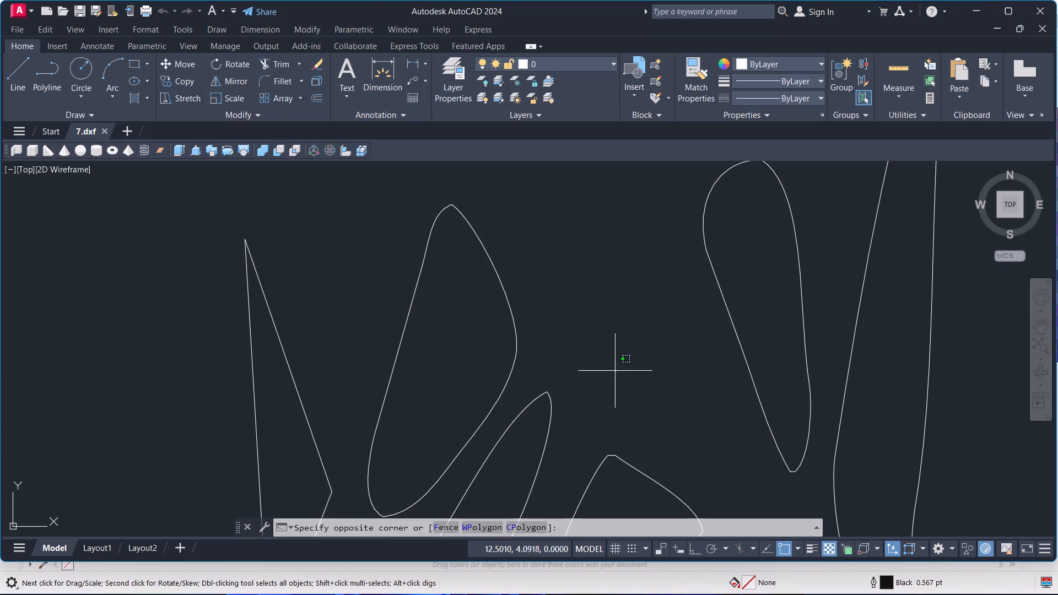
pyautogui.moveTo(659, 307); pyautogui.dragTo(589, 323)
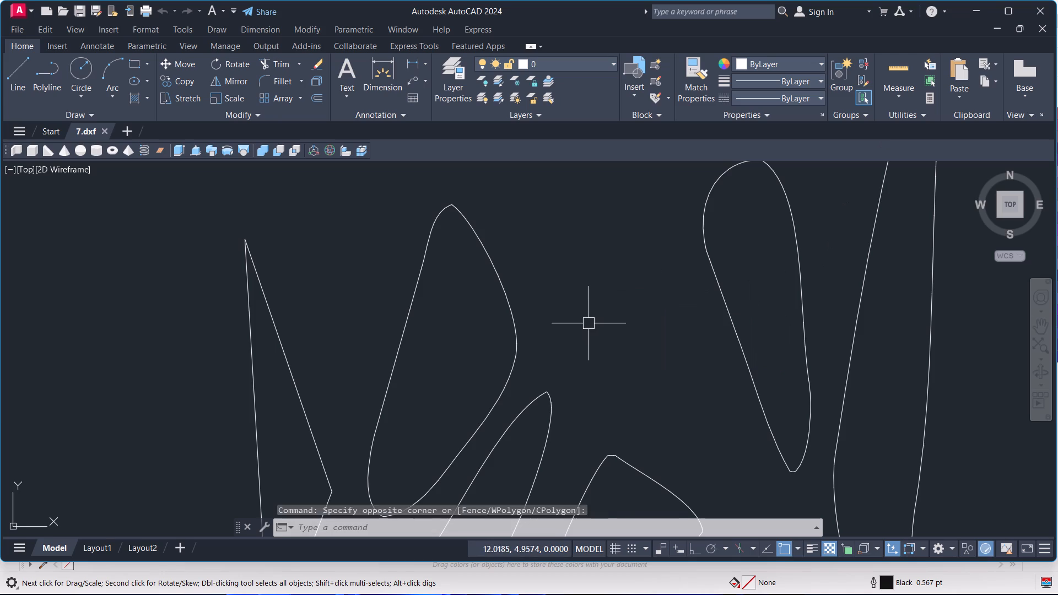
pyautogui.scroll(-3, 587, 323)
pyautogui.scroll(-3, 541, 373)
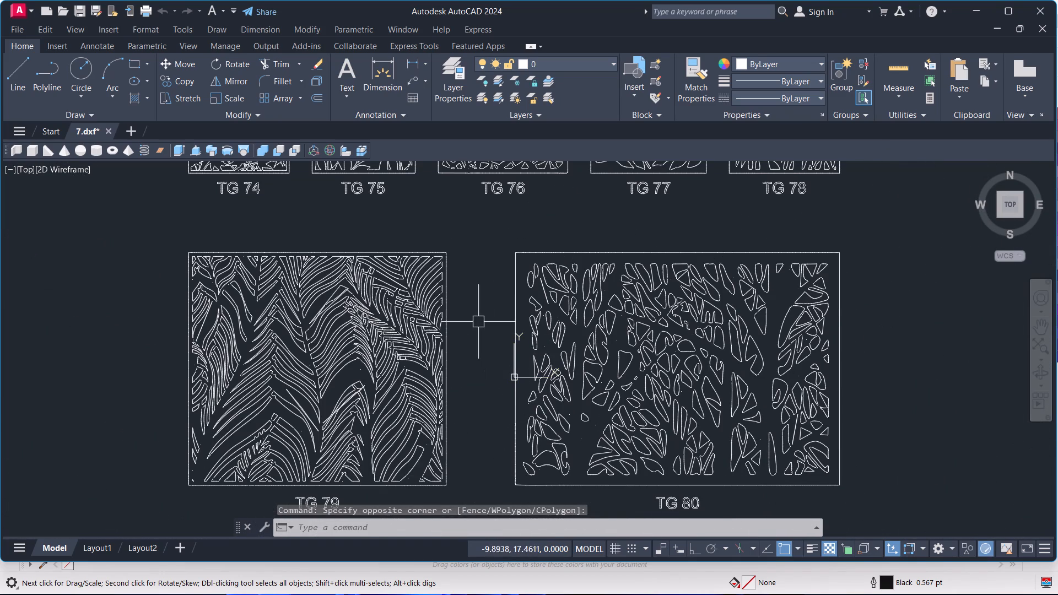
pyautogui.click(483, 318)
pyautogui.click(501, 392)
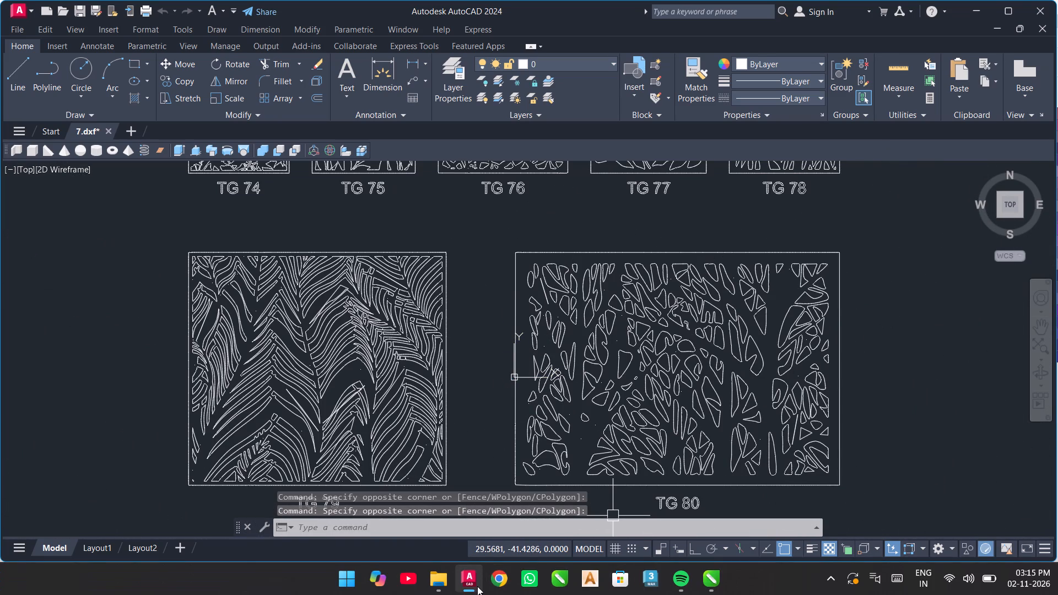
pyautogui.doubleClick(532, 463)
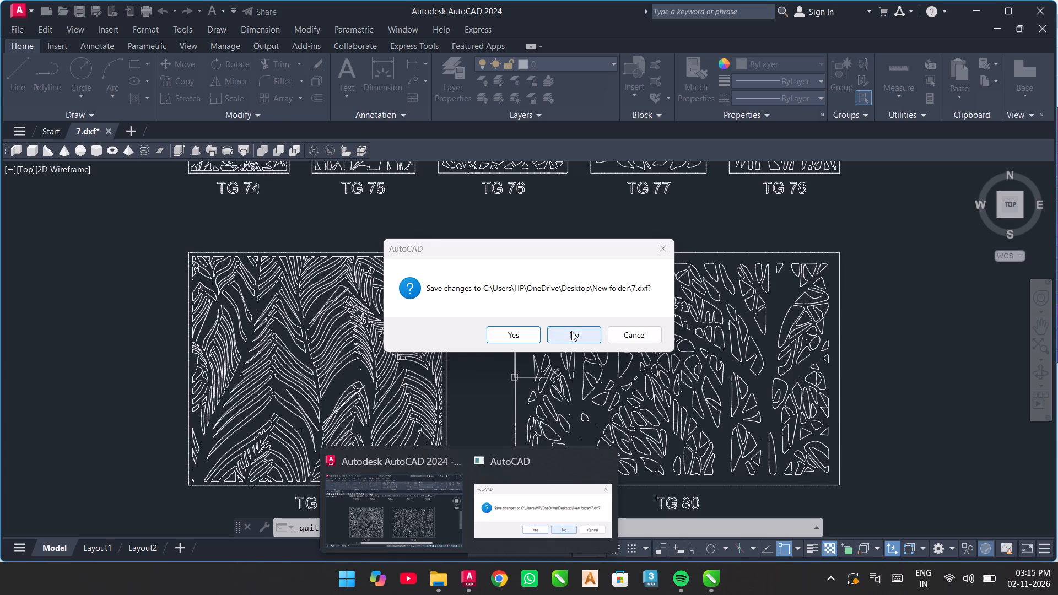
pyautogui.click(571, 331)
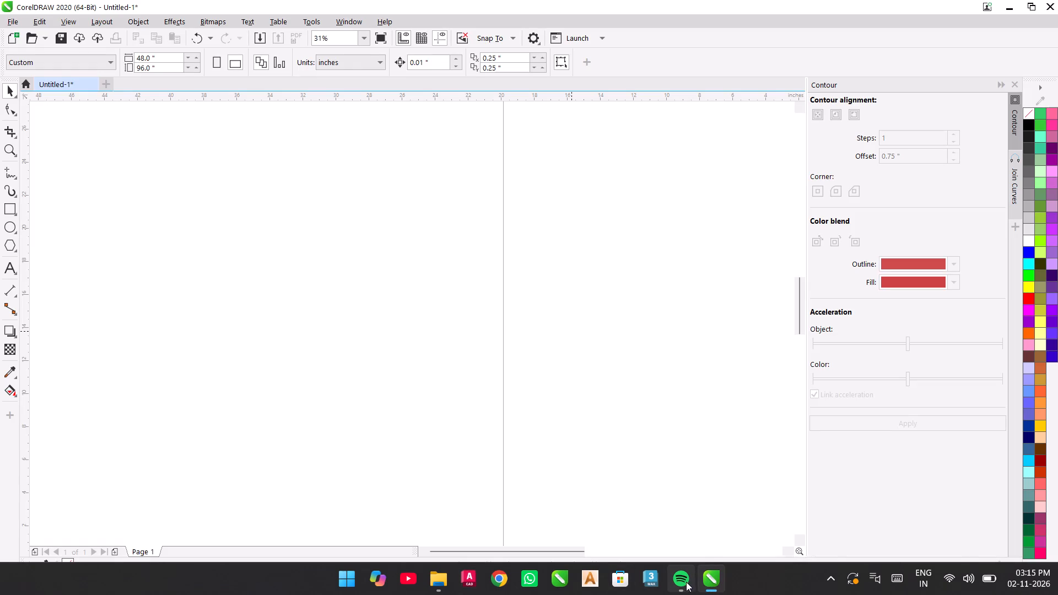
# Import file 5 from the New folder into the CorelDRAW page at 1:1 scaling with metric units.
pyautogui.click(440, 572)
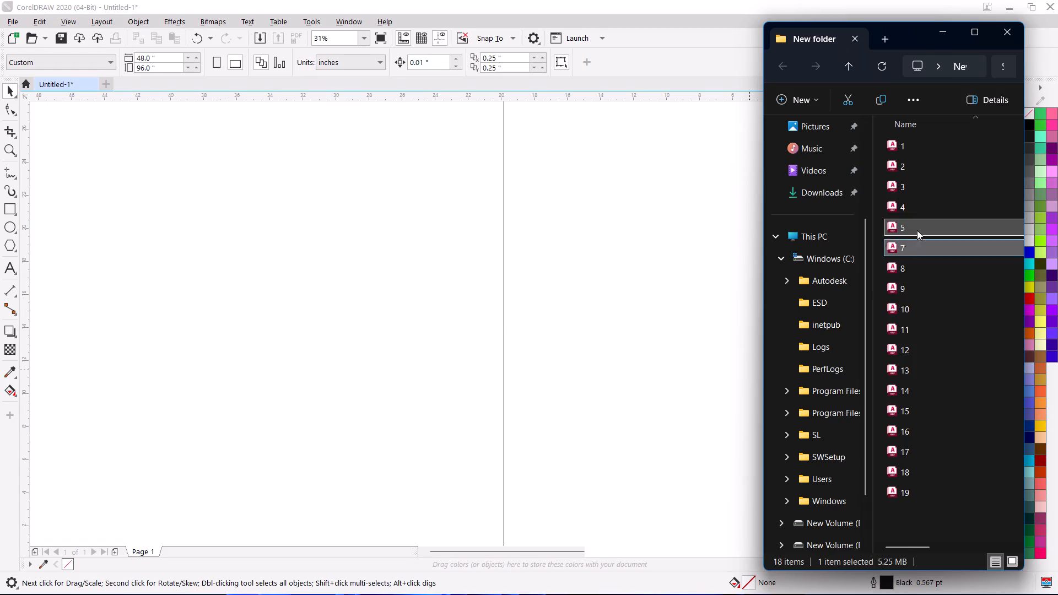
pyautogui.click(917, 230)
pyautogui.moveTo(918, 229); pyautogui.dragTo(444, 291)
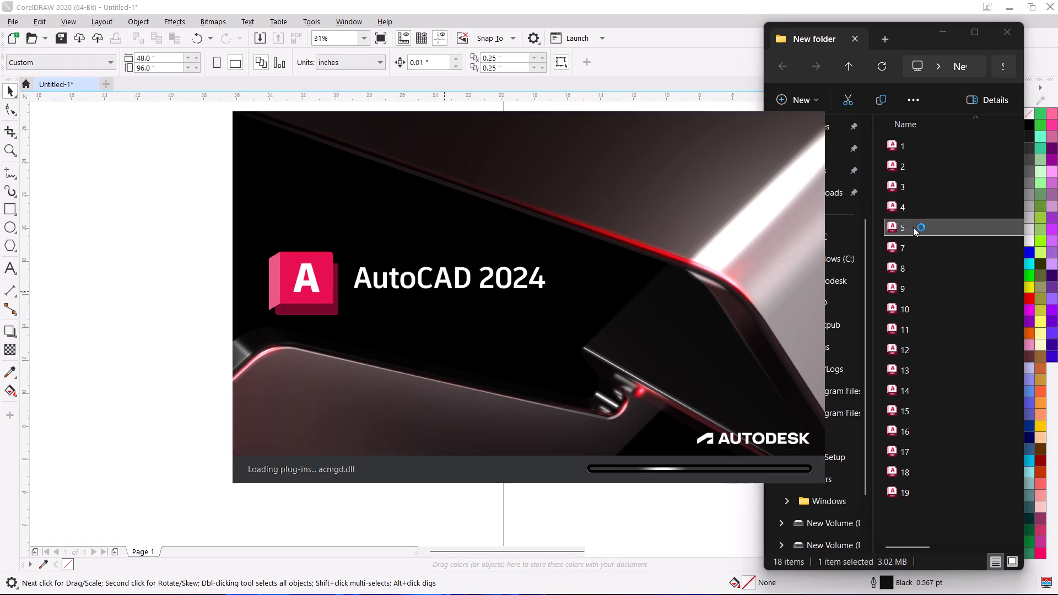
pyautogui.moveTo(914, 227); pyautogui.dragTo(213, 238)
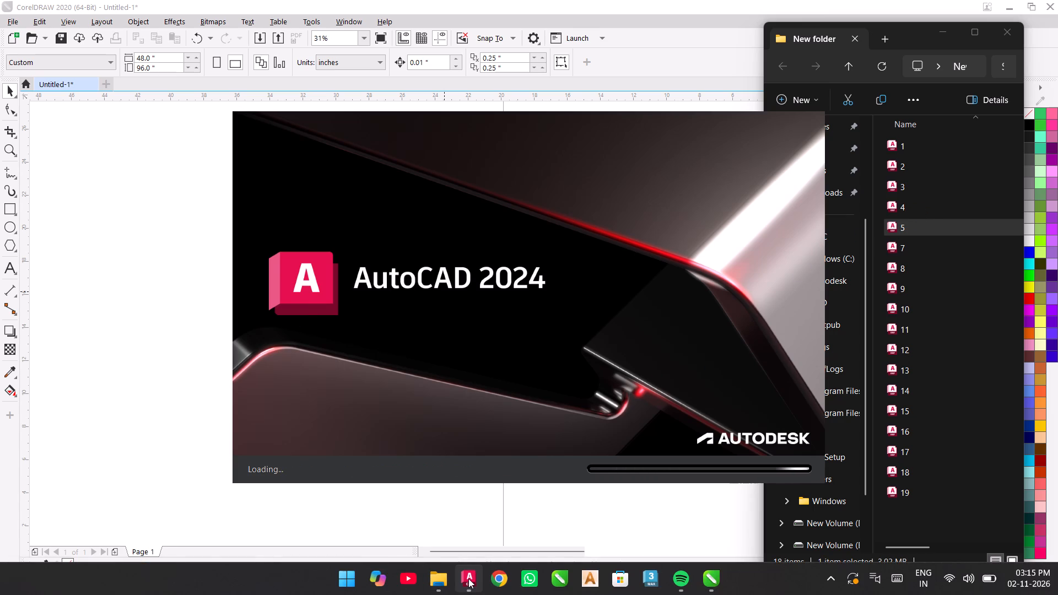
pyautogui.doubleClick(519, 465)
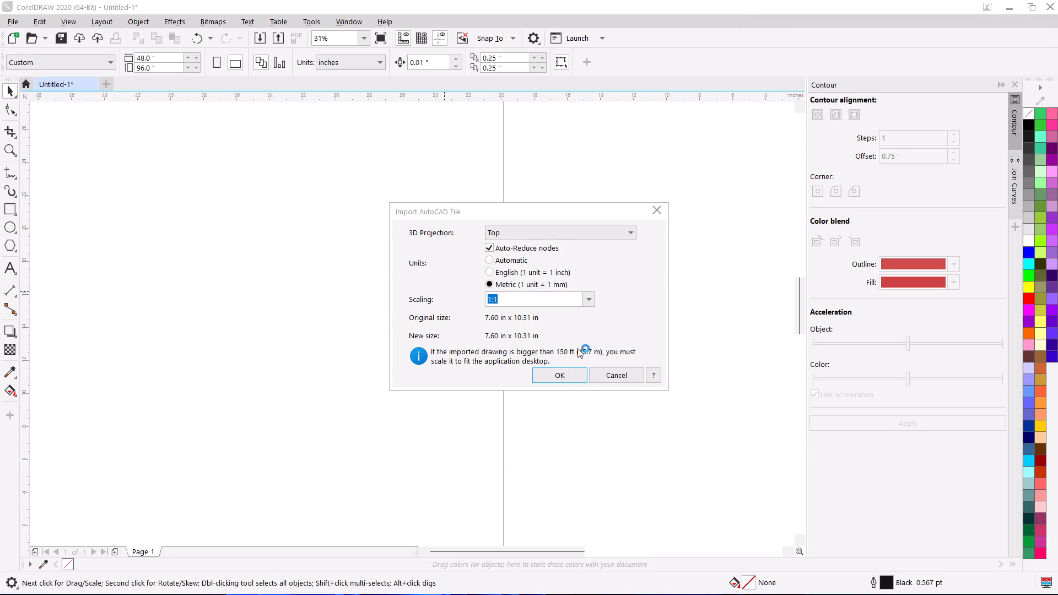
pyautogui.click(560, 374)
# Examine the imported panel patterns TG 40 to TG 53 up close, row by row.
pyautogui.scroll(1, 169, 186)
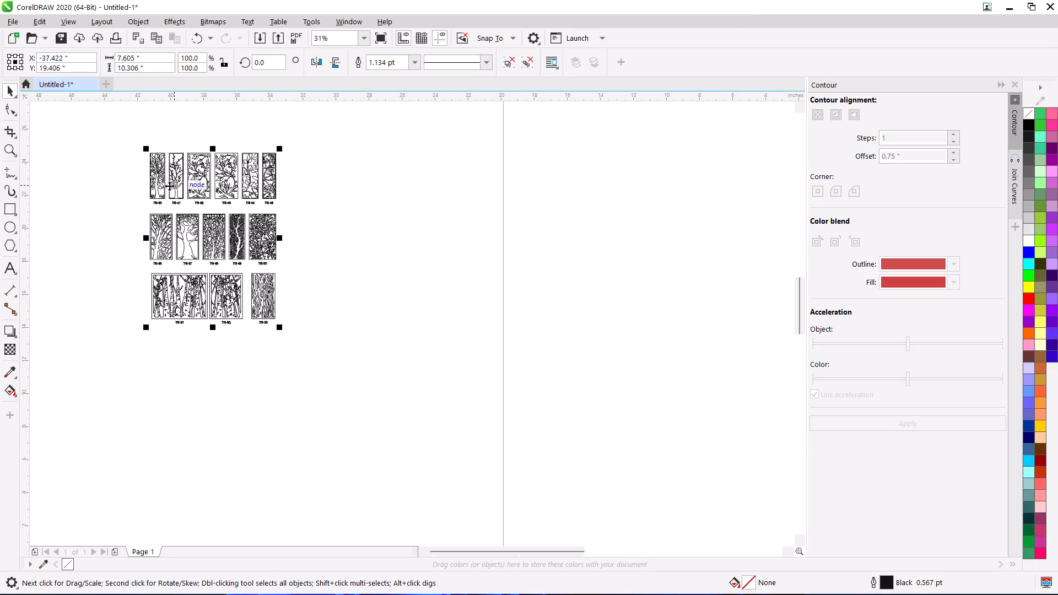
pyautogui.moveTo(169, 186); pyautogui.dragTo(265, 217, button='middle')
pyautogui.scroll(1, 253, 214)
pyautogui.click(574, 237)
pyautogui.scroll(1, 355, 195)
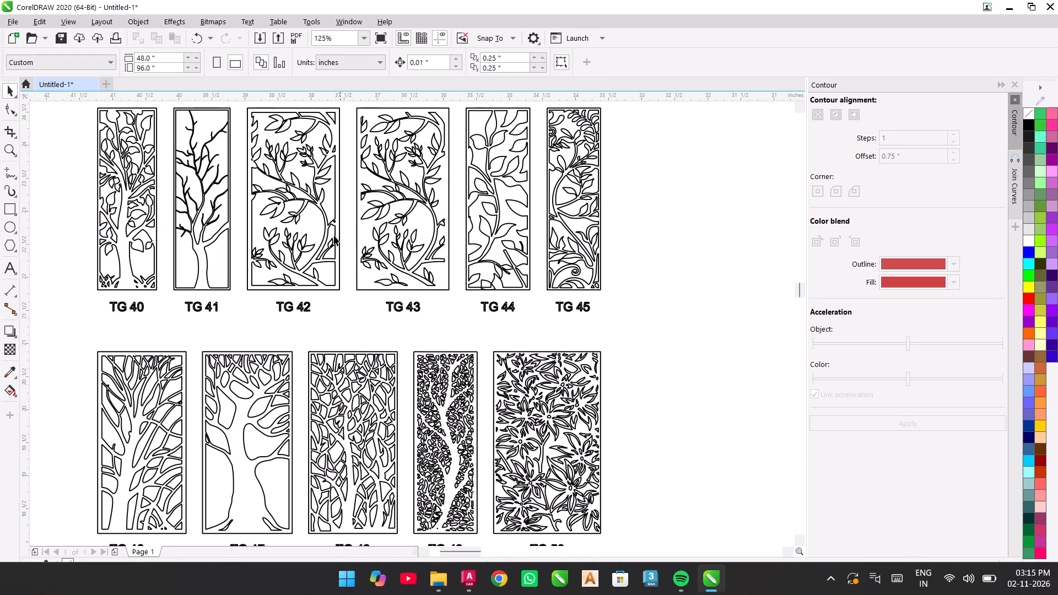
pyautogui.scroll(-1, 356, 350)
pyautogui.moveTo(355, 351); pyautogui.dragTo(430, 186, button='middle')
pyautogui.scroll(1, 412, 354)
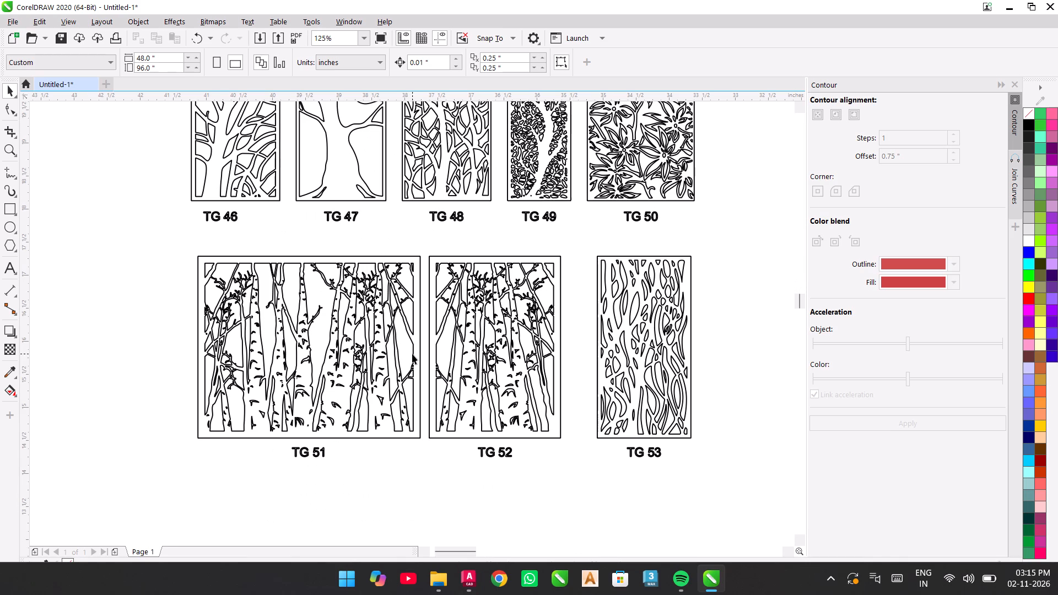
pyautogui.moveTo(515, 245); pyautogui.dragTo(386, 421, button='middle')
pyautogui.scroll(1, 456, 333)
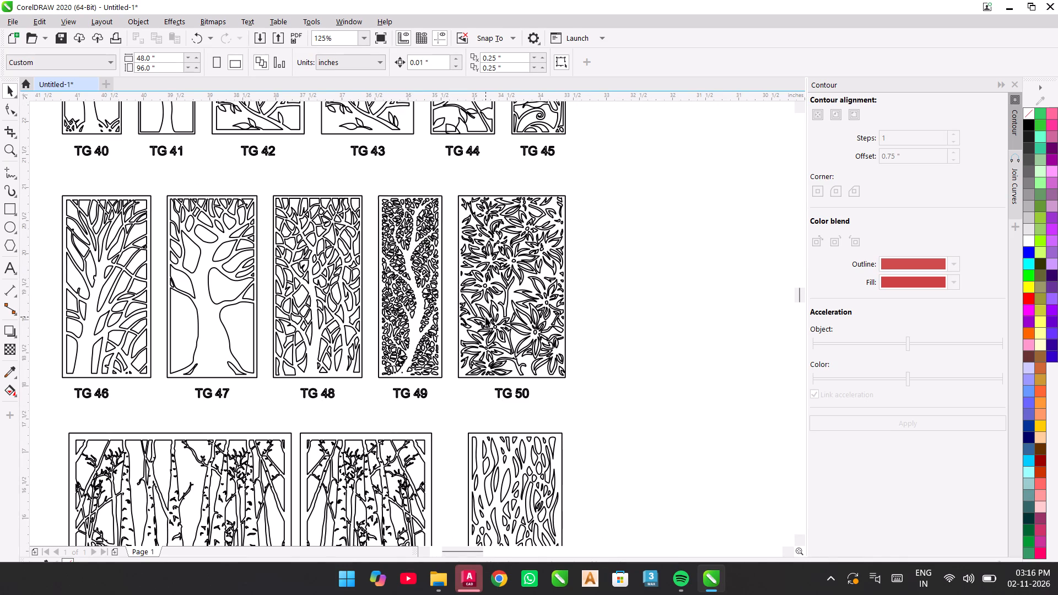
# Select the whole pattern group TG 40 to TG 53 and delete it from the page.
pyautogui.scroll(-2, 485, 317)
pyautogui.moveTo(309, 183); pyautogui.dragTo(600, 425)
pyautogui.press('Delete')
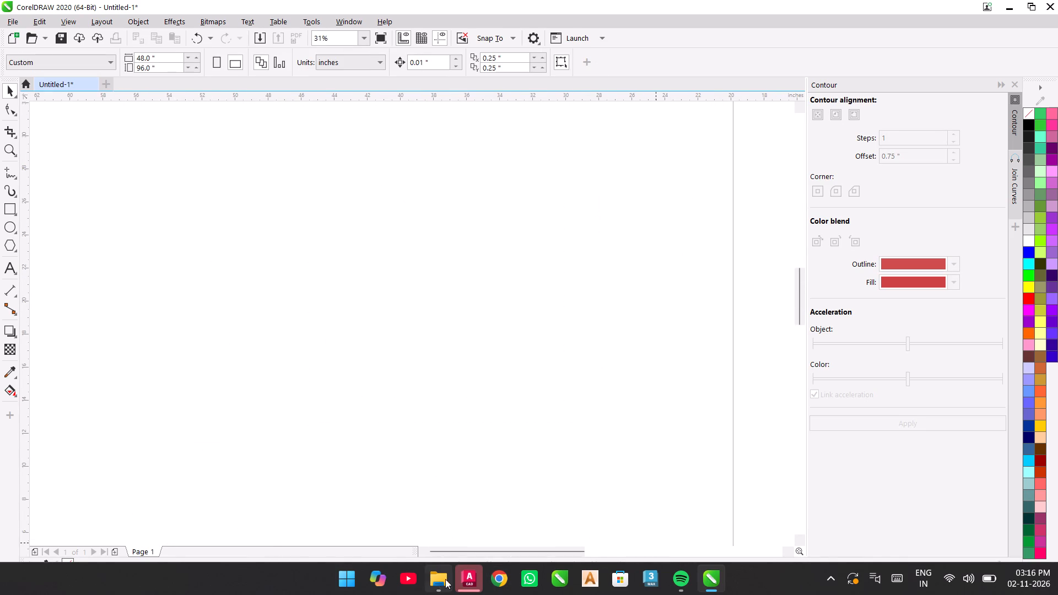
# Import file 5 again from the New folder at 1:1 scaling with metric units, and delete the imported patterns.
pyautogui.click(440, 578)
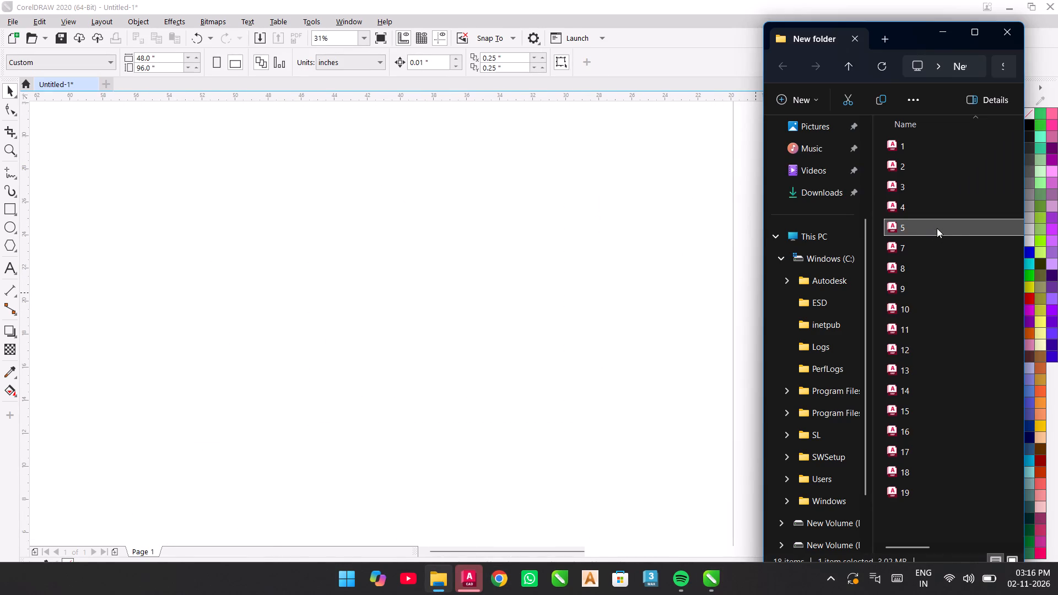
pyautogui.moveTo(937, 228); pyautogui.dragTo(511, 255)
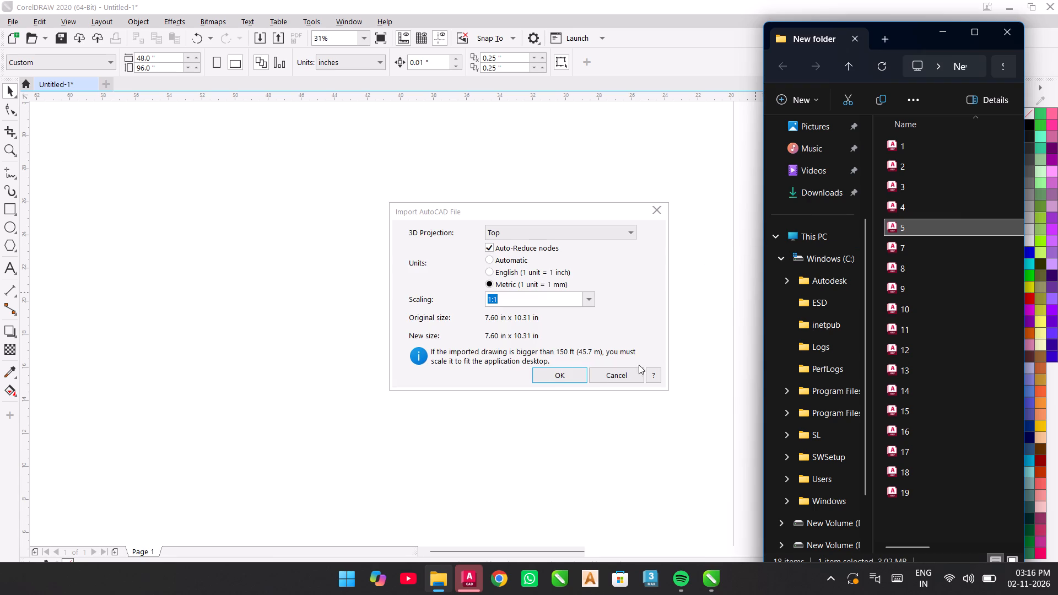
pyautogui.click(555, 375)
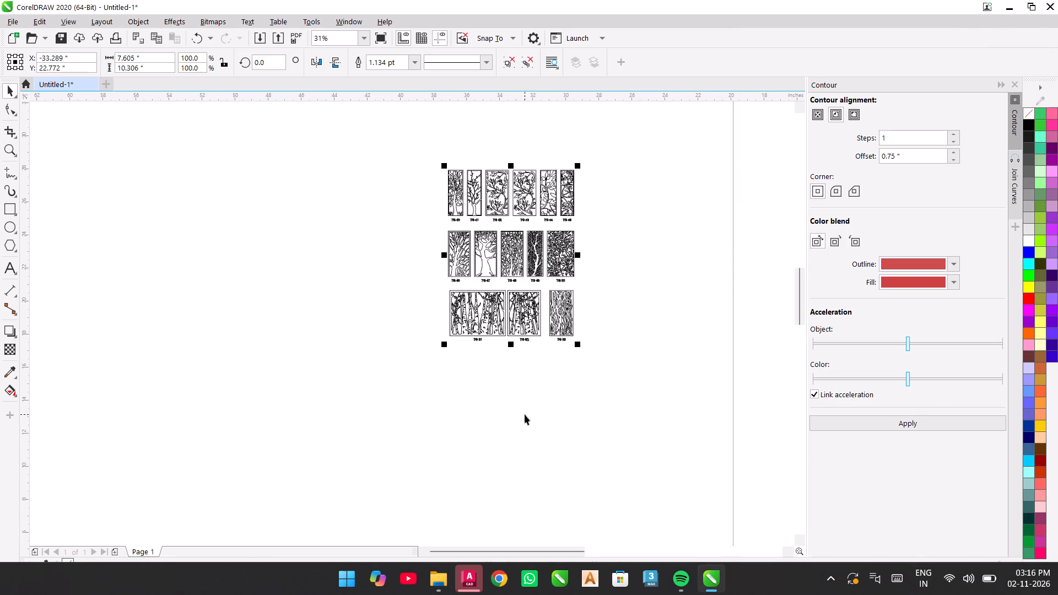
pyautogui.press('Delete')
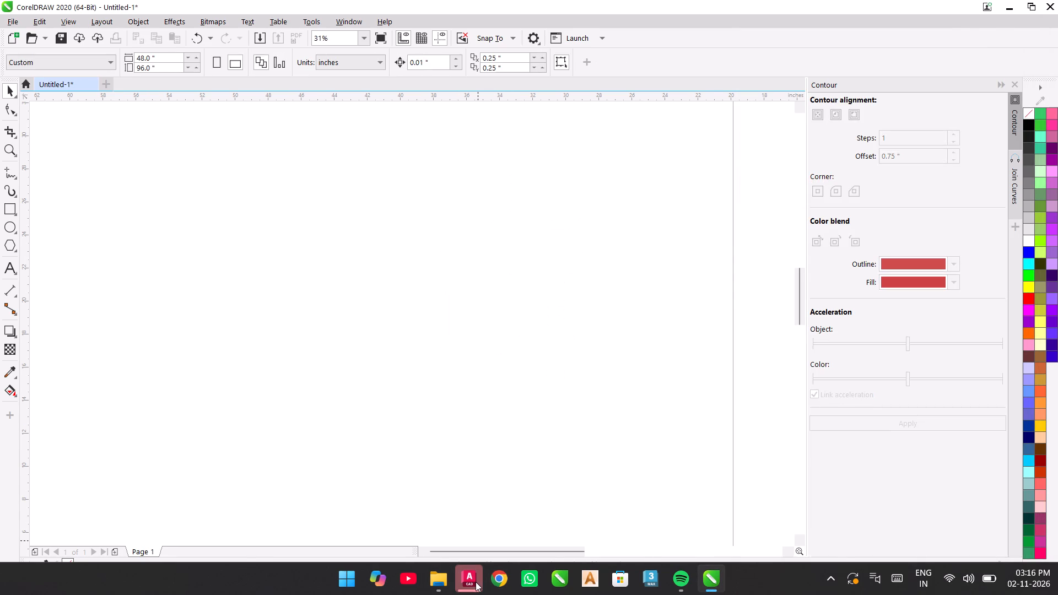
# Switch to AutoCAD, decline opening 5.dxf as read-only, and minimize the program window.
pyautogui.click(476, 582)
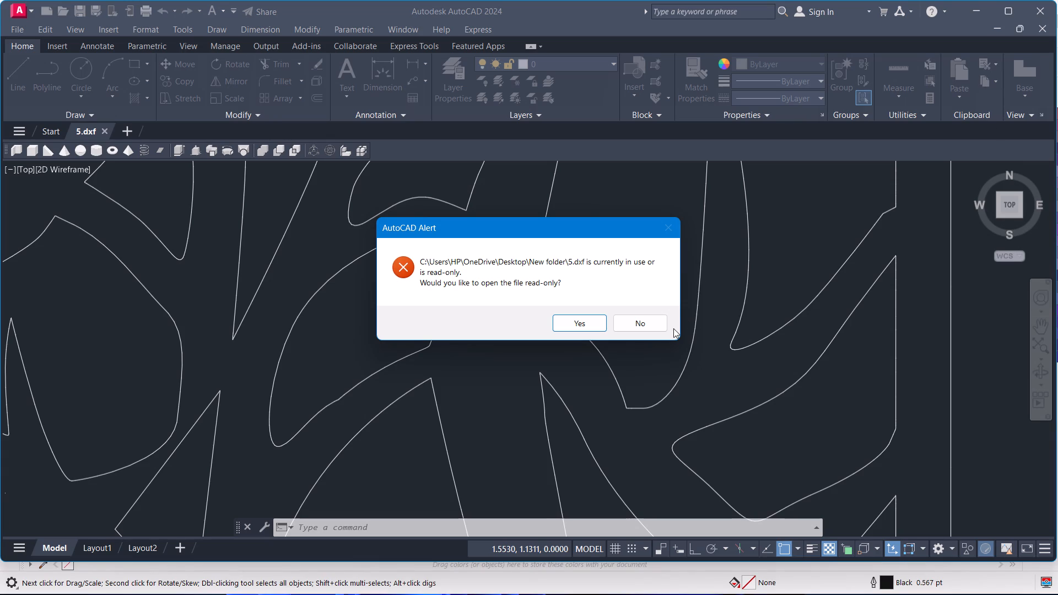
pyautogui.moveTo(673, 328); pyautogui.dragTo(668, 324)
pyautogui.click(647, 314)
pyautogui.click(981, 8)
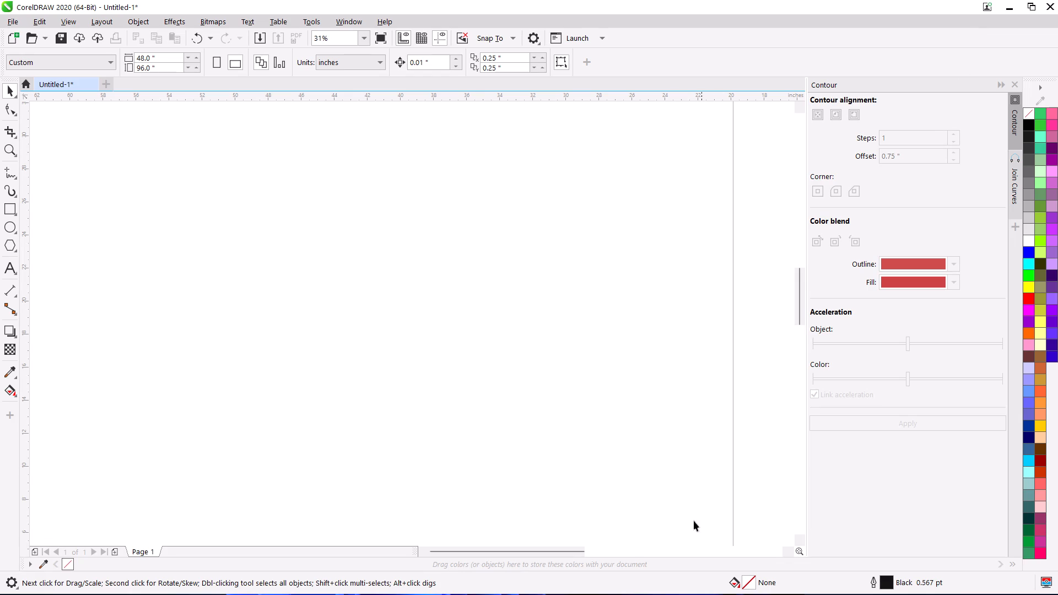
# Bring file 4 from the New folder into the empty CorelDRAW page for import.
pyautogui.click(449, 580)
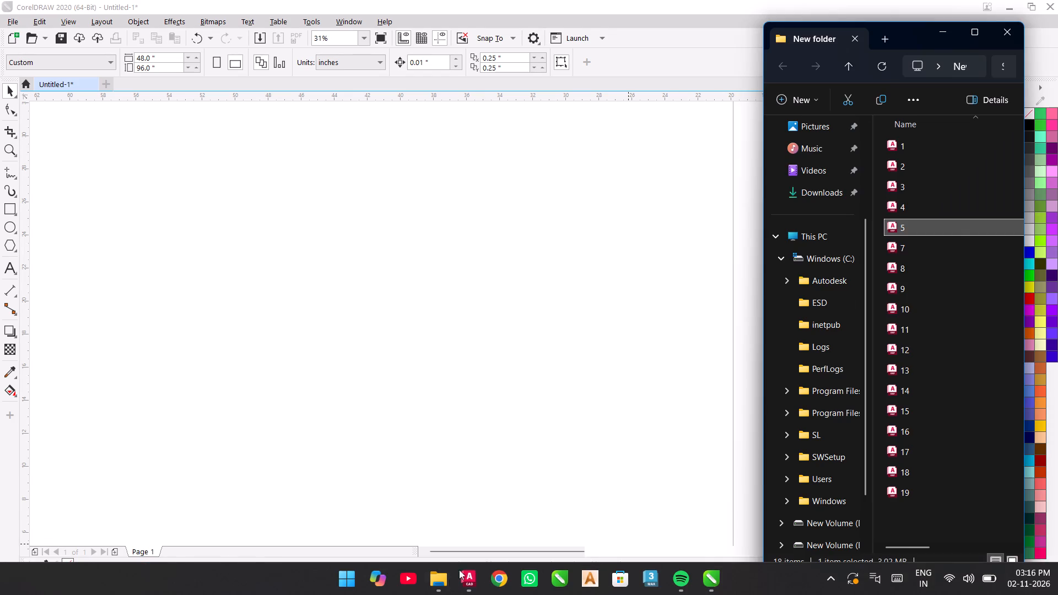
pyautogui.moveTo(952, 211); pyautogui.dragTo(782, 212)
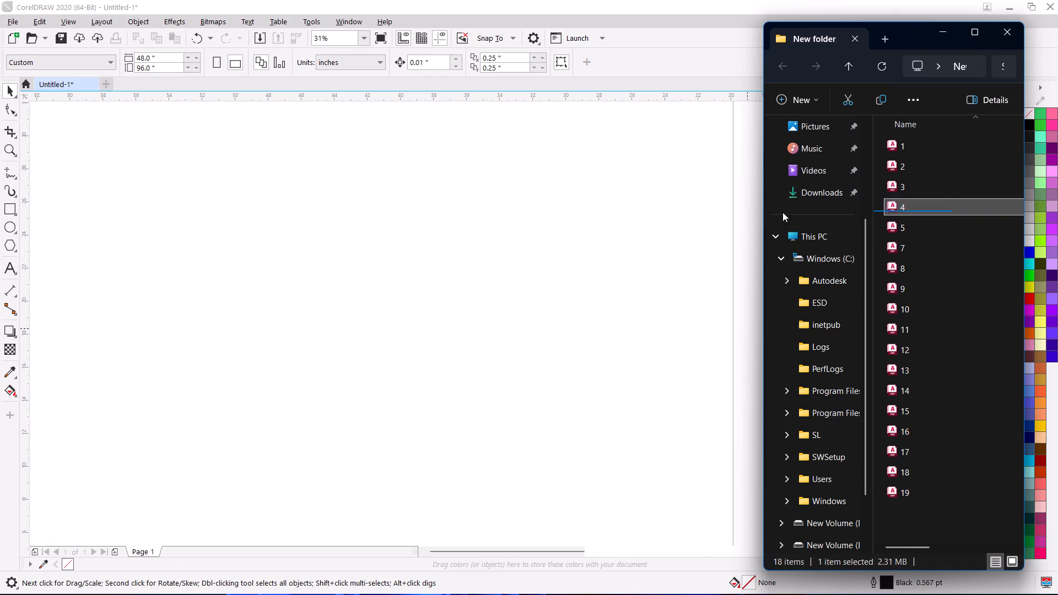
pyautogui.moveTo(782, 212); pyautogui.dragTo(936, 200)
pyautogui.moveTo(968, 209); pyautogui.dragTo(449, 210)
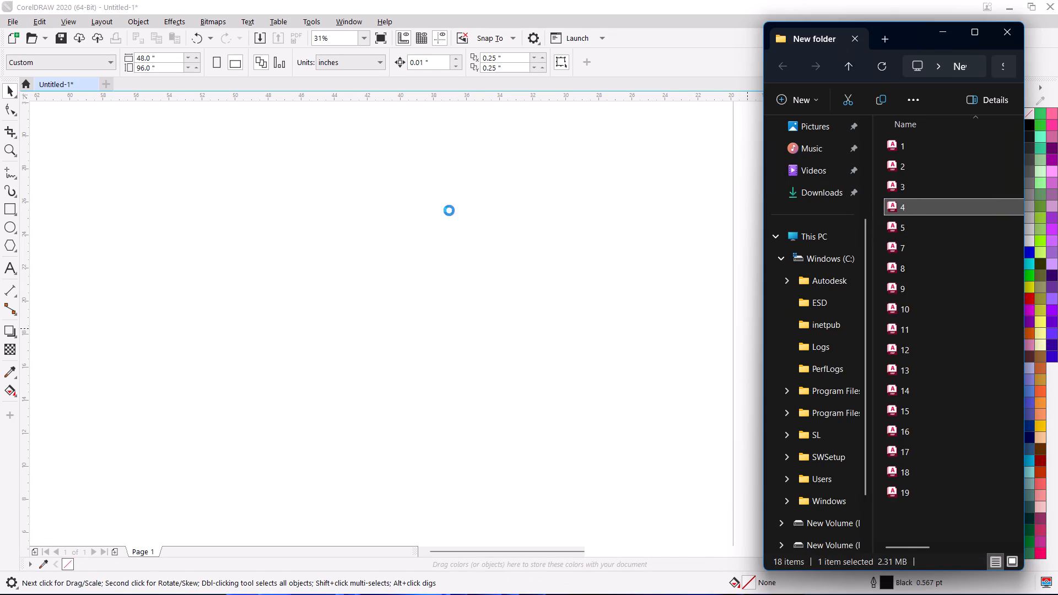
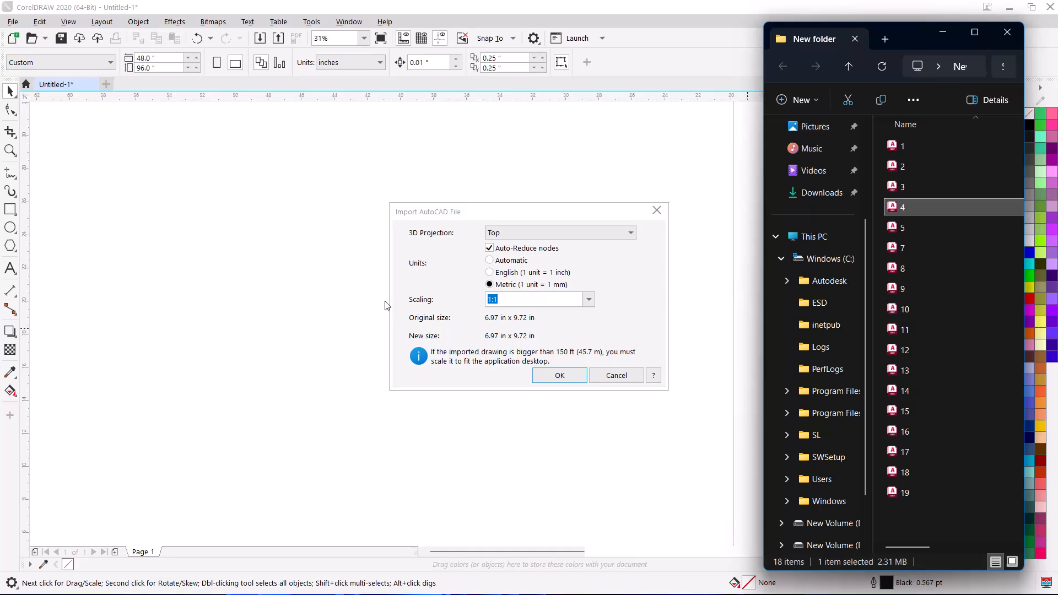
# Import file 4 with the Top projection, metric units and 1:1 scaling.
pyautogui.press('Return')
pyautogui.press('Return')
pyautogui.click(542, 377)
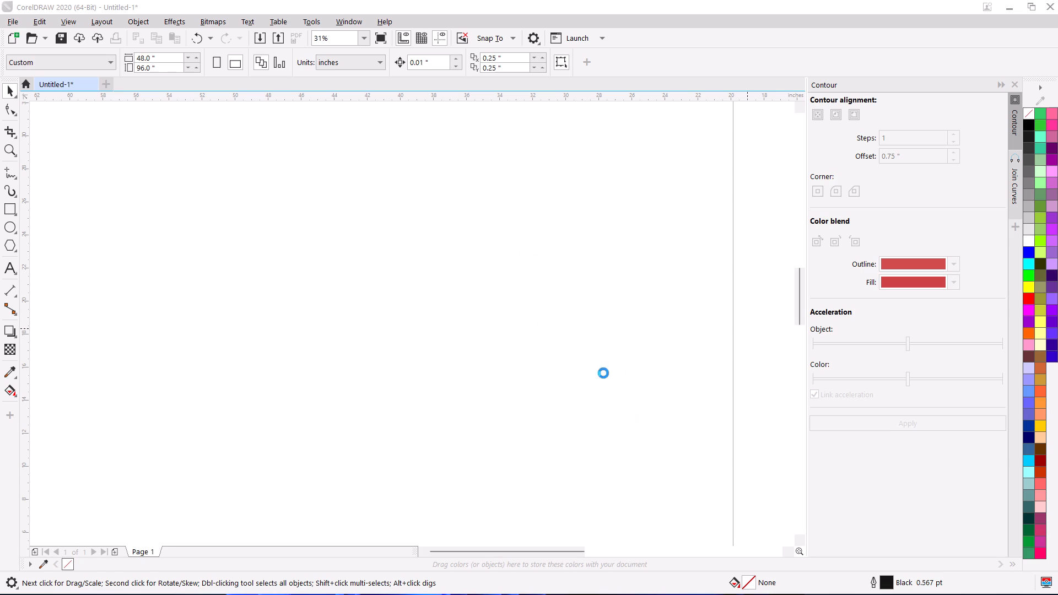
# Ungroup all objects in the imported tree pattern group TG 34 to TG 39.
pyautogui.scroll(1, 575, 355)
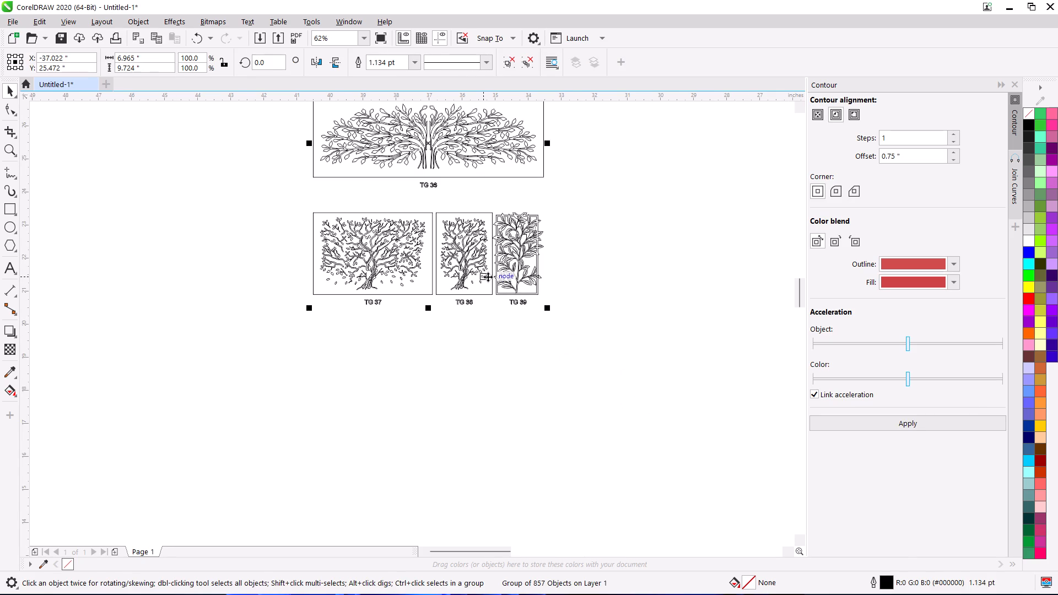
pyautogui.scroll(2, 501, 241)
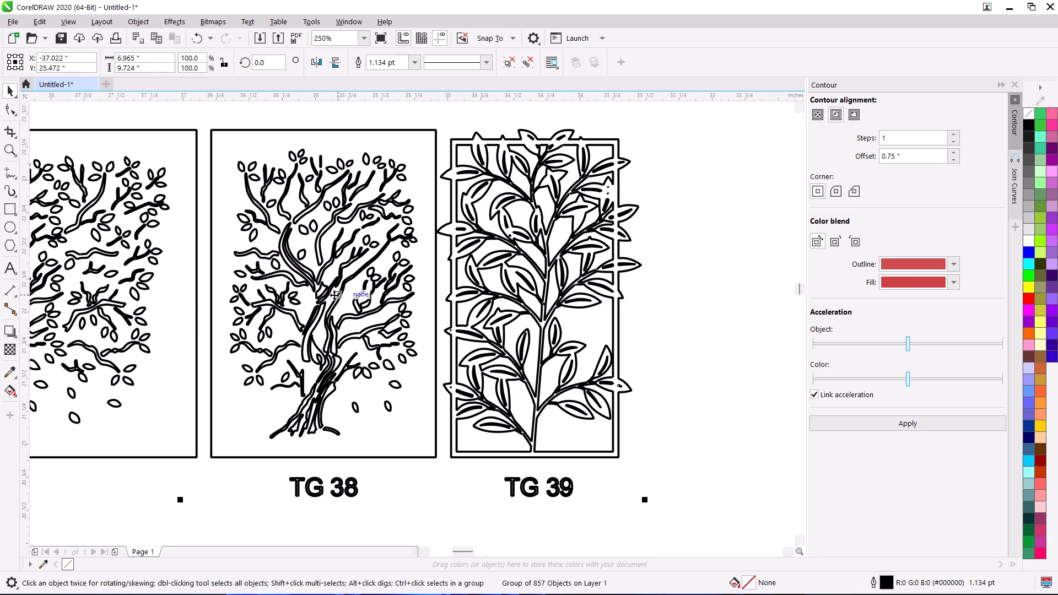
pyautogui.scroll(-1, 334, 295)
pyautogui.moveTo(338, 296); pyautogui.dragTo(439, 449, button='middle')
pyautogui.scroll(-2, 439, 449)
pyautogui.scroll(2, 425, 333)
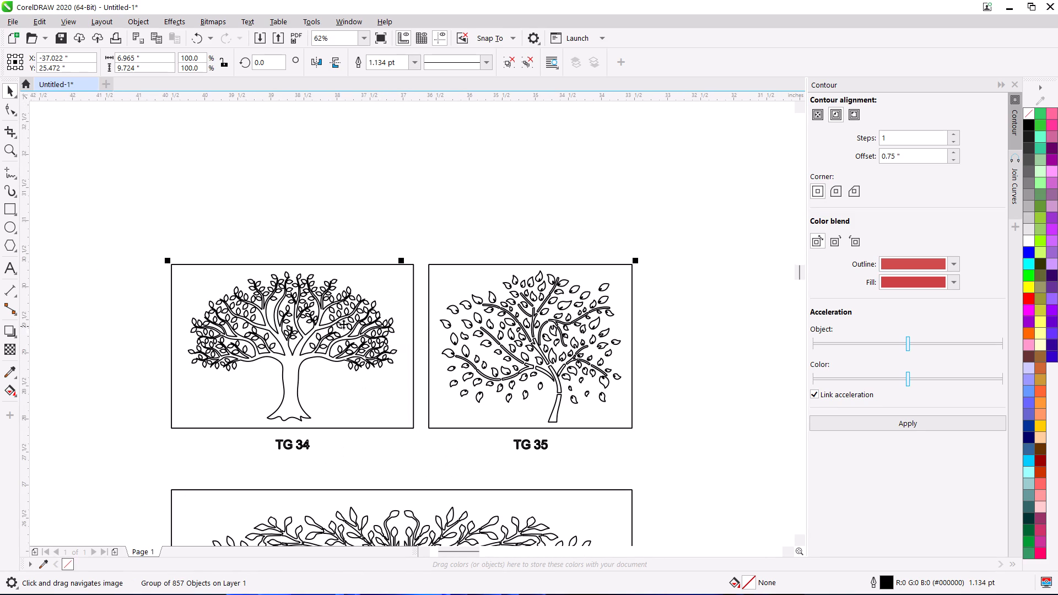
pyautogui.click(476, 223)
pyautogui.moveTo(151, 214); pyautogui.dragTo(402, 435)
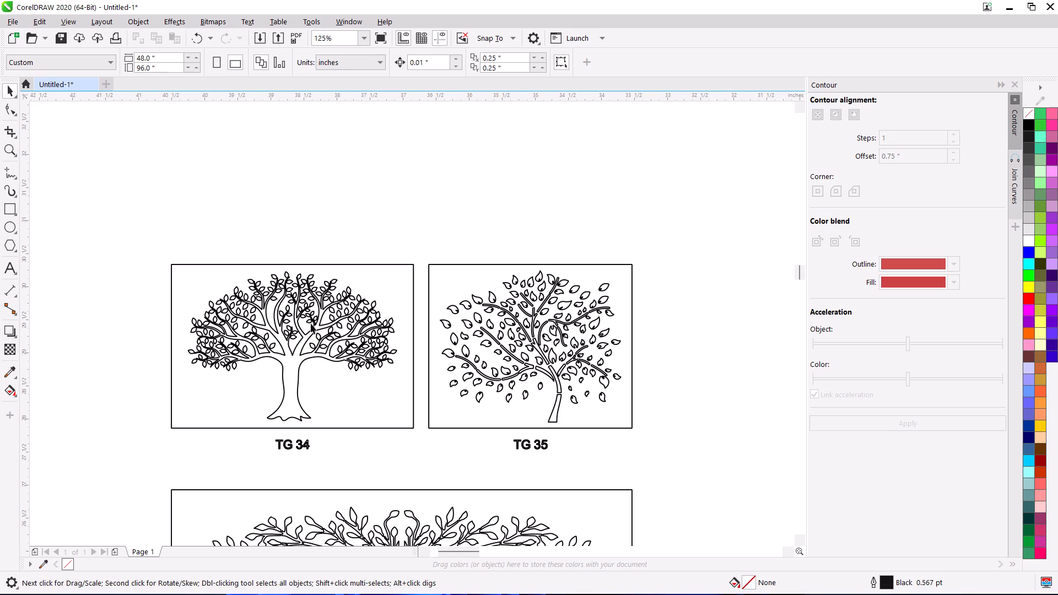
pyautogui.click(304, 316)
pyautogui.scroll(-2, 301, 312)
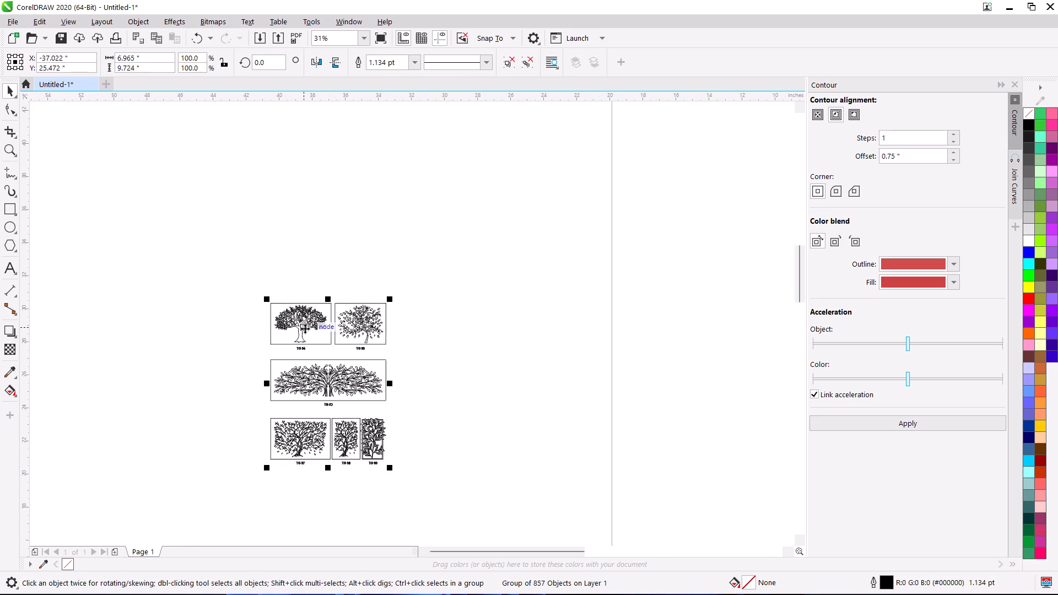
pyautogui.hotkey('ctrl', 'k')
pyautogui.hotkey('ctrl', 'k')
pyautogui.rightClick(357, 330)
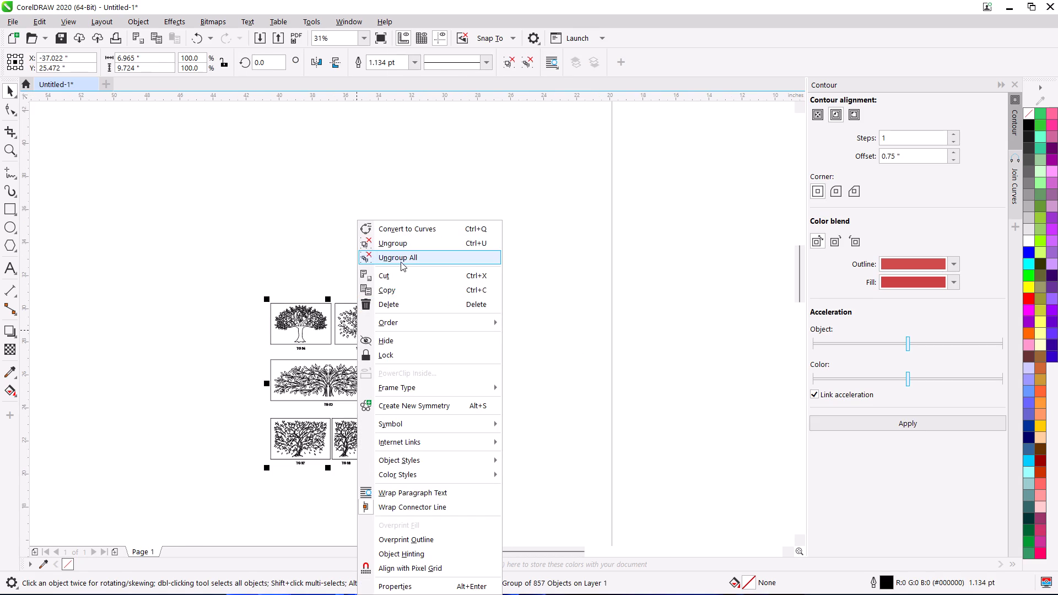
pyautogui.click(401, 262)
pyautogui.click(290, 233)
# Select the TG 34 tree panel with its label and move it well clear of the other patterns, up and to the left.
pyautogui.scroll(1, 260, 290)
pyautogui.moveTo(217, 262); pyautogui.dragTo(406, 424)
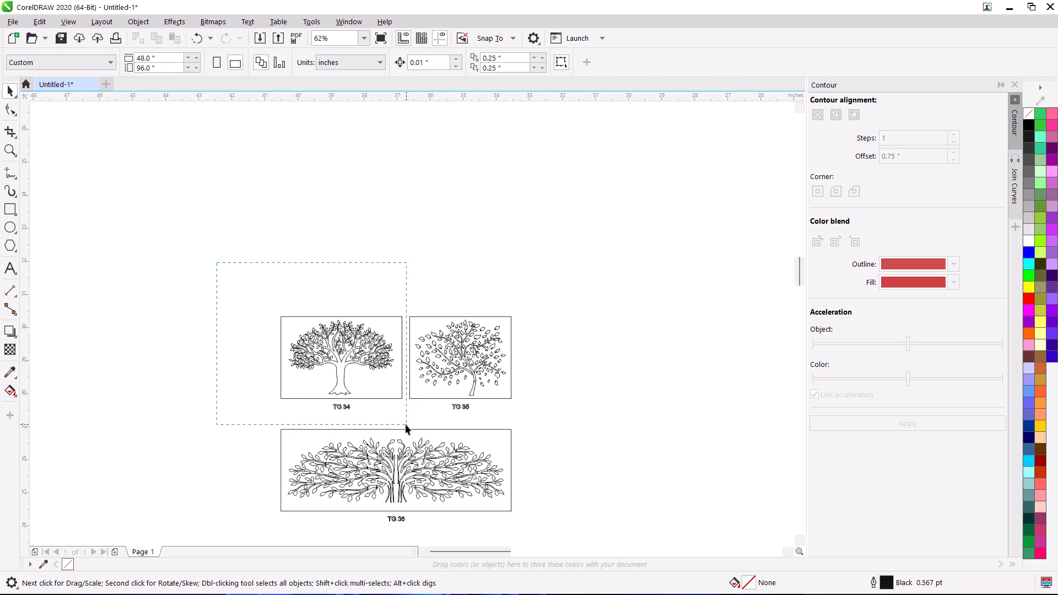
pyautogui.moveTo(406, 424); pyautogui.dragTo(405, 419)
pyautogui.scroll(-1, 333, 350)
pyautogui.moveTo(333, 350); pyautogui.dragTo(224, 241)
pyautogui.click(436, 261)
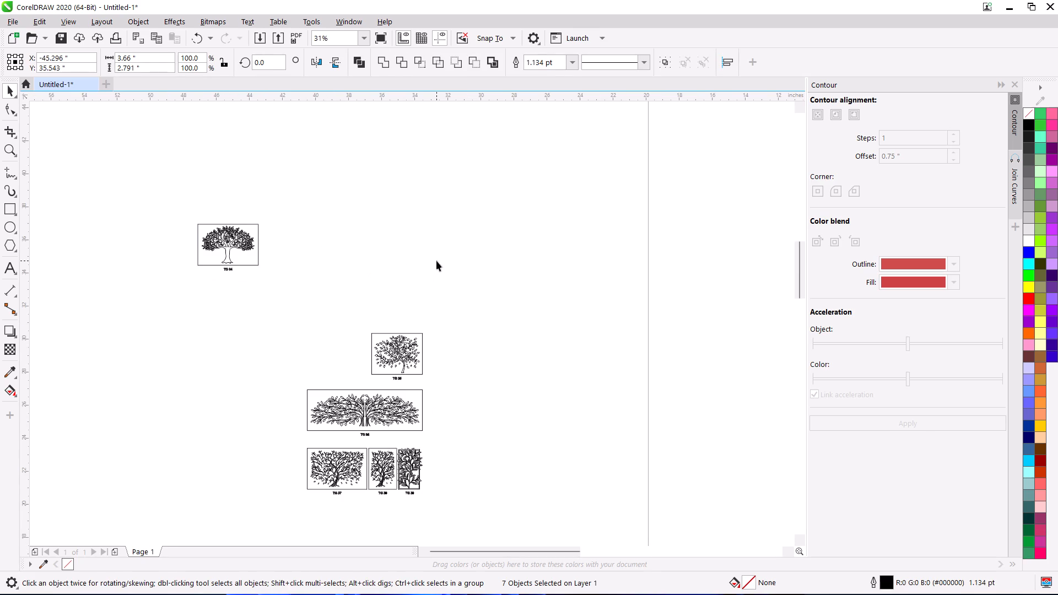
# Copy the separated TG 34 tree panel with its label and paste it into a new 48 x 96 inch RGB document.
pyautogui.moveTo(134, 193); pyautogui.dragTo(332, 335)
pyautogui.rightClick(233, 235)
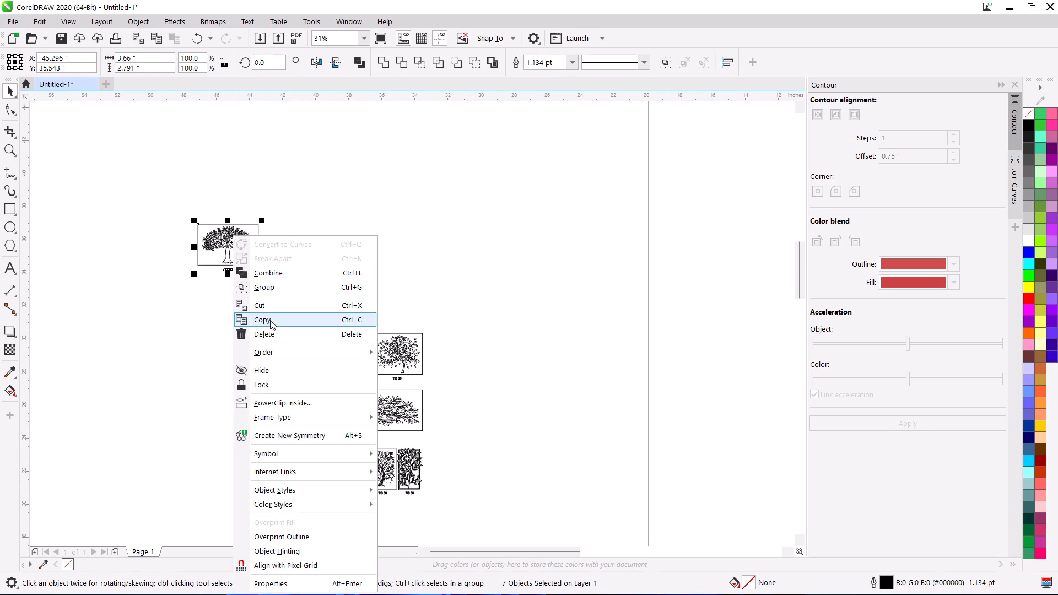
pyautogui.click(273, 321)
pyautogui.click(112, 84)
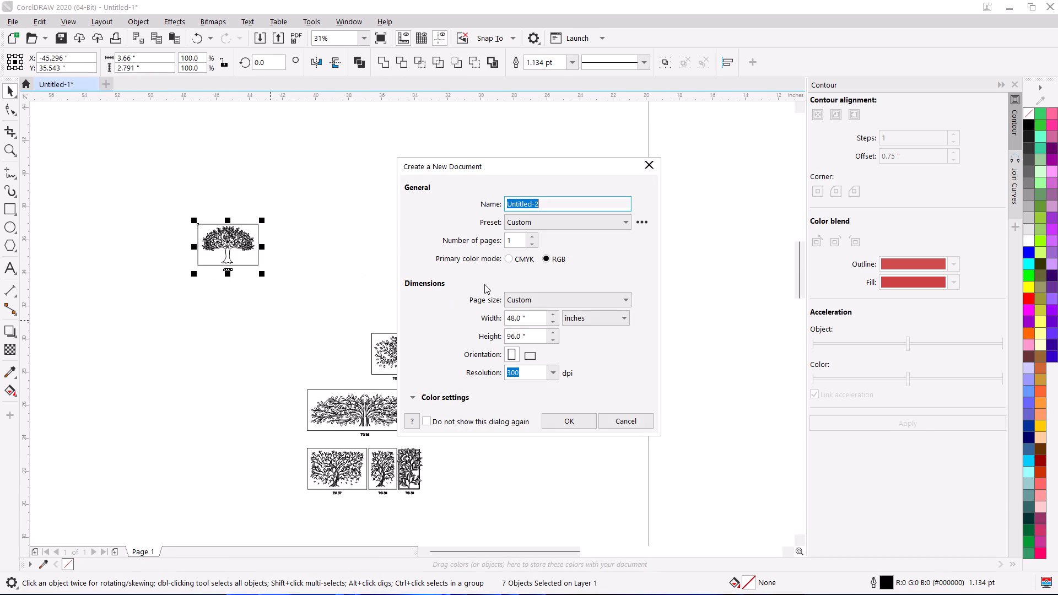
pyautogui.click(569, 418)
pyautogui.rightClick(474, 202)
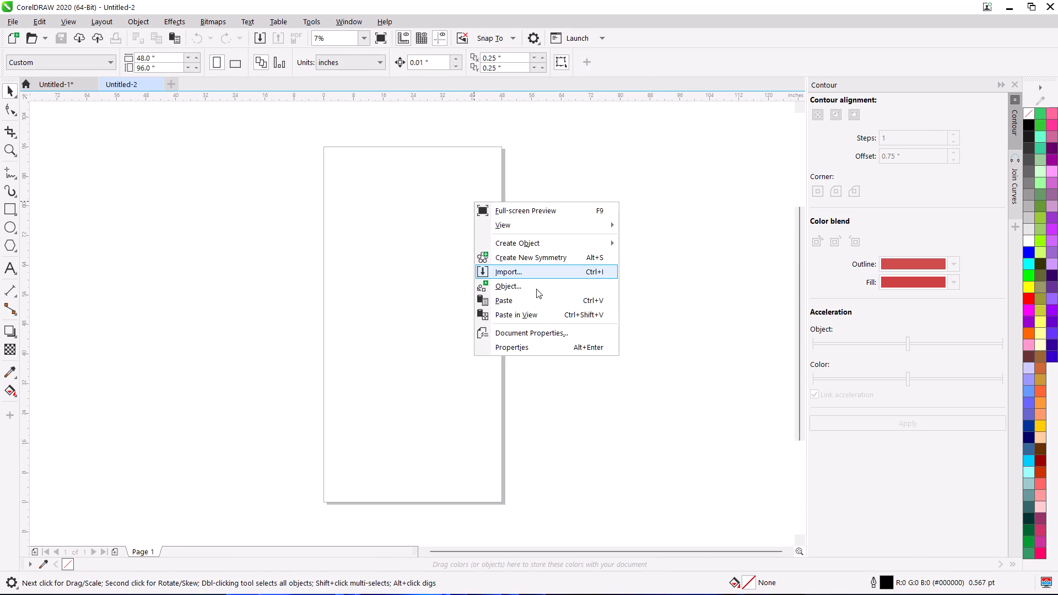
pyautogui.click(516, 298)
pyautogui.click(320, 220)
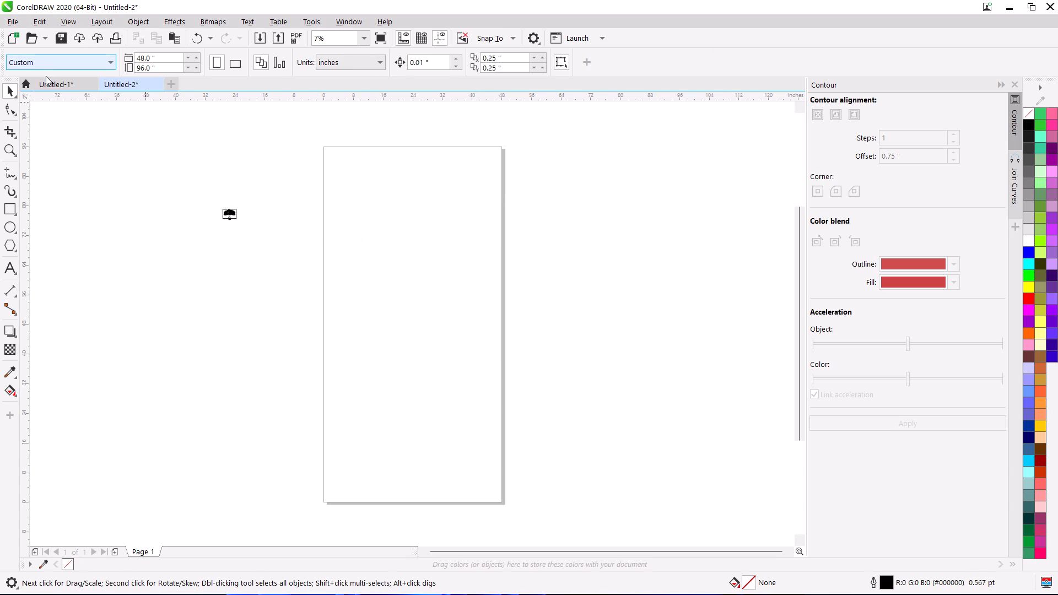
pyautogui.click(53, 78)
pyautogui.click(116, 86)
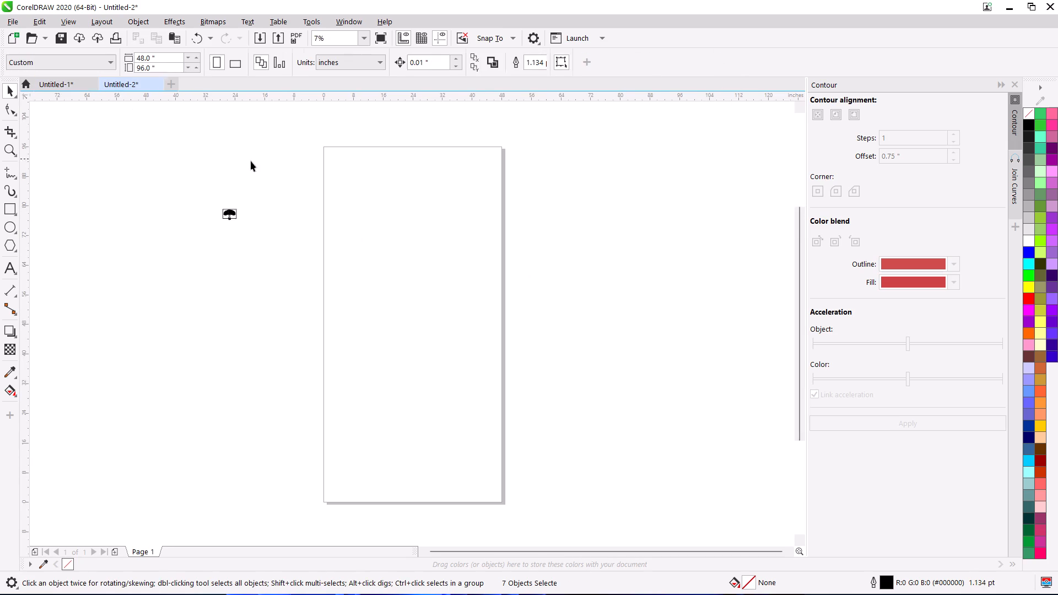
pyautogui.scroll(4, 246, 208)
# Return to the Untitled-1 document and delete all the tree patterns, TG 34 to TG 39.
pyautogui.click(43, 83)
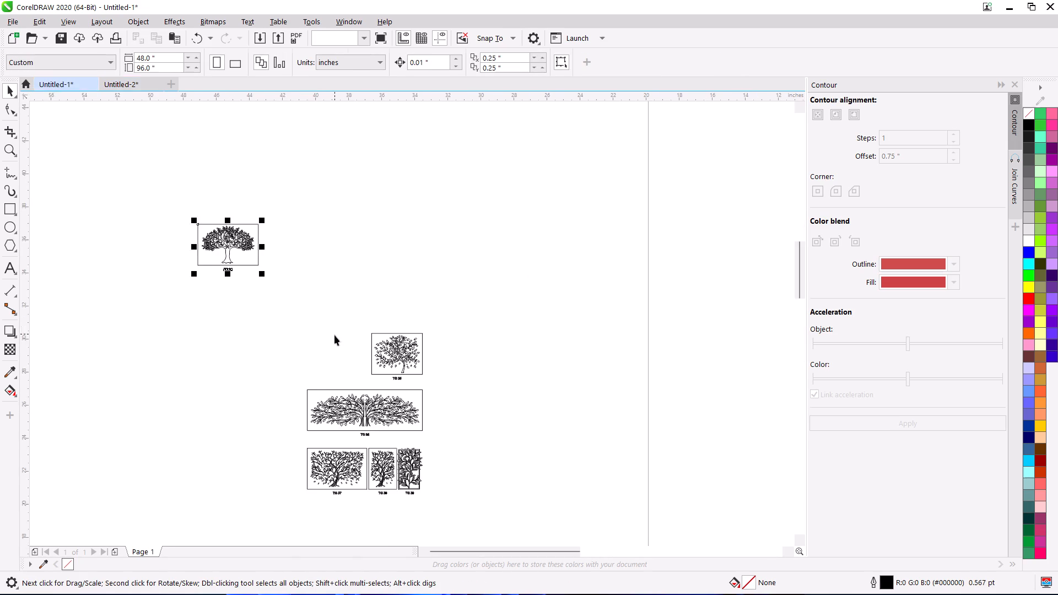
pyautogui.scroll(-1, 334, 351)
pyautogui.scroll(2, 339, 415)
pyautogui.scroll(2, 395, 288)
pyautogui.scroll(-3, 395, 288)
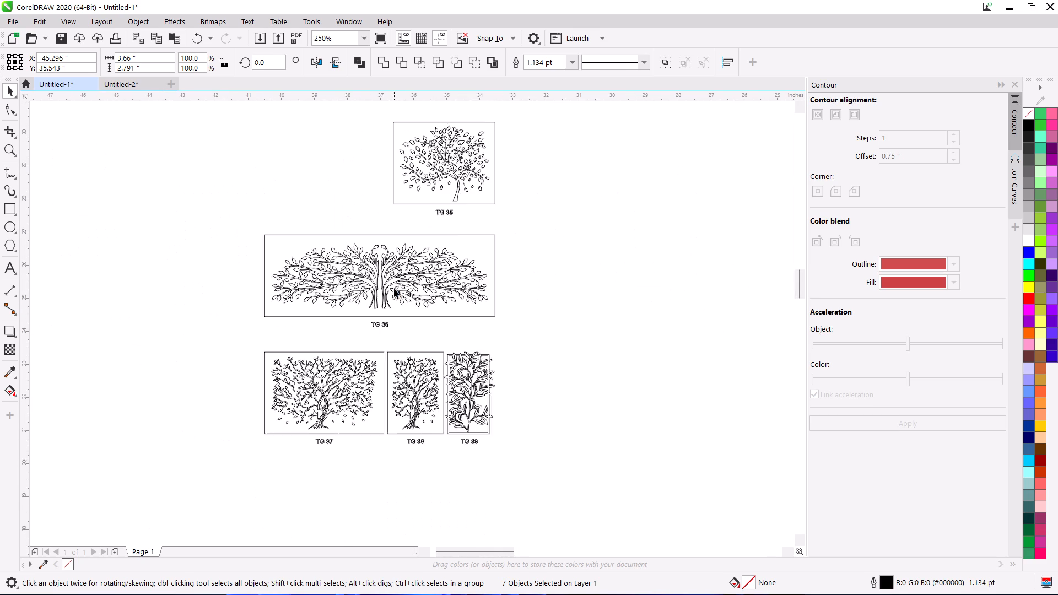
pyautogui.scroll(-4, 394, 288)
pyautogui.moveTo(264, 185); pyautogui.dragTo(549, 381)
pyautogui.press('Delete')
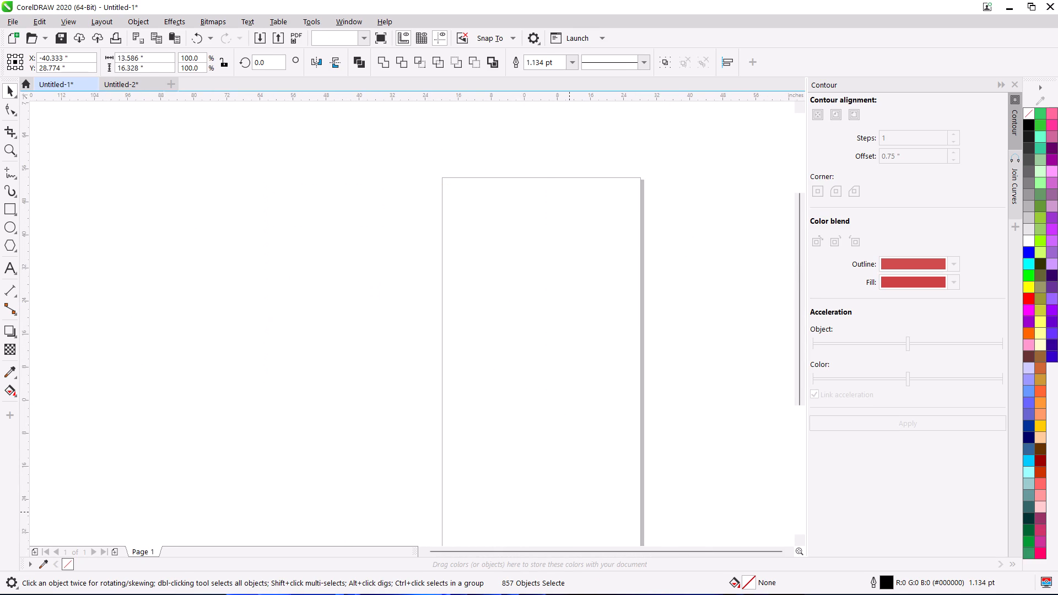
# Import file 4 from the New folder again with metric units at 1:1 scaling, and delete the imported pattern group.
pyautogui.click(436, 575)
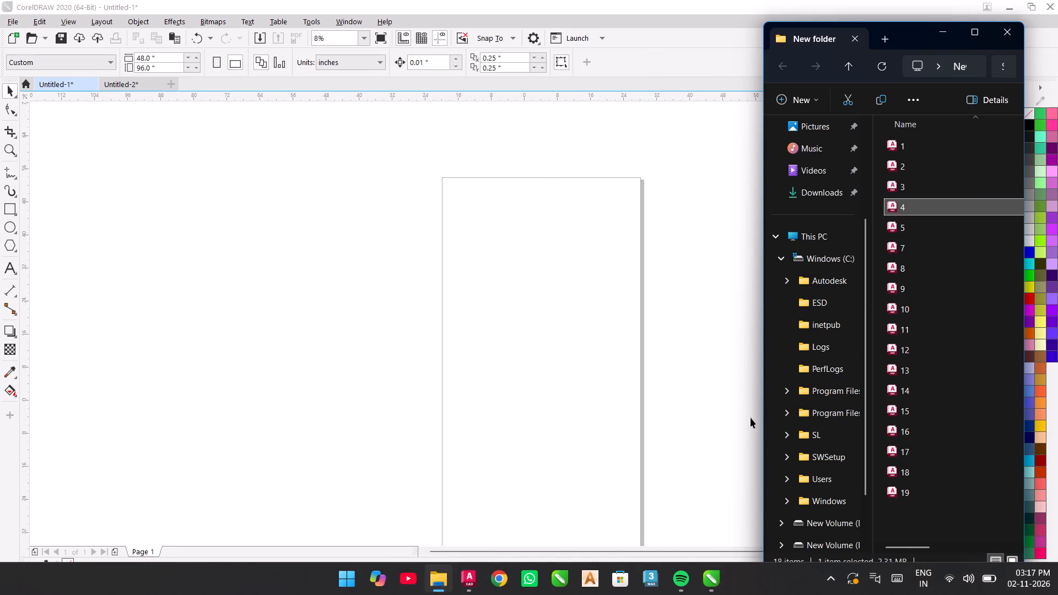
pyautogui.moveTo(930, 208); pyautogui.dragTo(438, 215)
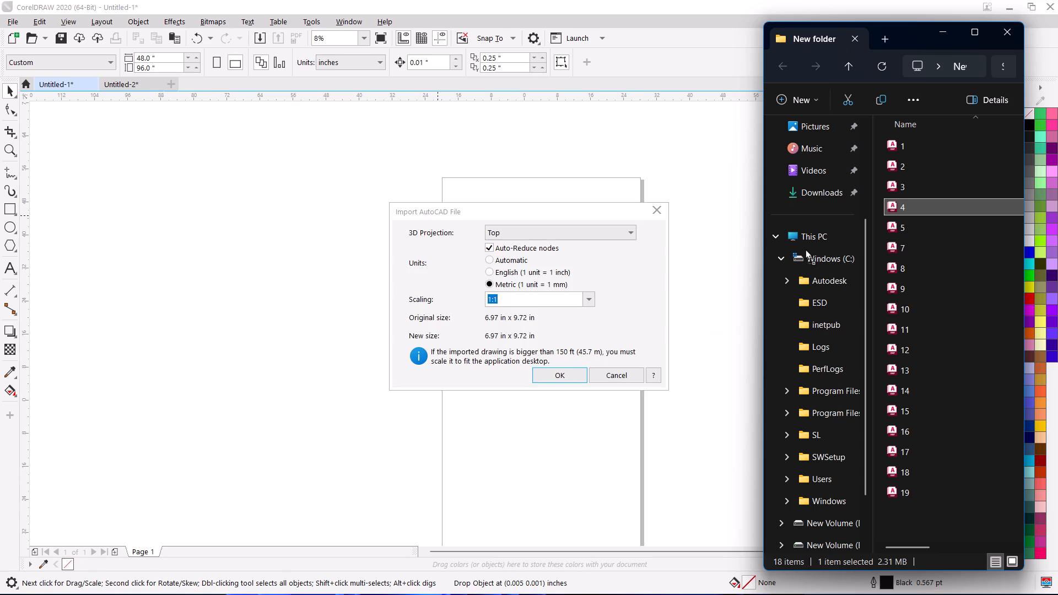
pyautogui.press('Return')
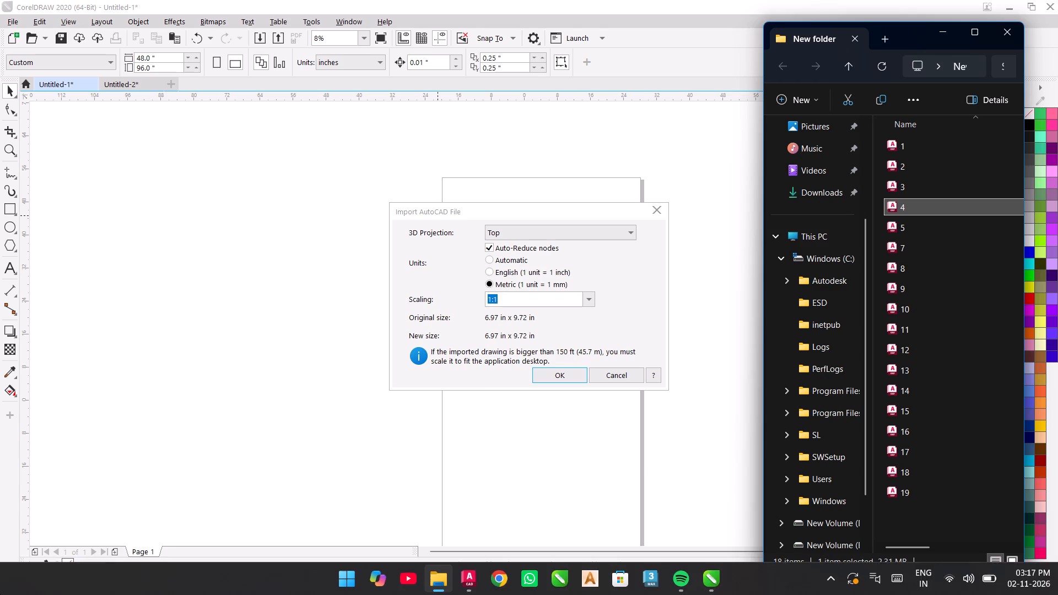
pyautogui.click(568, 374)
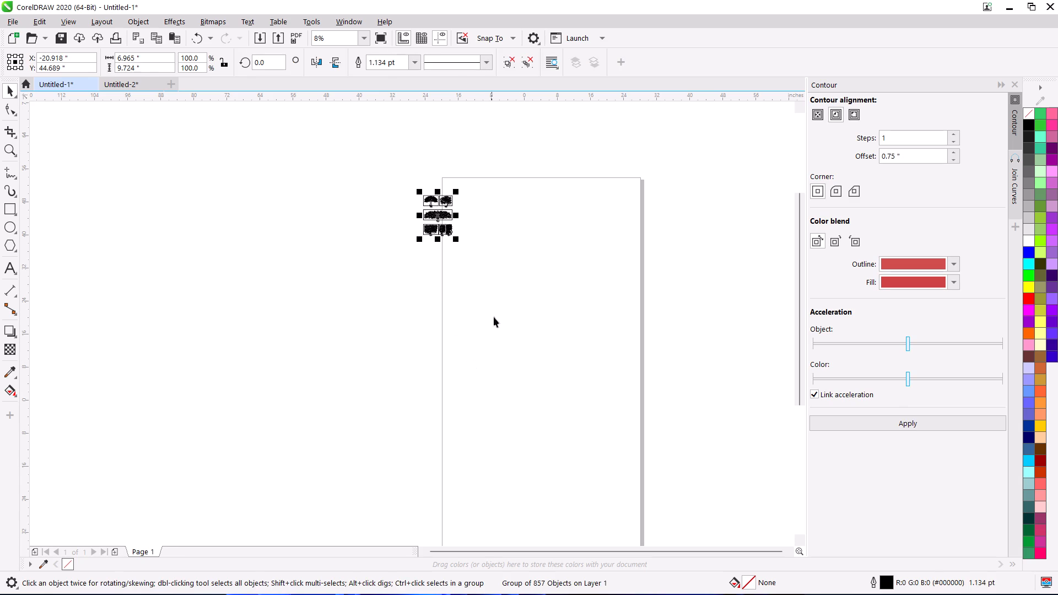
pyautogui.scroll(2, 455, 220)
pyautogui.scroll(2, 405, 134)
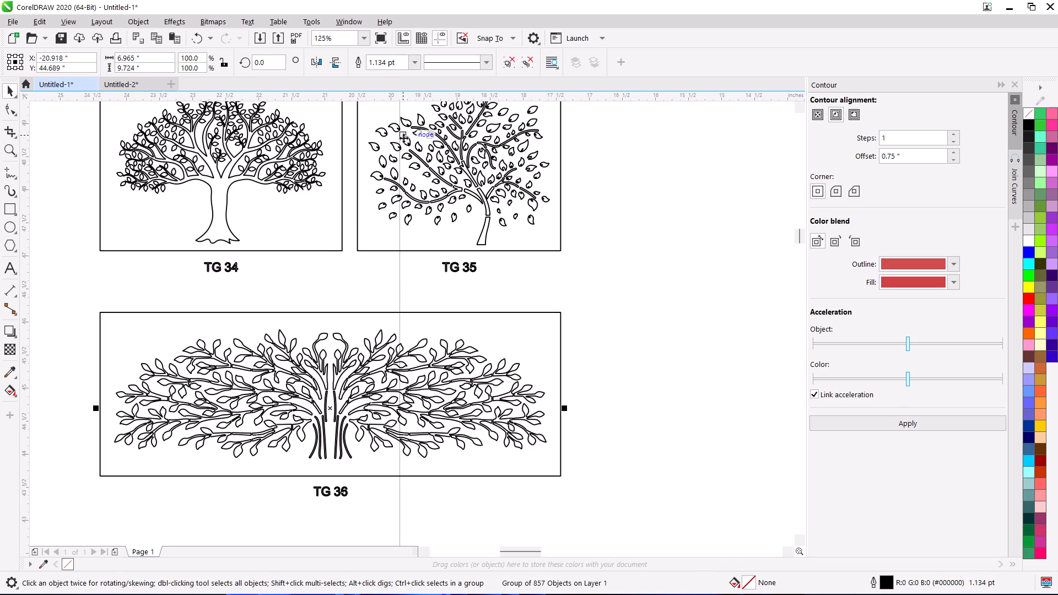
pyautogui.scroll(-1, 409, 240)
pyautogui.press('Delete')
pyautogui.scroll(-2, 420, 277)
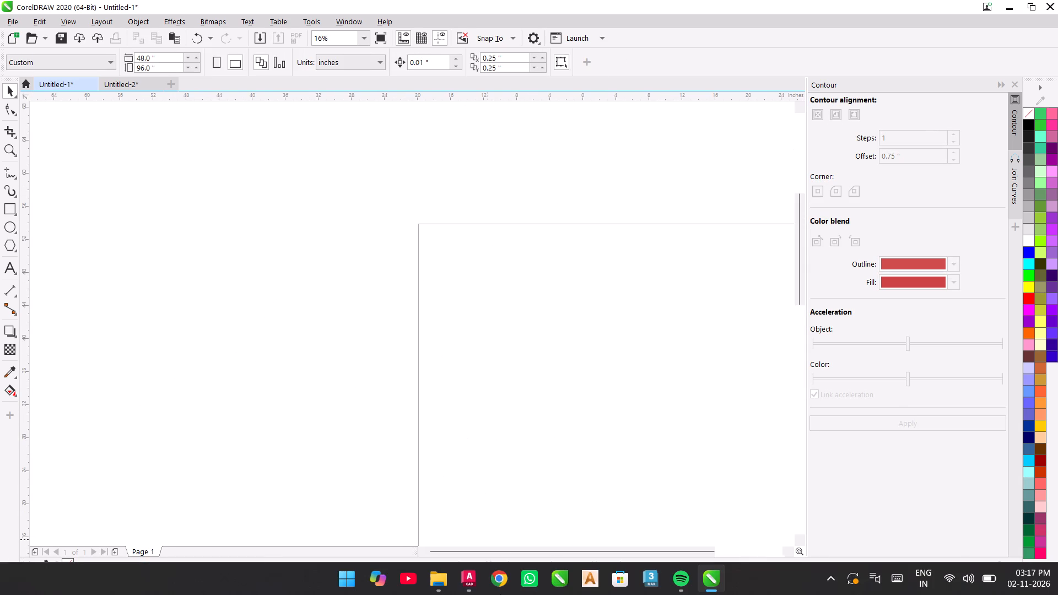
# Import file 3 from the New folder into Untitled-1 with metric units at 1:1 scaling.
pyautogui.click(441, 586)
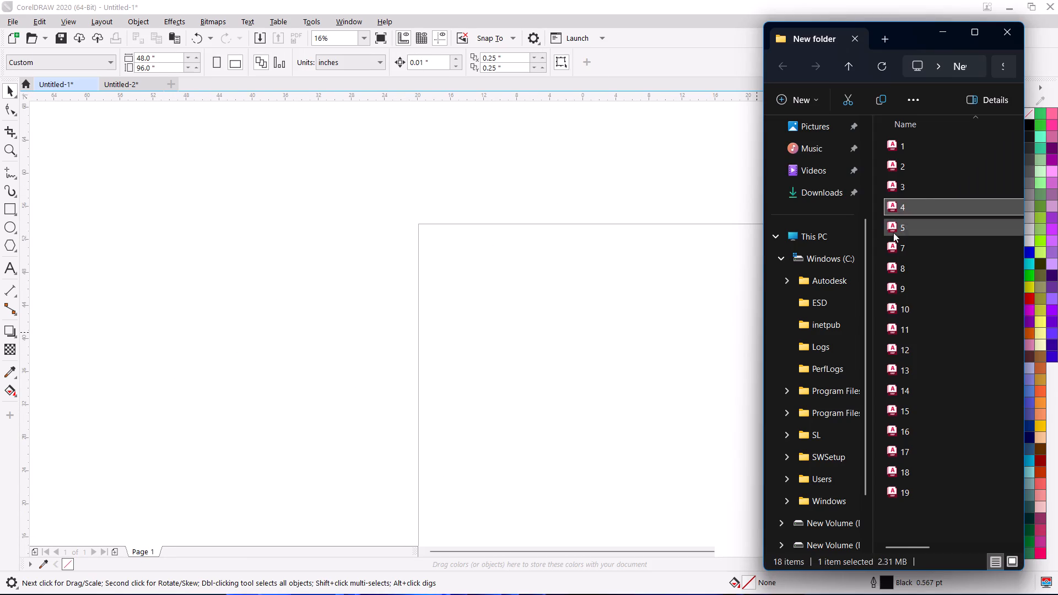
pyautogui.moveTo(926, 187); pyautogui.dragTo(901, 182)
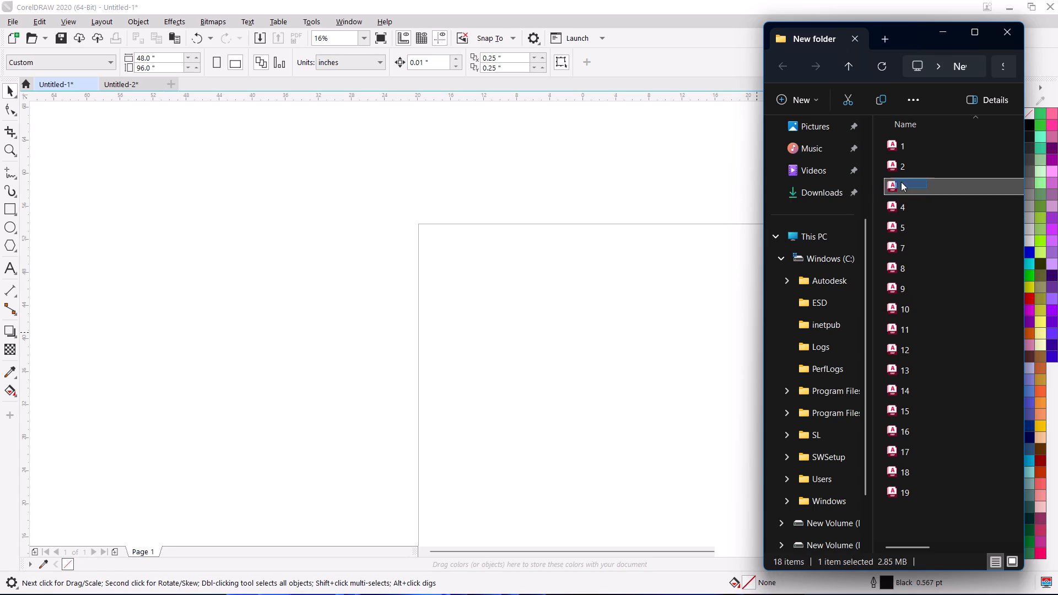
pyautogui.moveTo(901, 182); pyautogui.dragTo(906, 182)
pyautogui.moveTo(958, 186); pyautogui.dragTo(387, 212)
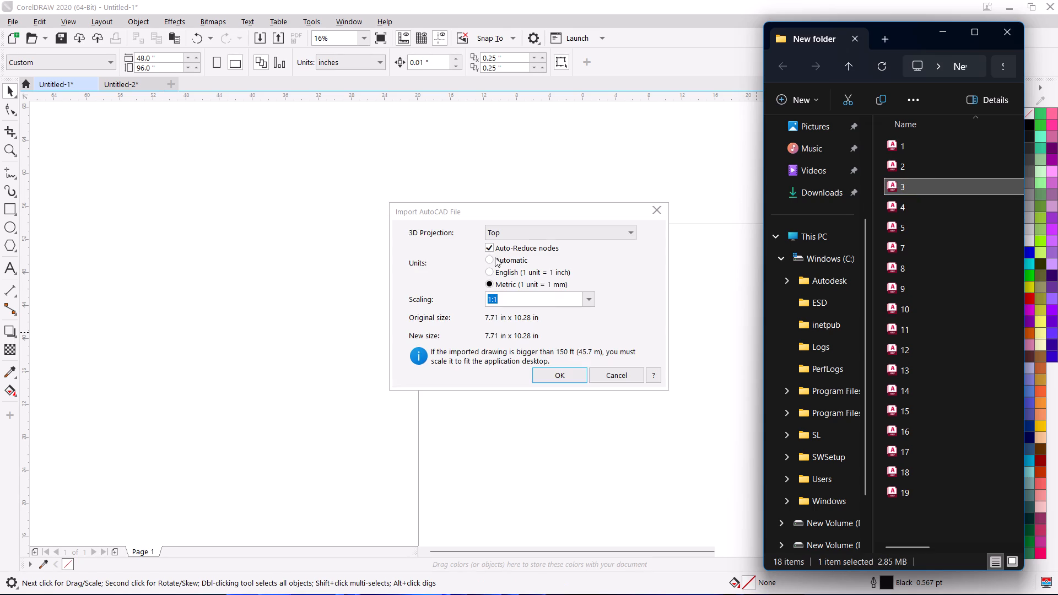
pyautogui.click(535, 380)
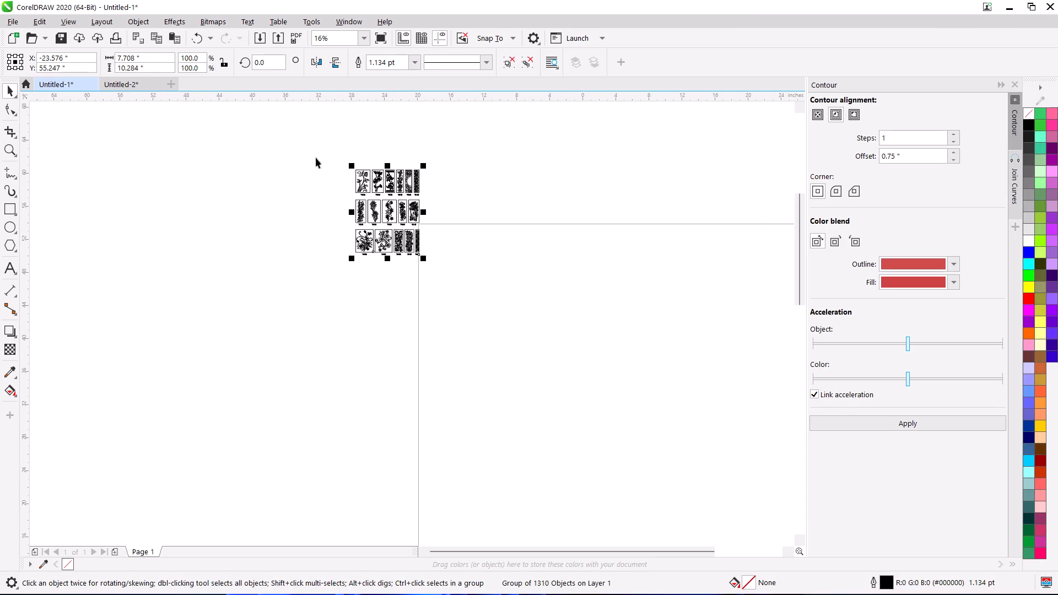
# Examine the three rows of floral and foliage panels imported from file 3 up close.
pyautogui.scroll(3, 381, 177)
pyautogui.scroll(-1, 380, 189)
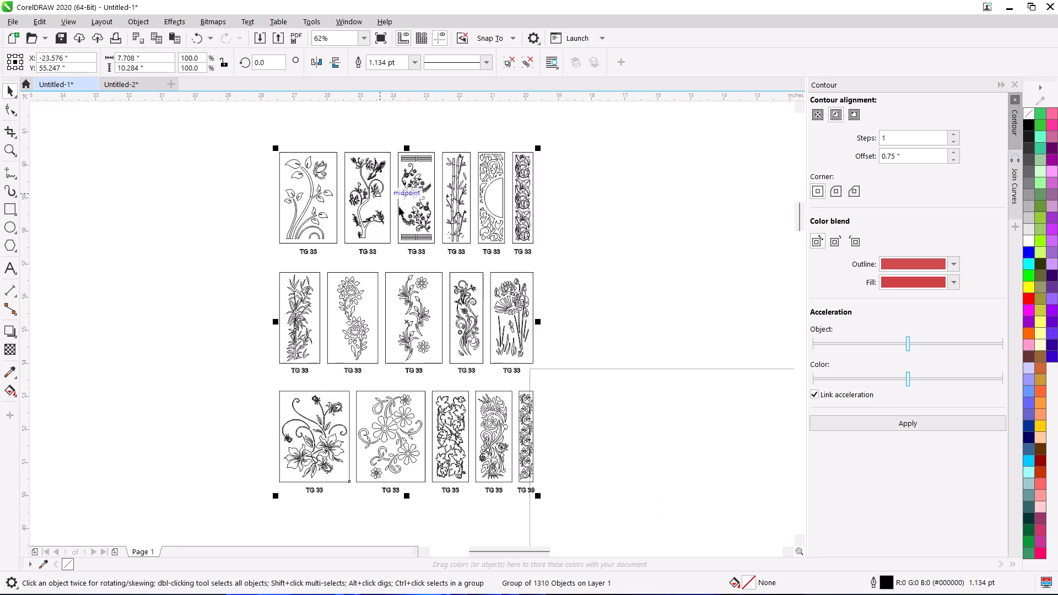
pyautogui.click(574, 329)
pyautogui.scroll(2, 537, 428)
pyautogui.scroll(-1, 421, 419)
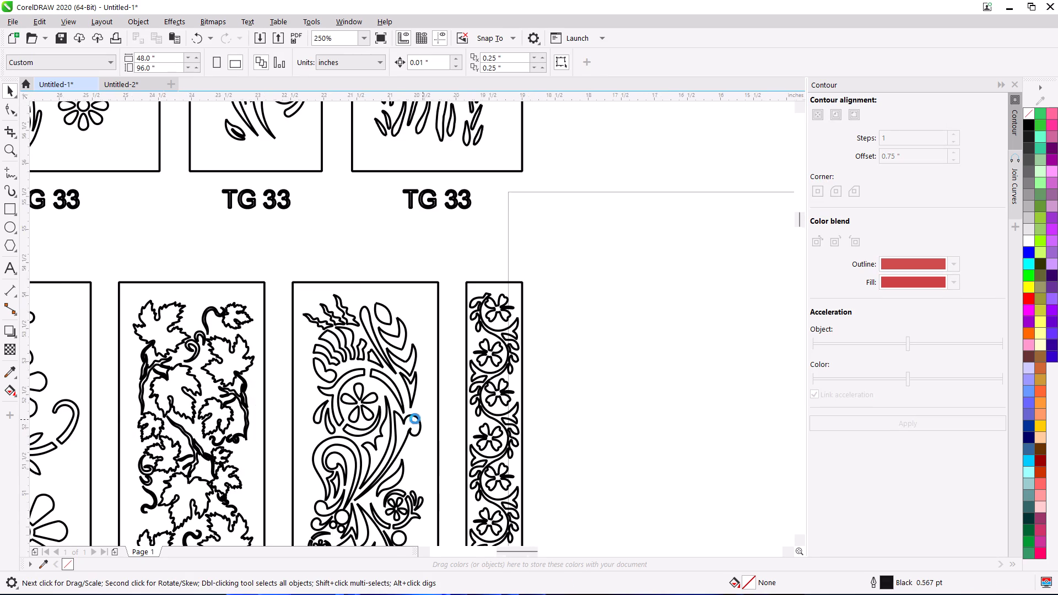
pyautogui.scroll(-1, 415, 419)
pyautogui.scroll(1, 280, 419)
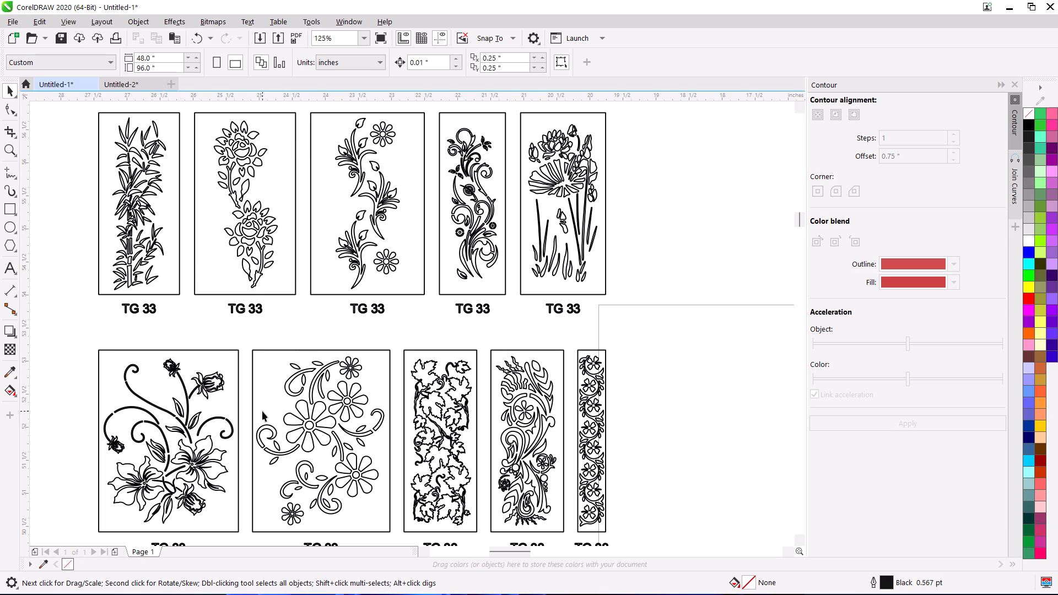
pyautogui.scroll(-1, 262, 411)
pyautogui.scroll(1, 320, 169)
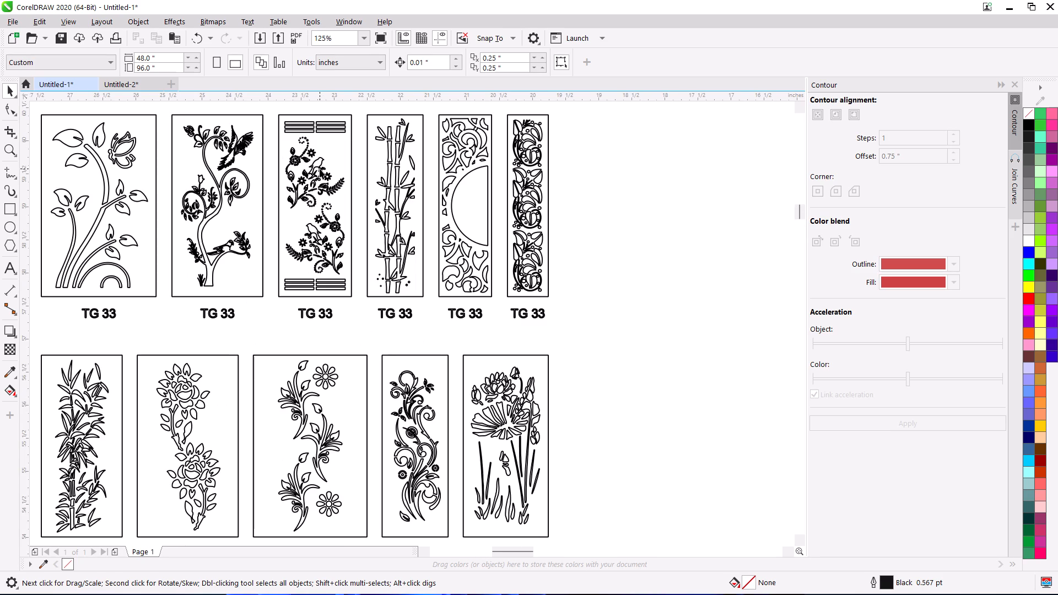
pyautogui.scroll(-1, 319, 173)
# Select all the TG 33 panels imported from file 3 and delete them.
pyautogui.moveTo(143, 130); pyautogui.dragTo(649, 462)
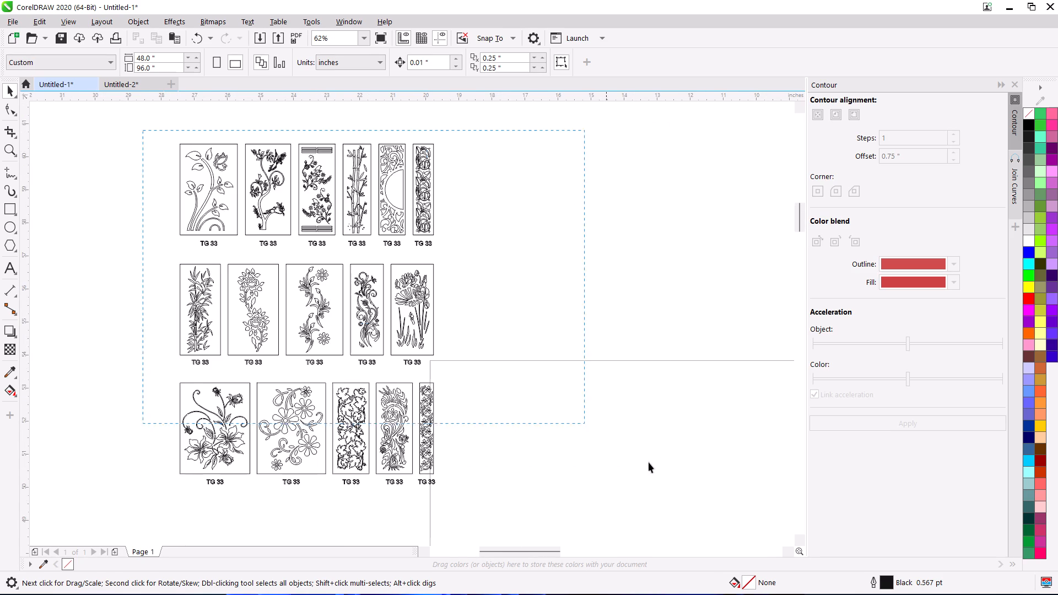
pyautogui.moveTo(649, 462); pyautogui.dragTo(546, 517)
pyautogui.press('Delete')
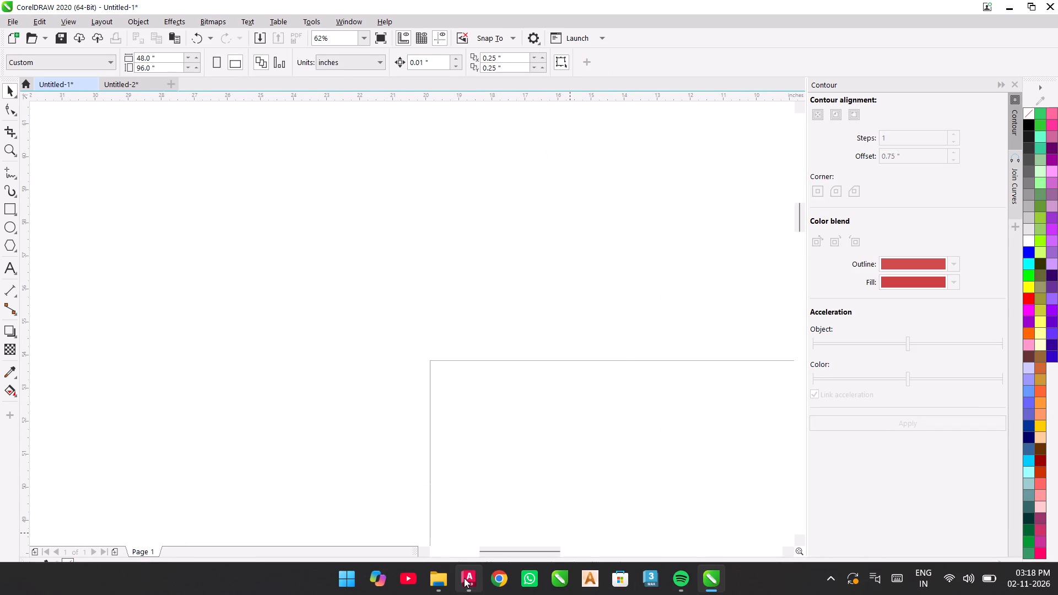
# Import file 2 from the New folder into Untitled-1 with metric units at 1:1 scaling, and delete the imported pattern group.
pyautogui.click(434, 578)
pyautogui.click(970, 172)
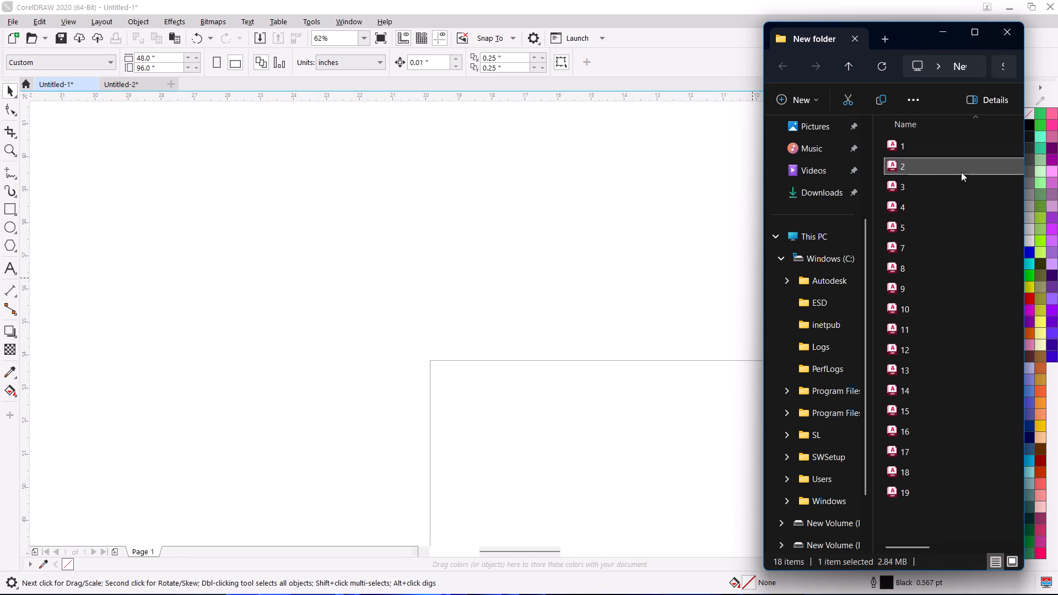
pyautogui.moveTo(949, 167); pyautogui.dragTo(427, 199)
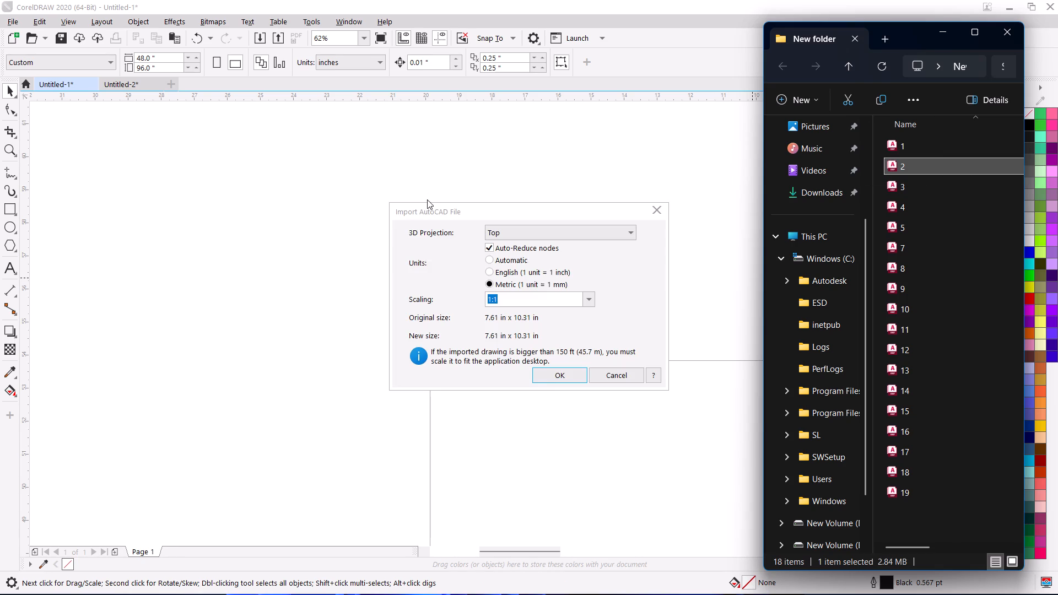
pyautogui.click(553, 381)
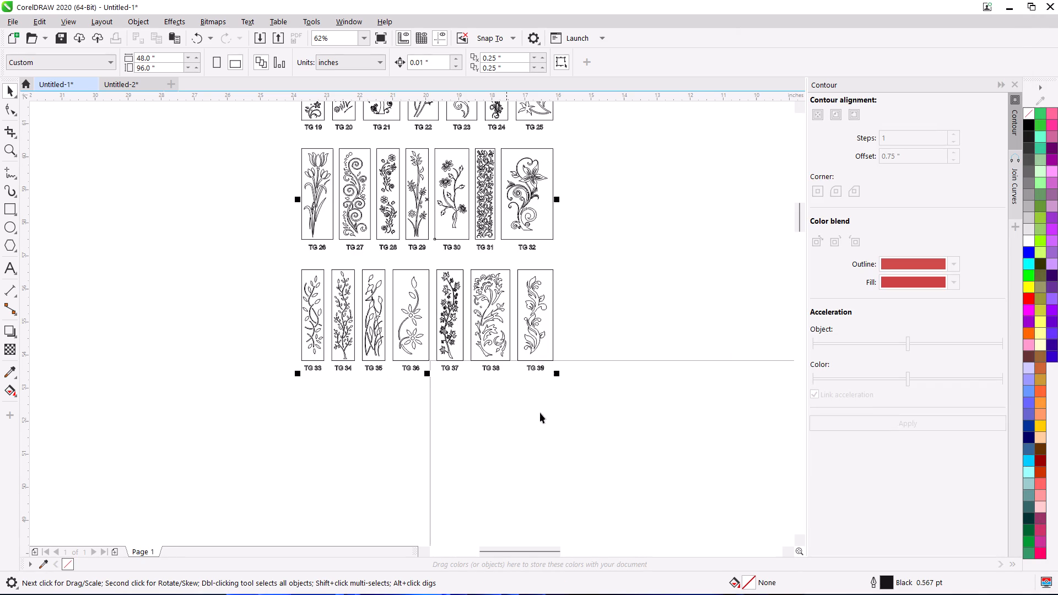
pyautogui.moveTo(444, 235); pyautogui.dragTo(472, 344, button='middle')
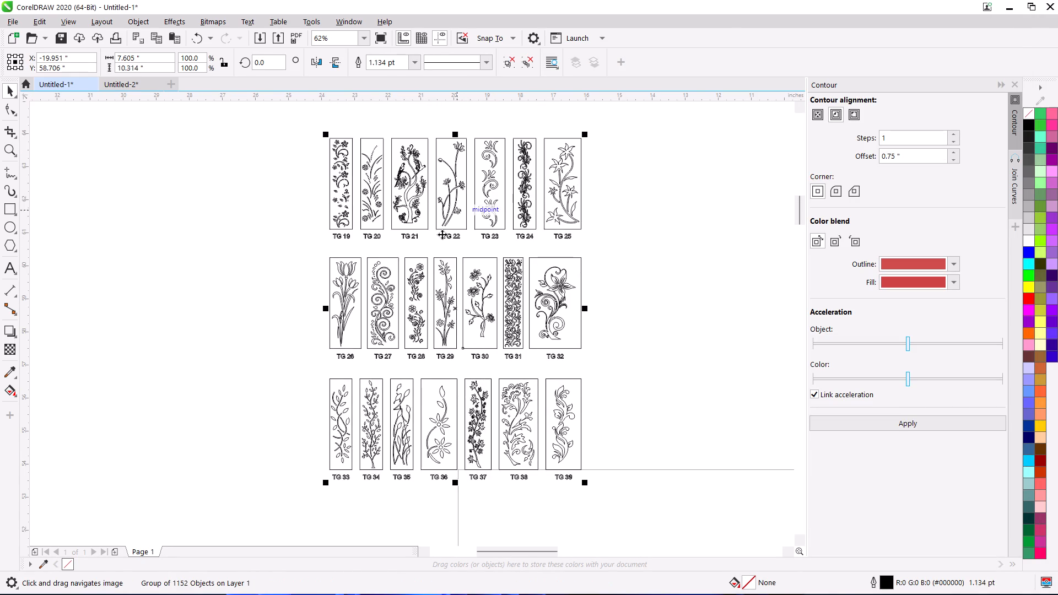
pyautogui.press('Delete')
# Import file 1 from the New folder into Untitled-1 with metric units at 1:1 scaling.
pyautogui.click(447, 580)
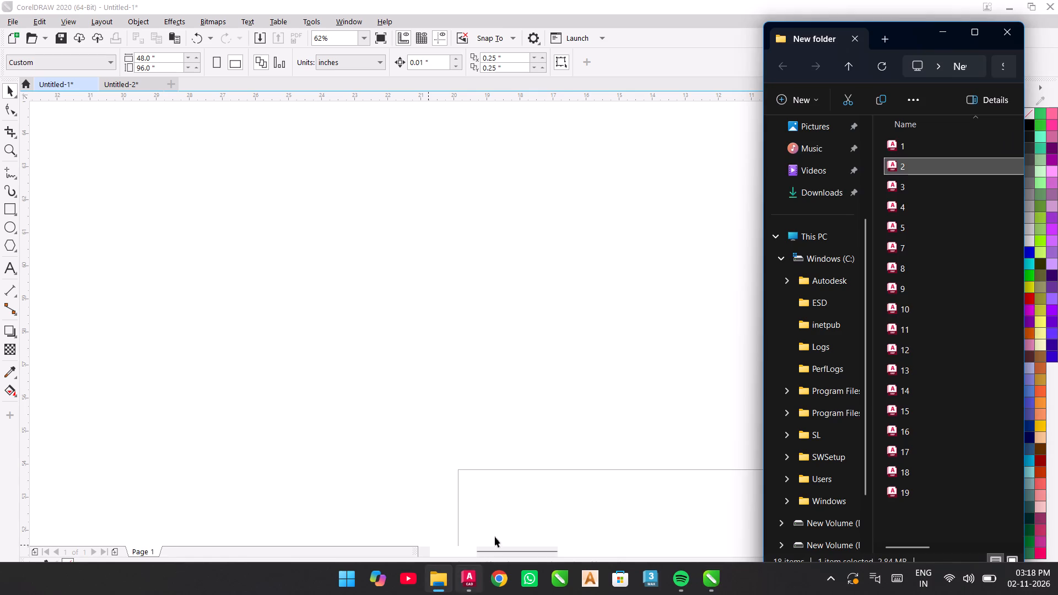
pyautogui.click(935, 139)
pyautogui.moveTo(937, 143); pyautogui.dragTo(413, 296)
pyautogui.click(565, 367)
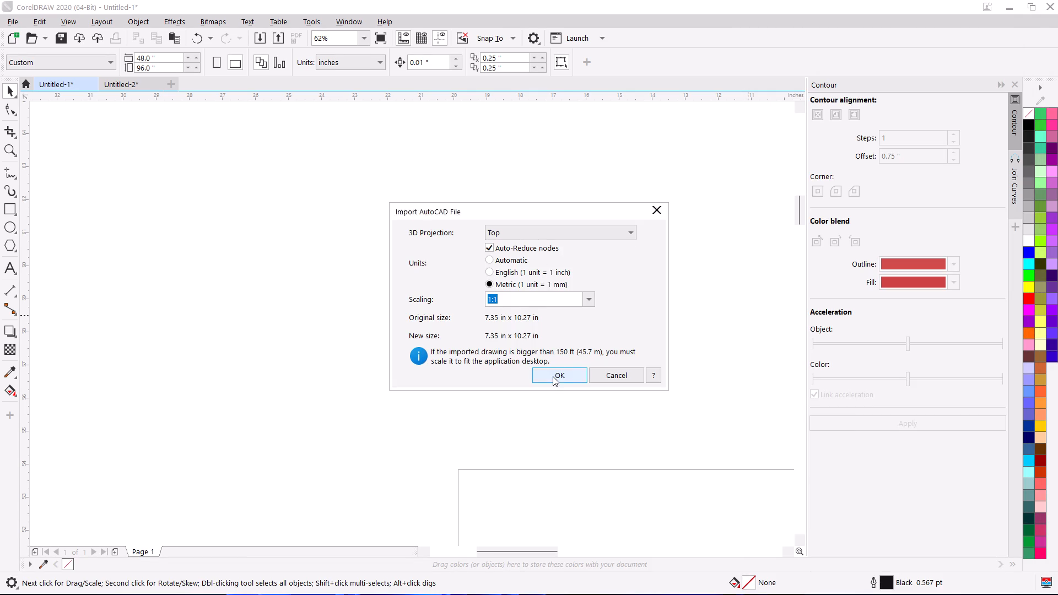
pyautogui.click(553, 376)
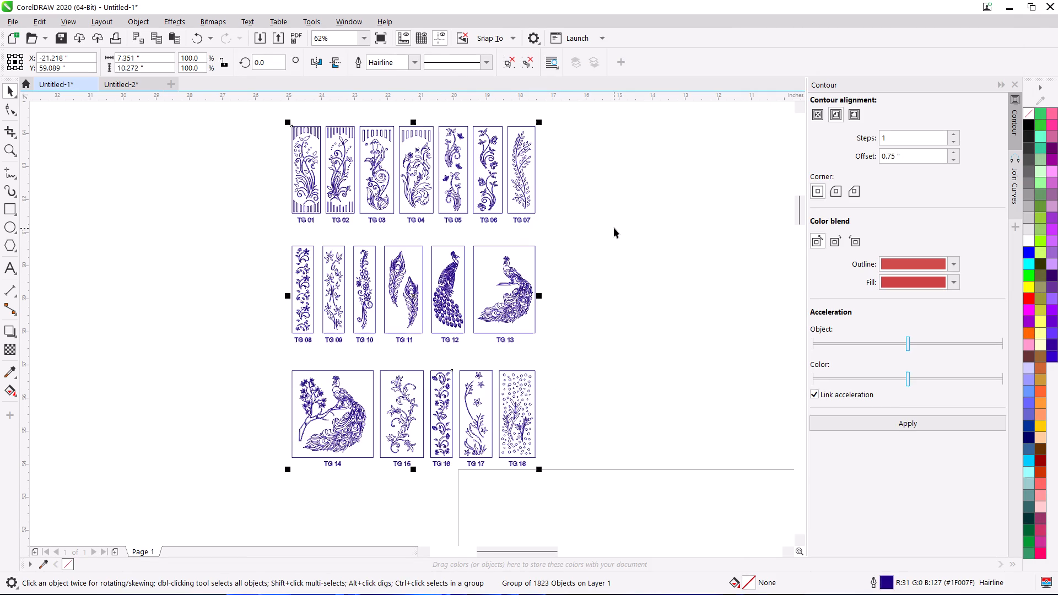
# Ungroup all objects of the pattern group imported from file 1.
pyautogui.click(614, 228)
pyautogui.scroll(1, 475, 266)
pyautogui.click(546, 284)
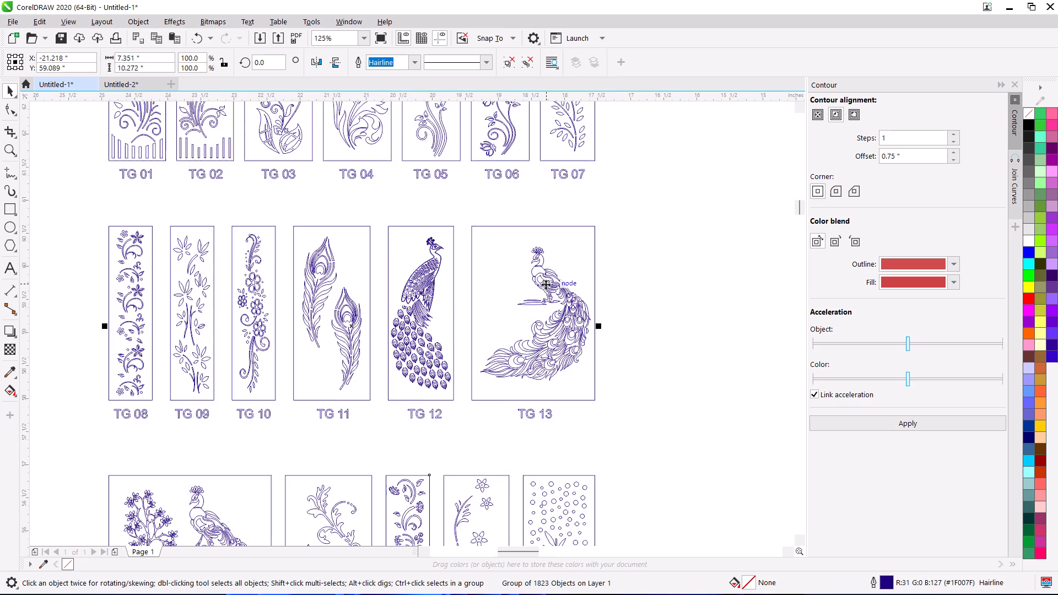
pyautogui.scroll(-1, 544, 291)
pyautogui.scroll(1, 523, 304)
pyautogui.scroll(-1, 523, 304)
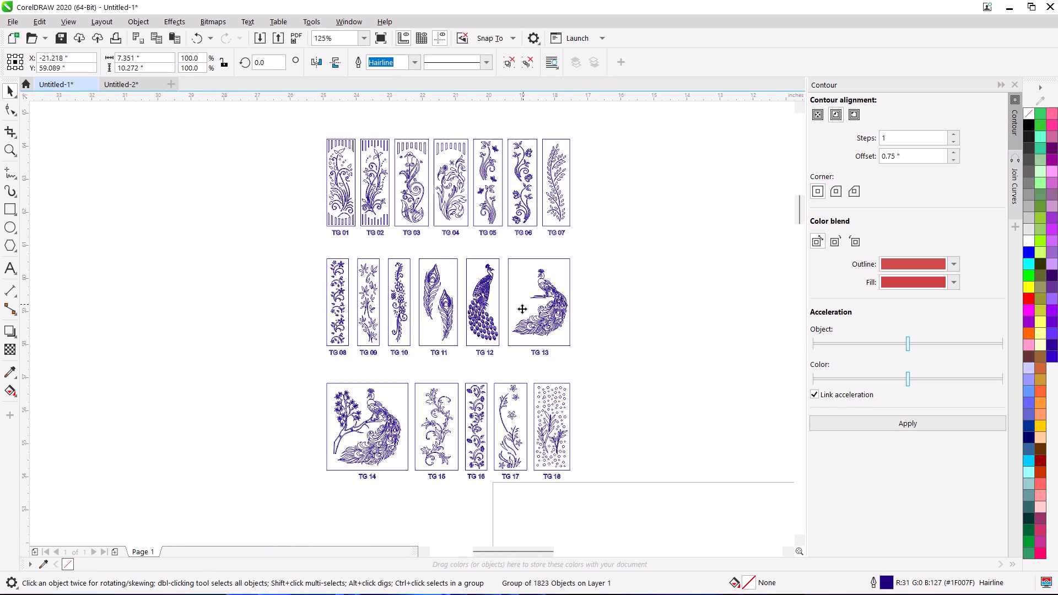
pyautogui.hotkey('ctrl', 'k')
pyautogui.click(611, 277)
pyautogui.click(562, 277)
pyautogui.rightClick(562, 277)
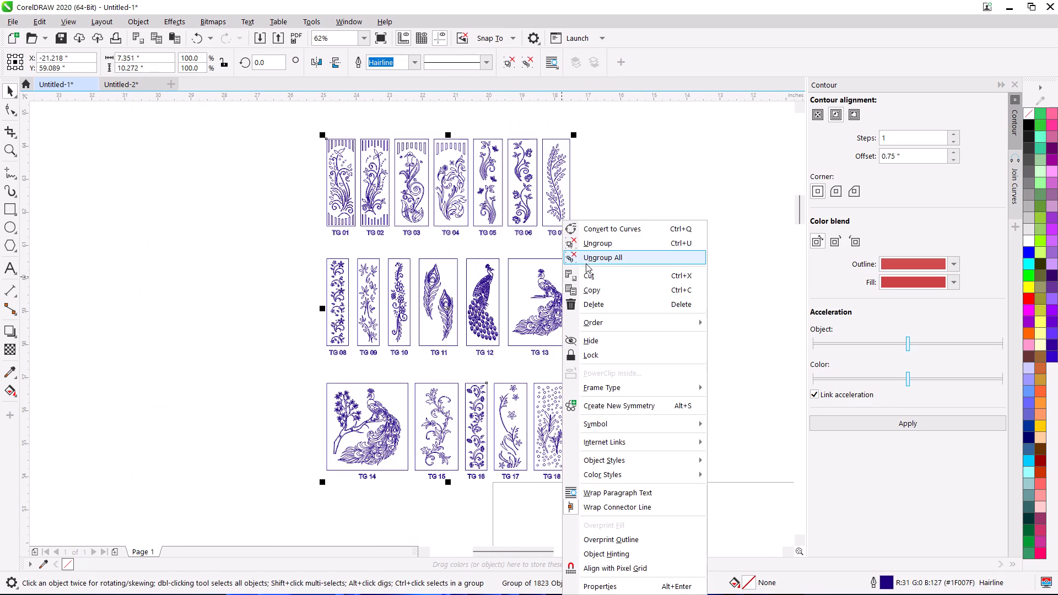
pyautogui.click(586, 263)
# Copy the TG 12 and TG 13 peacock panels with their labels and paste them into Untitled-2.
pyautogui.scroll(1, 469, 255)
pyautogui.click(683, 238)
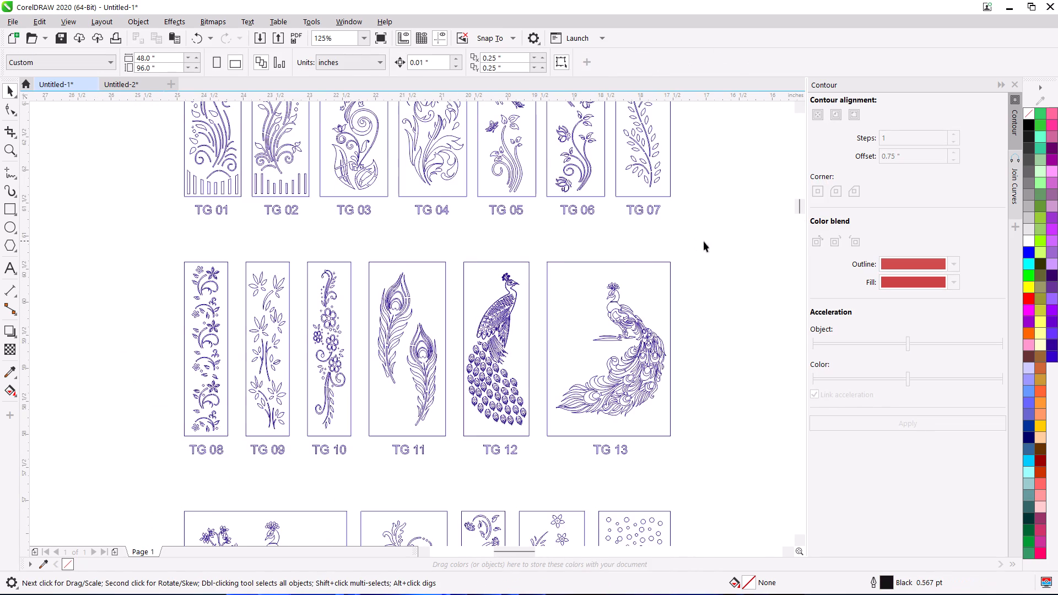
pyautogui.moveTo(715, 240); pyautogui.dragTo(457, 474)
pyautogui.scroll(-1, 462, 469)
pyautogui.moveTo(476, 453); pyautogui.dragTo(543, 348, button='middle')
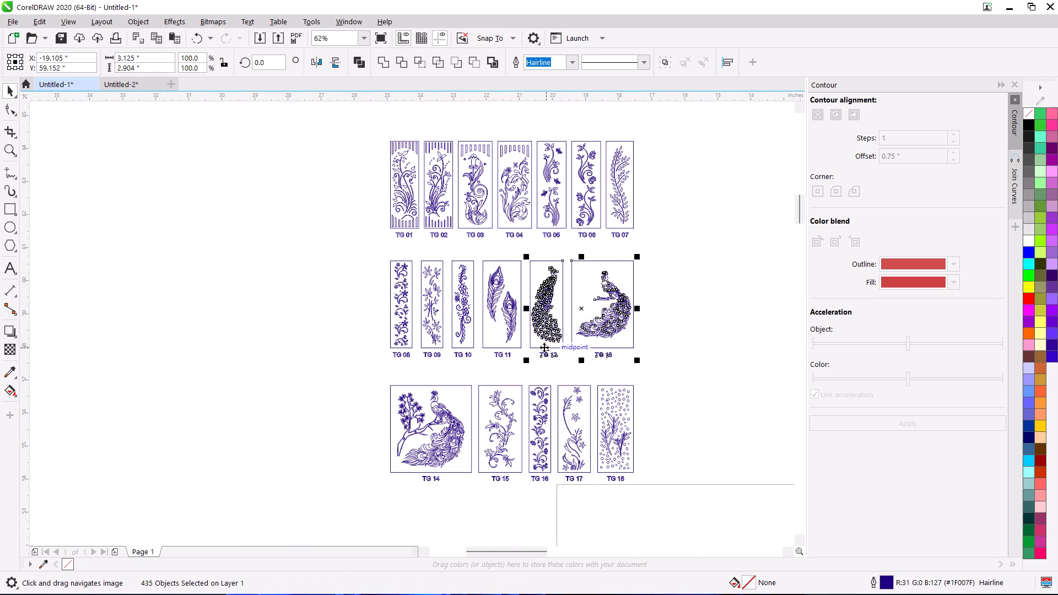
pyautogui.rightClick(577, 310)
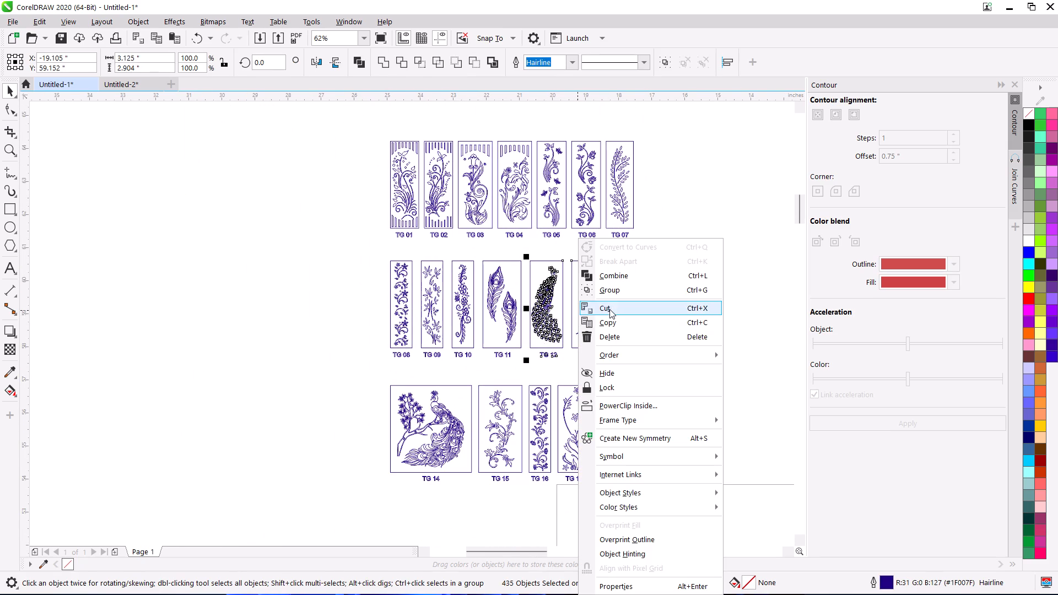
pyautogui.click(602, 324)
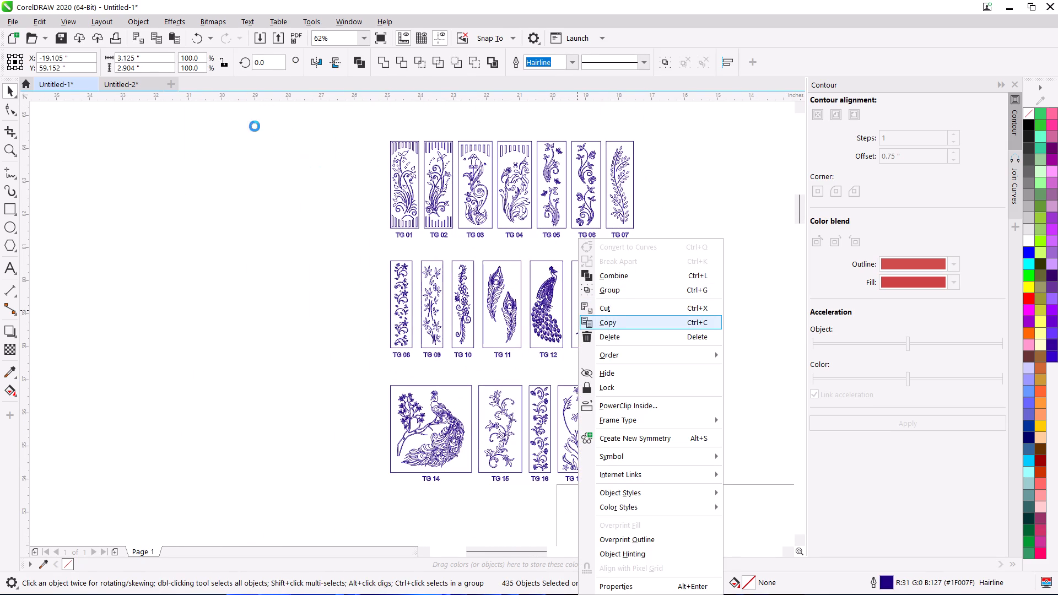
pyautogui.click(131, 84)
pyautogui.rightClick(154, 160)
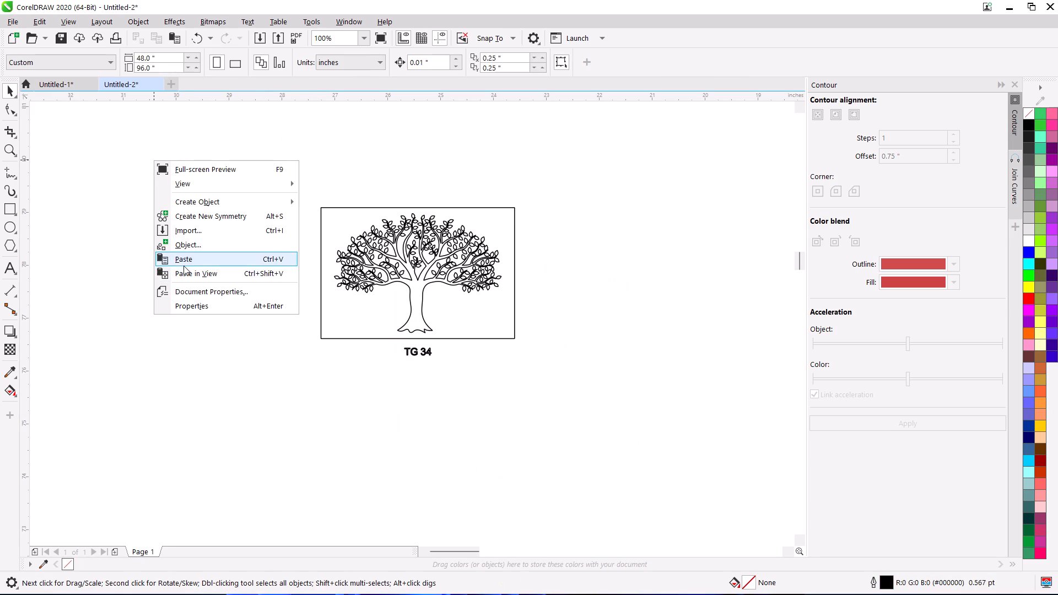
pyautogui.click(184, 261)
# Move the pasted TG 12 and TG 13 panels off the page to just below the TG 34 tree panel.
pyautogui.scroll(-4, 252, 287)
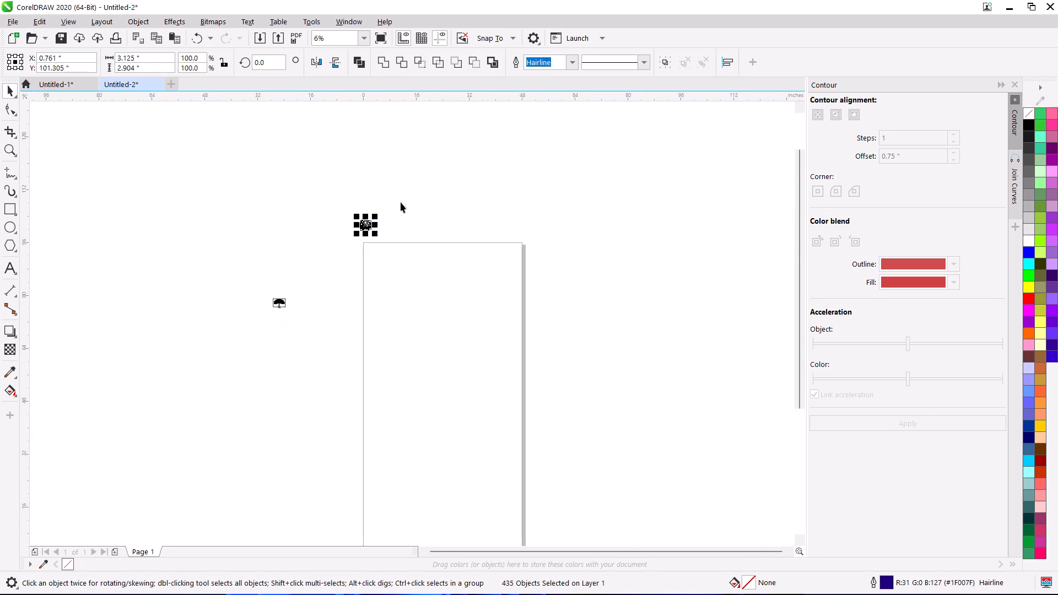
pyautogui.moveTo(363, 223); pyautogui.dragTo(293, 333)
pyautogui.click(346, 380)
pyautogui.scroll(1, 314, 354)
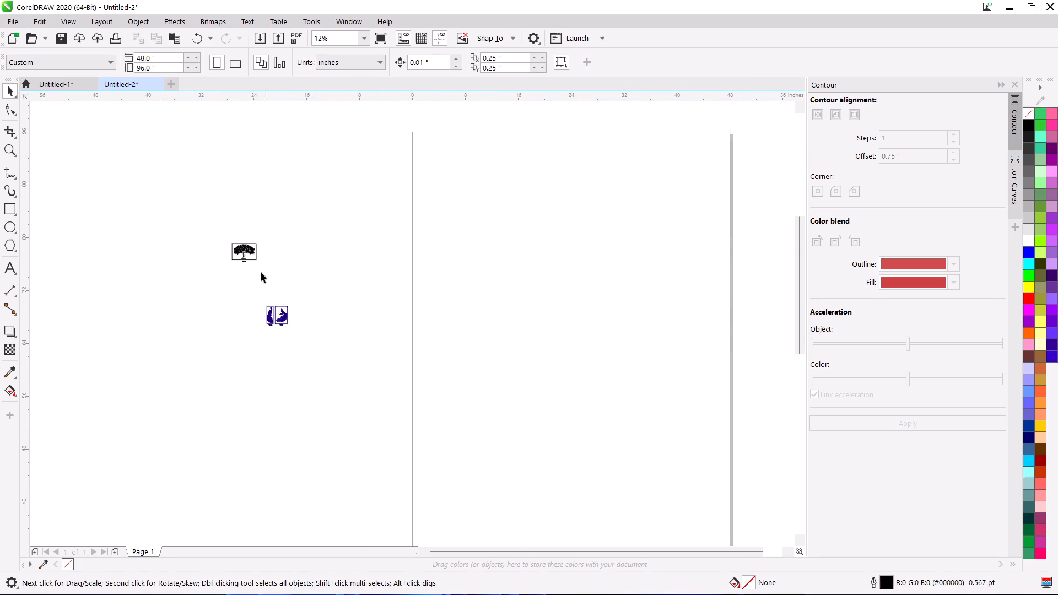
pyautogui.moveTo(260, 261); pyautogui.dragTo(430, 294, button='middle')
# Copy the TG 14 peacock and tree panel with its label from Untitled-1 and paste it into Untitled-2.
pyautogui.click(74, 88)
pyautogui.scroll(1, 425, 398)
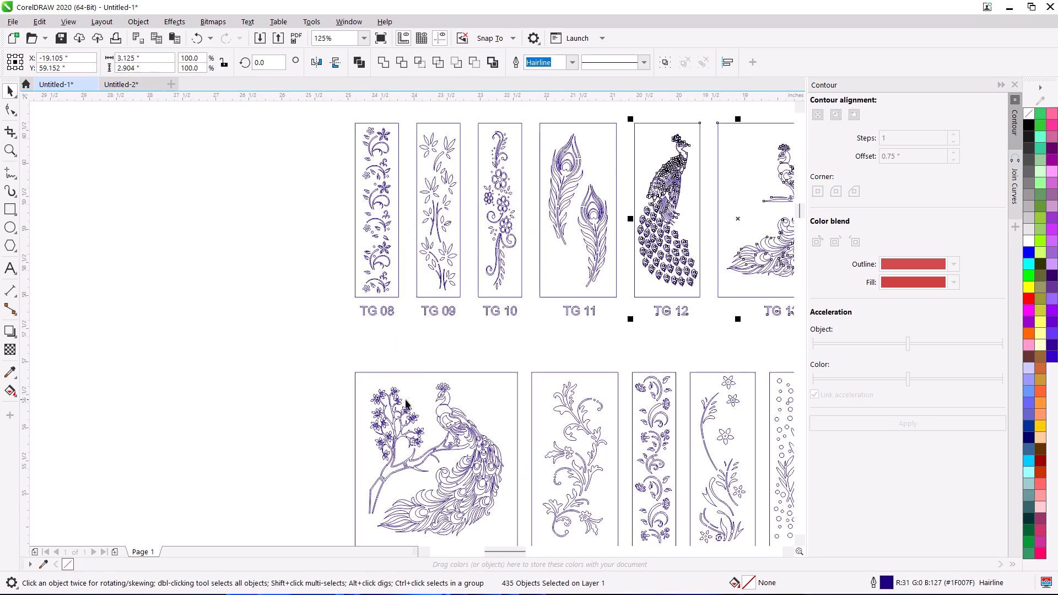
pyautogui.scroll(-1, 320, 373)
pyautogui.moveTo(320, 373); pyautogui.dragTo(327, 303, button='middle')
pyautogui.scroll(1, 334, 303)
pyautogui.moveTo(331, 292); pyautogui.dragTo(511, 485)
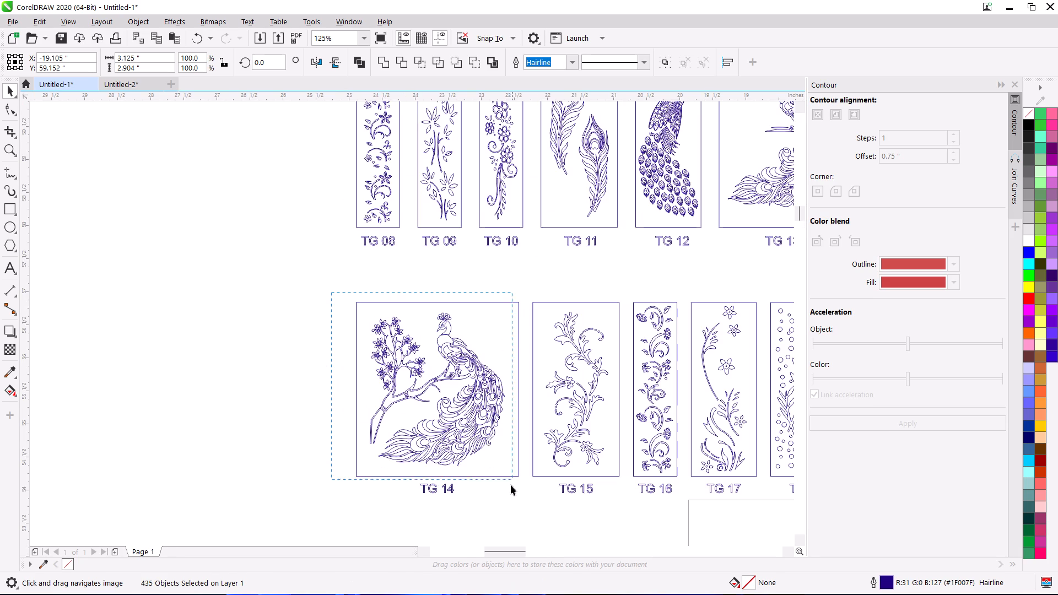
pyautogui.moveTo(511, 485); pyautogui.dragTo(527, 505)
pyautogui.rightClick(470, 406)
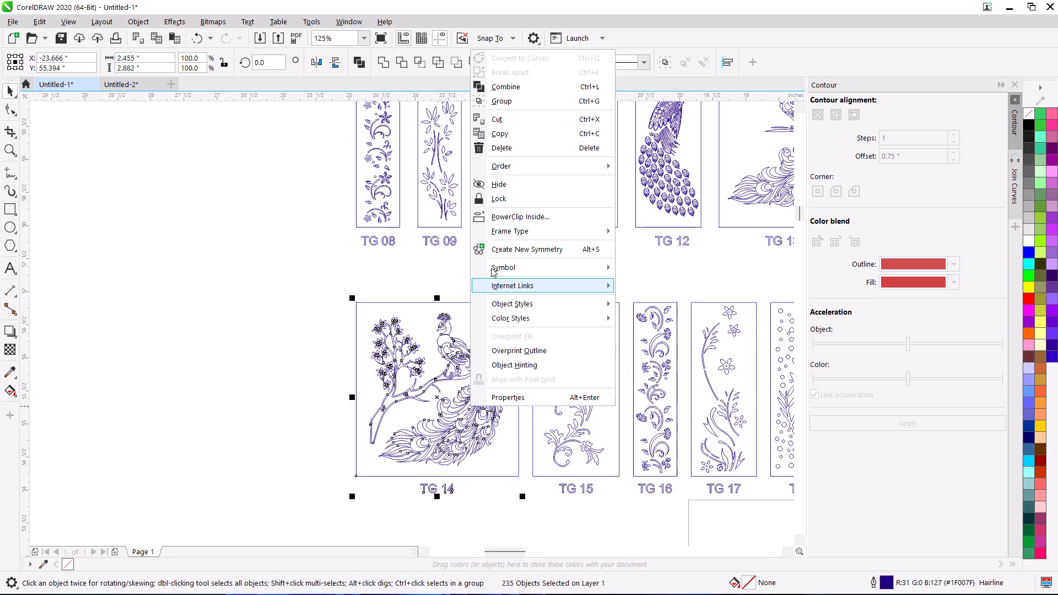
pyautogui.click(502, 133)
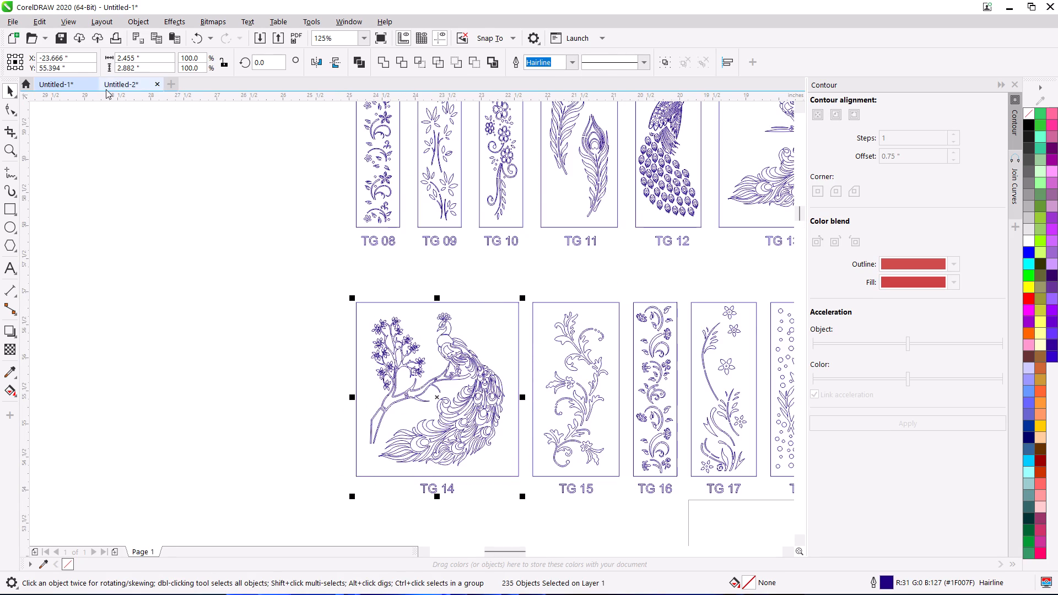
pyautogui.click(106, 89)
pyautogui.rightClick(272, 213)
pyautogui.click(293, 312)
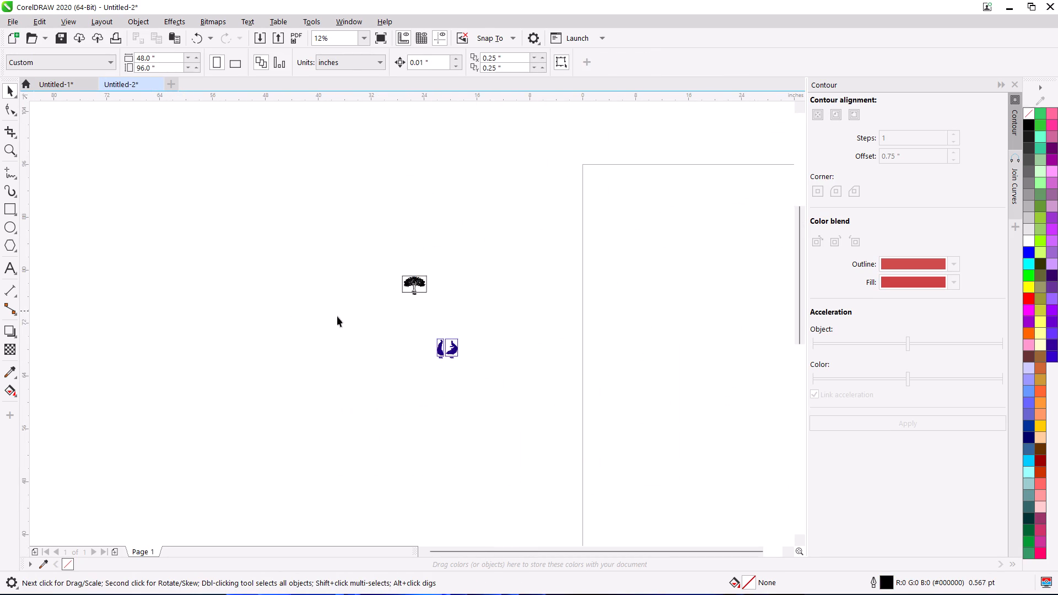
# Move the pasted TG 14 panel to just above the TG 12 and TG 13 panels, at about X -19.8", Y 74.0".
pyautogui.moveTo(554, 155); pyautogui.dragTo(447, 310)
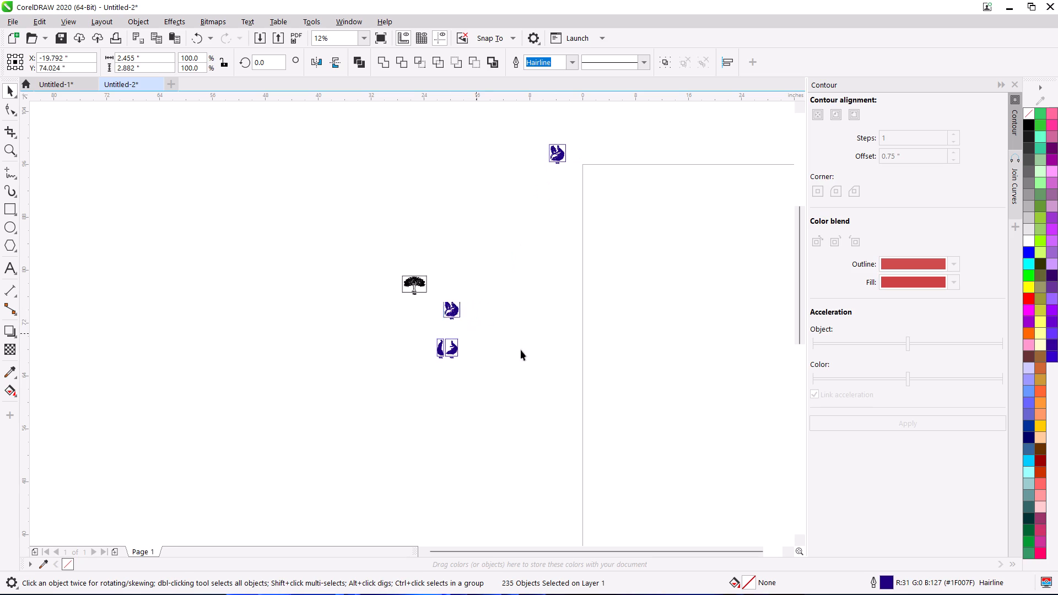
pyautogui.click(538, 357)
# Select all the TG panels imported from file 1 in Untitled-1 and delete them.
pyautogui.click(68, 84)
pyautogui.scroll(-2, 477, 388)
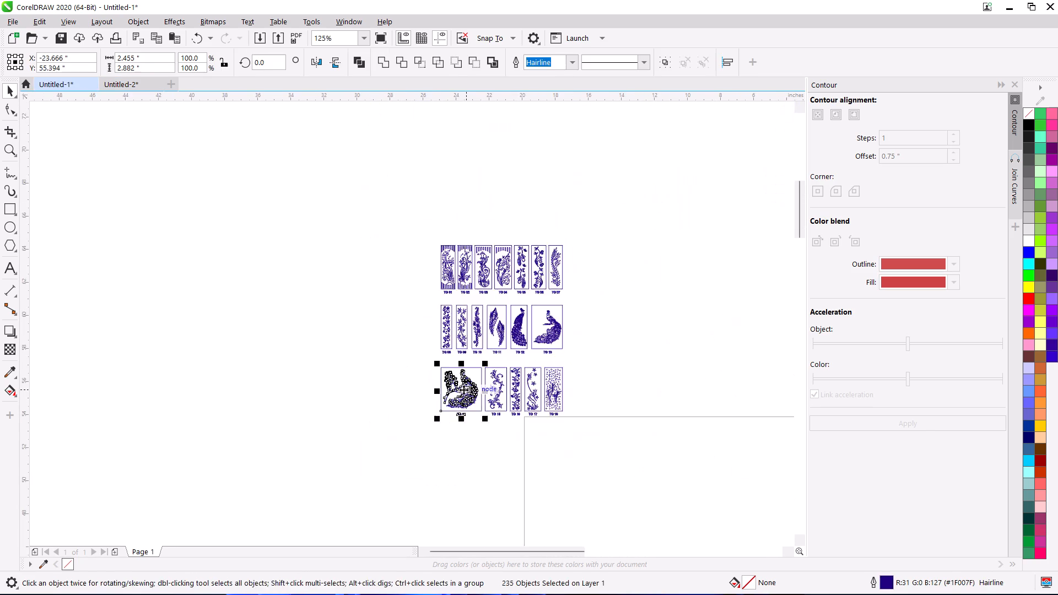
pyautogui.moveTo(463, 390); pyautogui.dragTo(374, 387, button='middle')
pyautogui.scroll(2, 445, 337)
pyautogui.scroll(-2, 530, 307)
pyautogui.scroll(1, 461, 263)
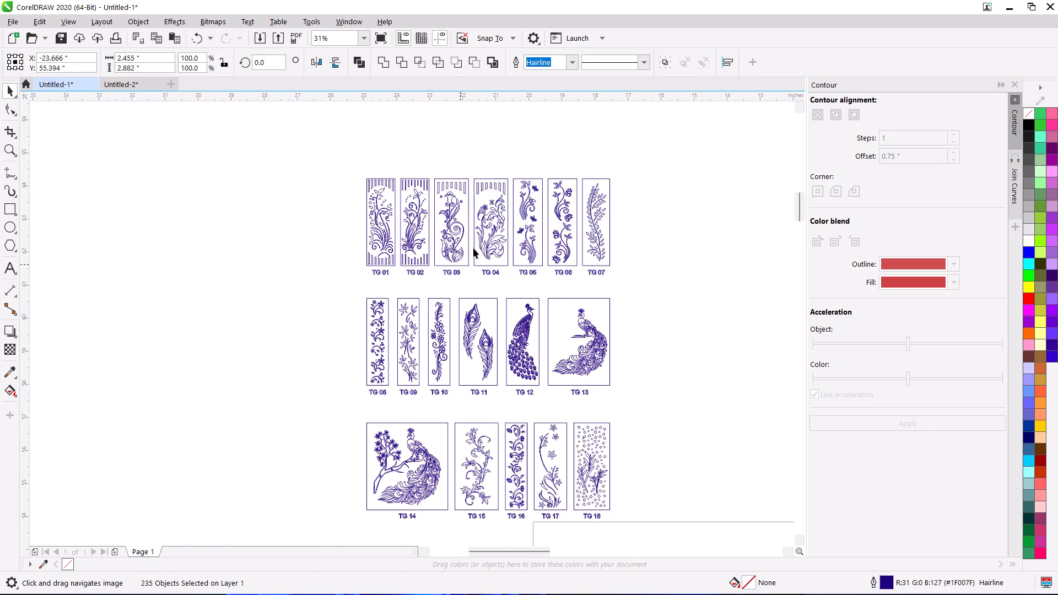
pyautogui.scroll(1, 473, 248)
pyautogui.scroll(-2, 439, 253)
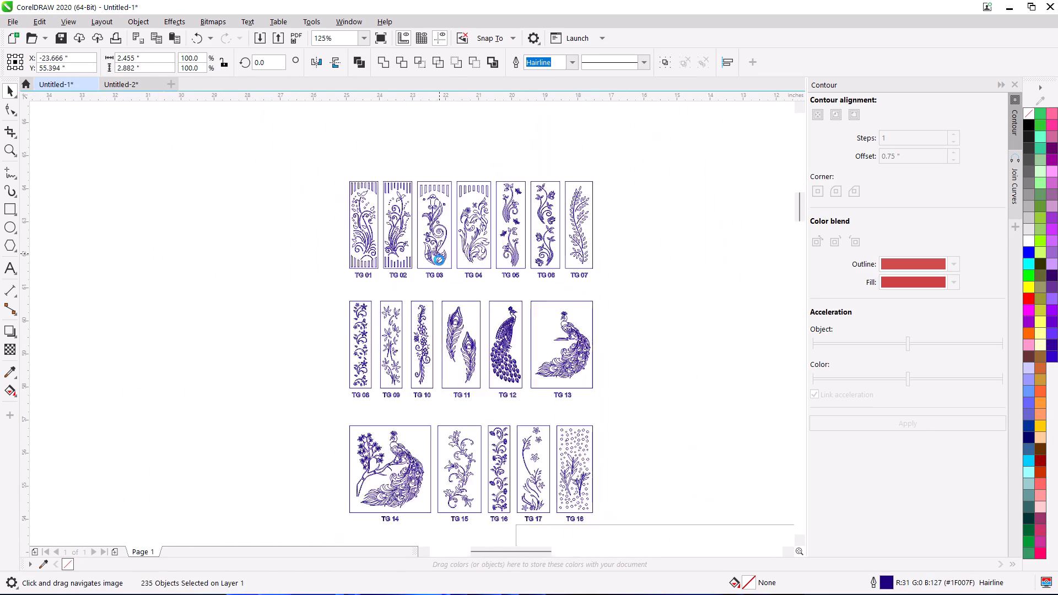
pyautogui.moveTo(350, 206); pyautogui.dragTo(658, 520)
pyautogui.press('Delete')
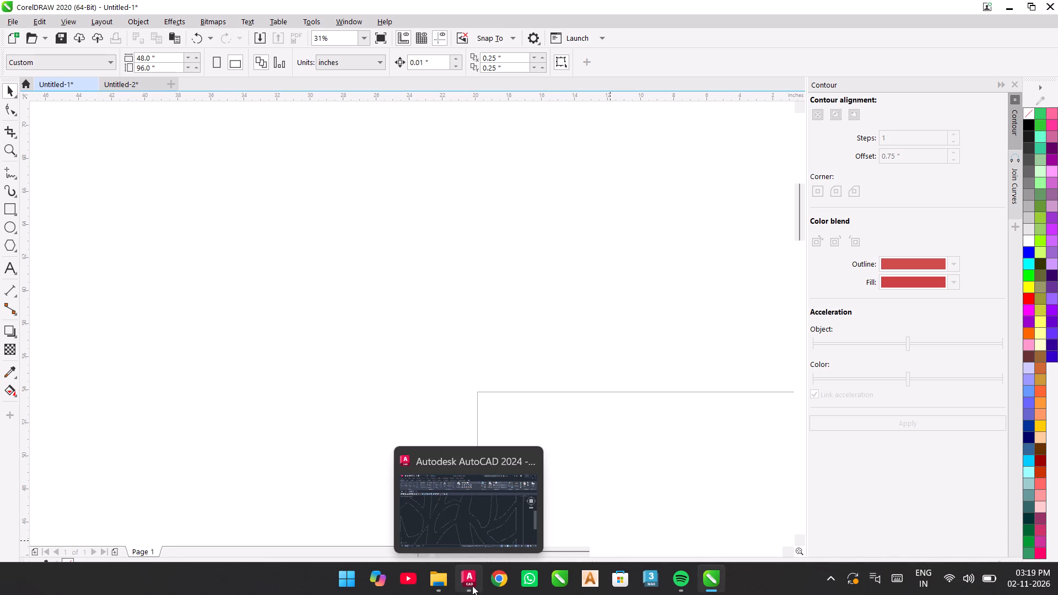
# Switch to File Explorer and close the New folder window.
pyautogui.click(437, 582)
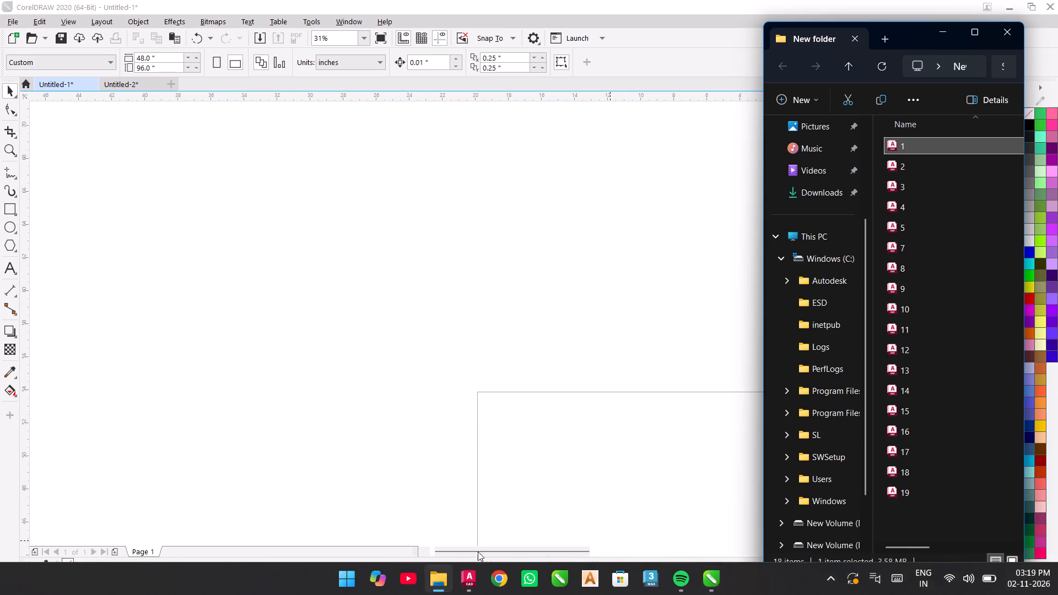
pyautogui.click(1015, 39)
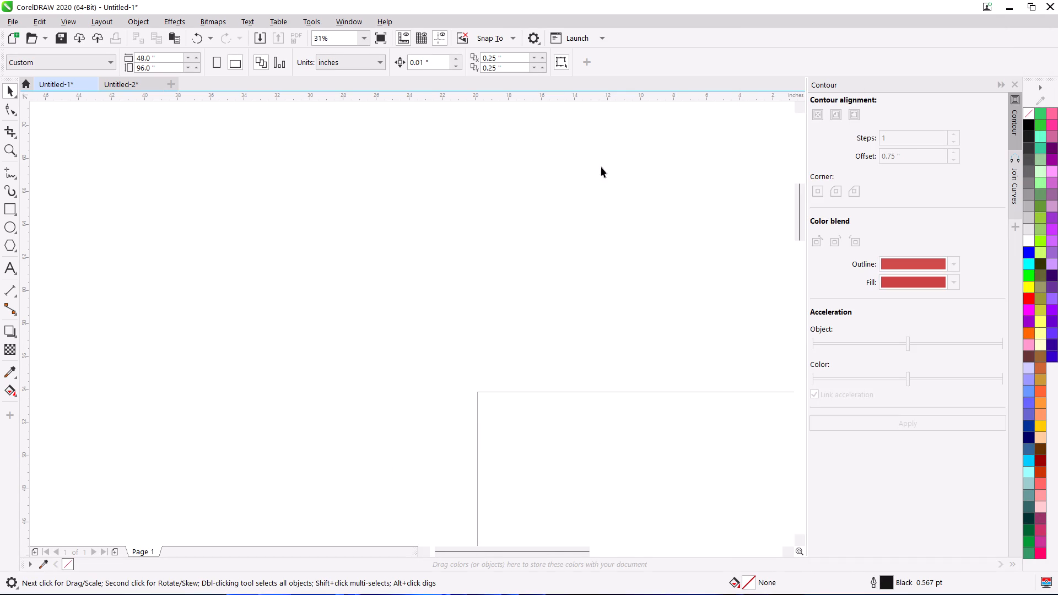
# Close the Autodesk AutoCAD 2024 window.
pyautogui.click(410, 257)
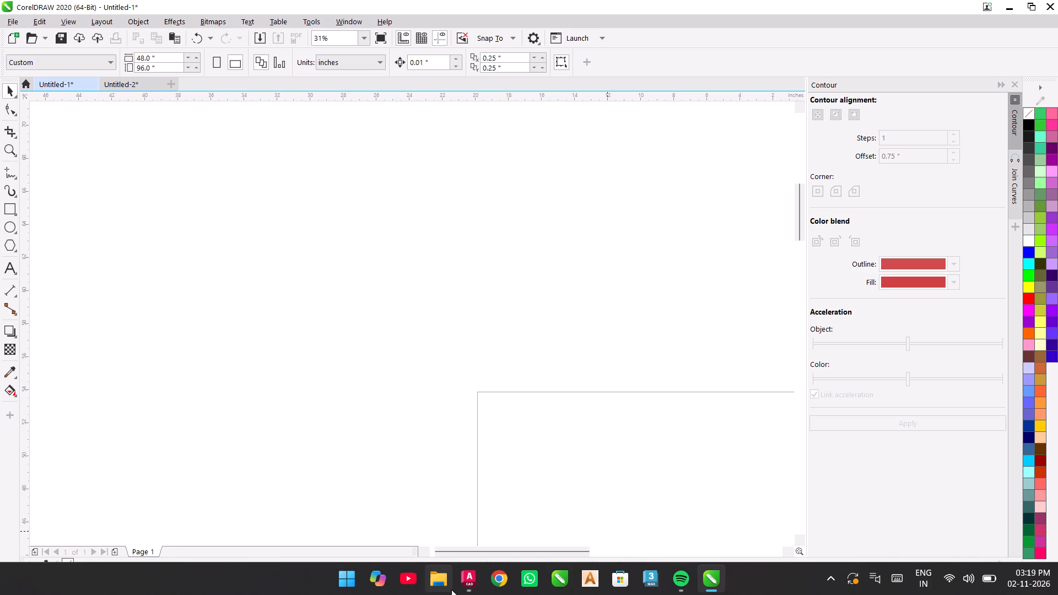
pyautogui.doubleClick(533, 458)
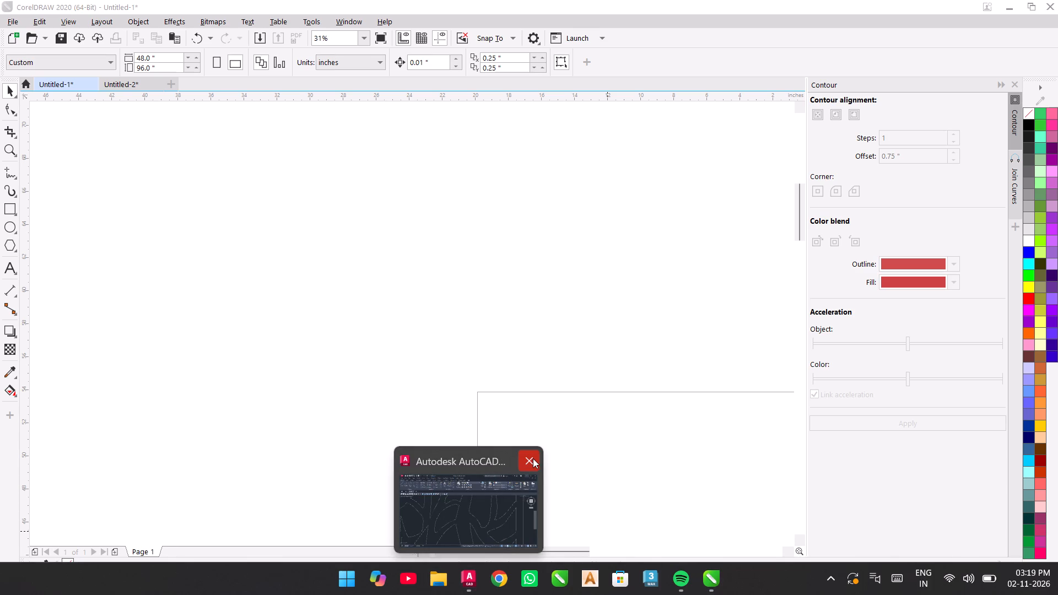
pyautogui.doubleClick(533, 458)
# Close the Untitled-1 document and continue in Untitled-2.
pyautogui.scroll(-3, 391, 275)
pyautogui.scroll(-3, 397, 335)
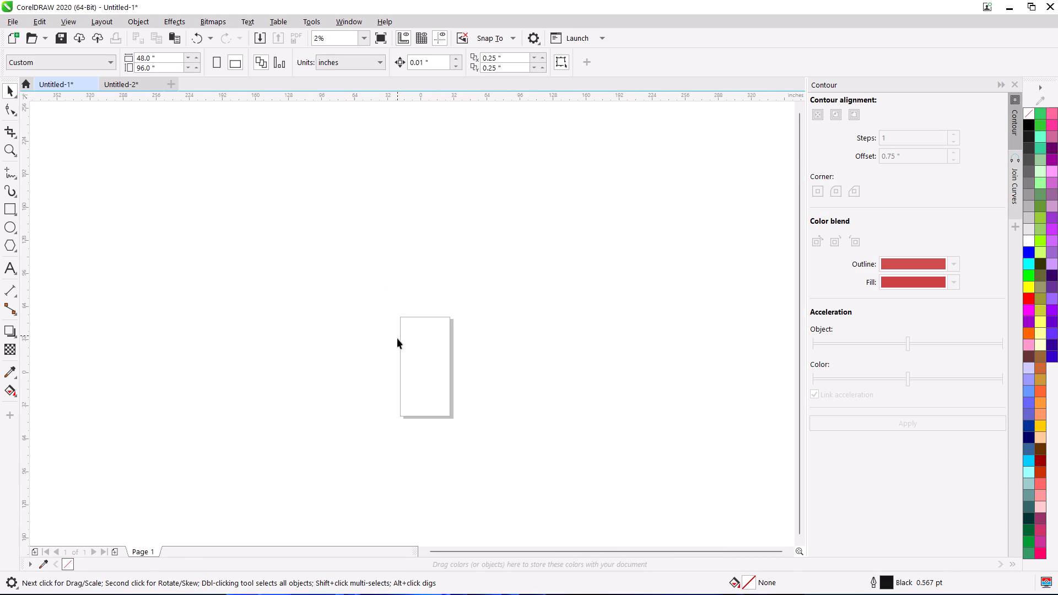
pyautogui.scroll(-1, 397, 338)
pyautogui.moveTo(397, 339); pyautogui.dragTo(510, 367, button='middle')
pyautogui.click(93, 84)
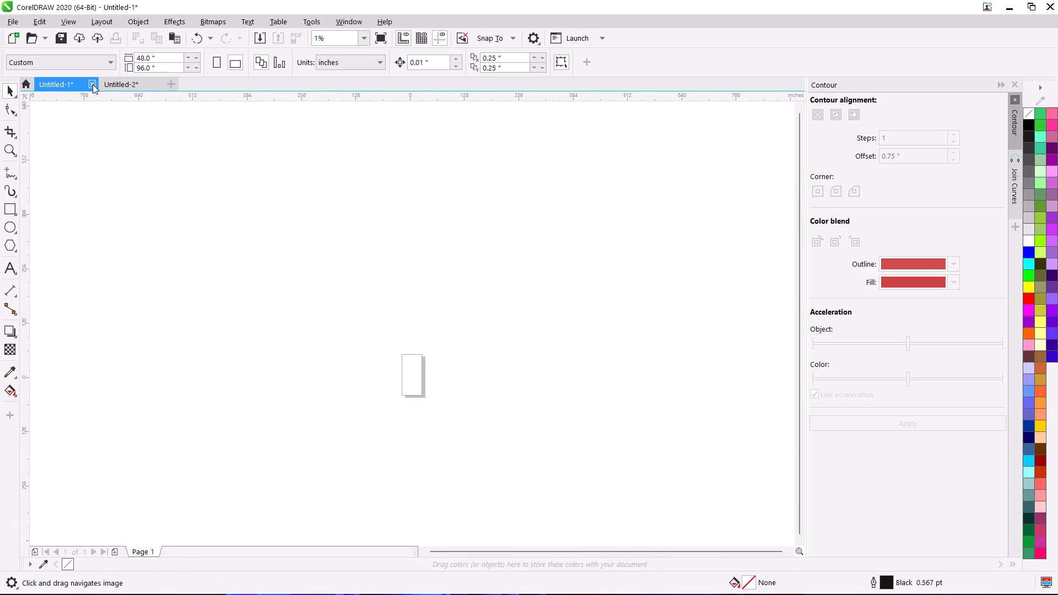
pyautogui.click(535, 333)
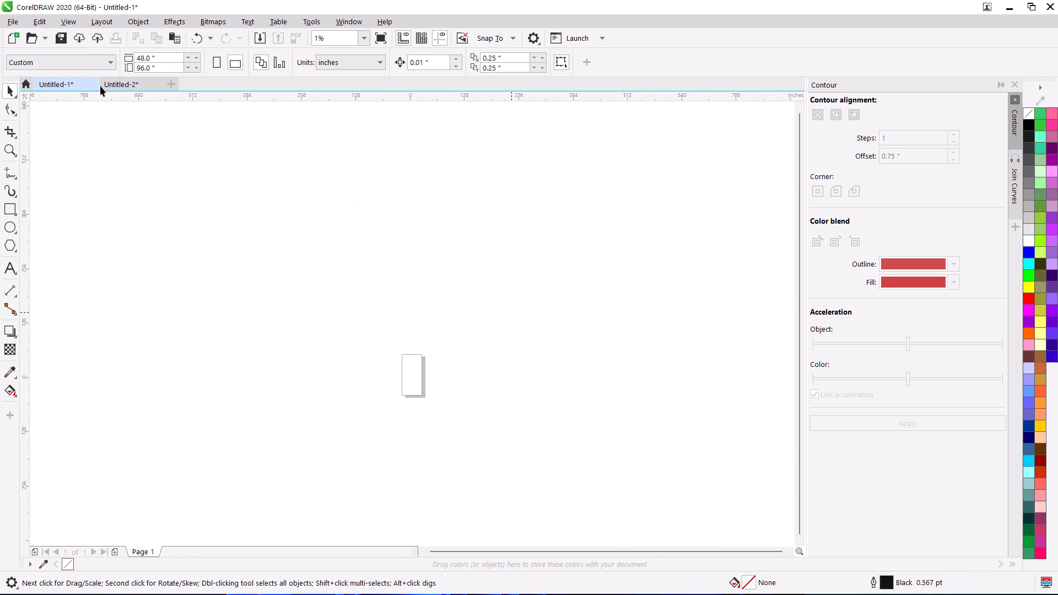
pyautogui.click(113, 85)
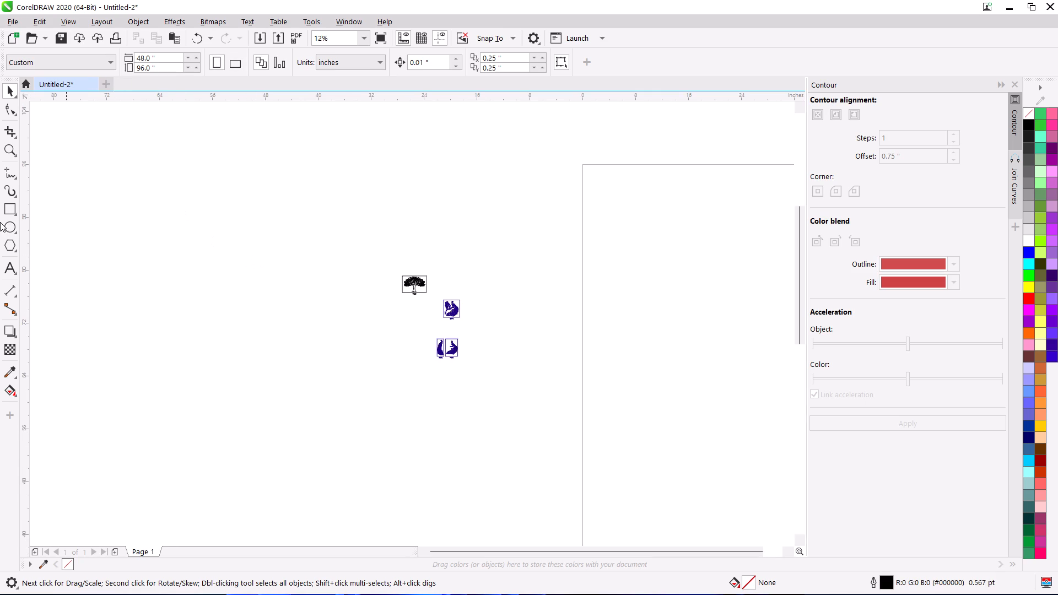
# Draw an ellipse across the page's left edge, beside the TG panels, and size it to 24 by 24 inches.
pyautogui.click(11, 236)
pyautogui.click(9, 231)
pyautogui.moveTo(472, 218); pyautogui.dragTo(593, 364)
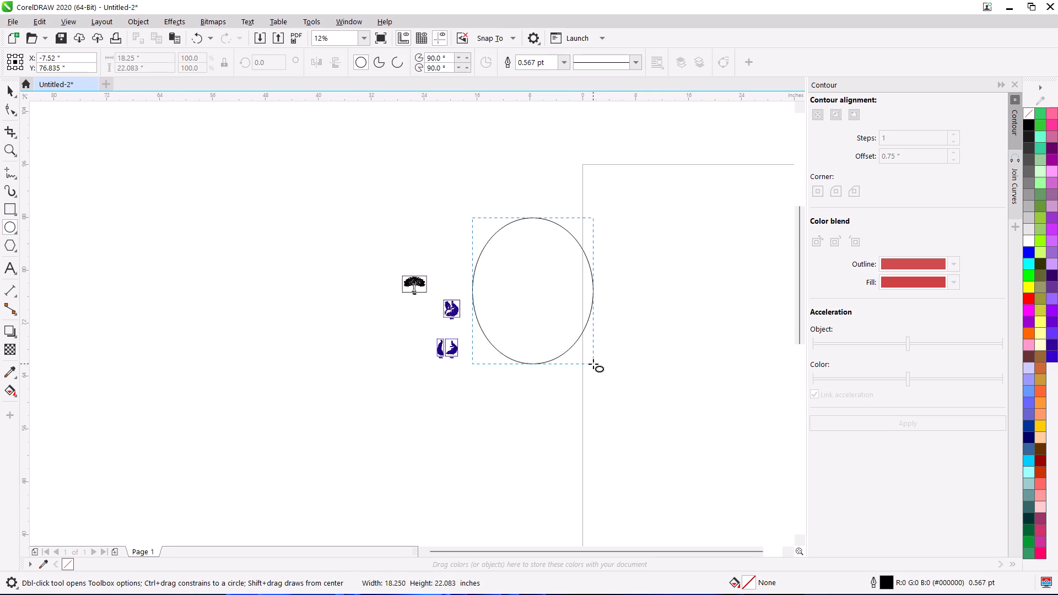
pyautogui.moveTo(593, 364); pyautogui.dragTo(657, 361)
pyautogui.moveTo(168, 58); pyautogui.dragTo(67, 55)
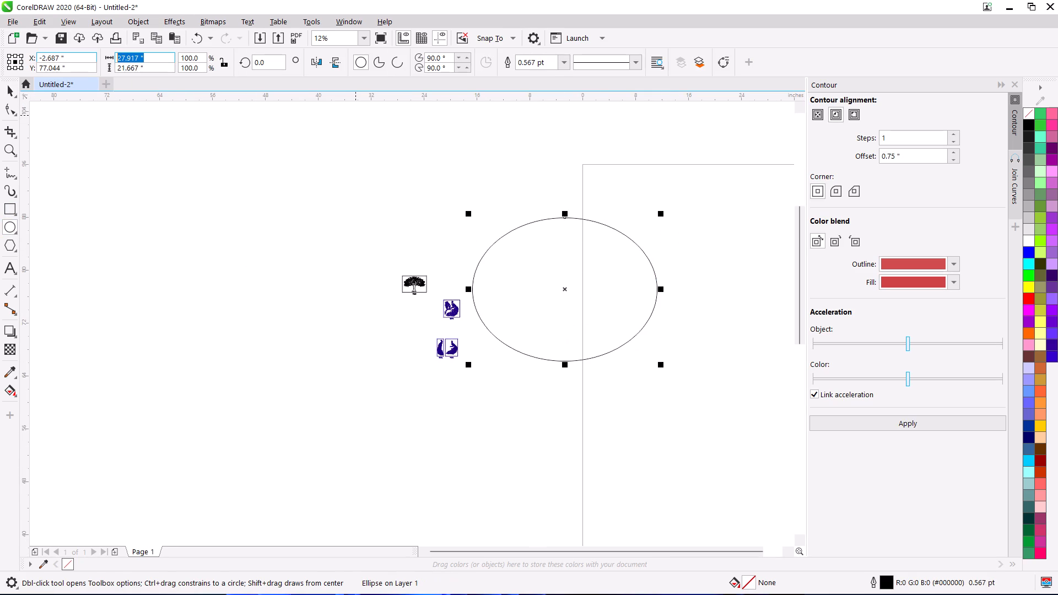
pyautogui.write('24')
pyautogui.press('Return')
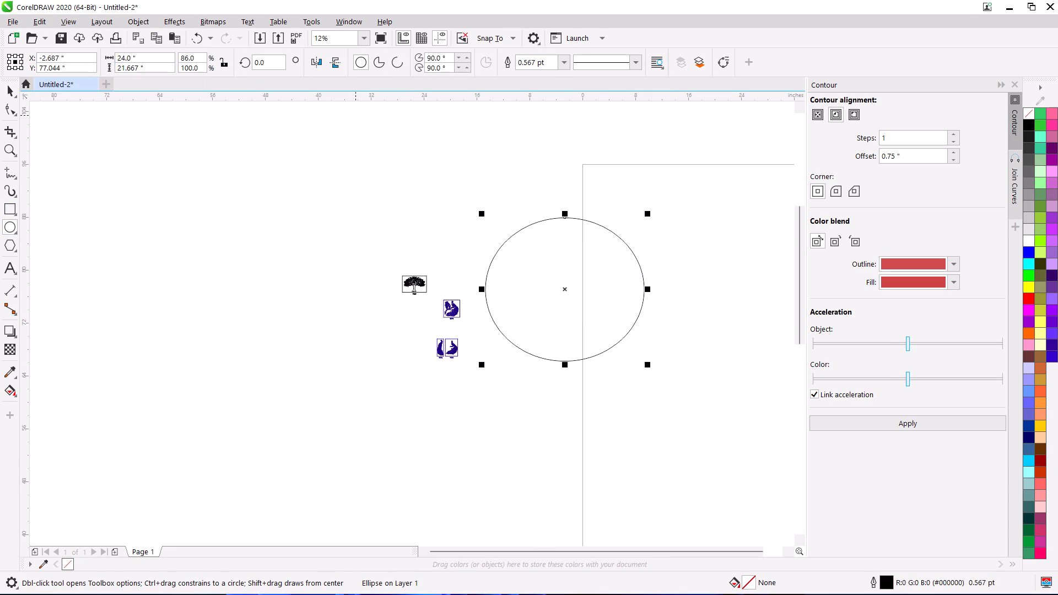
pyautogui.moveTo(161, 71); pyautogui.dragTo(95, 65)
pyautogui.press('2')
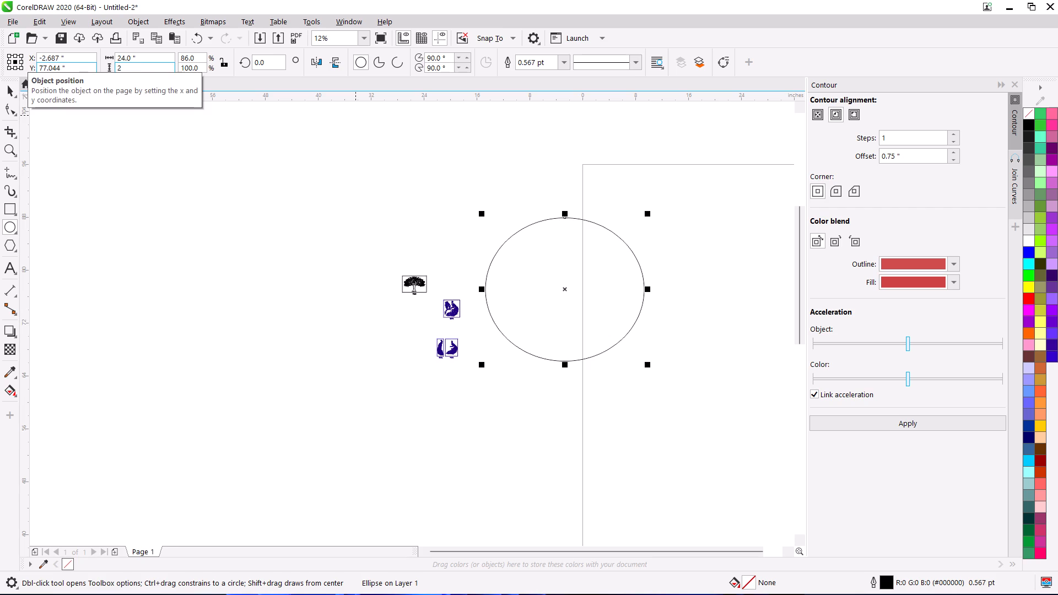
pyautogui.press('4')
pyautogui.press('Return')
# Apply a one-step inside contour with a 1 inch offset to the circle and break the contour apart.
pyautogui.moveTo(916, 158); pyautogui.dragTo(832, 161)
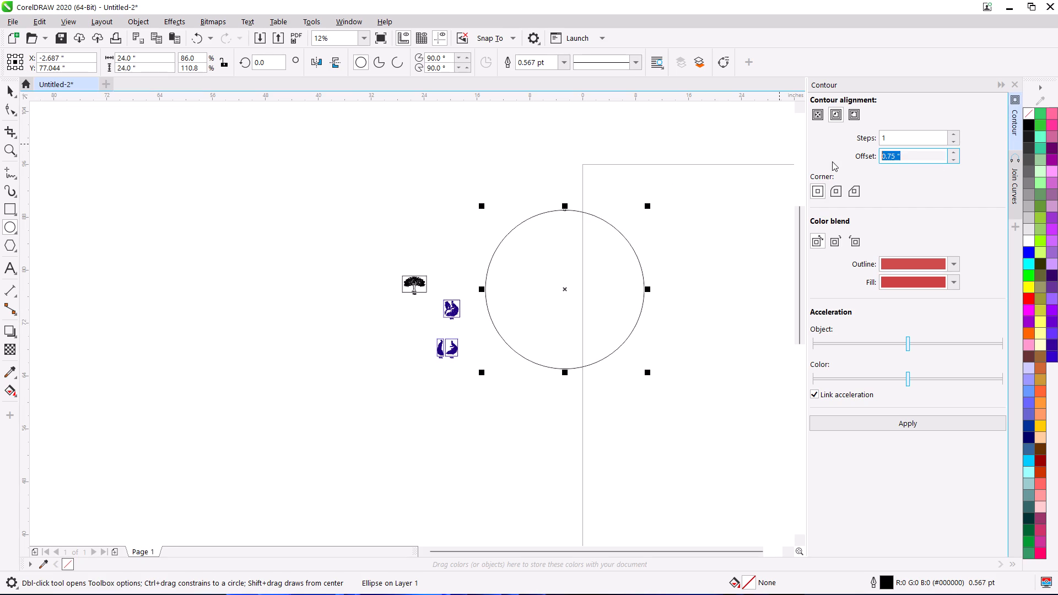
pyautogui.press('1')
pyautogui.click(893, 426)
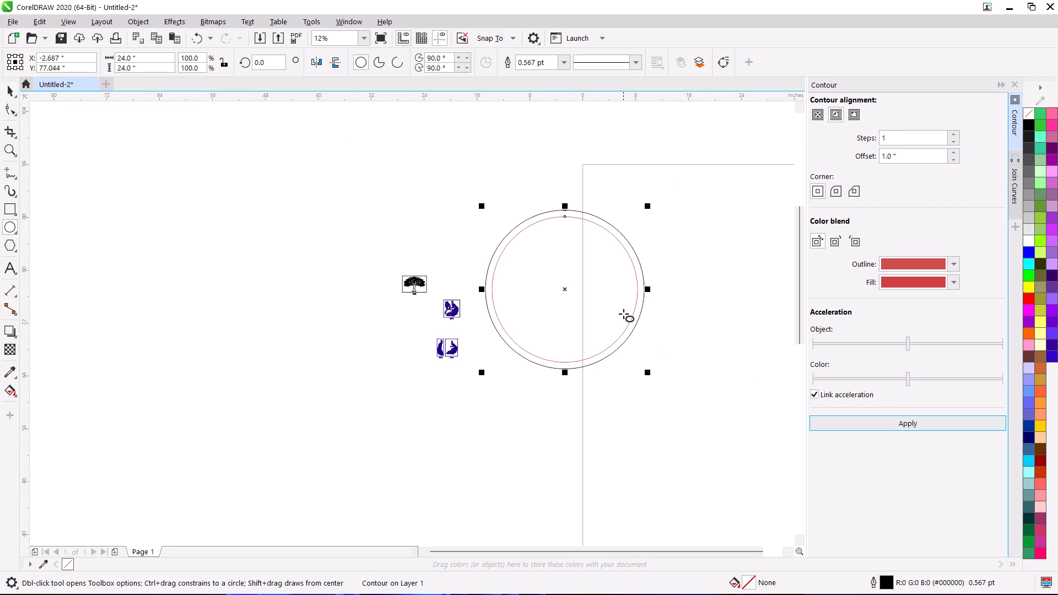
pyautogui.hotkey('ctrl', 'k')
pyautogui.press('space')
pyautogui.press('space')
pyautogui.click(722, 188)
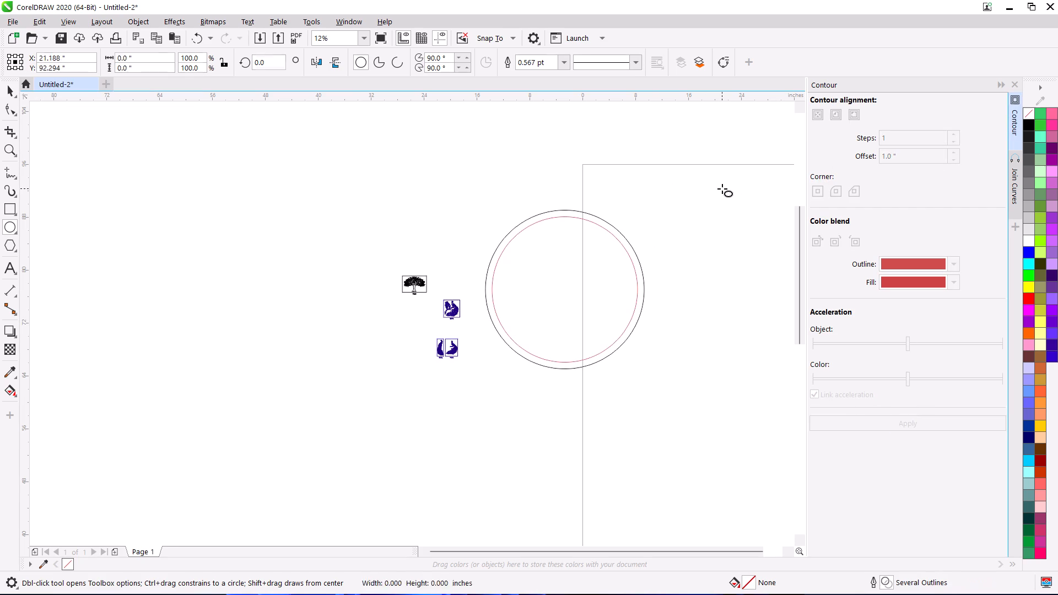
pyautogui.press('Escape')
pyautogui.press('space')
pyautogui.click(699, 192)
# Move the inner red circle out to the far side of the TG panels, at about X -58.9", Y 65.4".
pyautogui.moveTo(576, 280); pyautogui.dragTo(413, 354)
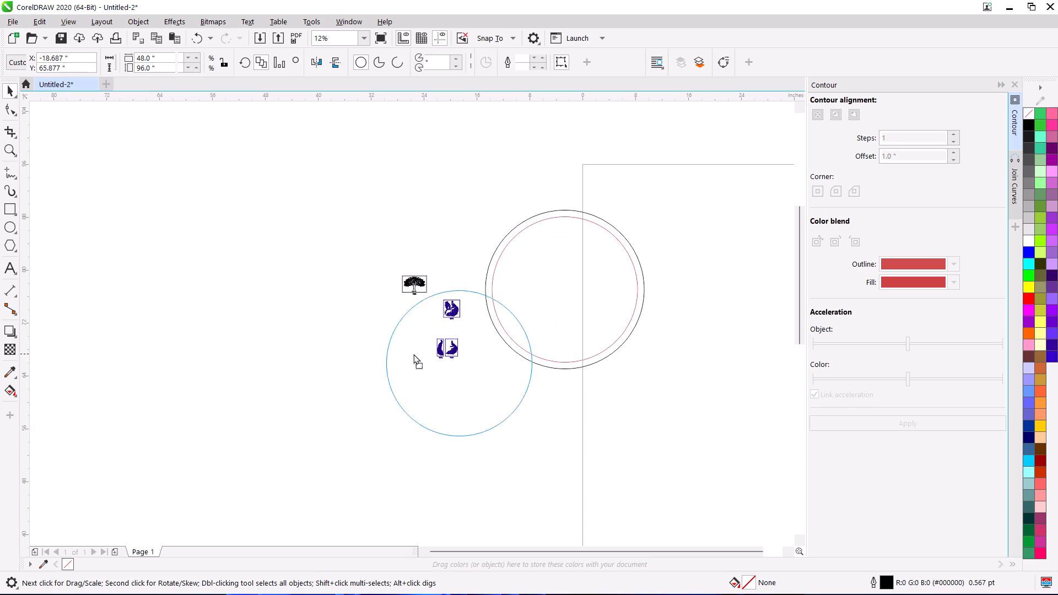
pyautogui.moveTo(413, 354); pyautogui.dragTo(204, 357)
# Move all the collected TG panels together to the empty area above and to the left of the red circle.
pyautogui.moveTo(300, 345); pyautogui.dragTo(413, 322, button='middle')
pyautogui.moveTo(458, 224); pyautogui.dragTo(582, 358)
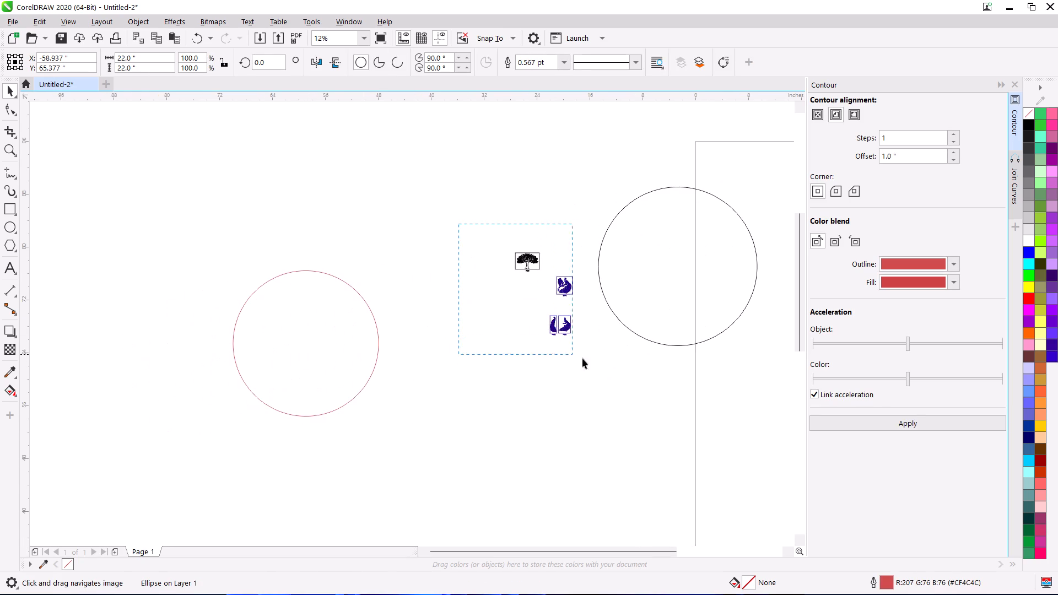
pyautogui.moveTo(582, 358); pyautogui.dragTo(598, 361)
pyautogui.moveTo(561, 288); pyautogui.dragTo(191, 188)
pyautogui.click(336, 196)
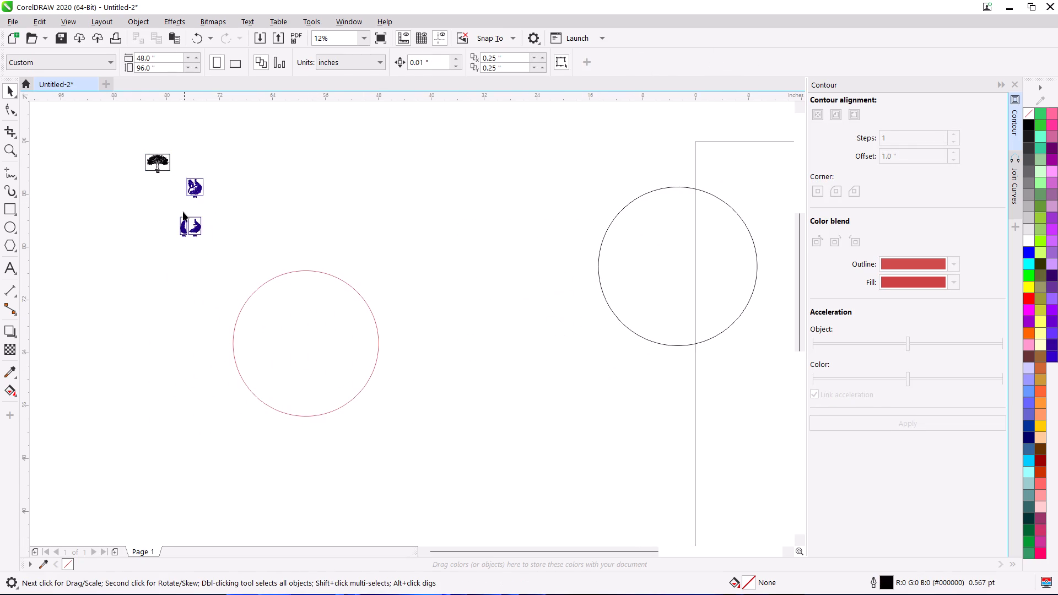
# Delete the rectangular frame around the TG 13 peacock.
pyautogui.scroll(2, 183, 213)
pyautogui.click(234, 261)
pyautogui.scroll(-2, 271, 273)
pyautogui.moveTo(256, 269); pyautogui.dragTo(253, 220, button='middle')
pyautogui.moveTo(253, 220); pyautogui.dragTo(519, 247)
pyautogui.press('Delete')
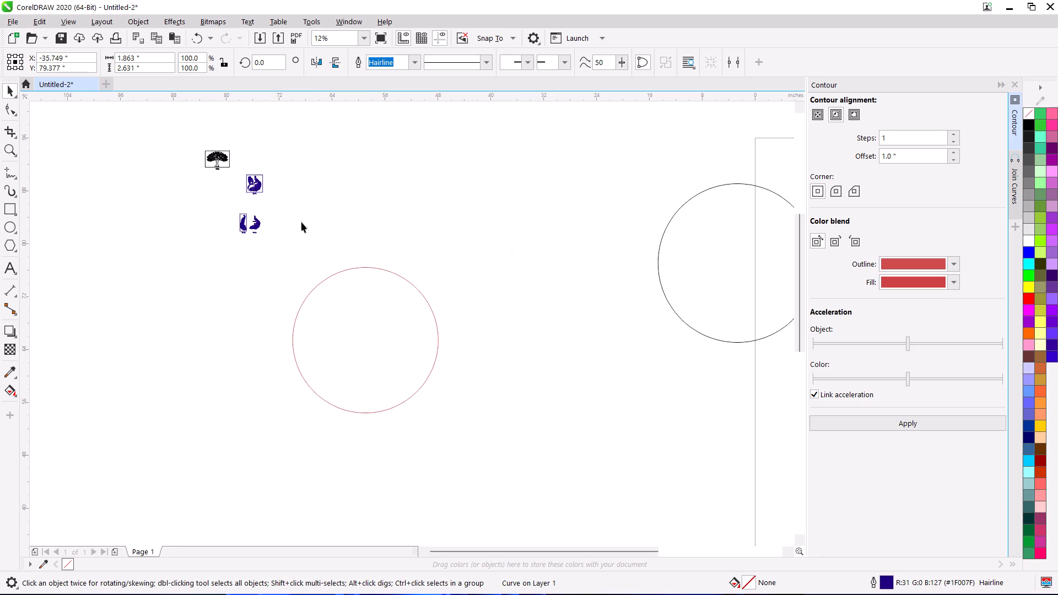
# Select all the TG 13 peacock curves without their label and move them inside the top of the red circle, at about X -61.3", Y 74.5".
pyautogui.scroll(2, 240, 219)
pyautogui.moveTo(268, 177); pyautogui.dragTo(332, 248)
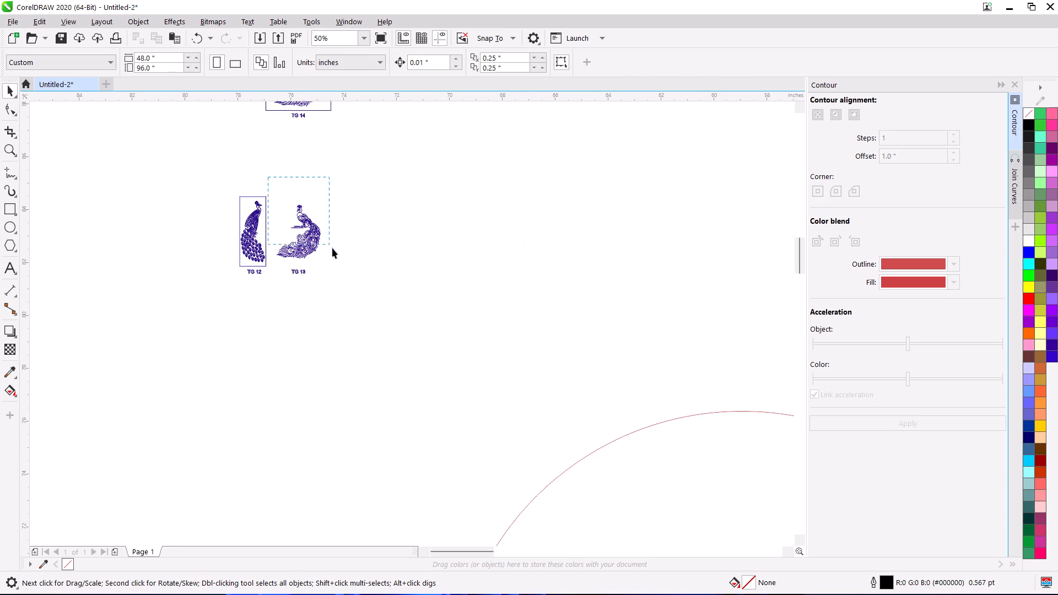
pyautogui.moveTo(332, 248); pyautogui.dragTo(359, 266)
pyautogui.scroll(-1, 299, 236)
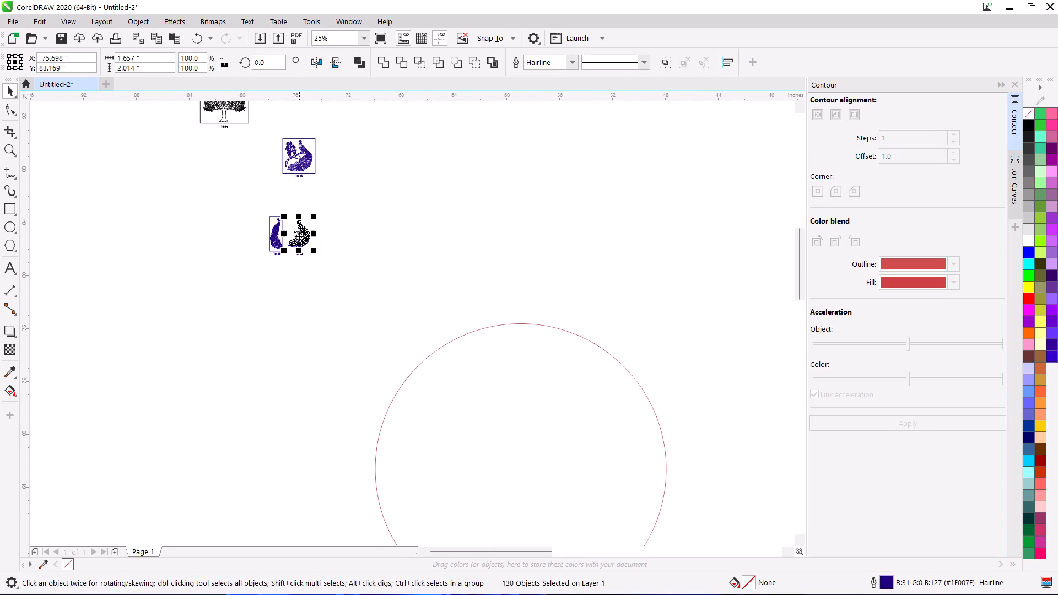
pyautogui.moveTo(299, 236); pyautogui.dragTo(490, 351)
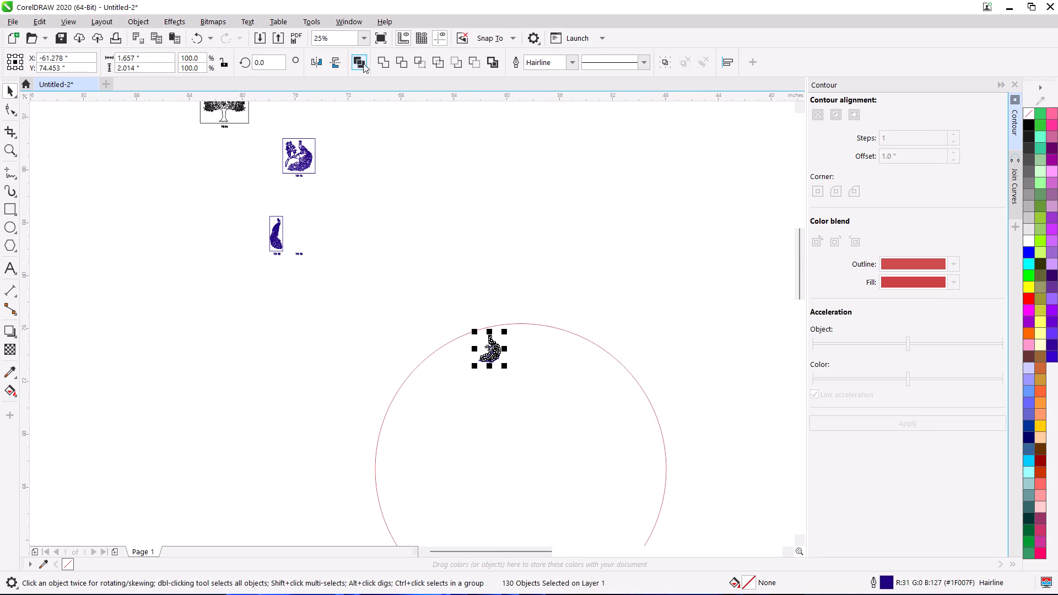
# Combine the selected peacock curves into a single curve object.
pyautogui.click(363, 63)
pyautogui.scroll(-1, 366, 301)
pyautogui.moveTo(366, 301); pyautogui.dragTo(379, 250, button='middle')
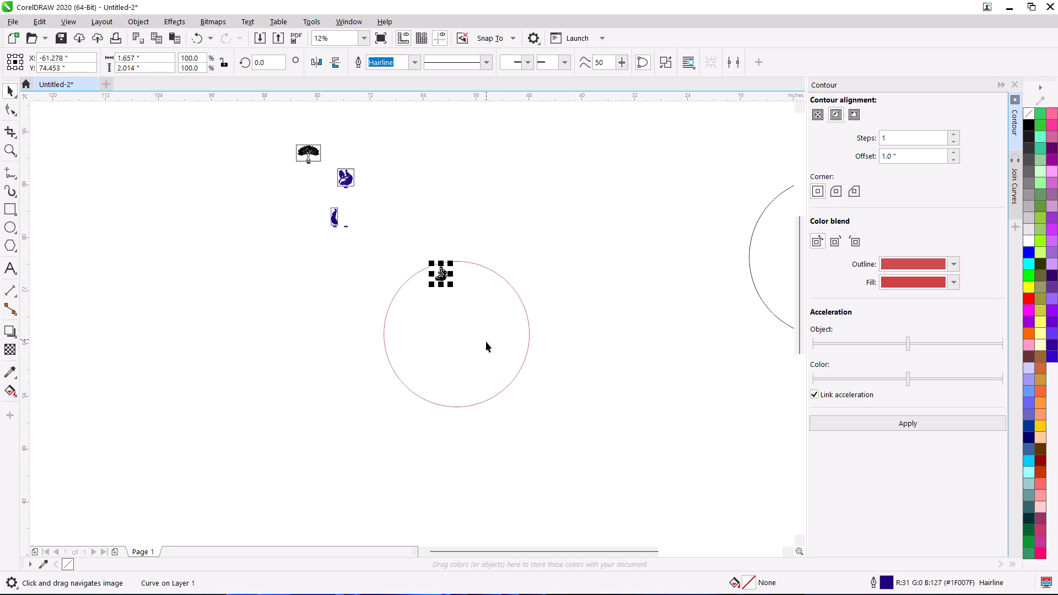
pyautogui.click(486, 342)
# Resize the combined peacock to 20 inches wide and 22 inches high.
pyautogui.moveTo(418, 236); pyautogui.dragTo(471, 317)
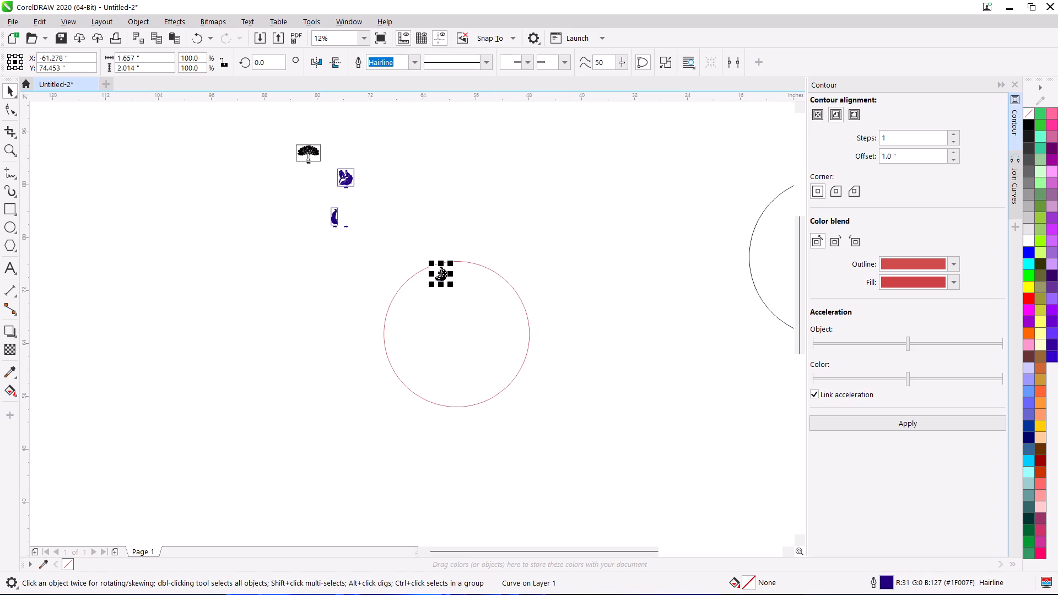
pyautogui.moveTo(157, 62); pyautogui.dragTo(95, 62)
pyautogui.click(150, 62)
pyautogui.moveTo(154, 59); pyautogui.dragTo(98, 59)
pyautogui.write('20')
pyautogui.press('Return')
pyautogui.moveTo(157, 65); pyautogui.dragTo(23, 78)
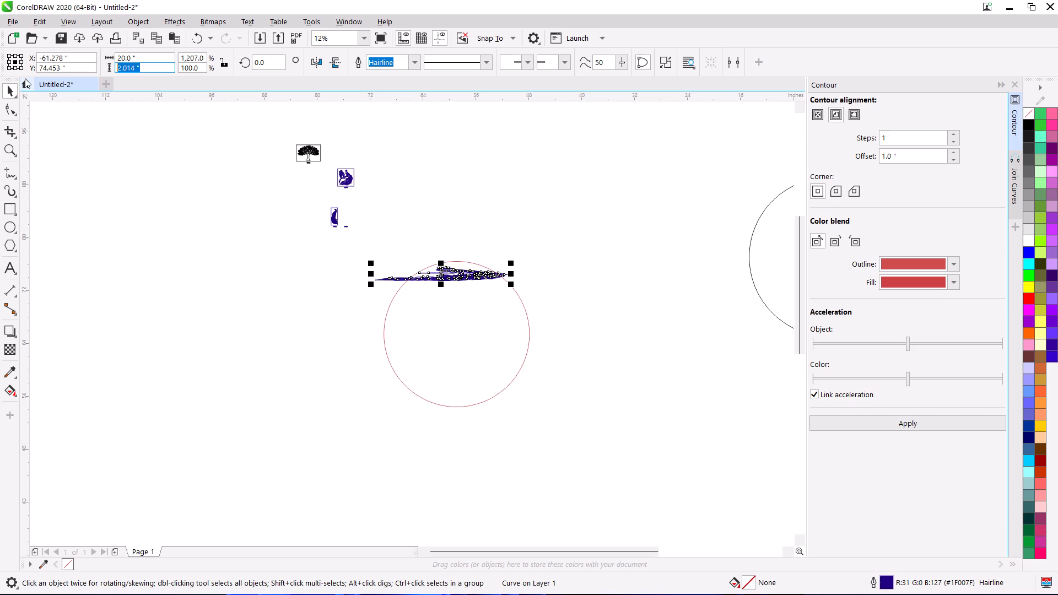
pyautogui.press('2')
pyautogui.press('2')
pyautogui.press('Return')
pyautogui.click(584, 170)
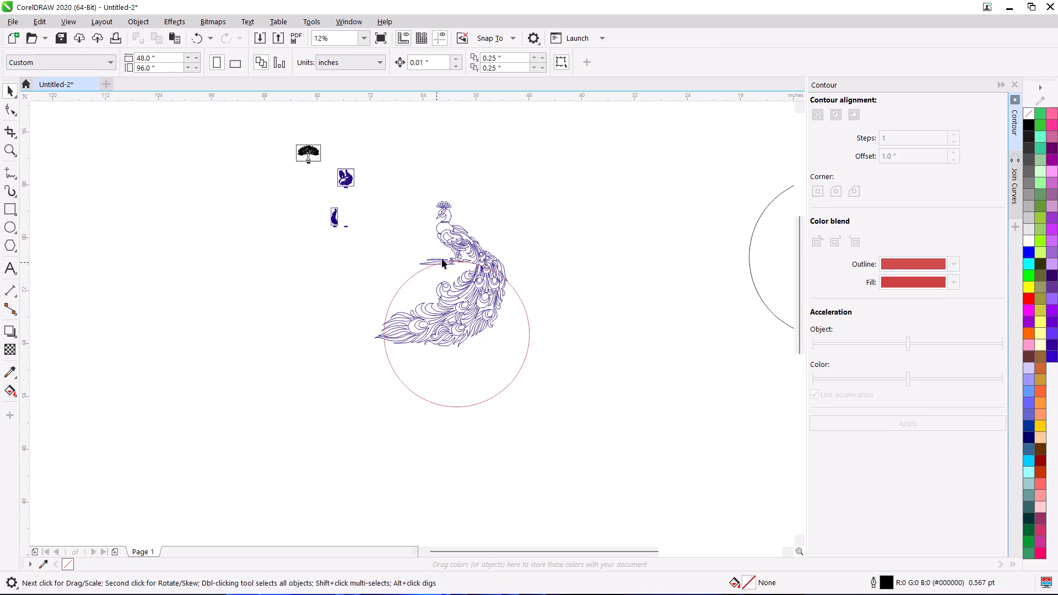
# Move the peacock out of the red circle to open space below the TG panels, at about X -90.6", Y 53.2".
pyautogui.scroll(1, 457, 239)
pyautogui.click(457, 238)
pyautogui.scroll(-2, 457, 238)
pyautogui.moveTo(463, 267); pyautogui.dragTo(365, 337)
# Align the red circle to the peacock, centring it both horizontally and vertically.
pyautogui.click(449, 306)
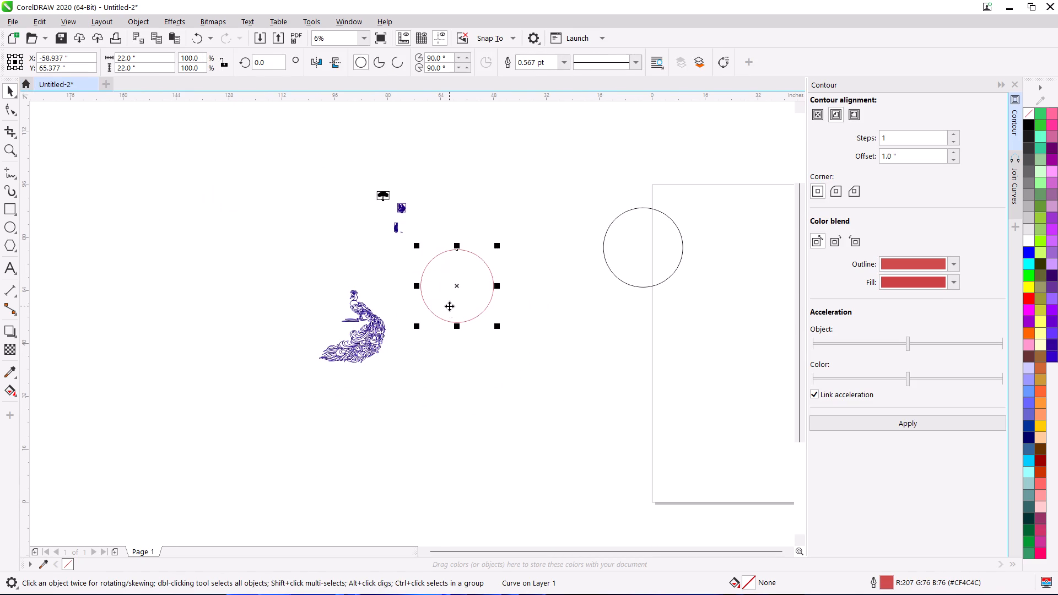
pyautogui.keyDown('shift'); pyautogui.click(370, 353); pyautogui.keyUp('shift')
pyautogui.write('ce')
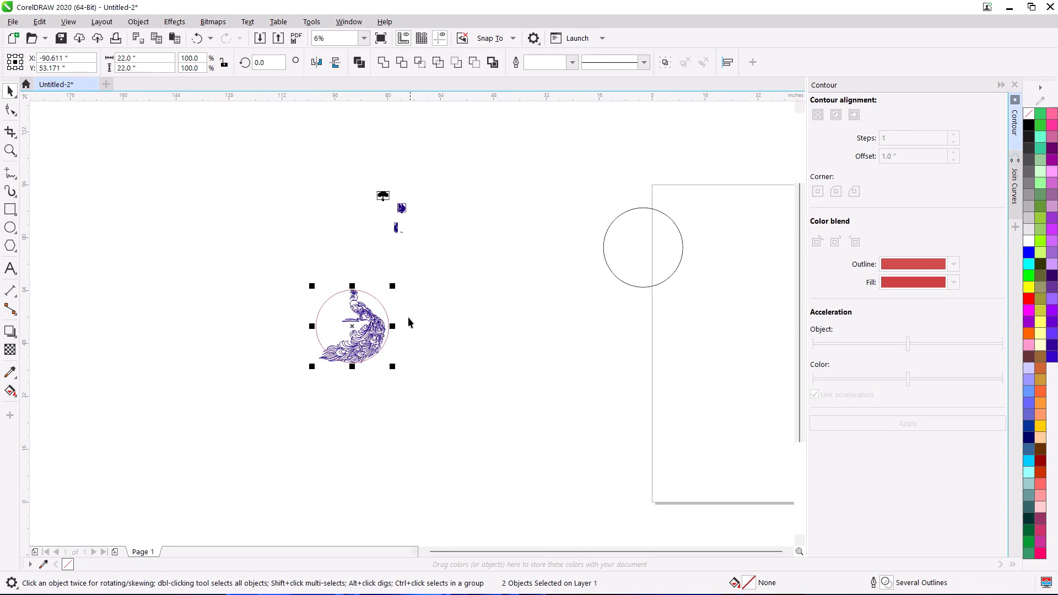
pyautogui.click(418, 315)
# Resize the peacock inside the red circle to 18 inches wide and 20 inches high.
pyautogui.scroll(1, 352, 339)
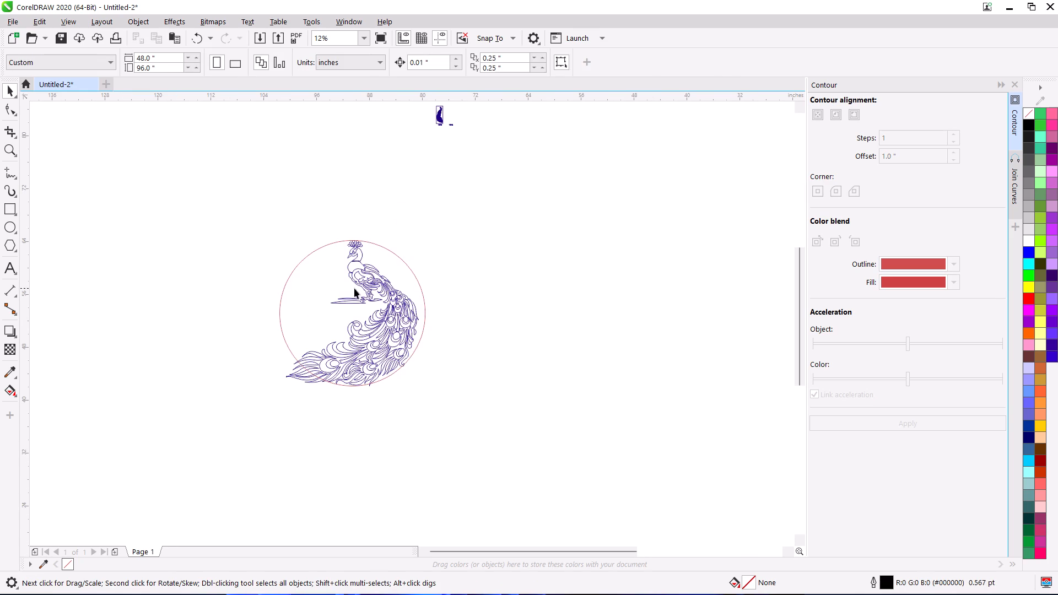
pyautogui.moveTo(254, 191); pyautogui.dragTo(449, 391)
pyautogui.click(465, 384)
pyautogui.scroll(1, 364, 355)
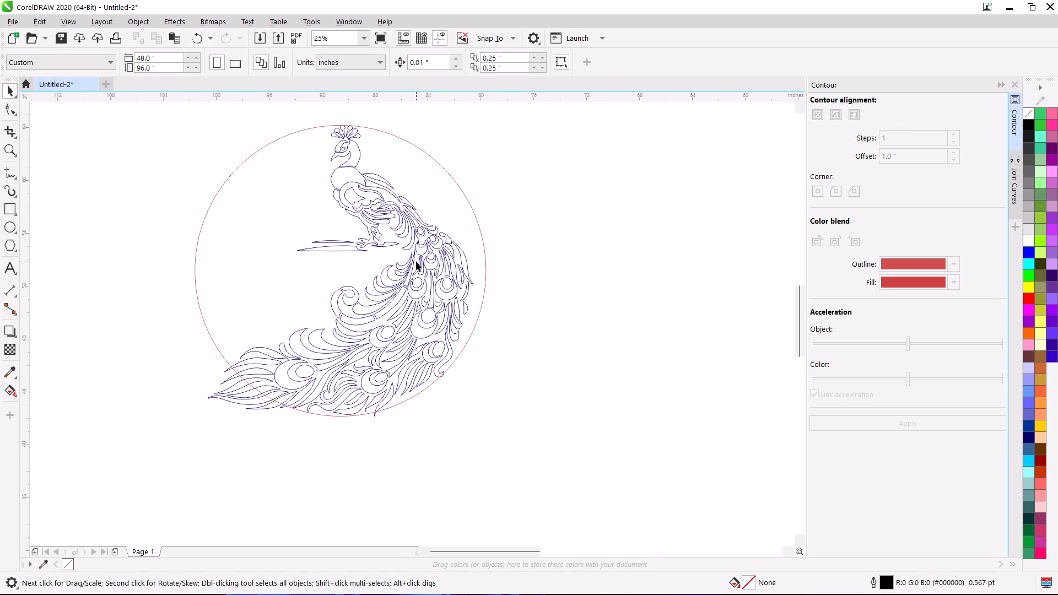
pyautogui.click(415, 259)
pyautogui.click(622, 213)
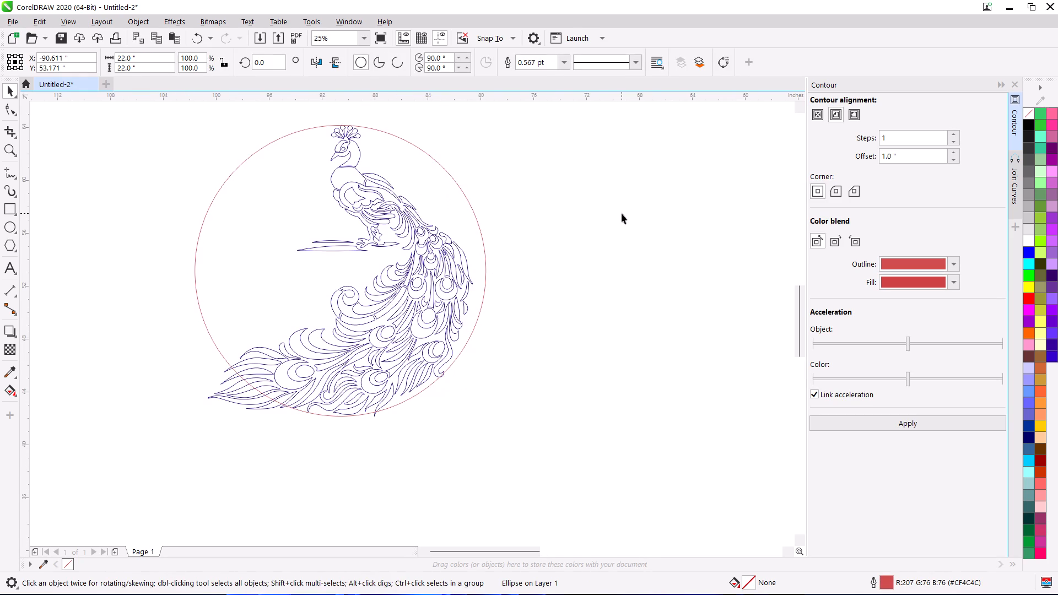
pyautogui.click(341, 190)
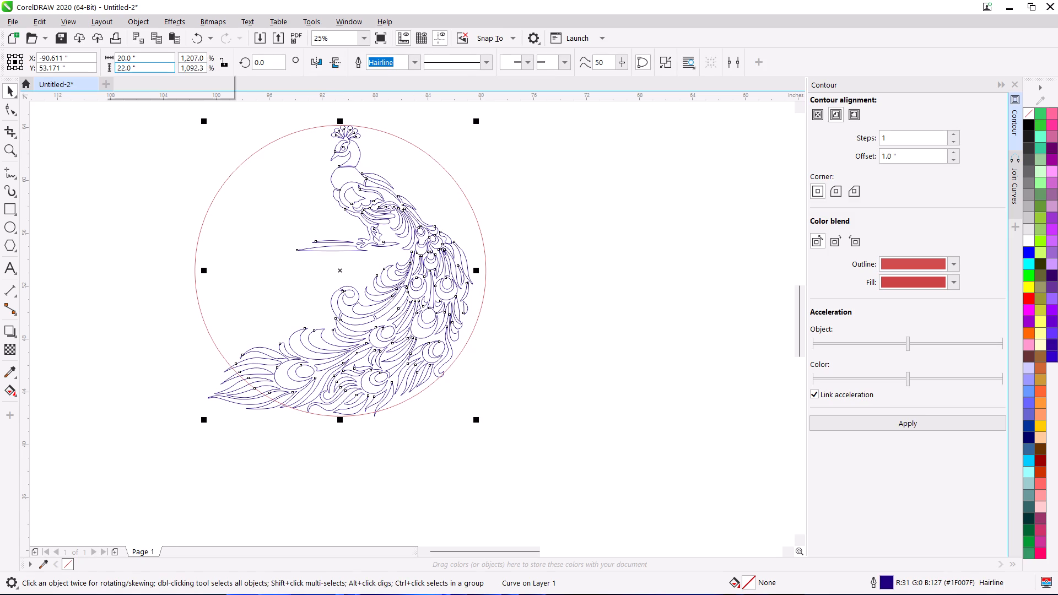
pyautogui.moveTo(146, 57); pyautogui.dragTo(100, 60)
pyautogui.press('1')
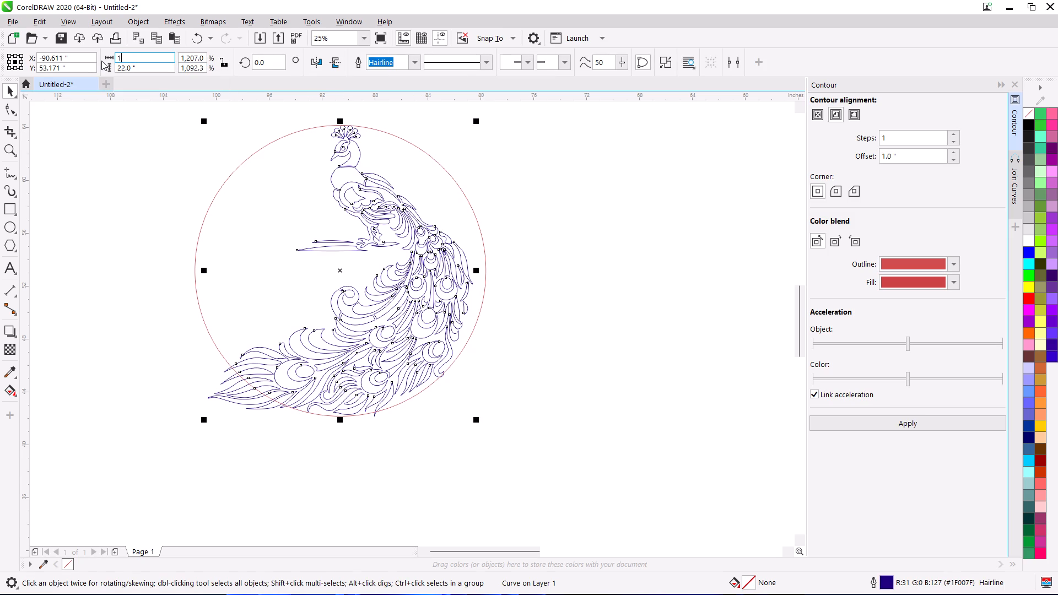
pyautogui.press('8')
pyautogui.press('Return')
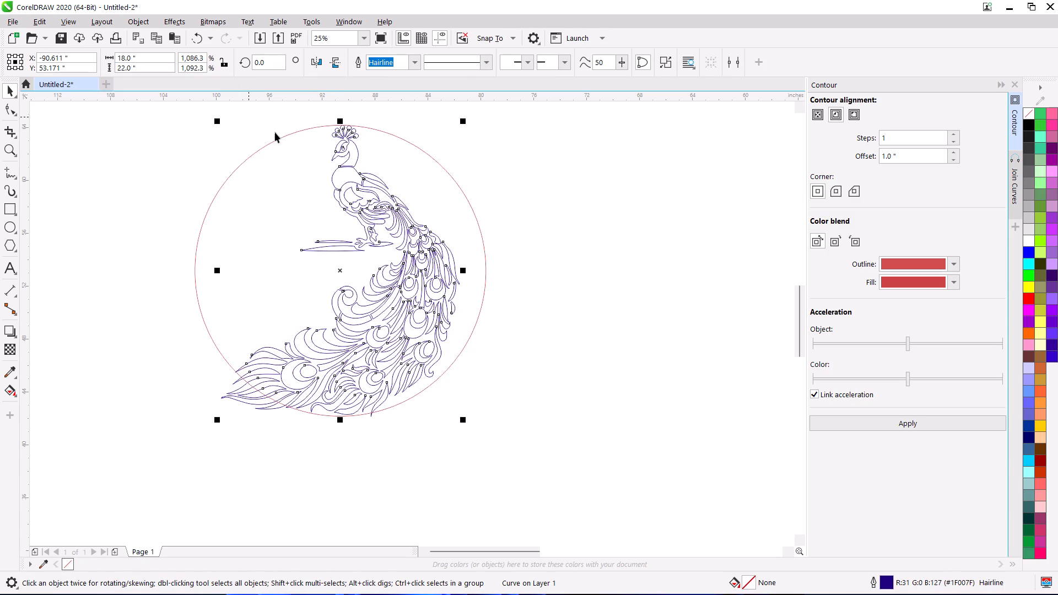
pyautogui.moveTo(150, 68); pyautogui.dragTo(43, 84)
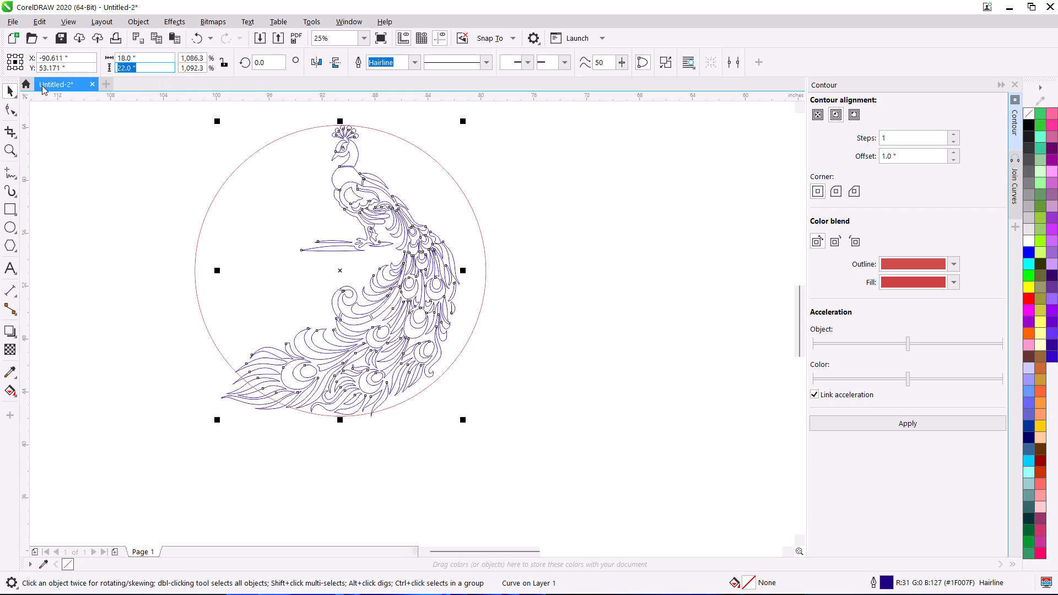
pyautogui.write('20')
pyautogui.press('Return')
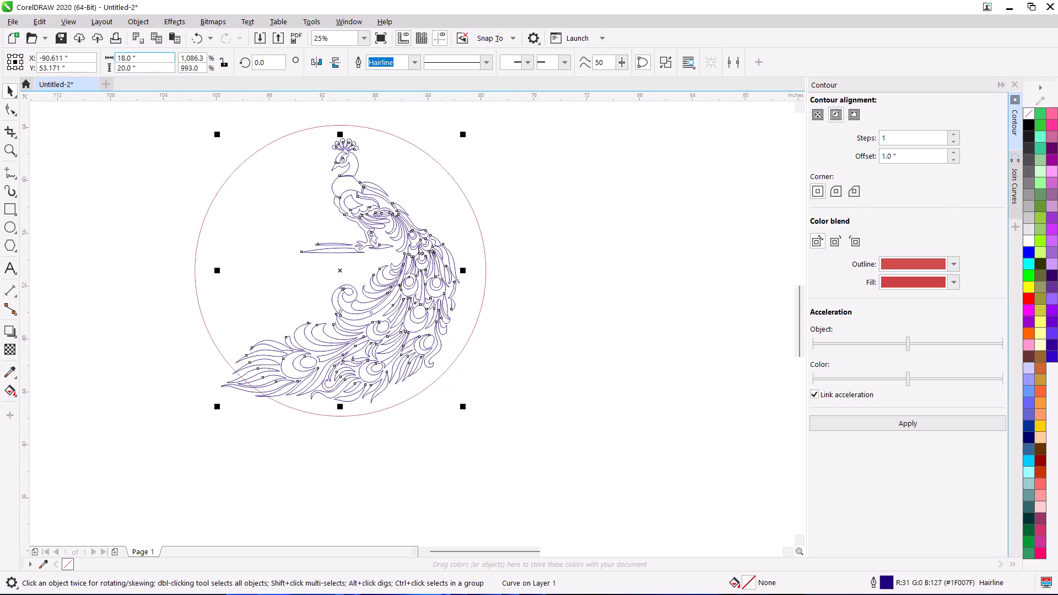
# Set the peacock's width to 16 inches.
pyautogui.moveTo(147, 59); pyautogui.dragTo(65, 72)
pyautogui.write('16')
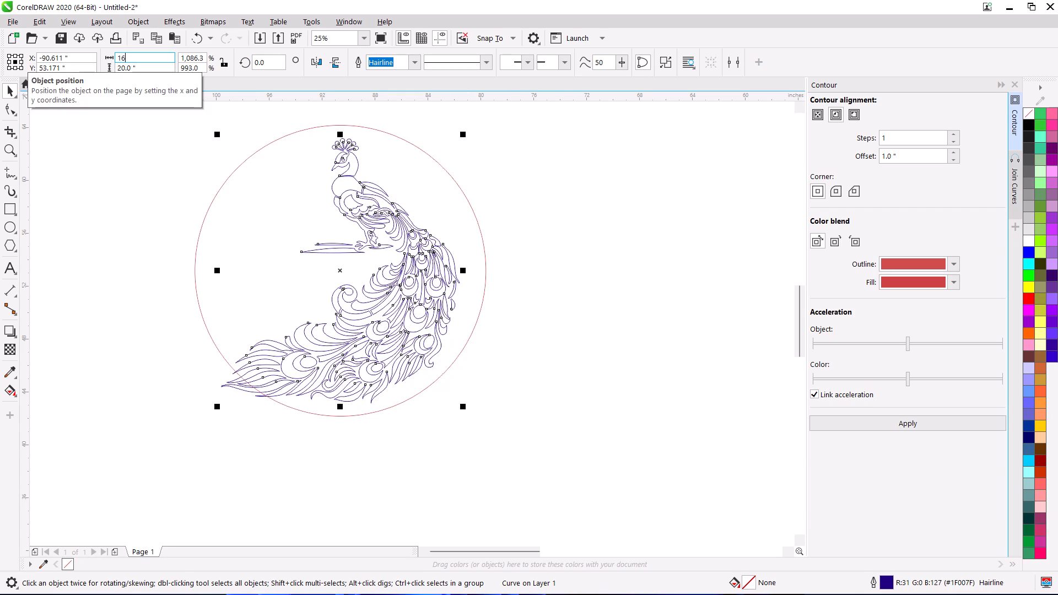
pyautogui.press('Return')
# Move the red circle off the peacock and align it back, centred horizontally and vertically on the peacock.
pyautogui.click(573, 205)
pyautogui.moveTo(472, 245); pyautogui.dragTo(715, 305)
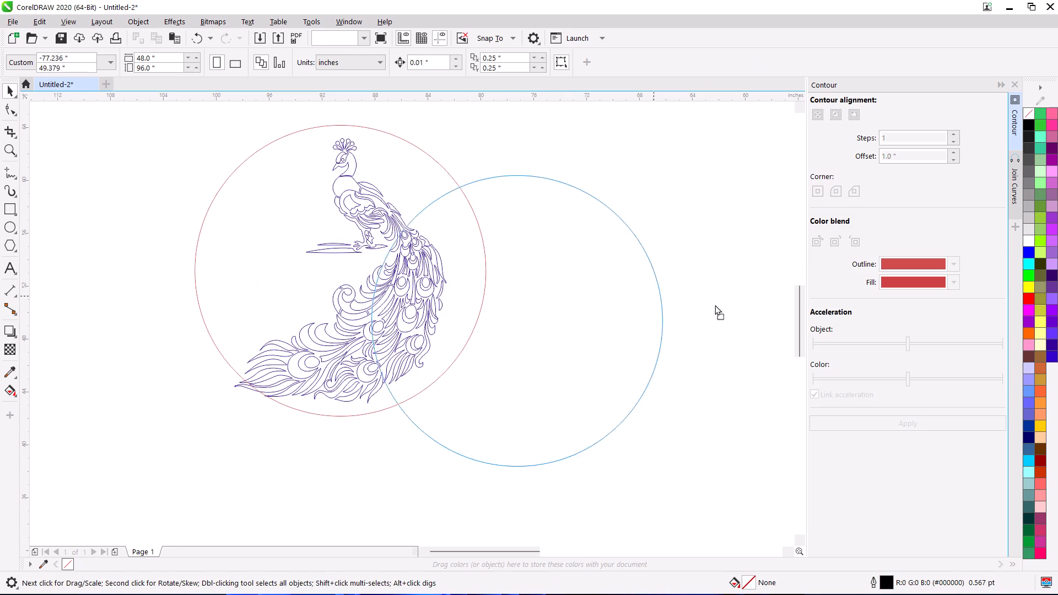
pyautogui.moveTo(715, 305); pyautogui.dragTo(716, 305)
pyautogui.keyDown('shift'); pyautogui.click(416, 256); pyautogui.keyUp('shift')
pyautogui.press('c')
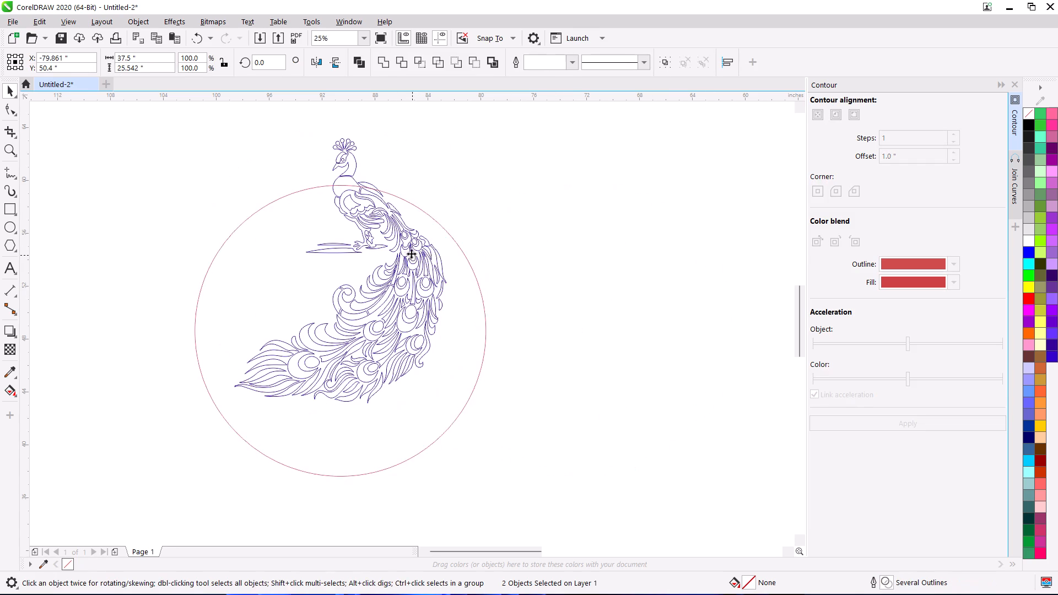
pyautogui.press('e')
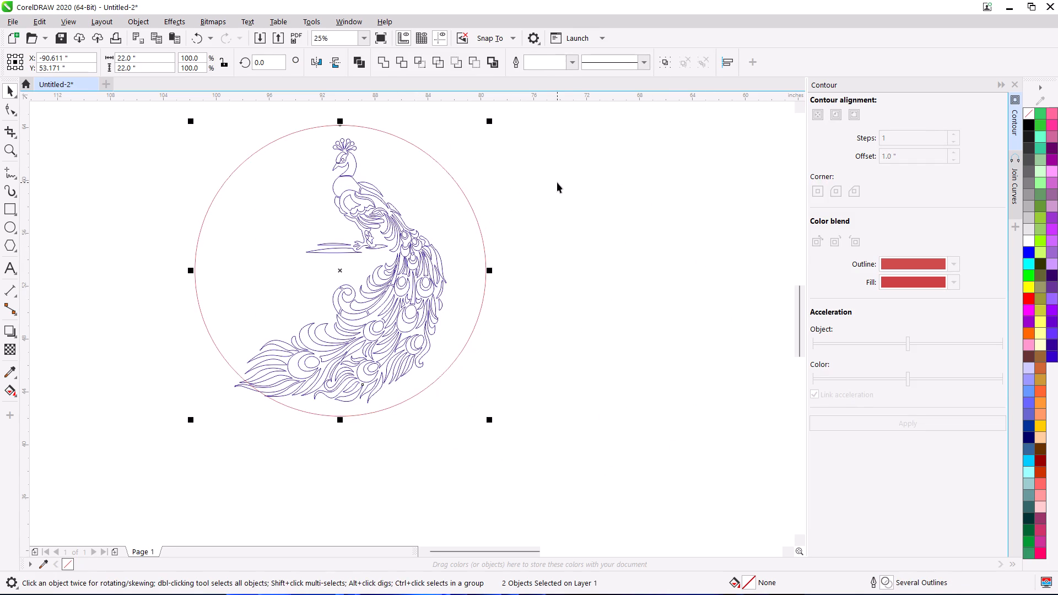
pyautogui.click(557, 182)
# Scale the peacock down proportionally to about 15.1 inches wide and 18.9 inches high.
pyautogui.click(429, 266)
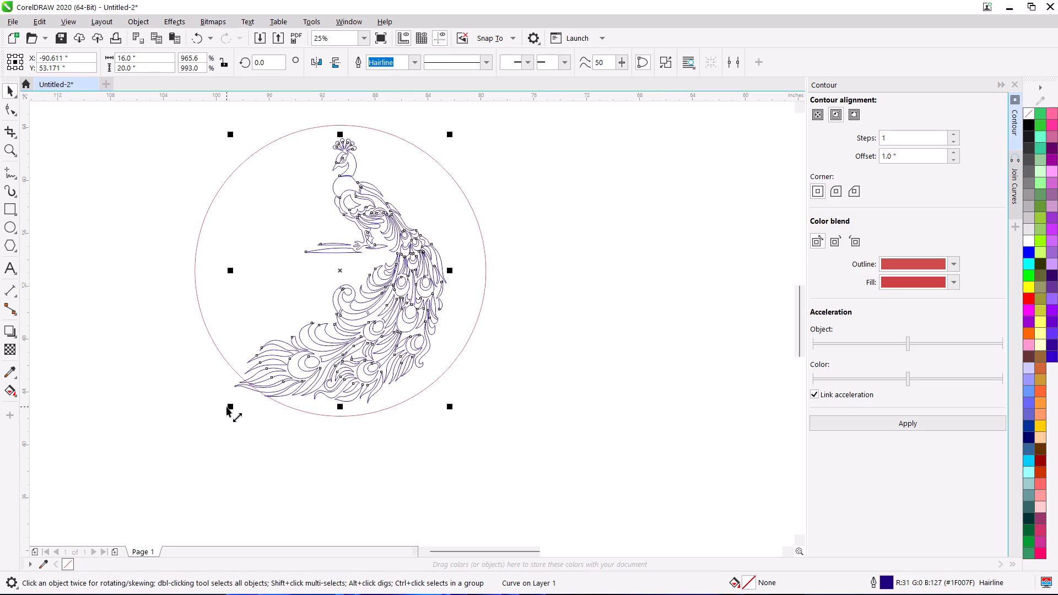
pyautogui.moveTo(226, 407); pyautogui.dragTo(238, 403)
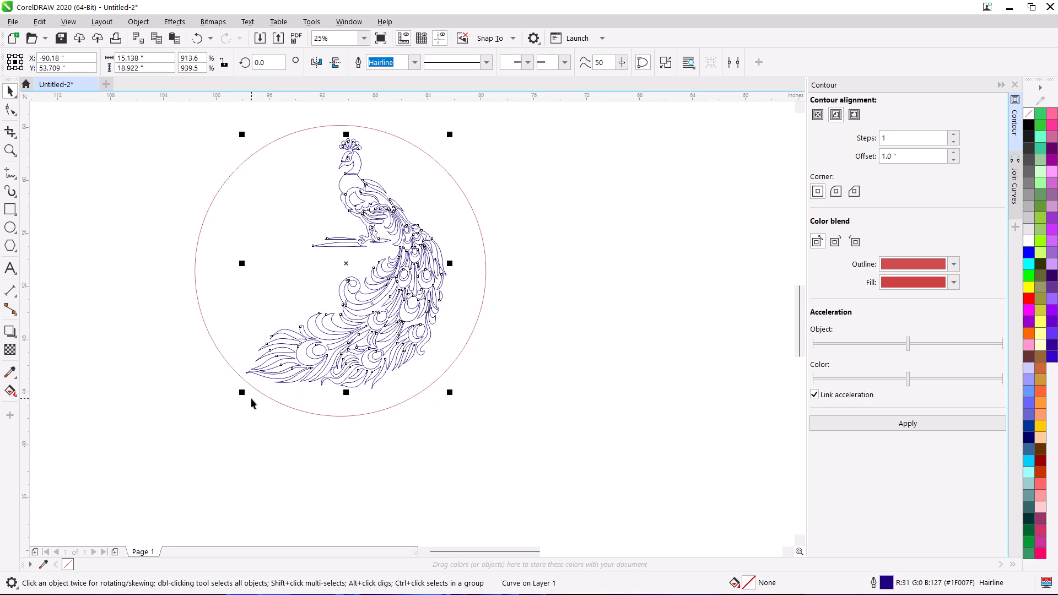
pyautogui.click(557, 225)
# Move the peacock out of the red circle and align it back, centred horizontally and vertically on the circle.
pyautogui.moveTo(412, 254); pyautogui.dragTo(637, 302)
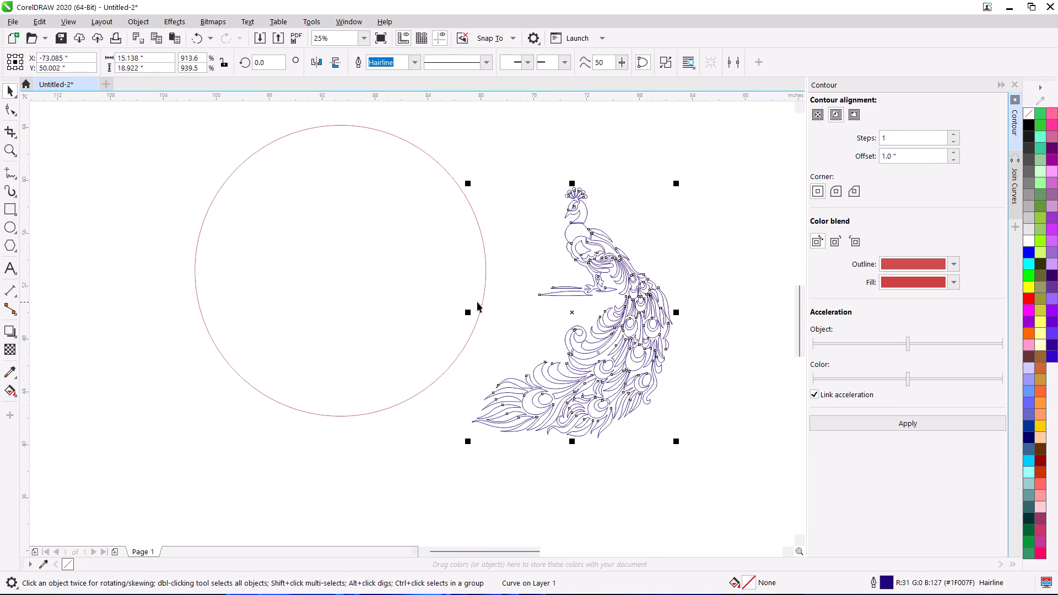
pyautogui.keyDown('shift'); pyautogui.click(413, 297); pyautogui.keyUp('shift')
pyautogui.write('ce')
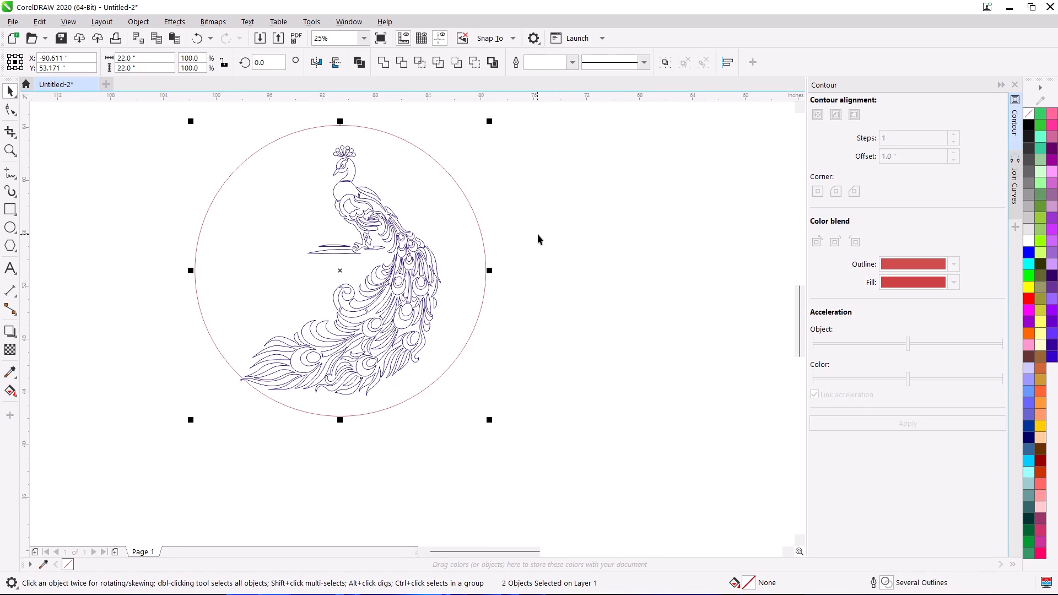
pyautogui.click(553, 219)
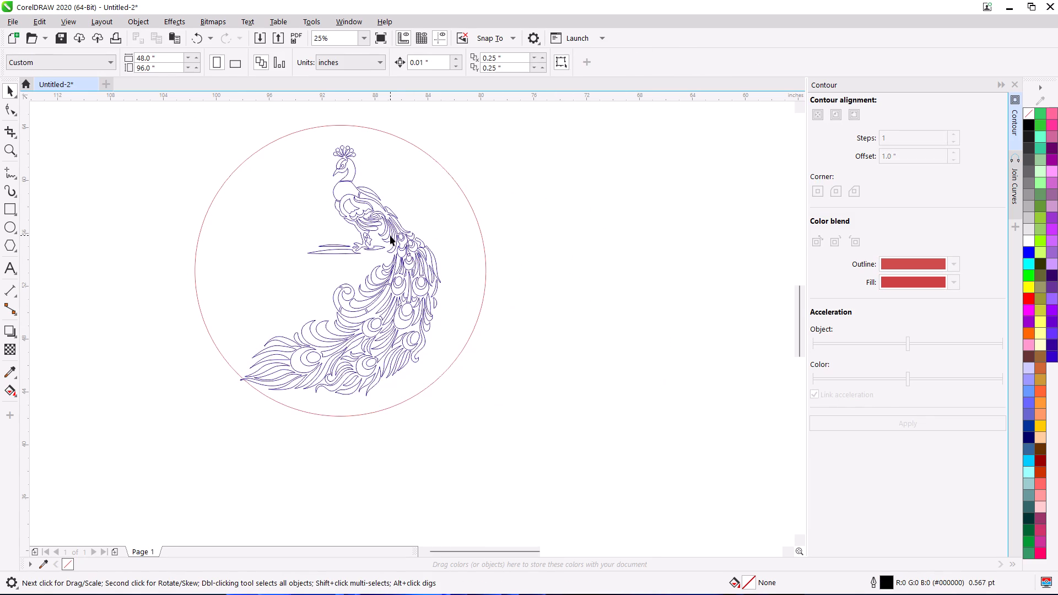
# Nudge the peacock upward and to the right within the circle, to about X -90.4", Y 53.7".
pyautogui.click(390, 235)
pyautogui.press('Up')
pyautogui.press('Up')
pyautogui.press('Up')
pyautogui.press('Up')
pyautogui.press('Up')
pyautogui.press('Up')
pyautogui.press('Up')
pyautogui.press('Up')
pyautogui.press('Up')
pyautogui.press('Right')
pyautogui.press('Right')
pyautogui.press('Right')
pyautogui.press('Right')
pyautogui.press('Right')
pyautogui.press('Right')
pyautogui.press('Right')
pyautogui.press('Right')
pyautogui.press('Right')
pyautogui.press('Right')
pyautogui.press('Right')
pyautogui.press('Right')
pyautogui.press('Right')
pyautogui.press('Right')
pyautogui.press('Right')
pyautogui.press('Right')
pyautogui.press('Right')
pyautogui.press('Right')
pyautogui.press('Right')
pyautogui.press('Right')
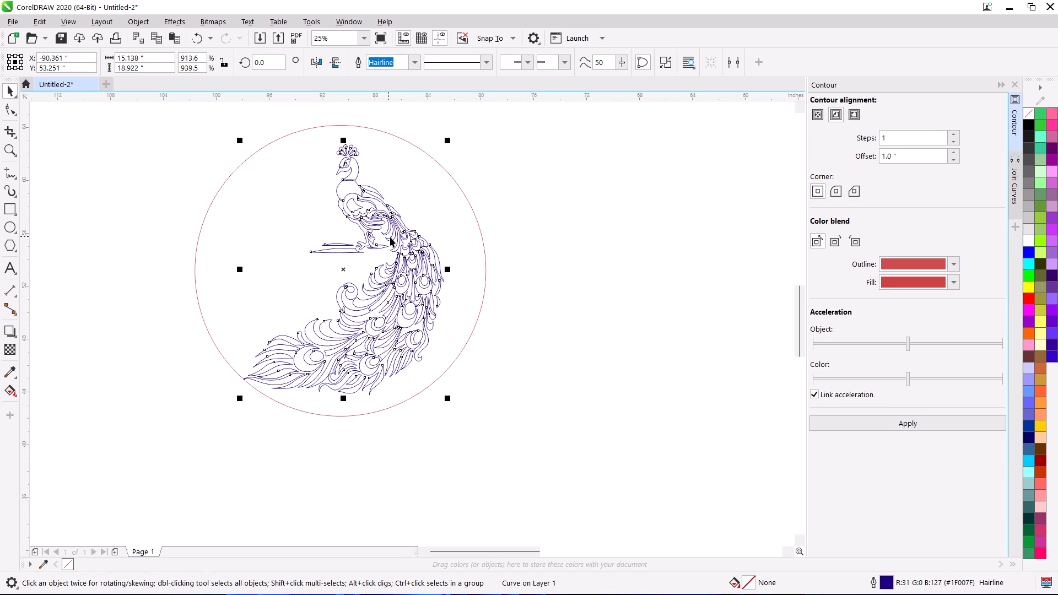
pyautogui.press('Up')
pyautogui.press('Up')
pyautogui.press('Up')
pyautogui.press('Up')
pyautogui.press('Up')
pyautogui.press('Up')
pyautogui.press('Up')
pyautogui.press('Up')
pyautogui.press('Up')
pyautogui.press('Up')
pyautogui.press('Up')
pyautogui.press('Up')
pyautogui.press('Up')
pyautogui.press('Up')
pyautogui.press('Up')
pyautogui.press('Up')
pyautogui.press('Up')
pyautogui.press('Up')
pyautogui.press('Up')
pyautogui.press('Up')
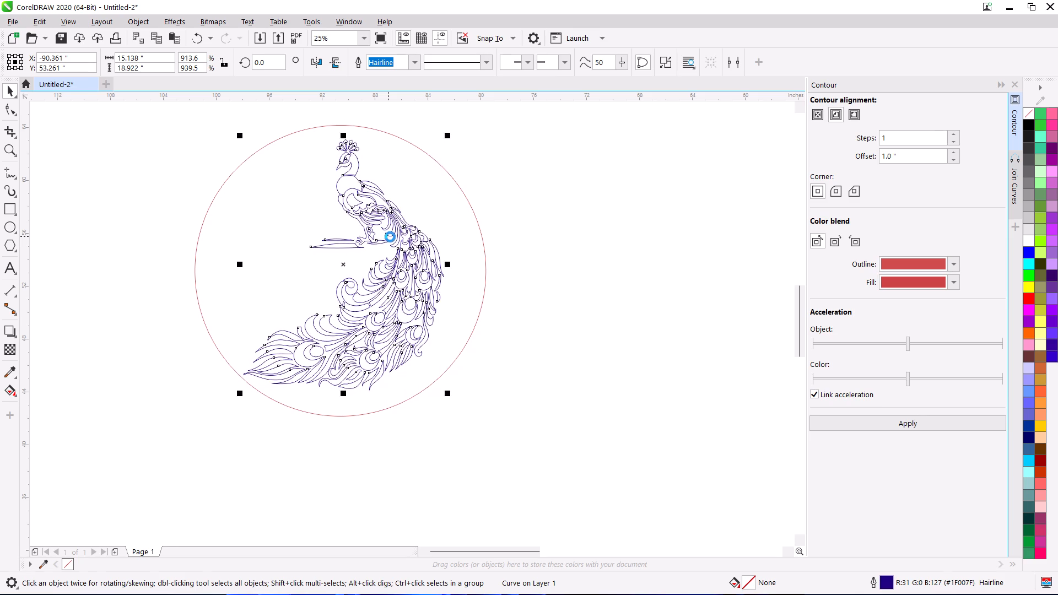
# Stretch the peacock horizontally toward the circle's right edge, to about 16.6 inches wide.
pyautogui.moveTo(446, 264); pyautogui.dragTo(458, 264)
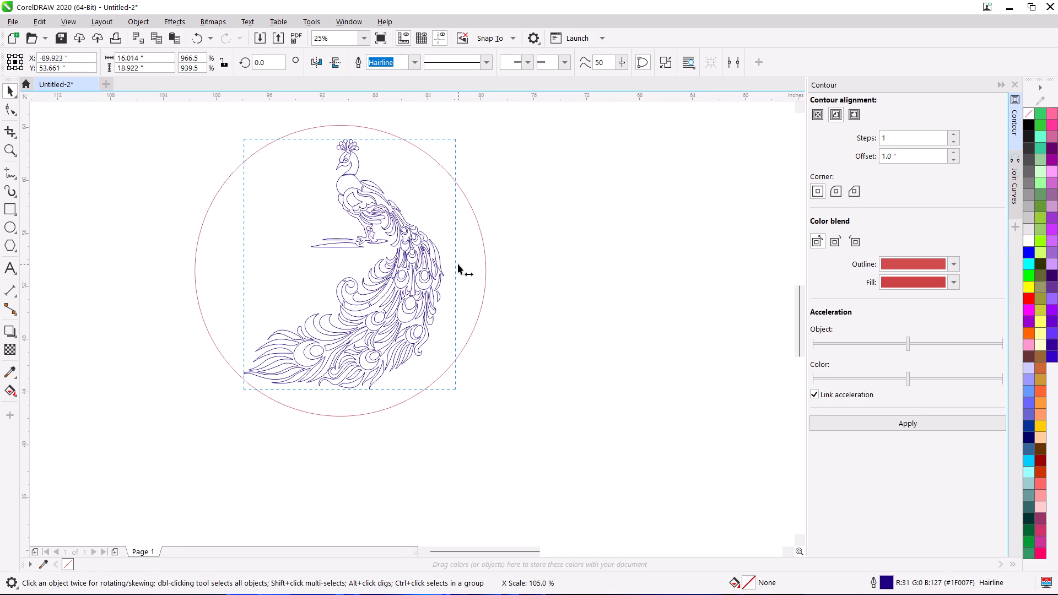
pyautogui.moveTo(458, 264); pyautogui.dragTo(466, 264)
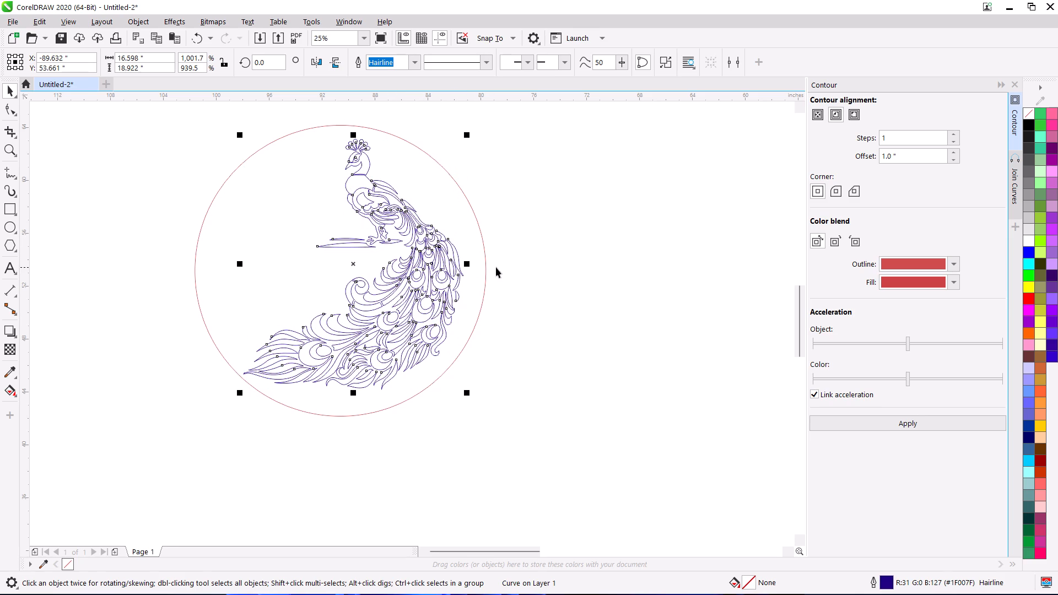
# Nudge the peacock further right and slightly up, close to the circle's right edge, at about X -88.8", Y 53.8".
pyautogui.press('Right')
pyautogui.press('Right')
pyautogui.press('Right')
pyautogui.press('Right')
pyautogui.press('Right')
pyautogui.press('Right')
pyautogui.press('Right')
pyautogui.press('Right')
pyautogui.press('Right')
pyautogui.press('Right')
pyautogui.press('Right')
pyautogui.press('Right')
pyautogui.press('Right')
pyautogui.press('Right')
pyautogui.press('Right')
pyautogui.press('Right')
pyautogui.press('Right')
pyautogui.press('Right')
pyautogui.press('Right')
pyautogui.press('Right')
pyautogui.press('Right')
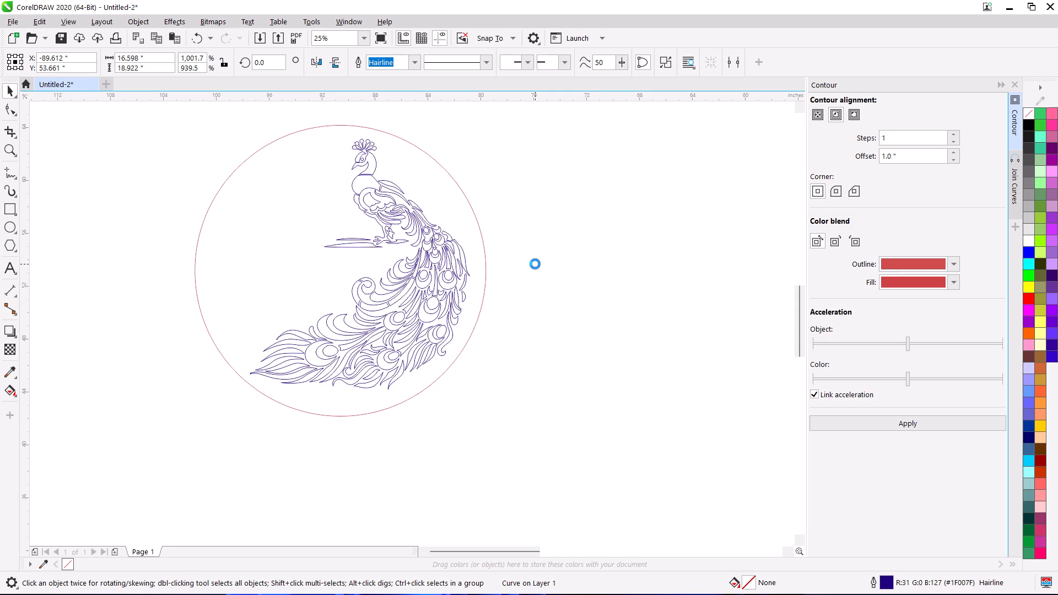
pyautogui.press('Up')
pyautogui.press('Up')
pyautogui.press('Up')
pyautogui.press('Up')
pyautogui.press('Up')
pyautogui.press('Up')
pyautogui.press('Up')
pyautogui.press('Up')
pyautogui.press('Up')
pyautogui.press('Up')
pyautogui.press('Up')
pyautogui.press('Up')
pyautogui.press('Down')
pyautogui.press('Down')
pyautogui.press('Down')
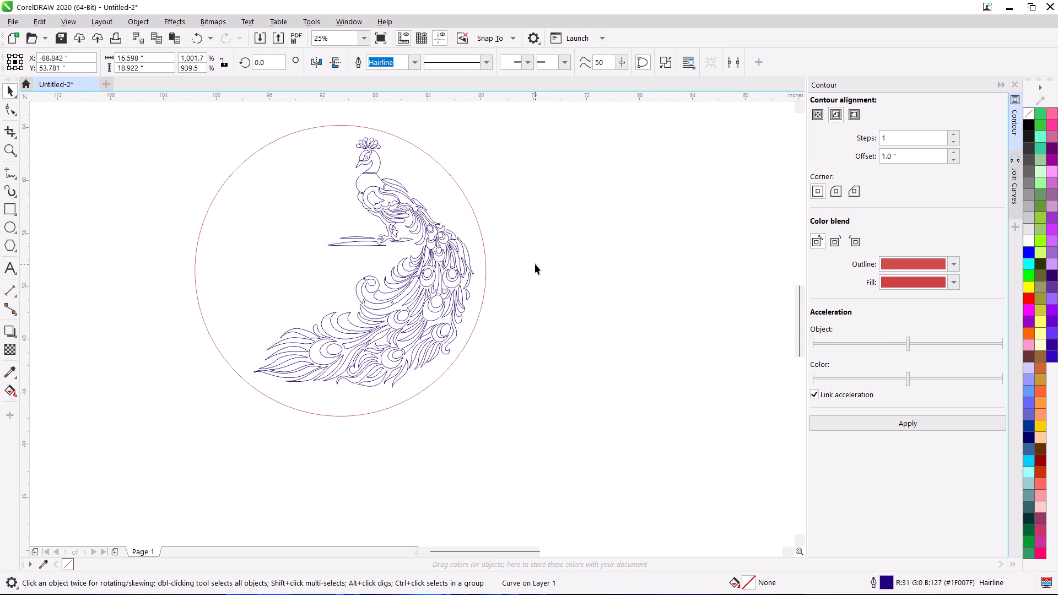
# Stretch the peacock downward to about 19.9 inches high.
pyautogui.moveTo(364, 392); pyautogui.dragTo(366, 402)
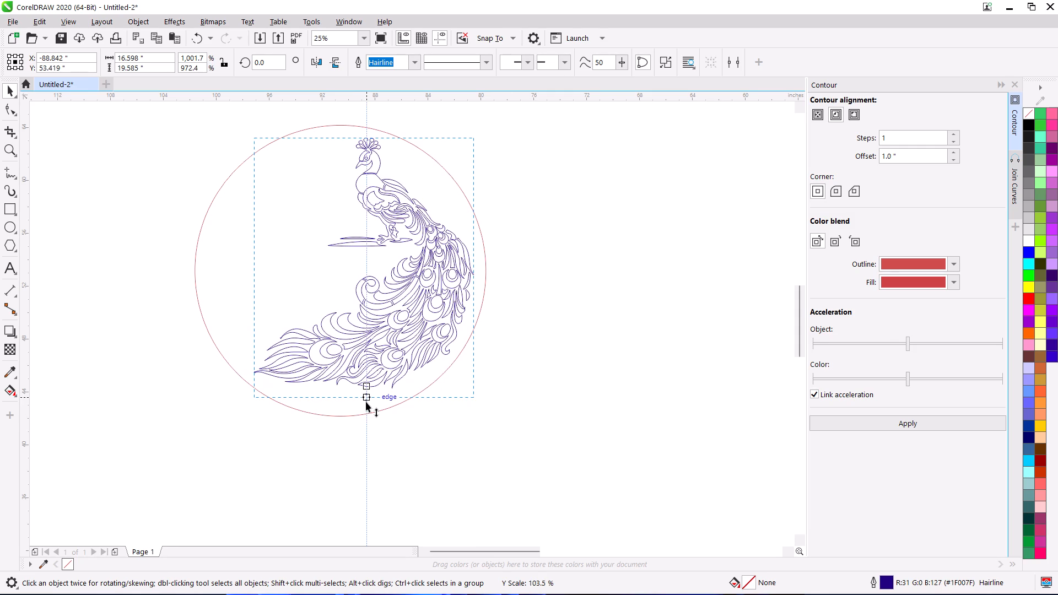
pyautogui.moveTo(366, 402); pyautogui.dragTo(366, 405)
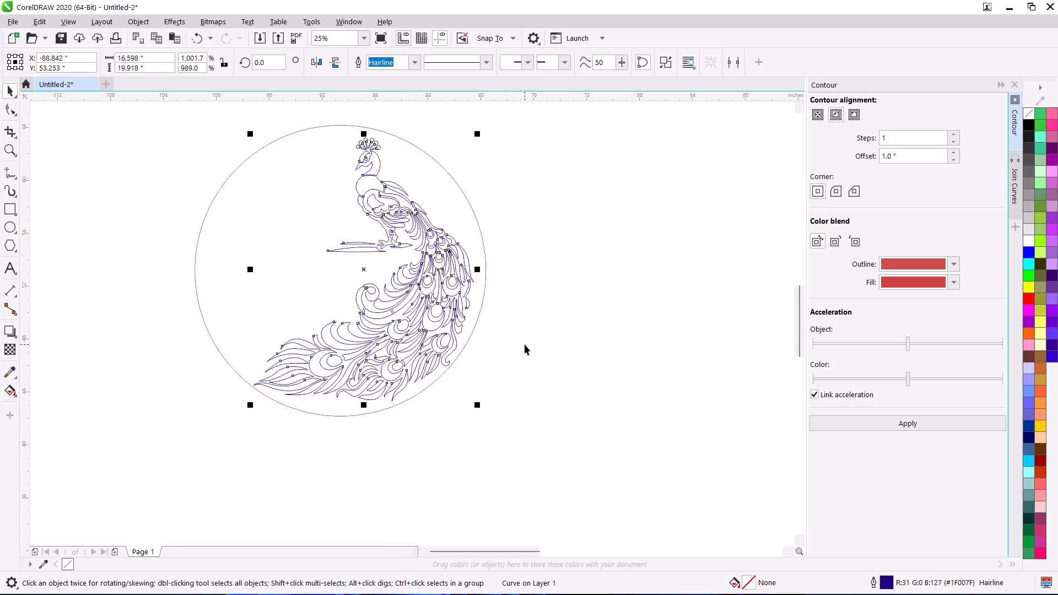
pyautogui.click(525, 344)
# Move the tree panel and the TG 12 and TG 14 panels with their labels to the red circle's left side.
pyautogui.moveTo(546, 222); pyautogui.dragTo(604, 255, button='middle')
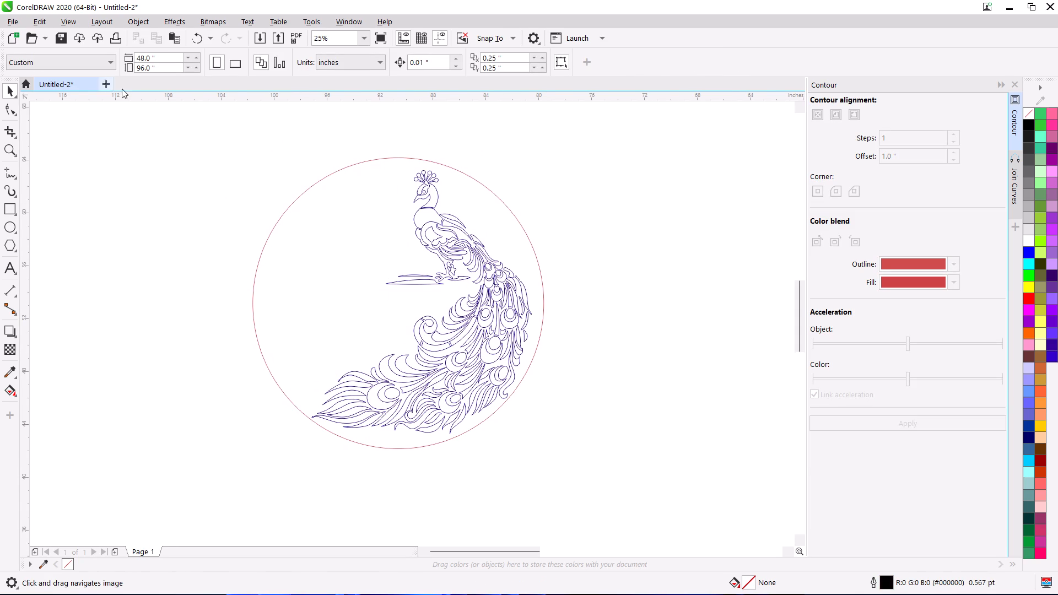
pyautogui.scroll(-3, 345, 273)
pyautogui.scroll(2, 382, 143)
pyautogui.scroll(-1, 370, 152)
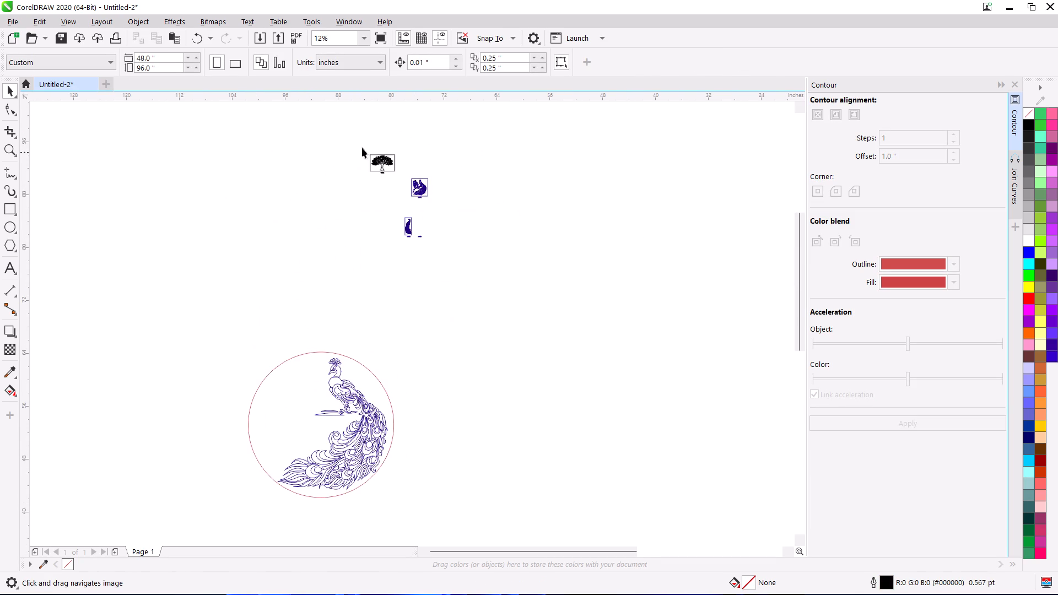
pyautogui.moveTo(361, 147); pyautogui.dragTo(417, 173)
pyautogui.moveTo(376, 160); pyautogui.dragTo(196, 341)
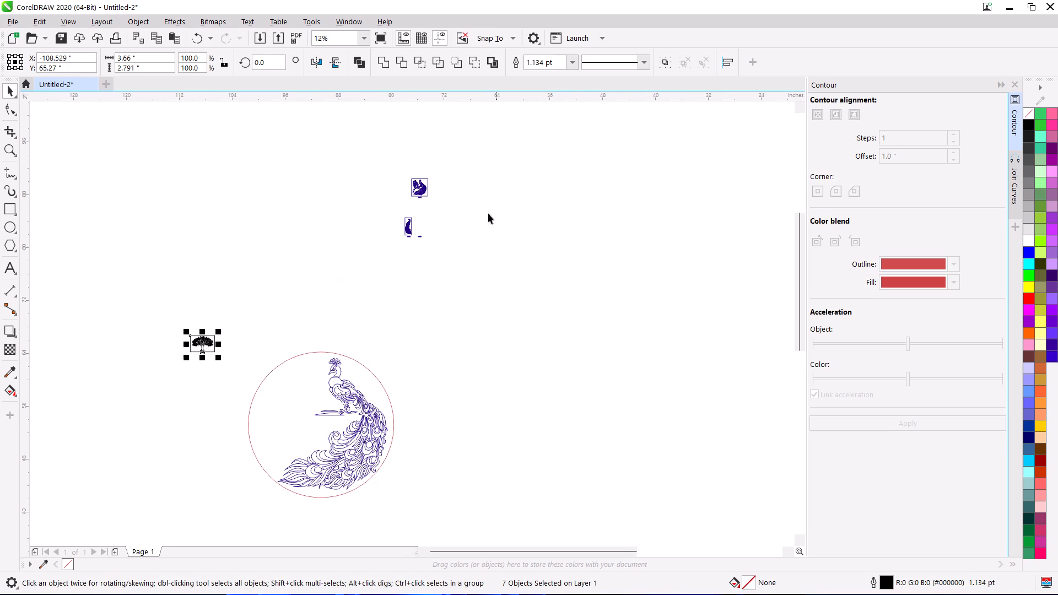
pyautogui.moveTo(396, 156); pyautogui.dragTo(489, 262)
pyautogui.moveTo(408, 181); pyautogui.dragTo(269, 335)
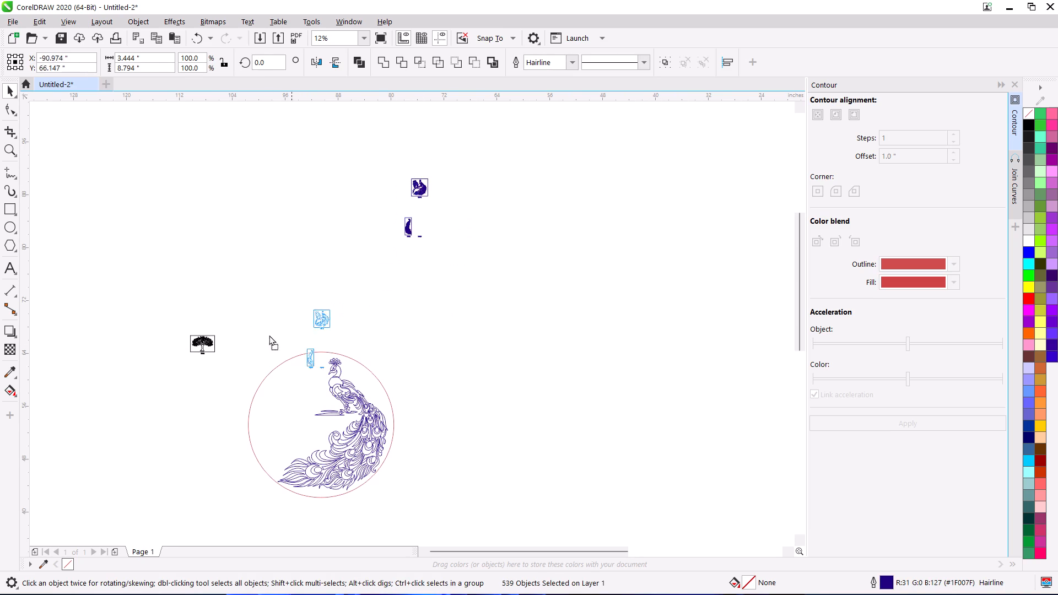
pyautogui.moveTo(269, 335); pyautogui.dragTo(199, 383)
pyautogui.click(223, 470)
# Move the rectangular frame of the TG 12 panel off its peacock, to about X -112.3", Y 48.3".
pyautogui.scroll(2, 217, 452)
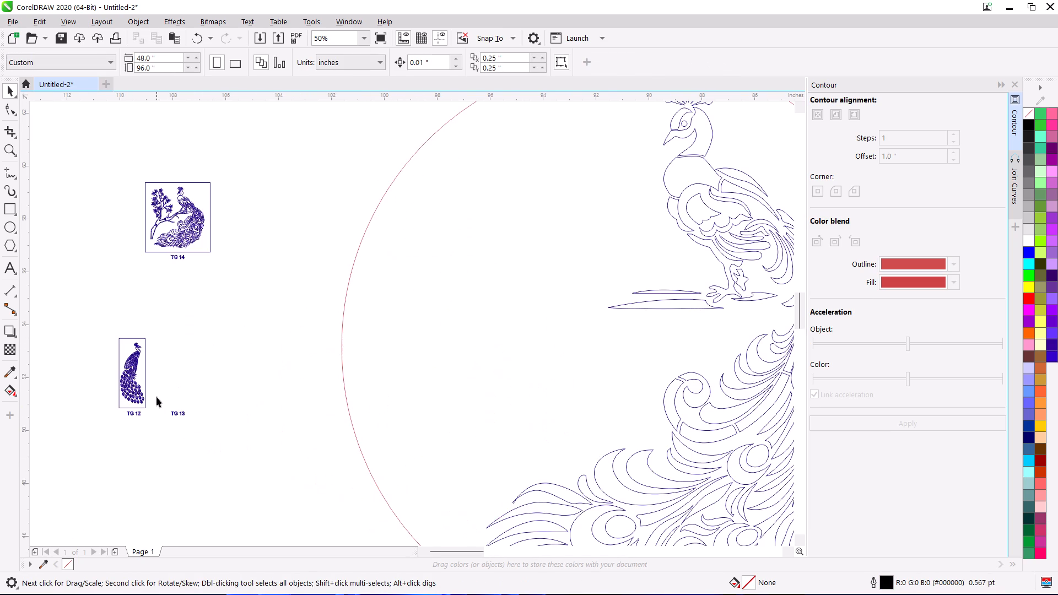
pyautogui.scroll(1, 155, 181)
pyautogui.scroll(-2, 155, 183)
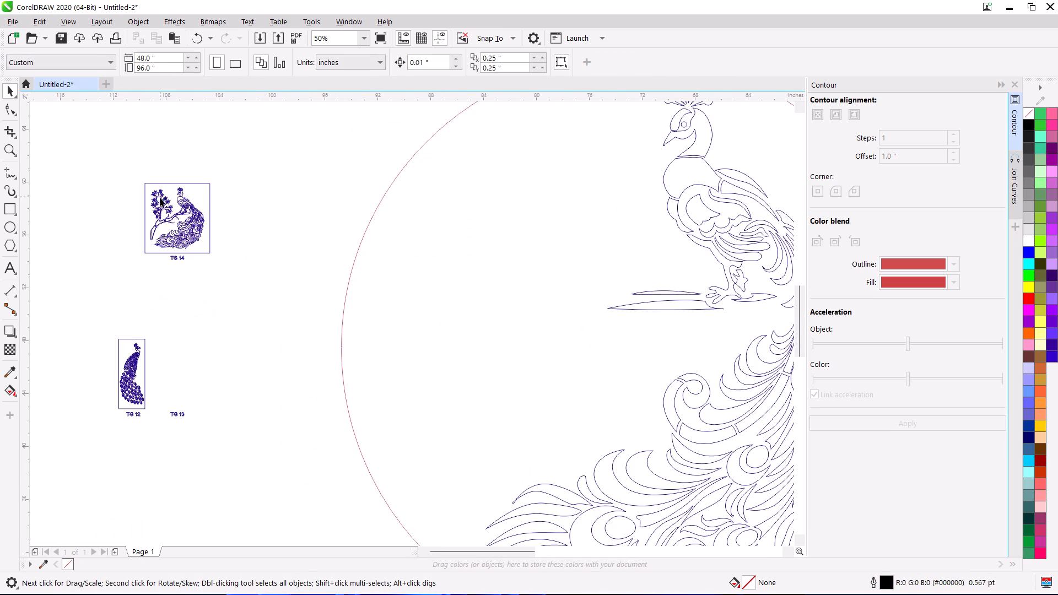
pyautogui.scroll(3, 141, 287)
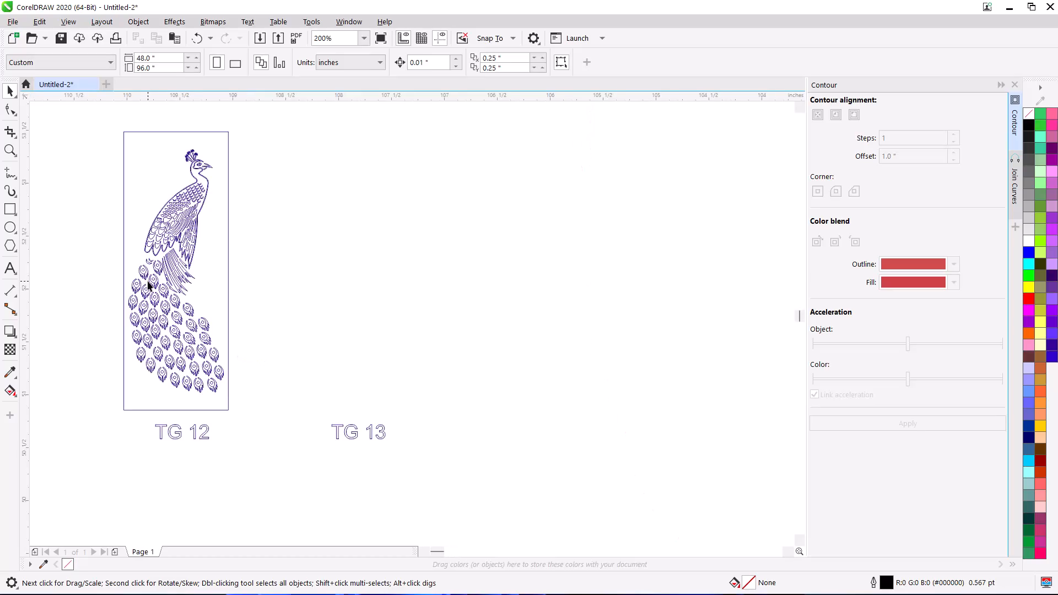
pyautogui.scroll(-2, 148, 281)
pyautogui.moveTo(147, 254); pyautogui.dragTo(74, 356)
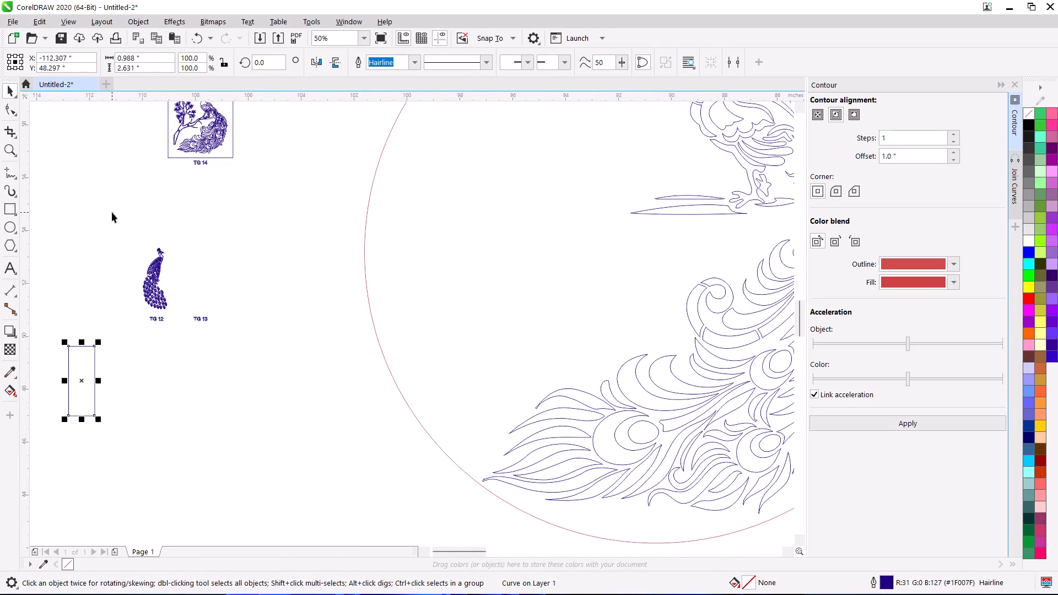
# Combine all the curves of the TG 12 peacock into one object.
pyautogui.moveTo(112, 212); pyautogui.dragTo(201, 313)
pyautogui.click(376, 58)
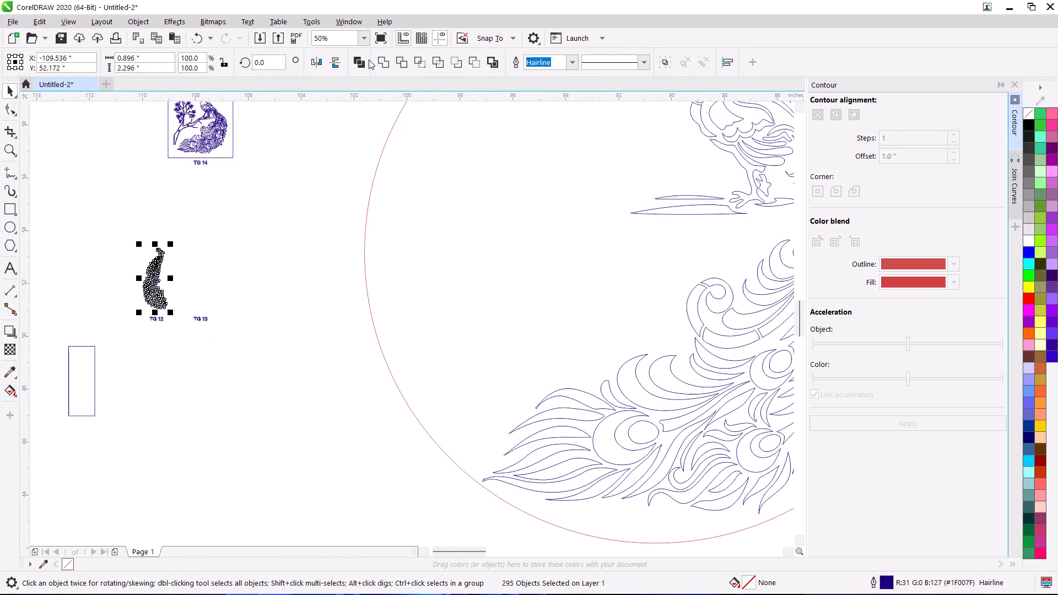
pyautogui.click(361, 59)
# Delete the TG 12 and TG 13 text labels.
pyautogui.moveTo(229, 305); pyautogui.dragTo(142, 343)
pyautogui.press('Delete')
# Move the combined TG 12 peacock closer to the circle and enlarge it to about 2.8 by 7.1 inches.
pyautogui.moveTo(107, 214); pyautogui.dragTo(207, 312)
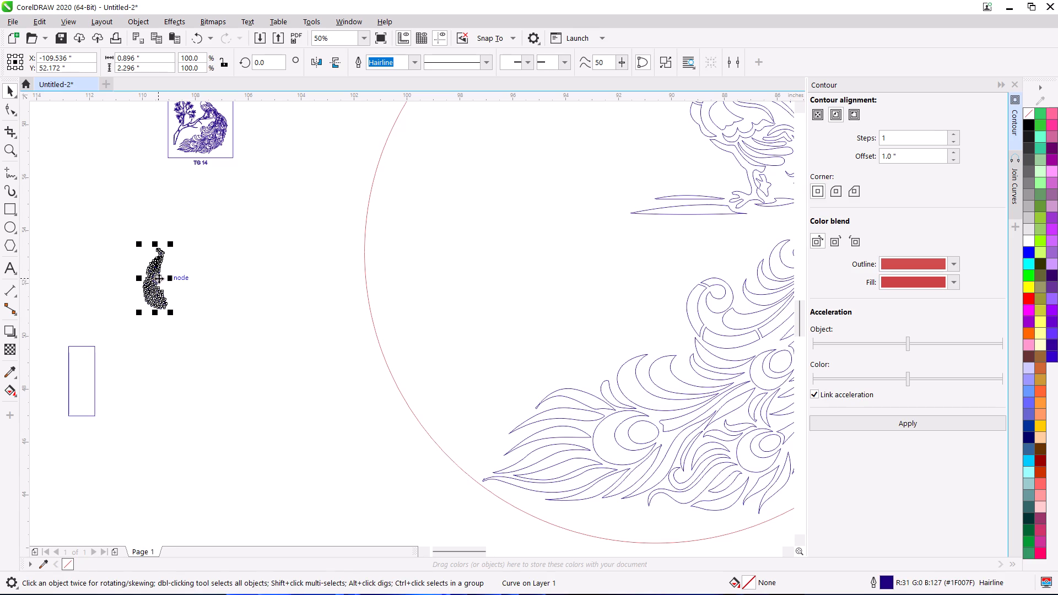
pyautogui.moveTo(159, 278); pyautogui.dragTo(290, 315)
pyautogui.moveTo(271, 280); pyautogui.dragTo(69, 153)
# Widen and enlarge the TG 12 peacock to about 8.6 by 14.3 inches and place it inside the circle, facing the large peacock.
pyautogui.scroll(-1, 282, 275)
pyautogui.moveTo(281, 285); pyautogui.dragTo(273, 358, button='middle')
pyautogui.moveTo(288, 338); pyautogui.dragTo(360, 367)
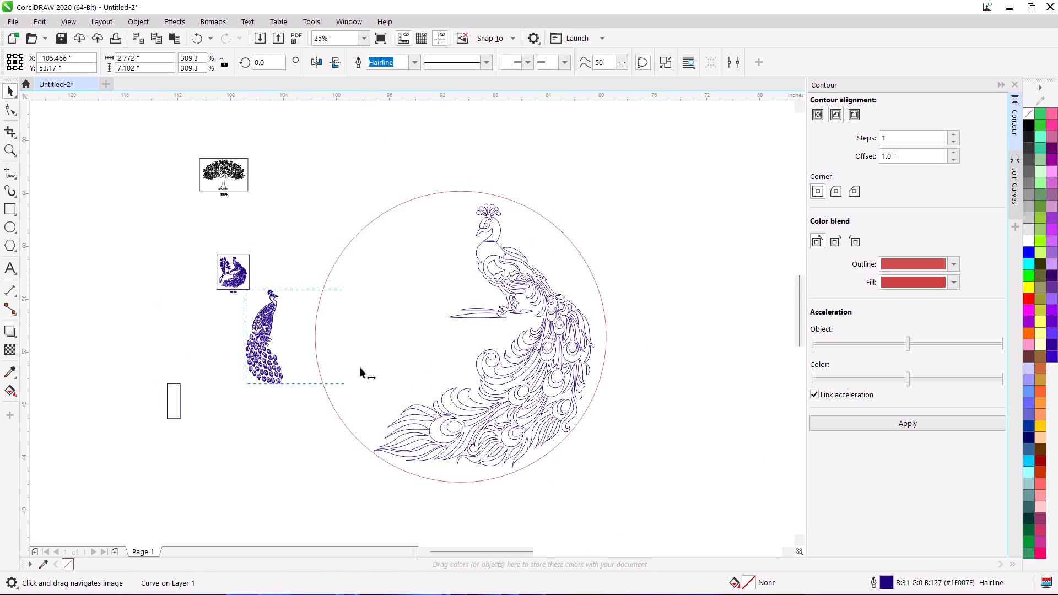
pyautogui.moveTo(360, 367); pyautogui.dragTo(365, 369)
pyautogui.moveTo(303, 288); pyautogui.dragTo(260, 192)
pyautogui.moveTo(296, 263); pyautogui.dragTo(388, 284)
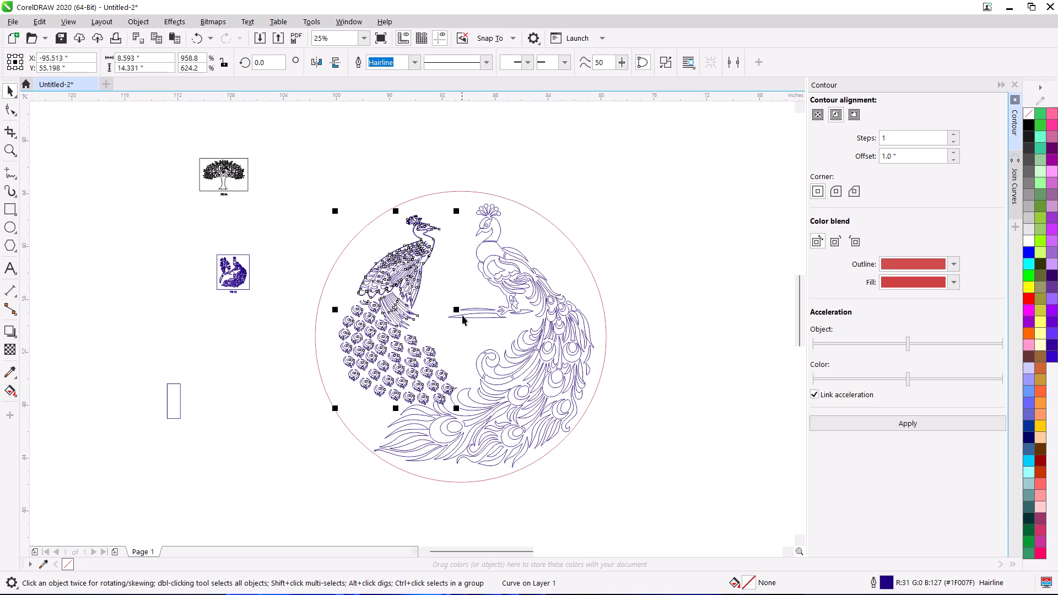
# Resize the TG 12 peacock inside the circle to about 6.5 inches wide and 13.1 inches high.
pyautogui.moveTo(458, 309); pyautogui.dragTo(431, 304)
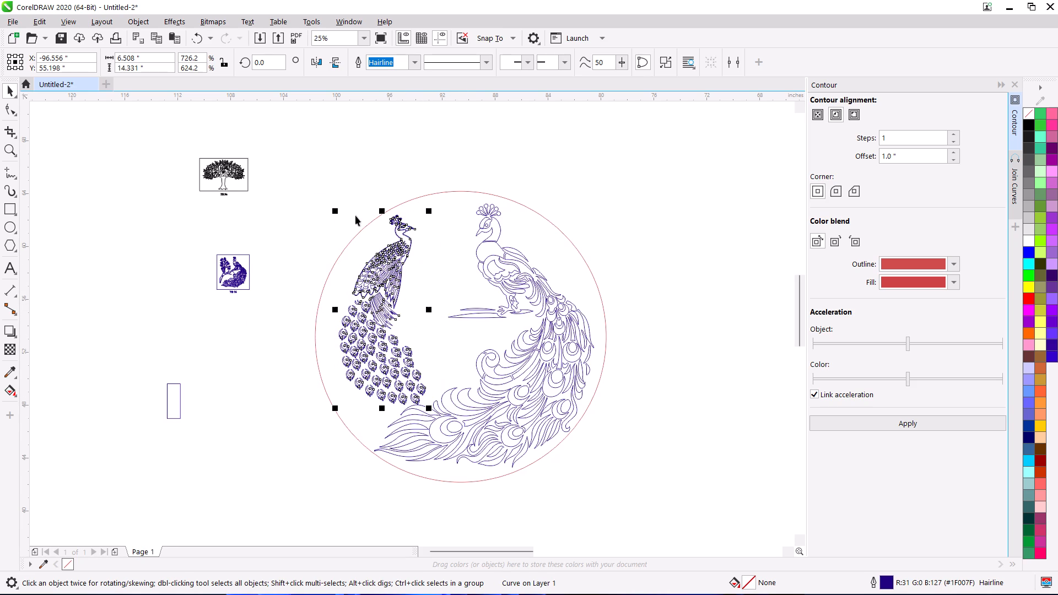
pyautogui.click(349, 160)
pyautogui.click(411, 258)
pyautogui.click(358, 166)
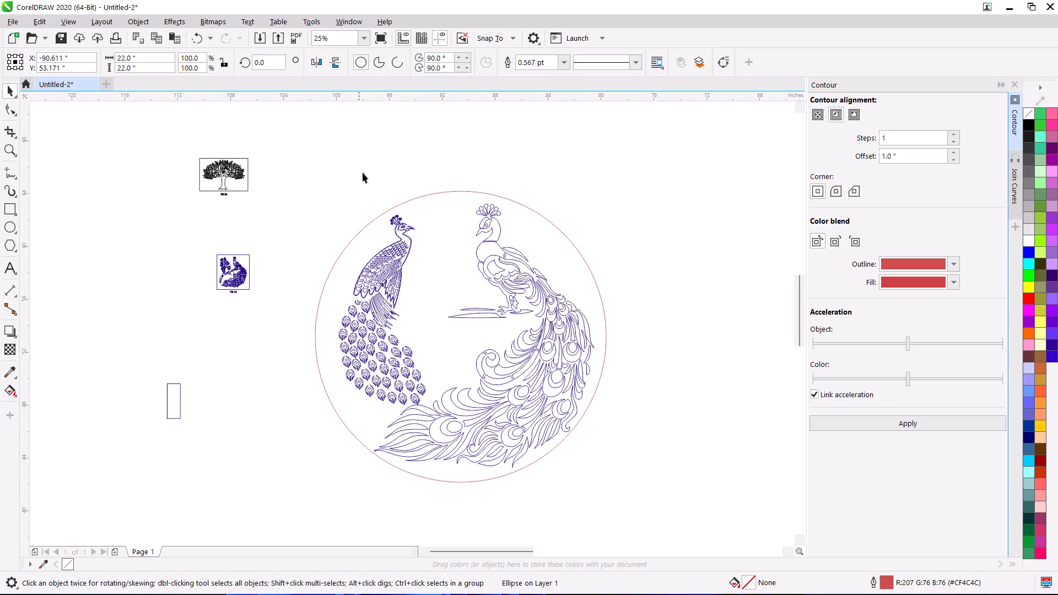
pyautogui.click(393, 233)
pyautogui.click(398, 253)
pyautogui.scroll(2, 401, 221)
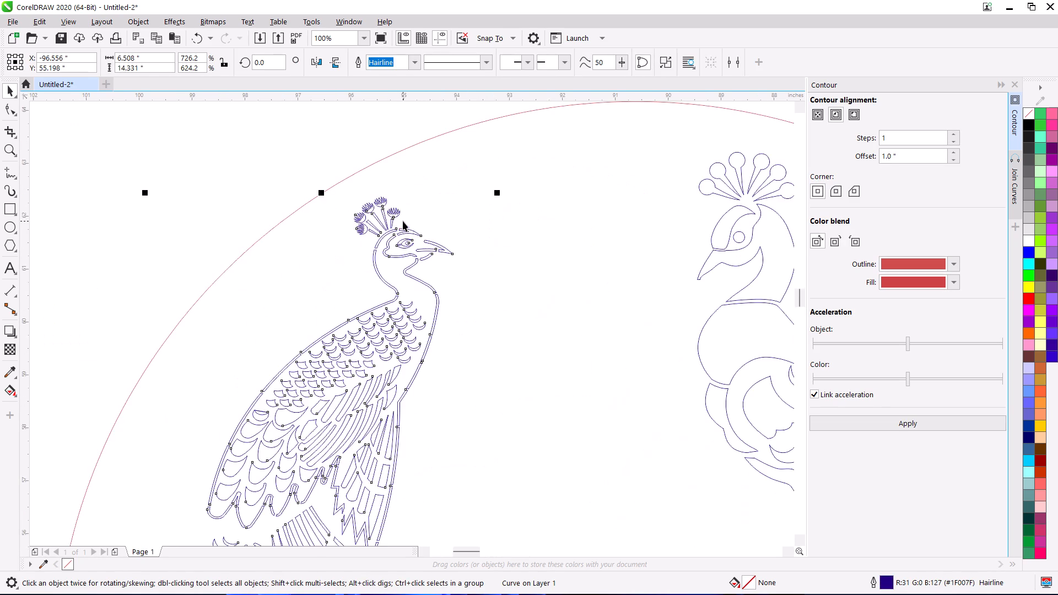
pyautogui.scroll(-1, 418, 232)
pyautogui.moveTo(409, 236); pyautogui.dragTo(410, 180, button='middle')
pyautogui.scroll(-1, 410, 180)
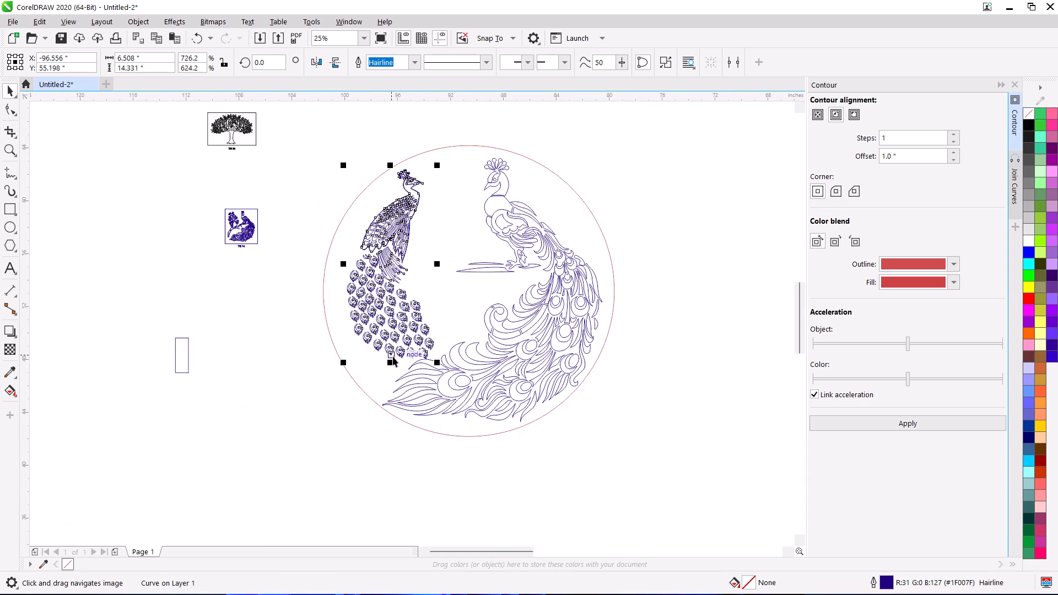
pyautogui.moveTo(388, 365); pyautogui.dragTo(387, 349)
# Move the TG 12 peacock right toward the large peacock, to about X -95.3", Y 55.9".
pyautogui.moveTo(390, 273); pyautogui.dragTo(406, 273)
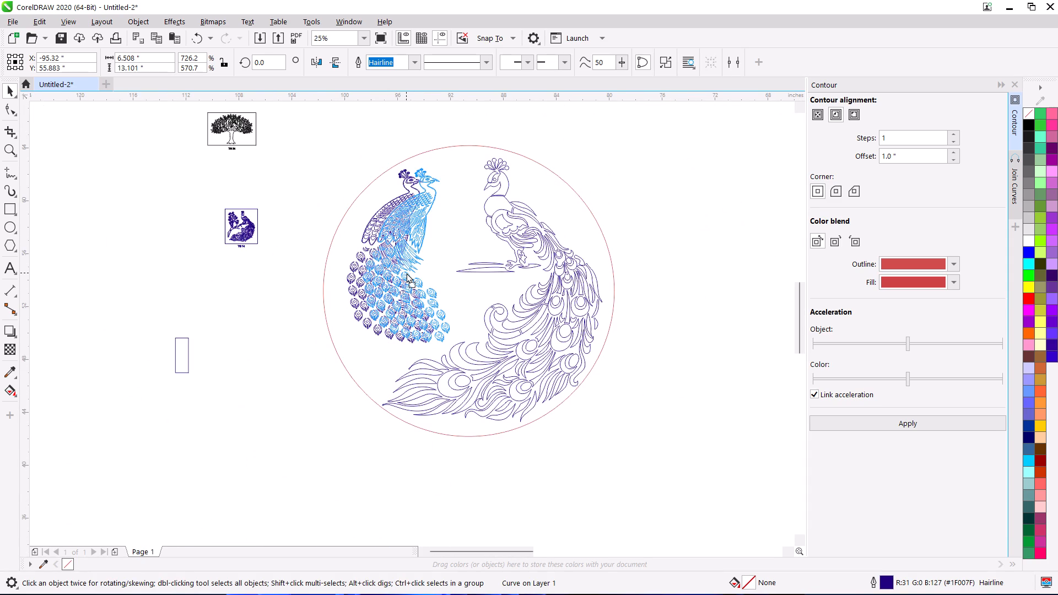
pyautogui.moveTo(406, 273); pyautogui.dragTo(407, 273)
pyautogui.click(333, 160)
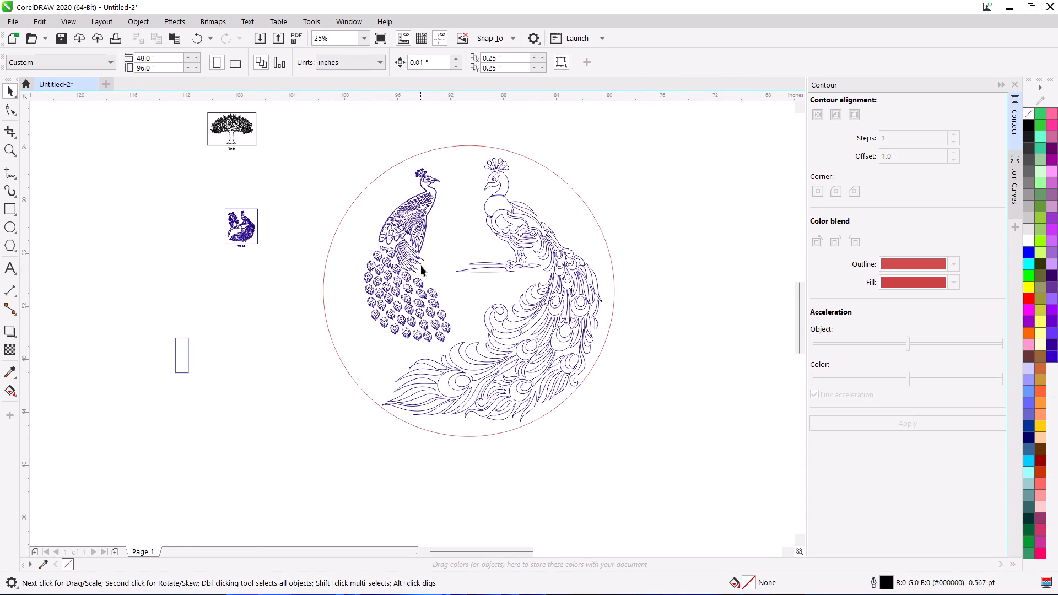
# Delete the TG 12 peacock from inside the circle, leaving only the large peacock.
pyautogui.scroll(1, 424, 259)
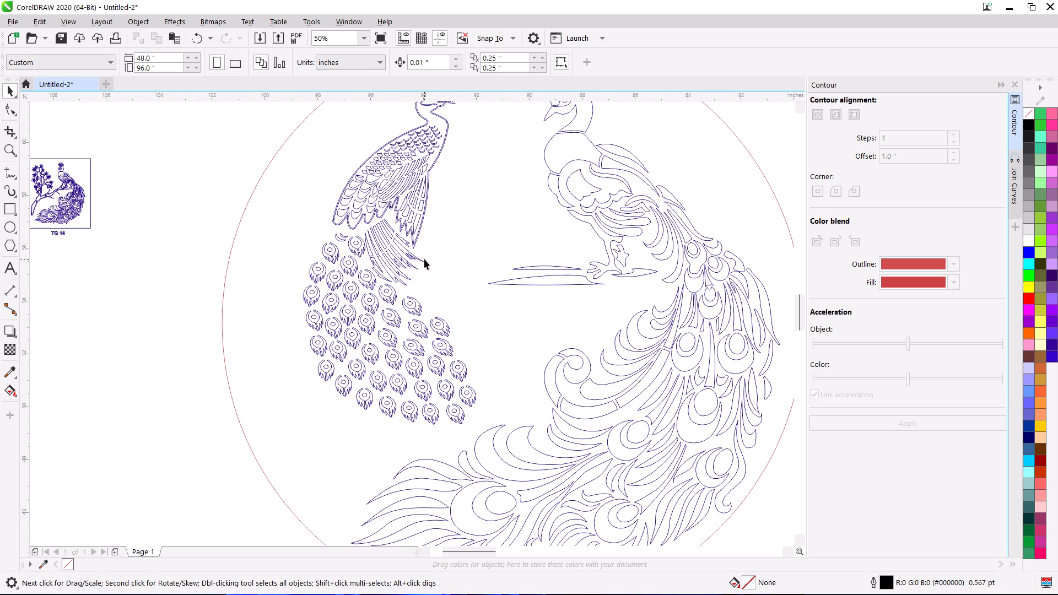
pyautogui.scroll(-1, 423, 268)
pyautogui.scroll(1, 419, 215)
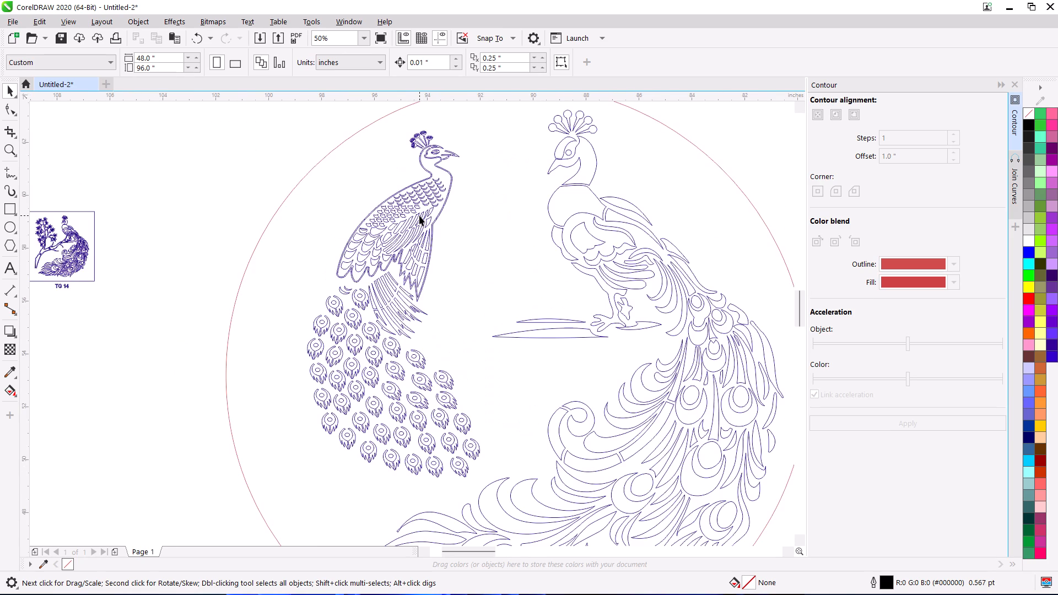
pyautogui.click(433, 187)
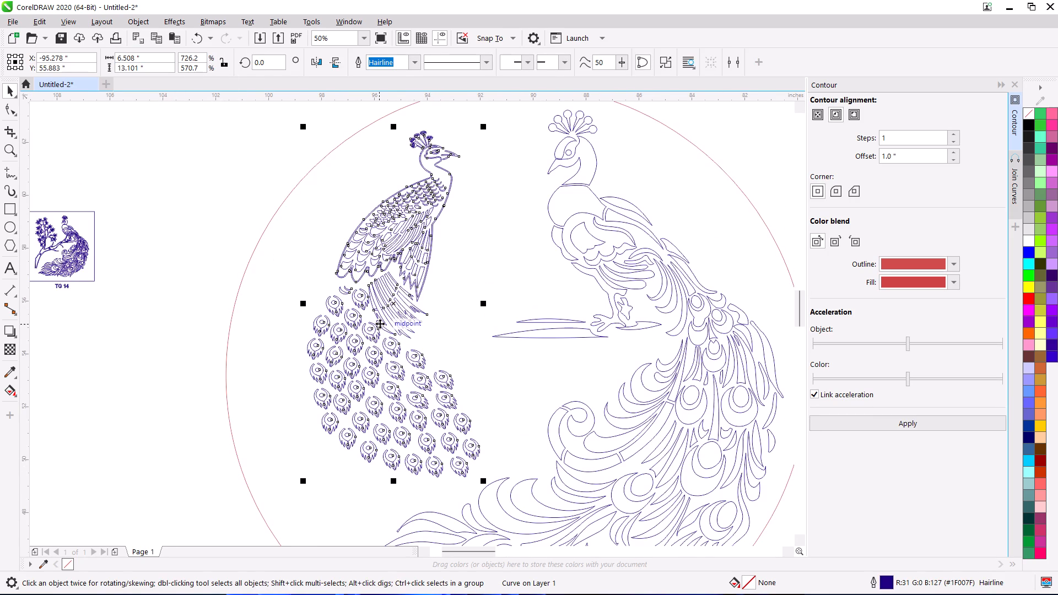
pyautogui.press('Delete')
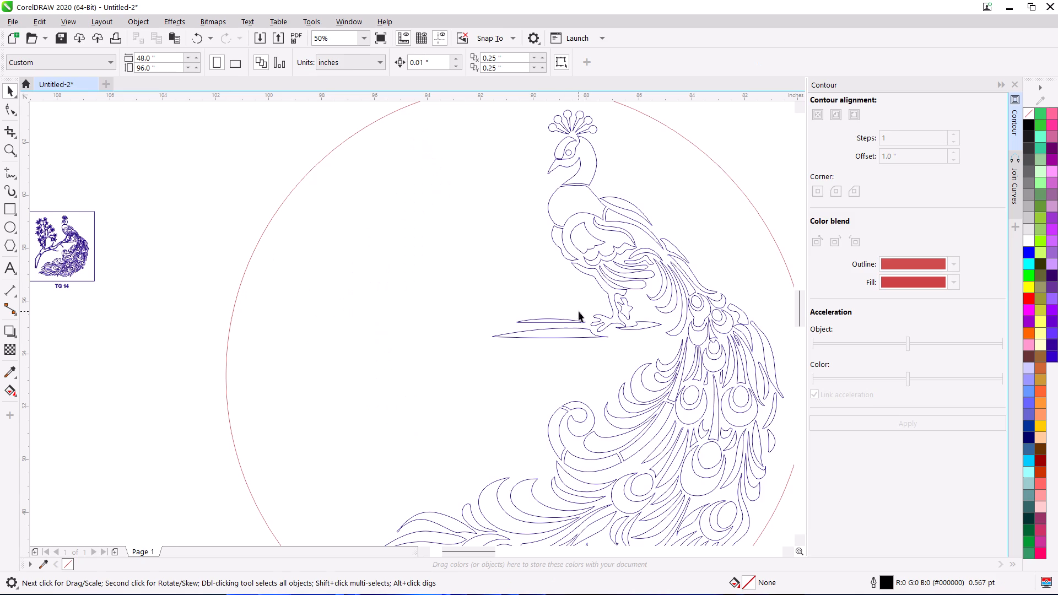
pyautogui.click(613, 261)
pyautogui.scroll(-1, 589, 263)
pyautogui.click(614, 154)
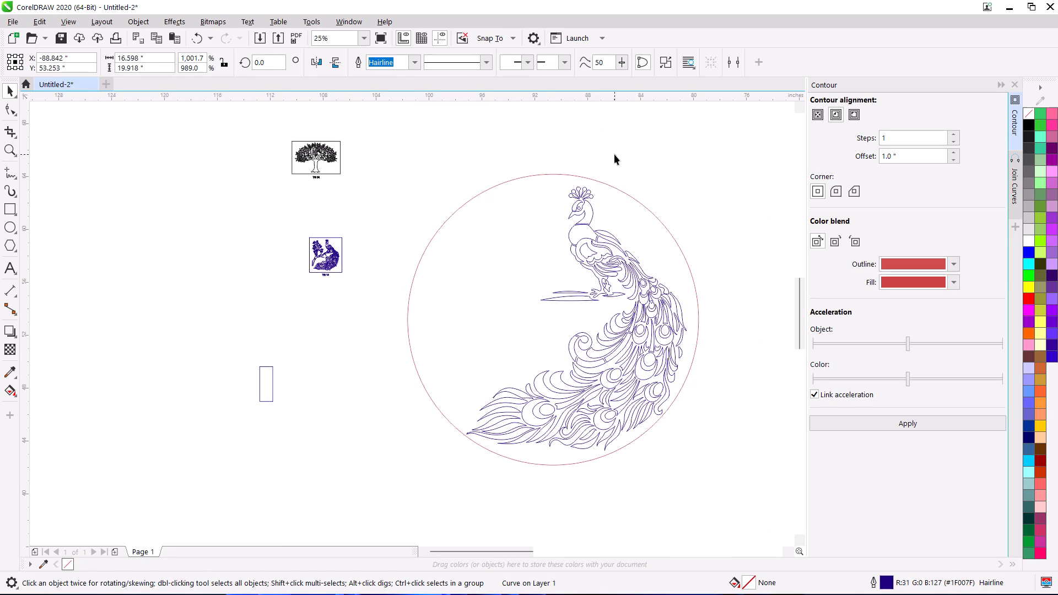
# Delete the frame around the TG 14 artwork, the small empty rectangle below it, and the TG 14 label.
pyautogui.scroll(2, 318, 251)
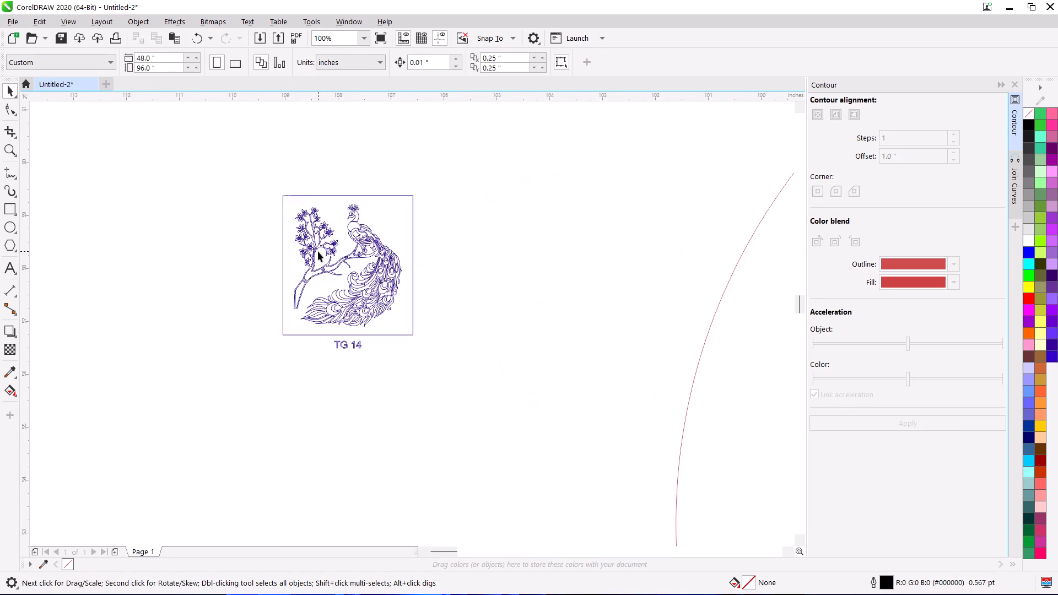
pyautogui.scroll(-2, 317, 257)
pyautogui.moveTo(306, 250); pyautogui.dragTo(62, 256)
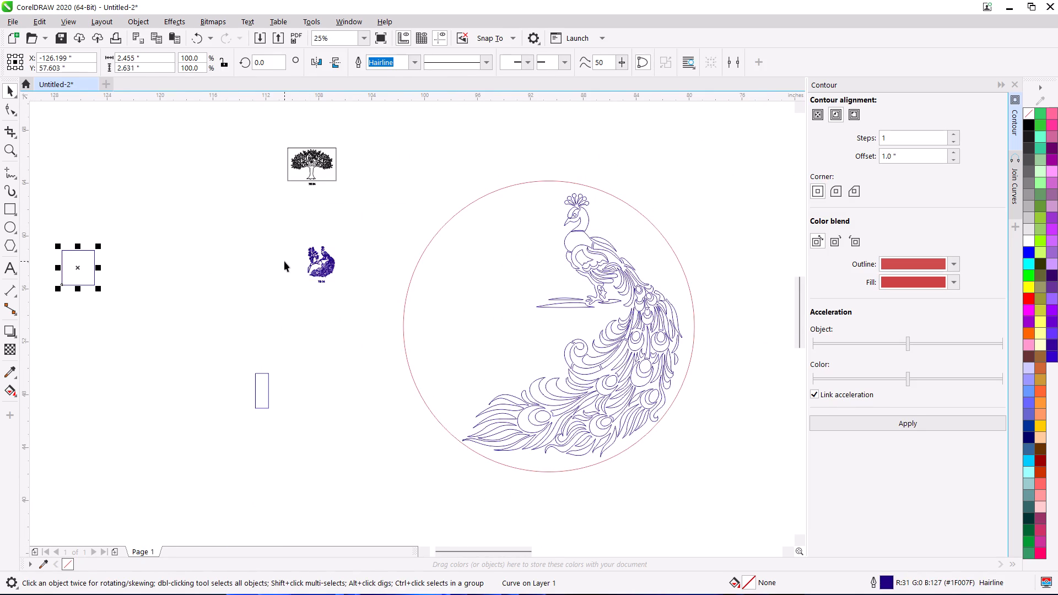
pyautogui.press('Delete')
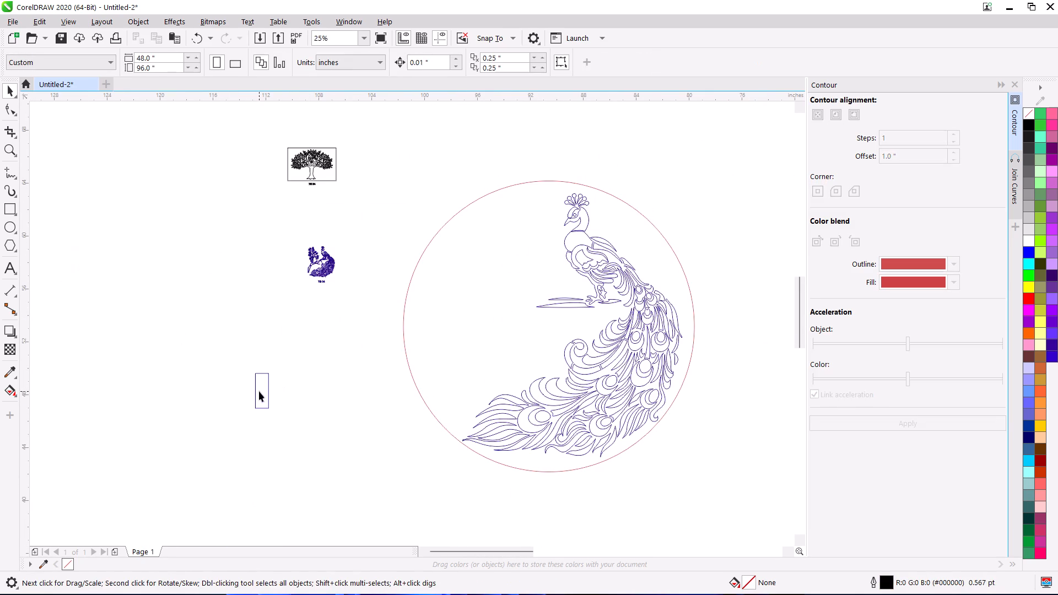
pyautogui.click(259, 391)
pyautogui.press('Delete')
pyautogui.click(319, 281)
pyautogui.press('Delete')
pyautogui.moveTo(306, 282); pyautogui.dragTo(338, 285)
pyautogui.press('Delete')
# Move the TG 14 peacock-and-branch artwork aside, combine it into one curve, and clear any leftovers at its old location.
pyautogui.moveTo(266, 225); pyautogui.dragTo(349, 279)
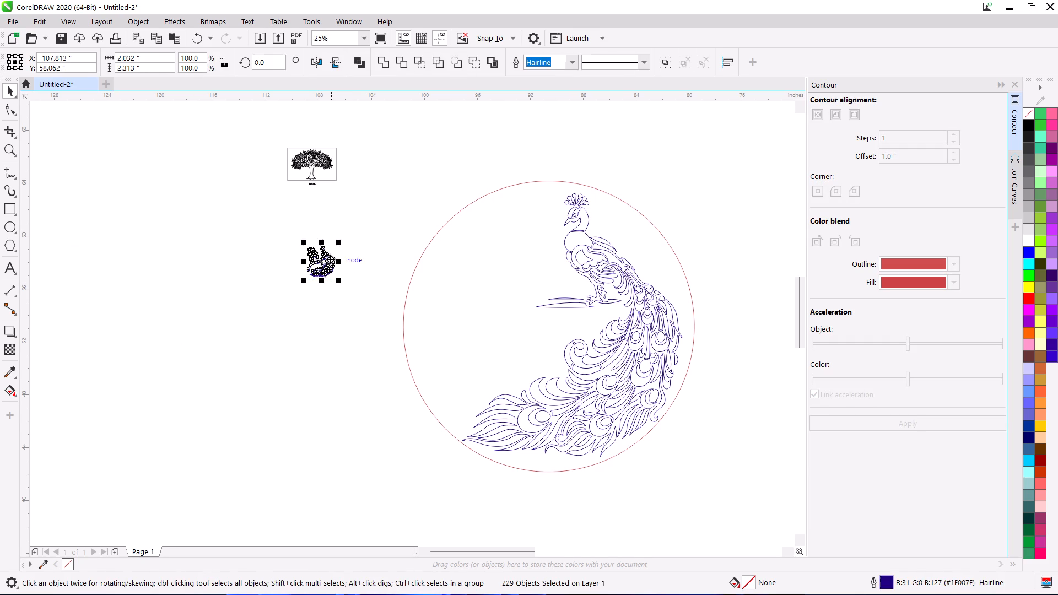
pyautogui.moveTo(330, 259); pyautogui.dragTo(207, 307)
pyautogui.click(366, 59)
pyautogui.moveTo(305, 264); pyautogui.dragTo(369, 327)
pyautogui.press('Delete')
# Place a copy of the 22-inch circle in the empty space beyond the large peacock's circle, centred at about X -57.2", Y 46.8".
pyautogui.scroll(-1, 344, 326)
pyautogui.moveTo(411, 315); pyautogui.dragTo(631, 356)
pyautogui.rightClick(631, 356)
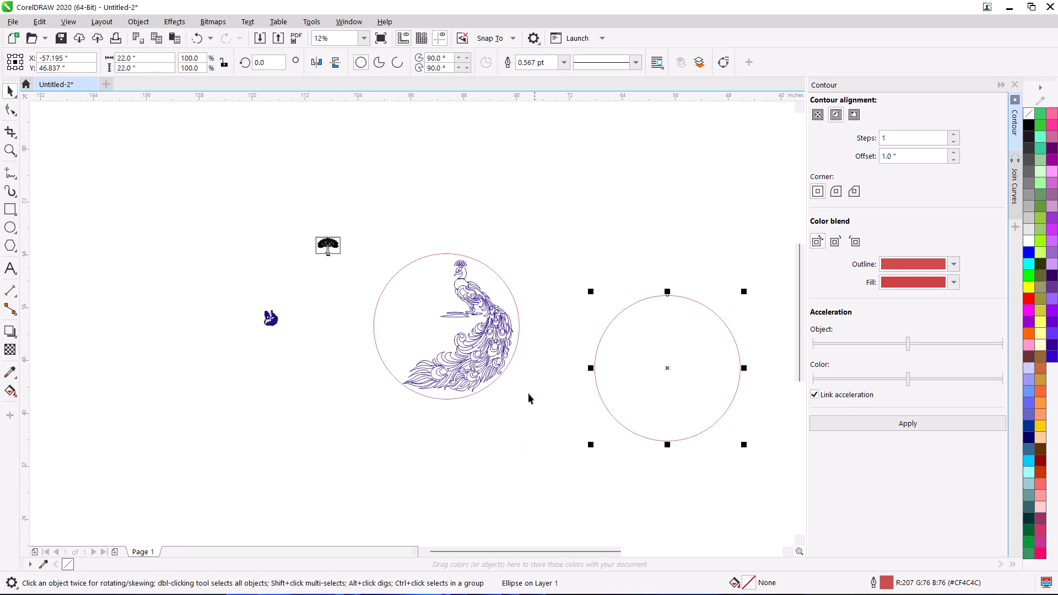
pyautogui.moveTo(219, 292); pyautogui.dragTo(295, 342)
pyautogui.click(628, 364)
# Resize the combined TG 14 peacock-and-branch artwork to 20 inches wide and 22 inches high.
pyautogui.moveTo(193, 261); pyautogui.dragTo(279, 335)
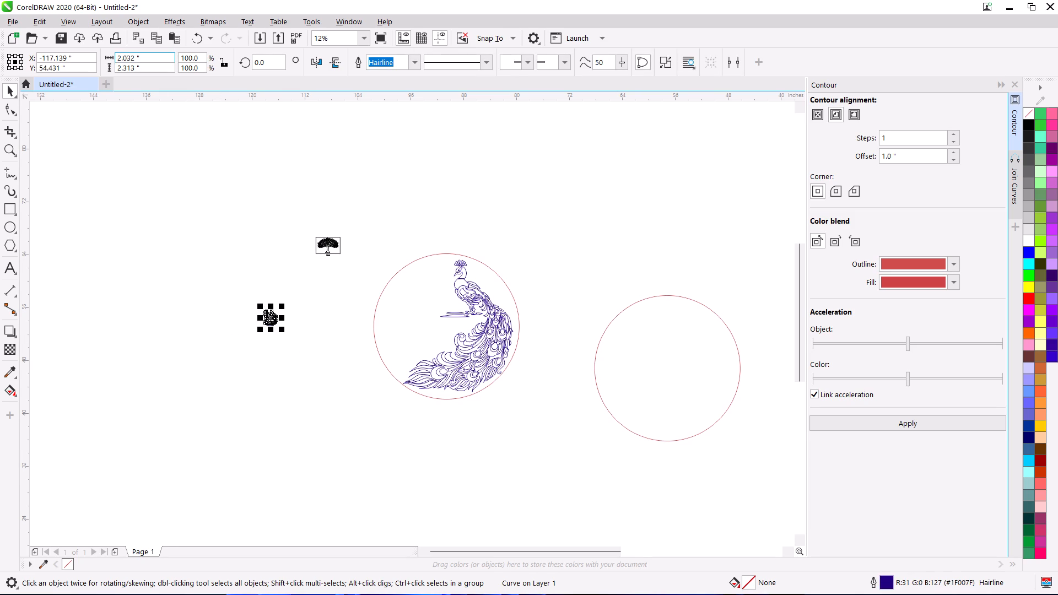
pyautogui.moveTo(149, 61); pyautogui.dragTo(26, 61)
pyautogui.write('20')
pyautogui.press('Return')
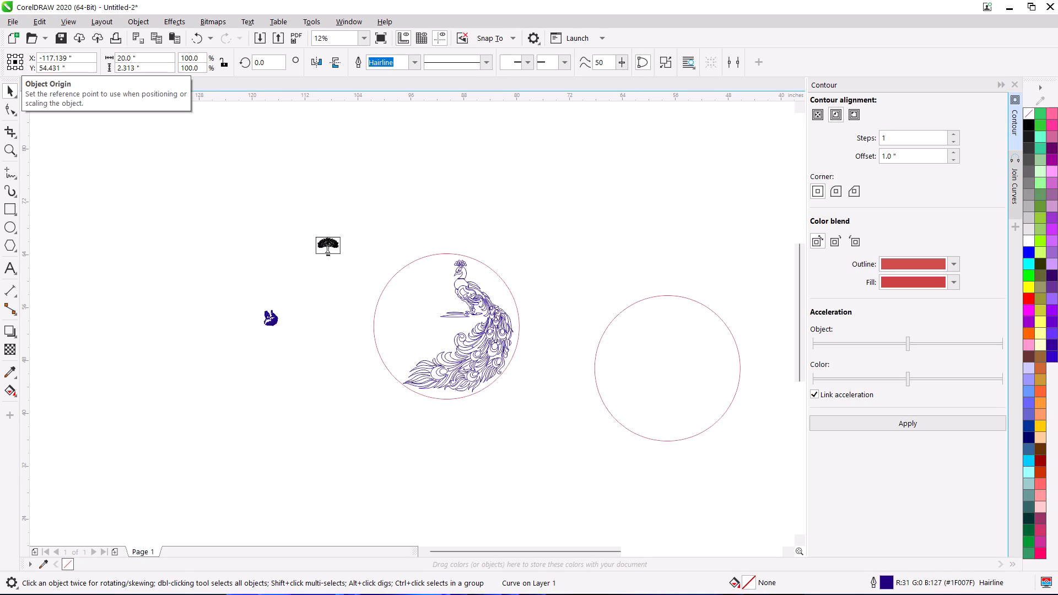
pyautogui.moveTo(154, 66); pyautogui.dragTo(106, 77)
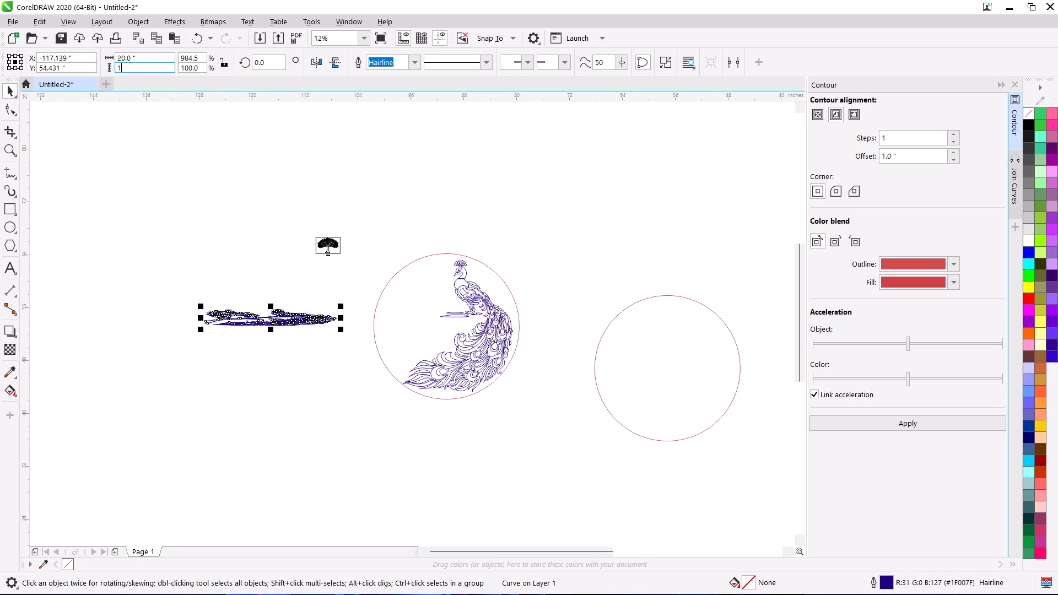
pyautogui.press('1')
pyautogui.press('BackSpace')
pyautogui.write('22')
pyautogui.press('Return')
# Bring the copied circle to the enlarged TG 14 artwork and centre-align the two horizontally and vertically.
pyautogui.moveTo(714, 363); pyautogui.dragTo(309, 360)
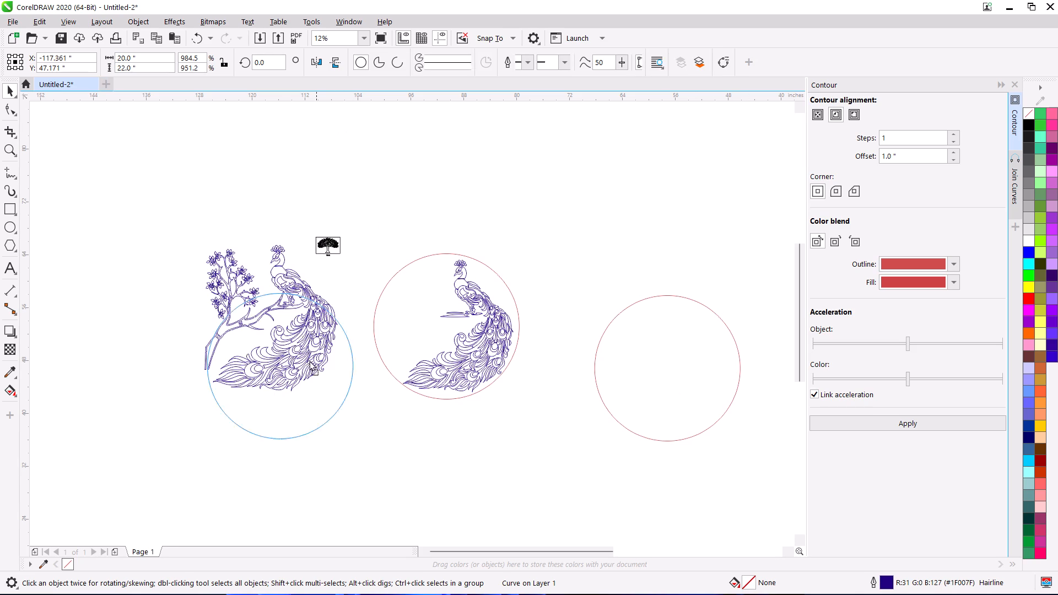
pyautogui.moveTo(309, 360); pyautogui.dragTo(143, 273)
pyautogui.keyDown('shift'); pyautogui.click(301, 351); pyautogui.keyUp('shift')
pyautogui.press('c')
pyautogui.press('e')
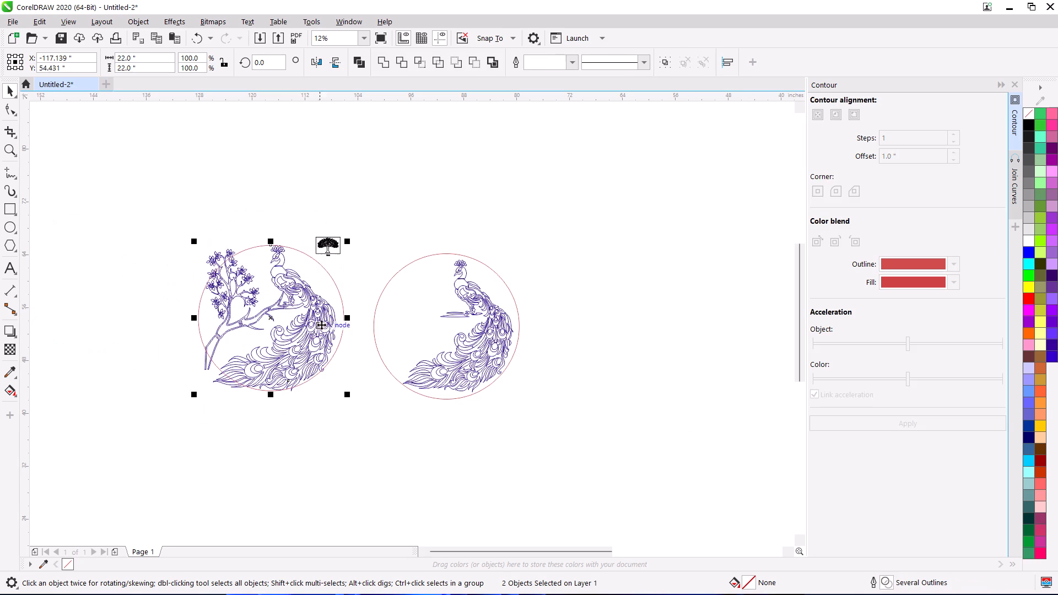
pyautogui.click(315, 190)
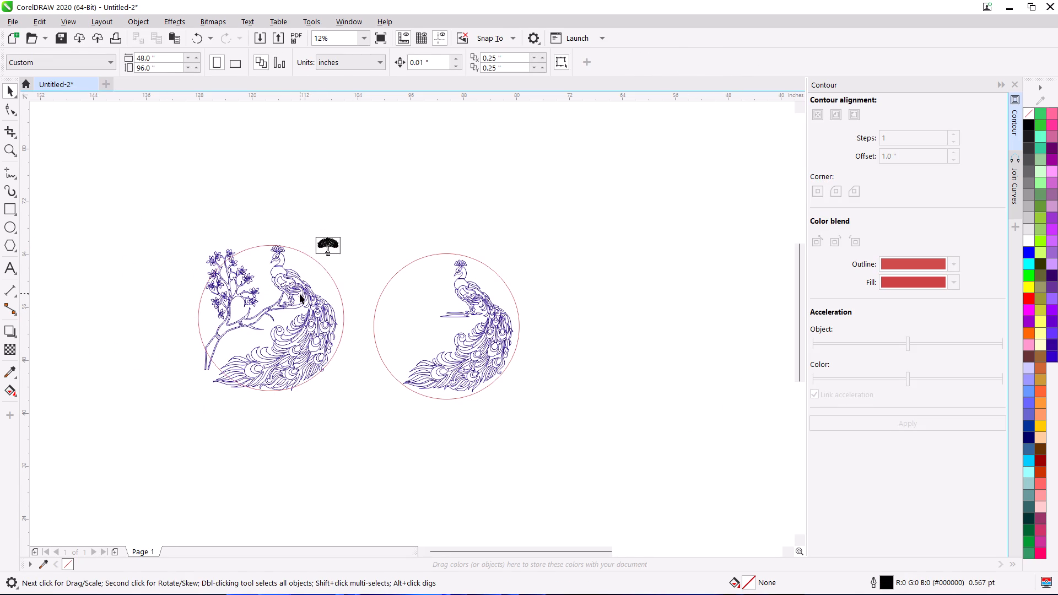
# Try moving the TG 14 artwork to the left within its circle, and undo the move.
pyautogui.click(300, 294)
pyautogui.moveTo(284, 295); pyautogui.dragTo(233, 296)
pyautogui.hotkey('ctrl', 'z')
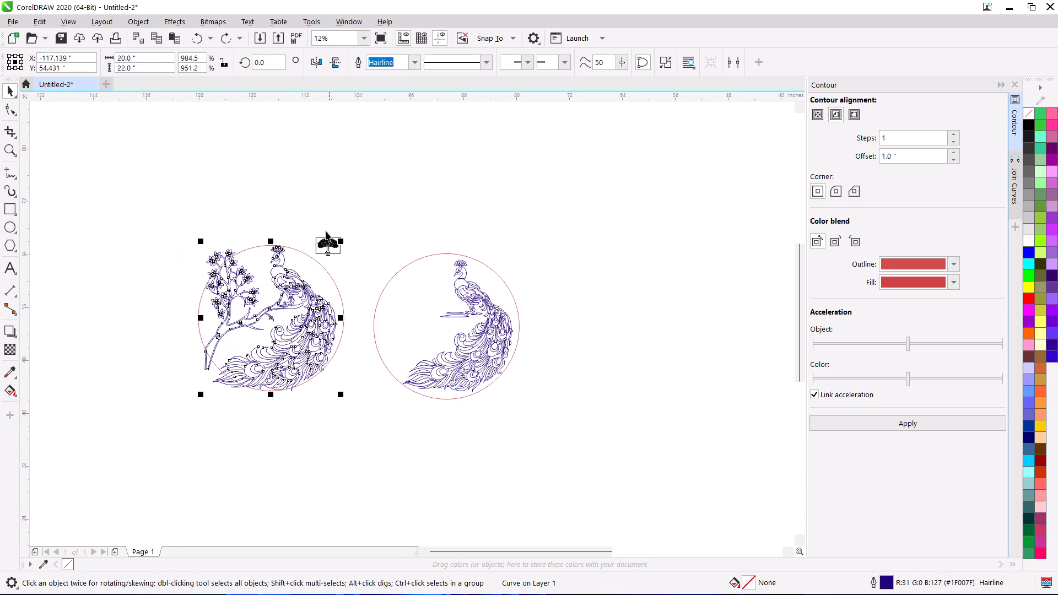
# Move the small framed tree with its label away from the TG 14 circle to the empty area above and beyond the second circle.
pyautogui.moveTo(309, 214); pyautogui.dragTo(371, 262)
pyautogui.moveTo(328, 249); pyautogui.dragTo(551, 186)
pyautogui.click(589, 273)
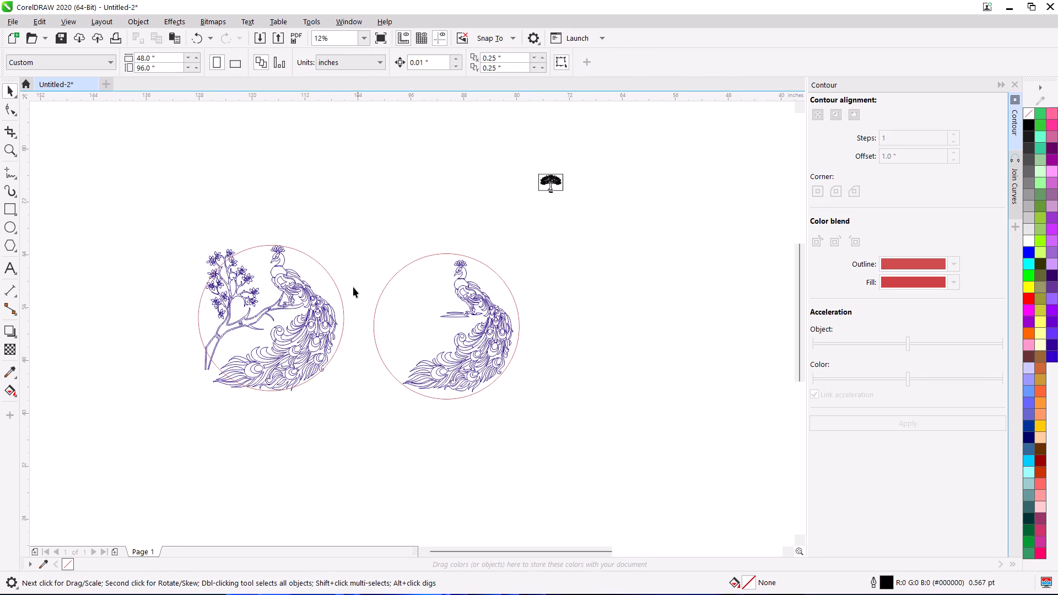
# Scale the TG 14 peacock-and-branch artwork down from its upper-left corner to about 18.55 by 20.4 inches.
pyautogui.scroll(1, 228, 320)
pyautogui.click(228, 319)
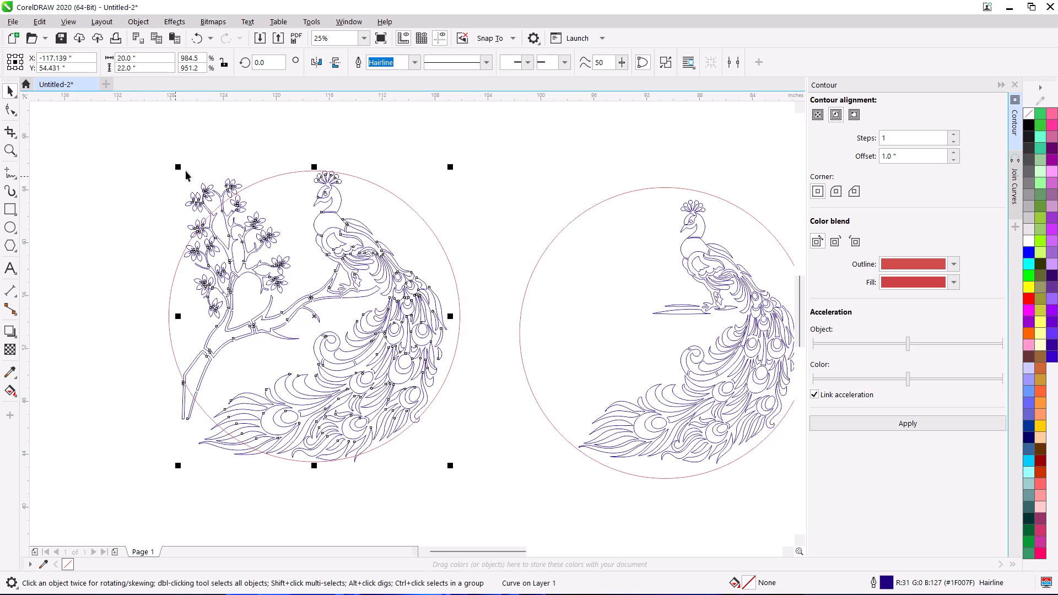
pyautogui.click(172, 163)
pyautogui.click(203, 197)
pyautogui.moveTo(181, 169); pyautogui.dragTo(190, 172)
pyautogui.click(238, 207)
pyautogui.moveTo(179, 167); pyautogui.dragTo(194, 180)
pyautogui.click(472, 153)
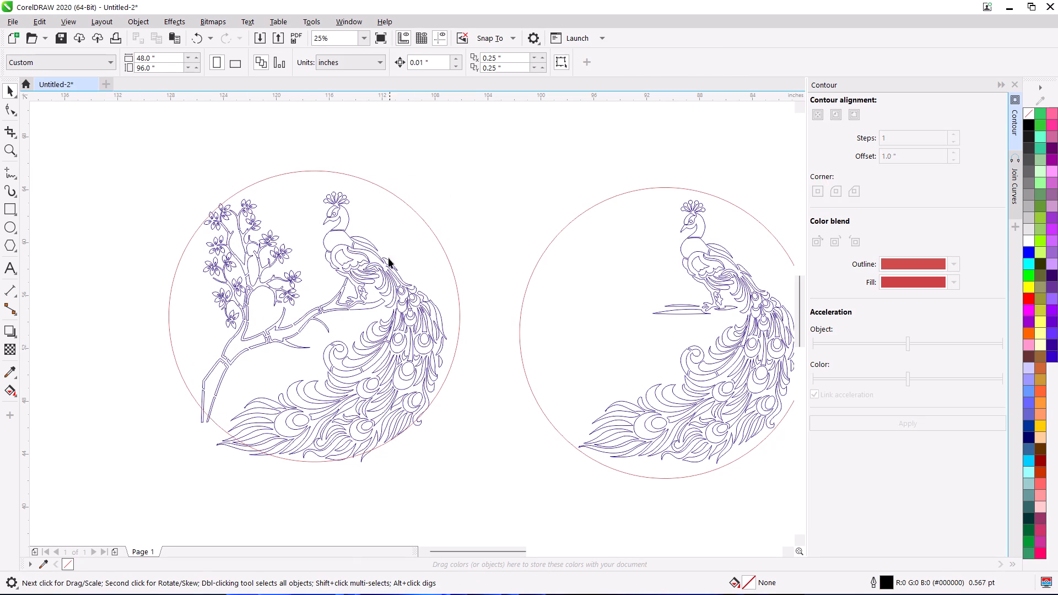
# Nudge the TG 14 artwork right and up inside its circle to about X -115.9", Y 54.8".
pyautogui.click(351, 248)
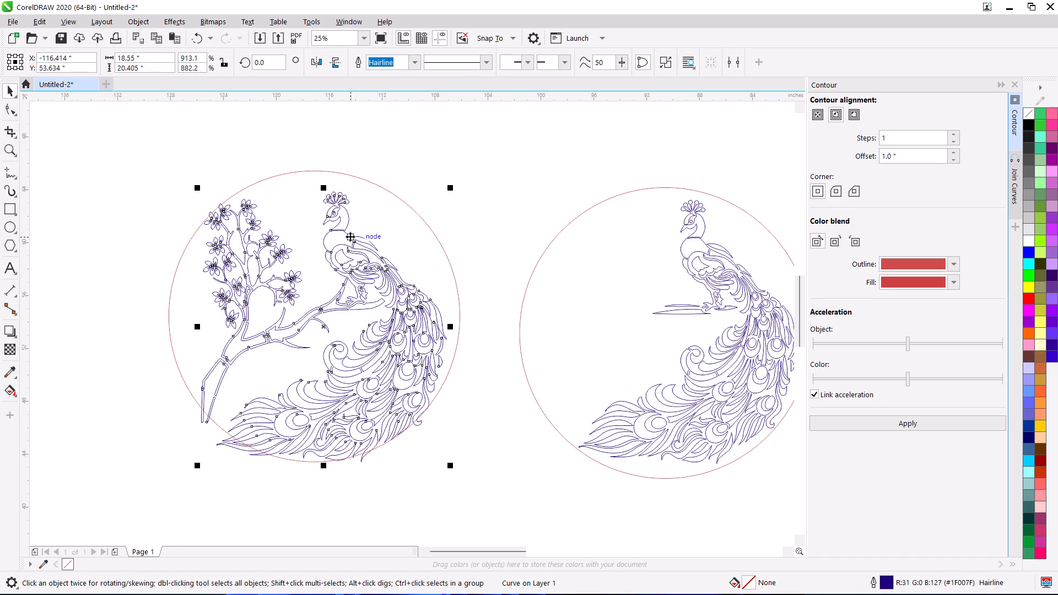
pyautogui.press('Right')
pyautogui.press('Right')
pyautogui.press('Right')
pyautogui.press('Right')
pyautogui.press('Right')
pyautogui.press('Right')
pyautogui.press('Right')
pyautogui.press('Right')
pyautogui.press('Right')
pyautogui.press('Right')
pyautogui.press('Right')
pyautogui.press('Right')
pyautogui.press('Right')
pyautogui.press('Right')
pyautogui.press('Right')
pyautogui.press('Right')
pyautogui.press('Right')
pyautogui.press('Right')
pyautogui.press('Right')
pyautogui.press('Right')
pyautogui.press('Up')
pyautogui.hotkey('shift', 'Up')
pyautogui.hotkey('shift', 'Up')
pyautogui.hotkey('shift', 'Up')
pyautogui.hotkey('shift', 'Up')
pyautogui.hotkey('shift', 'Up')
pyautogui.hotkey('shift', 'Up')
pyautogui.hotkey('shift', 'Up')
pyautogui.hotkey('shift', 'Up')
pyautogui.hotkey('shift', 'Up')
pyautogui.hotkey('shift', 'Up')
pyautogui.hotkey('shift', 'Up')
pyautogui.hotkey('shift', 'Up')
pyautogui.hotkey('shift', 'Up')
pyautogui.hotkey('shift', 'Up')
pyautogui.hotkey('shift', 'Up')
pyautogui.hotkey('shift', 'Up')
pyautogui.hotkey('shift', 'Up')
pyautogui.hotkey('shift', 'Up')
pyautogui.hotkey('shift', 'Up')
pyautogui.hotkey('shift', 'Up')
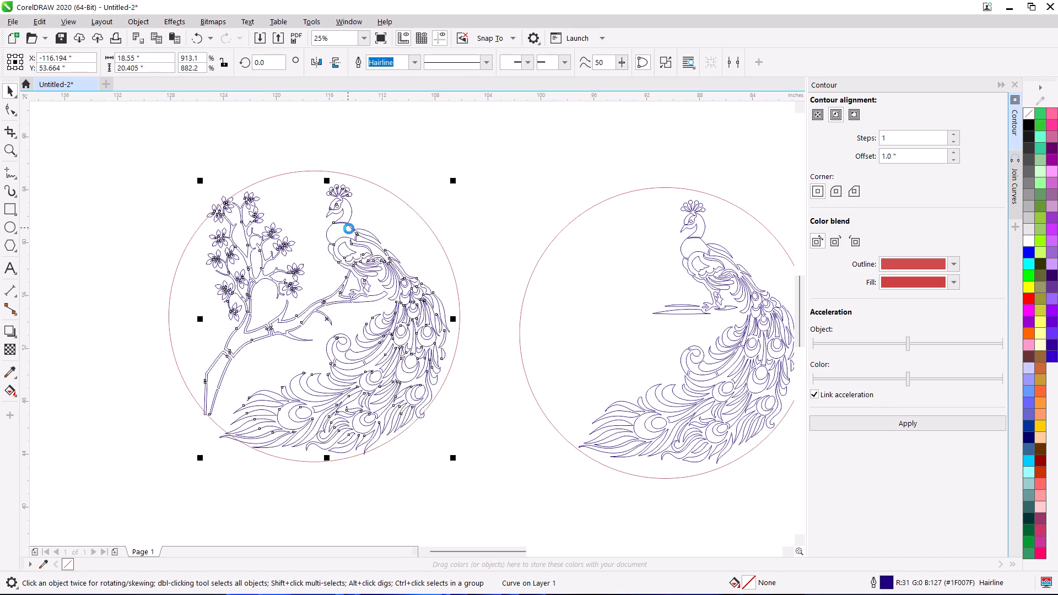
pyautogui.press('Right')
pyautogui.press('Right')
pyautogui.press('Right')
pyautogui.press('Right')
pyautogui.press('Right')
pyautogui.press('Right')
pyautogui.press('Right')
pyautogui.press('Right')
pyautogui.press('Right')
pyautogui.press('Right')
pyautogui.press('Right')
pyautogui.press('Right')
pyautogui.press('Right')
pyautogui.press('Right')
pyautogui.press('Right')
pyautogui.press('Right')
pyautogui.press('Right')
pyautogui.press('Right')
pyautogui.press('Right')
pyautogui.press('Right')
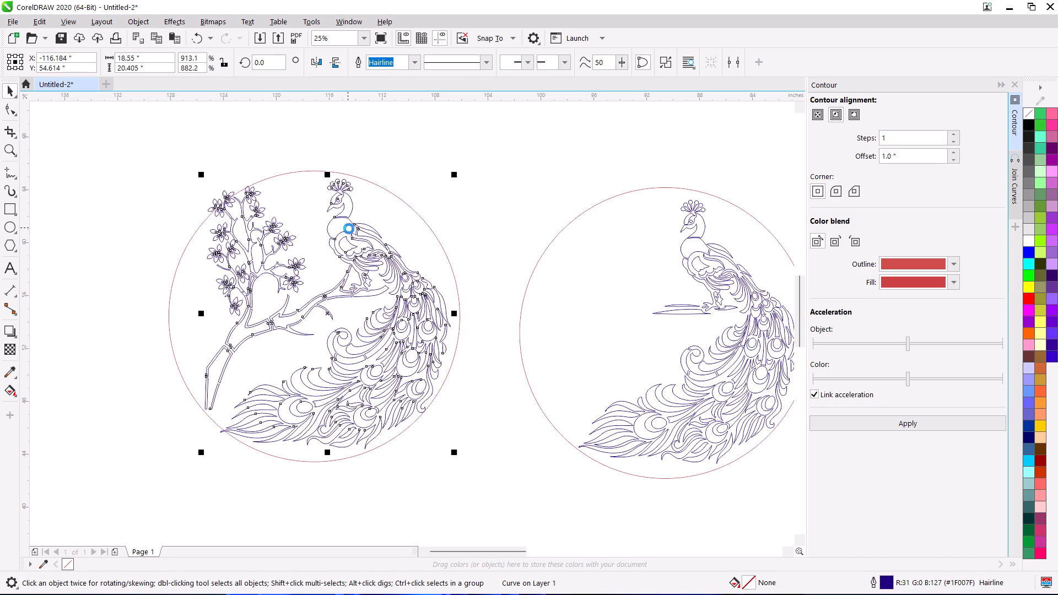
pyautogui.press('Up')
pyautogui.press('Up')
pyautogui.press('Up')
pyautogui.press('Up')
pyautogui.press('Up')
pyautogui.press('Up')
pyautogui.press('Up')
pyautogui.press('Up')
pyautogui.press('Up')
pyautogui.press('Up')
pyautogui.press('Up')
pyautogui.press('Up')
pyautogui.press('Up')
pyautogui.press('Up')
pyautogui.press('Up')
pyautogui.press('Up')
pyautogui.press('Up')
pyautogui.press('Up')
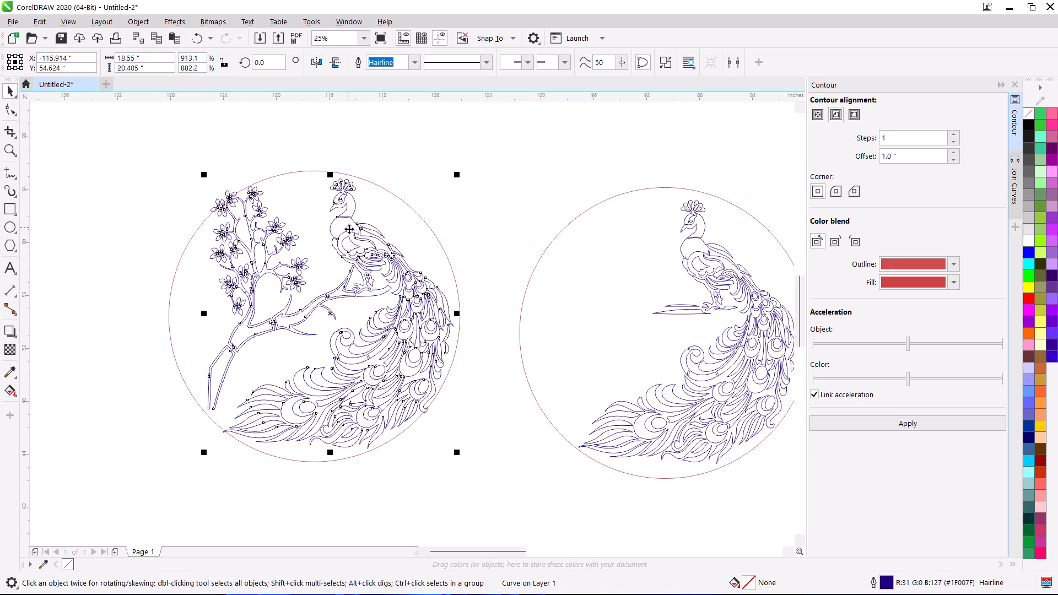
pyautogui.press('Right')
pyautogui.press('Right')
pyautogui.press('Right')
pyautogui.press('Right')
pyautogui.press('Right')
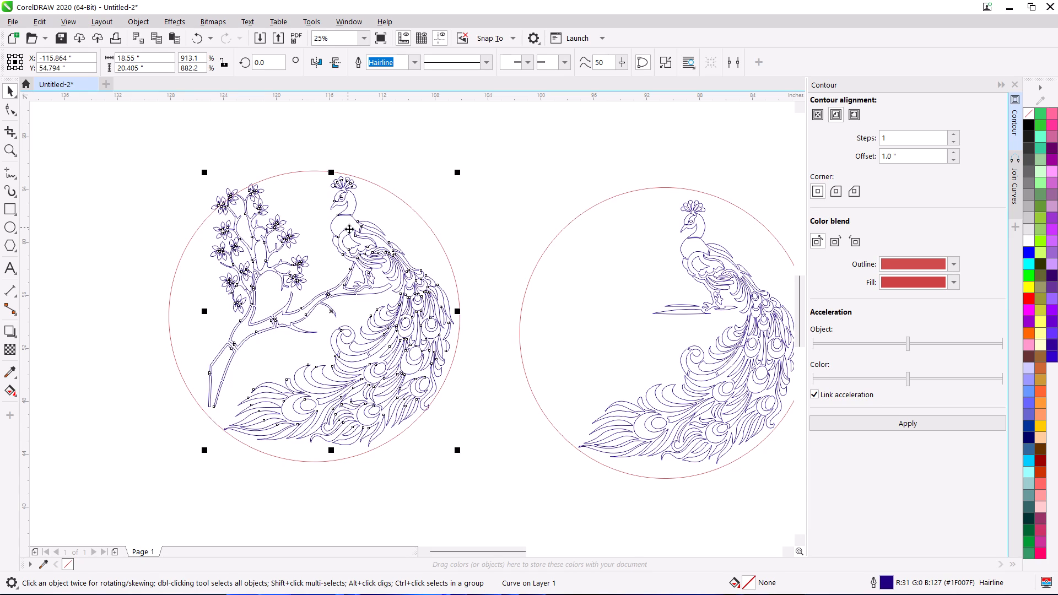
# Nudge the TG 14 artwork left and down inside its circle to about X -116.0", Y 54.64".
pyautogui.press('Left')
pyautogui.press('Left')
pyautogui.press('Left')
pyautogui.press('Left')
pyautogui.press('Left')
pyautogui.press('Left')
pyautogui.press('Left')
pyautogui.press('Left')
pyautogui.press('Left')
pyautogui.press('Left')
pyautogui.press('Left')
pyautogui.press('Left')
pyautogui.press('Left')
pyautogui.press('Left')
pyautogui.press('Down')
pyautogui.press('Down')
pyautogui.press('Down')
pyautogui.press('Down')
pyautogui.press('Down')
pyautogui.press('Down')
pyautogui.press('Down')
pyautogui.press('Down')
pyautogui.press('Down')
pyautogui.press('Down')
pyautogui.press('Down')
pyautogui.press('Down')
pyautogui.press('Down')
pyautogui.press('Down')
pyautogui.press('Down')
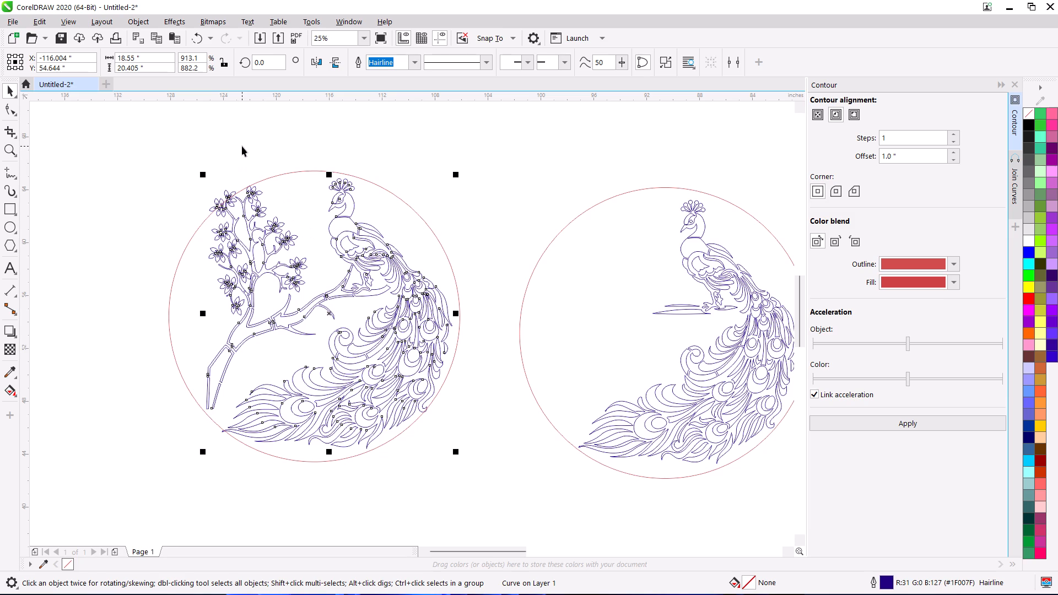
# Scale the TG 14 artwork down from its upper-left corner to about 18.28 by 20.11 inches.
pyautogui.click(202, 175)
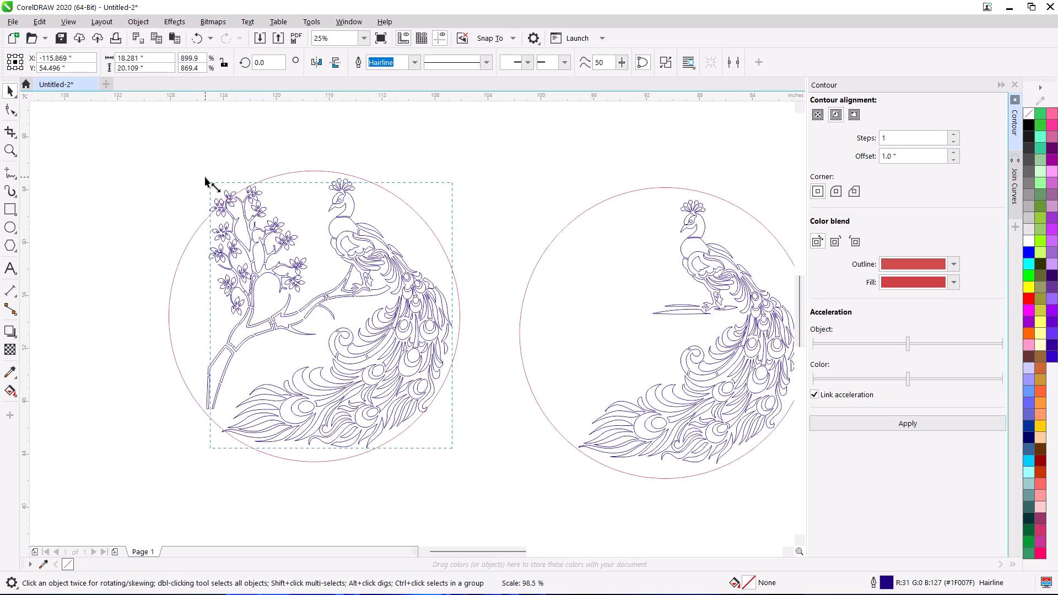
pyautogui.click(408, 143)
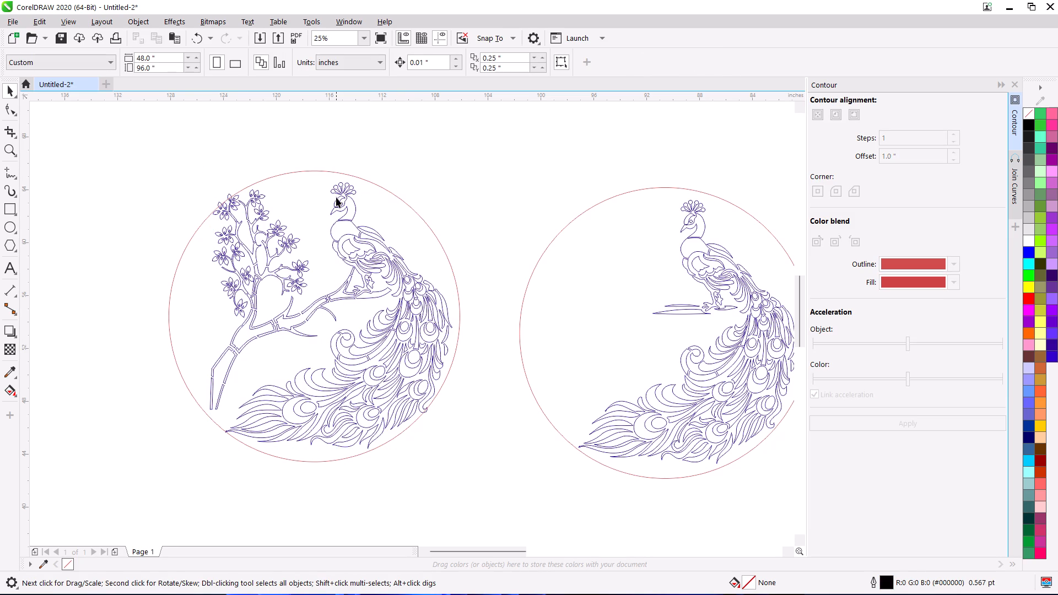
# Nudge the TG 14 artwork up and right inside its circle to about X -115.65", Y 54.76".
pyautogui.click(339, 197)
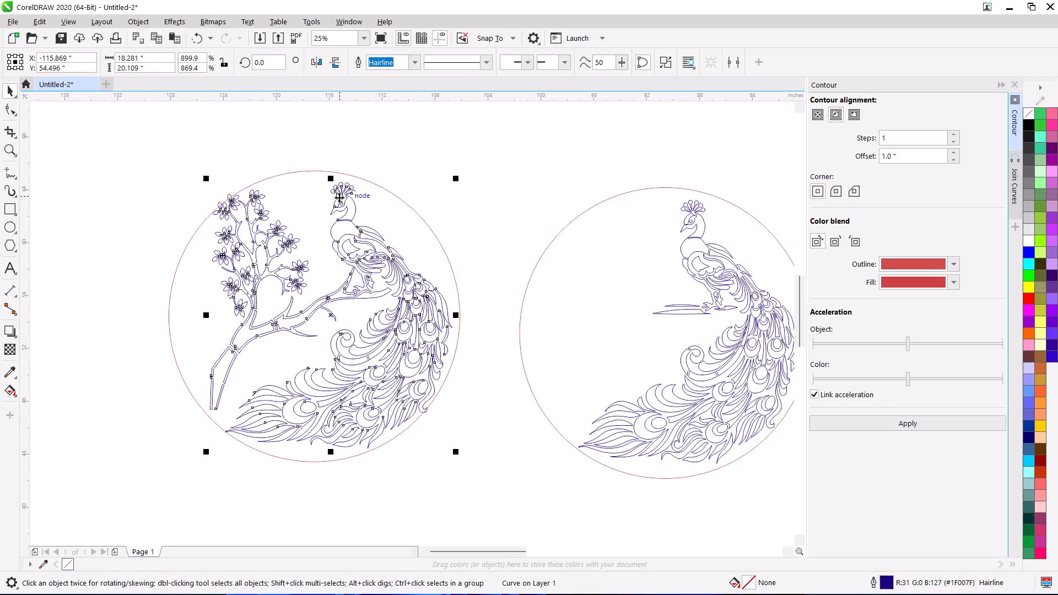
pyautogui.press('Up')
pyautogui.press('Up')
pyautogui.press('Up')
pyautogui.press('Up')
pyautogui.press('Up')
pyautogui.press('Up')
pyautogui.press('Up')
pyautogui.press('Up')
pyautogui.press('Up')
pyautogui.press('Up')
pyautogui.press('Up')
pyautogui.press('Up')
pyautogui.press('Up')
pyautogui.press('Up')
pyautogui.press('Up')
pyautogui.press('Up')
pyautogui.press('Up')
pyautogui.press('Up')
pyautogui.press('Up')
pyautogui.press('Up')
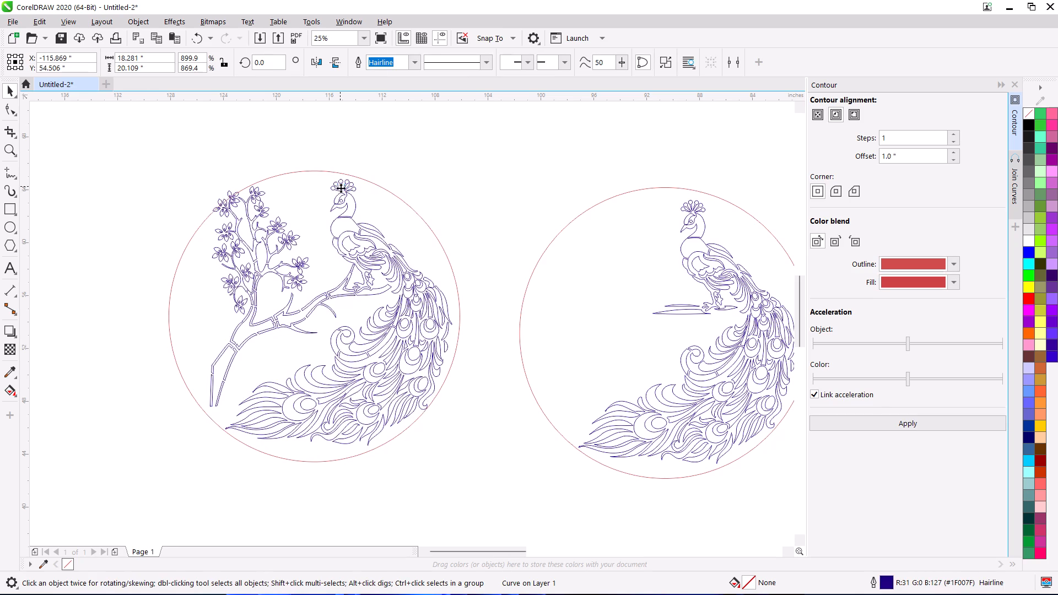
pyautogui.press('Right')
pyautogui.press('Right')
pyautogui.press('Right')
pyautogui.press('Right')
pyautogui.press('Right')
pyautogui.press('Right')
pyautogui.press('Right')
pyautogui.press('Right')
pyautogui.press('Right')
pyautogui.press('Right')
pyautogui.press('Right')
pyautogui.press('Right')
pyautogui.press('Right')
pyautogui.press('Right')
pyautogui.press('Right')
pyautogui.press('Right')
pyautogui.press('Right')
pyautogui.press('Right')
pyautogui.press('Right')
pyautogui.press('Right')
pyautogui.press('Up')
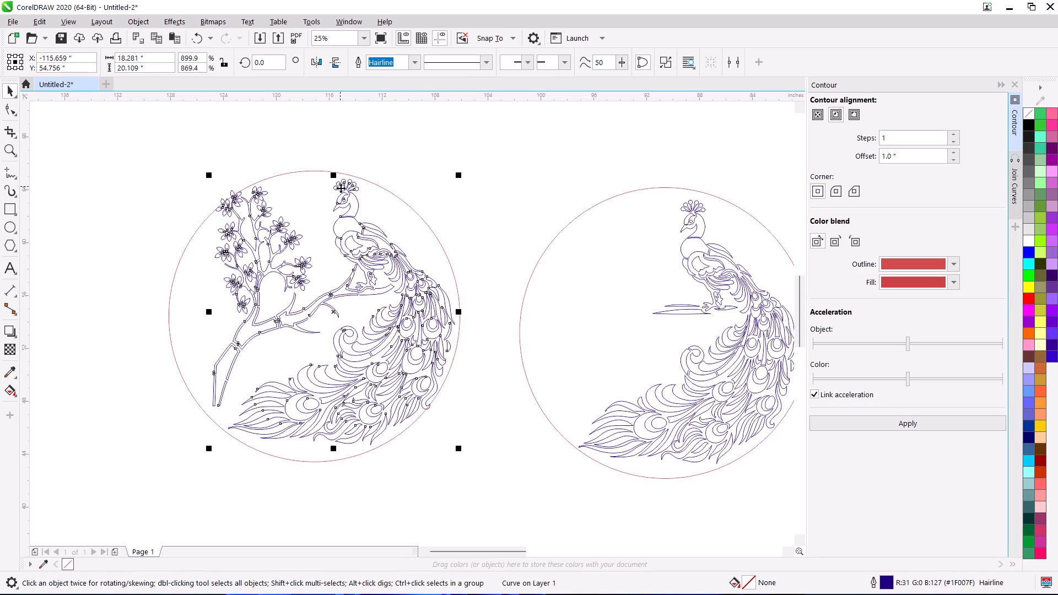
pyautogui.press('Right')
# Nudge the TG 14 artwork down and slightly left inside its circle to about X -115.69", Y 54.52".
pyautogui.press('Down')
pyautogui.press('Down')
pyautogui.press('Down')
pyautogui.press('Down')
pyautogui.press('Down')
pyautogui.press('Down')
pyautogui.press('Down')
pyautogui.press('Down')
pyautogui.press('Down')
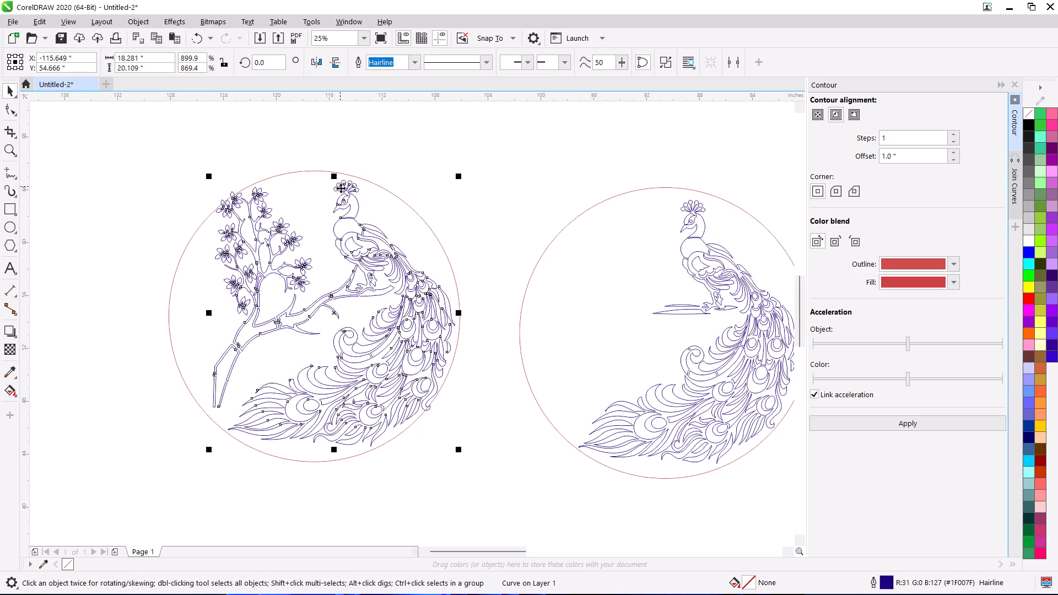
pyautogui.press('Down')
pyautogui.press('Down')
pyautogui.press('Down')
pyautogui.press('Down')
pyautogui.press('Down')
pyautogui.press('Down')
pyautogui.press('Down')
pyautogui.press('Down')
pyautogui.press('Down')
pyautogui.press('Down')
pyautogui.press('Down')
pyautogui.press('Down')
pyautogui.press('Down')
pyautogui.press('Down')
pyautogui.press('Left')
pyautogui.press('Left')
pyautogui.press('Left')
pyautogui.press('Left')
pyautogui.press('Down')
pyautogui.press('Down')
pyautogui.press('Down')
pyautogui.press('Down')
pyautogui.press('Down')
pyautogui.press('Down')
pyautogui.press('Down')
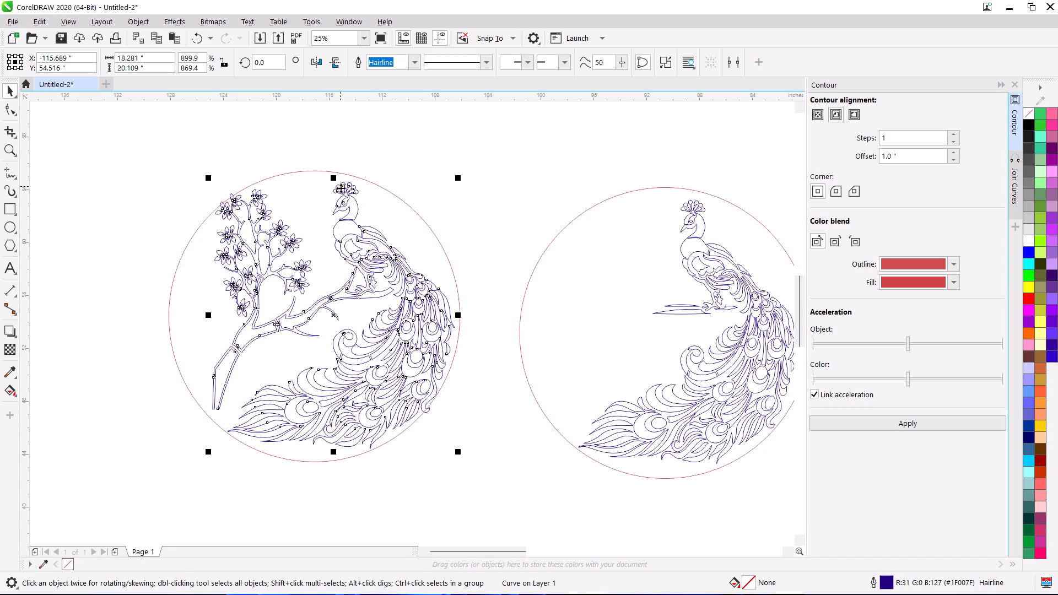
pyautogui.click(341, 138)
# Combine the TG 14 peacock-and-branch artwork with its 22-inch circle into one curve.
pyautogui.scroll(-1, 373, 213)
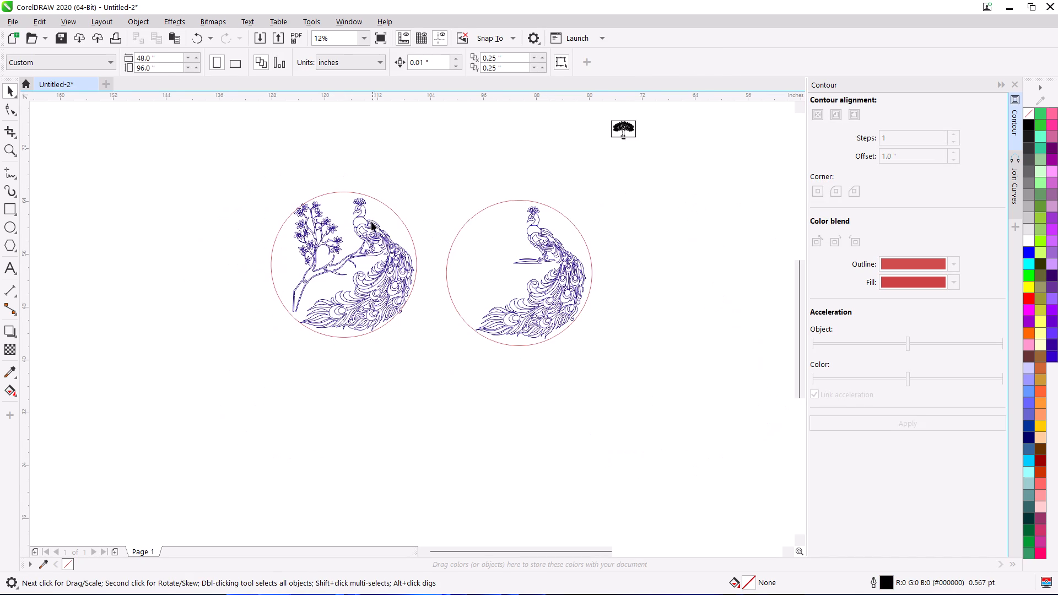
pyautogui.click(334, 201)
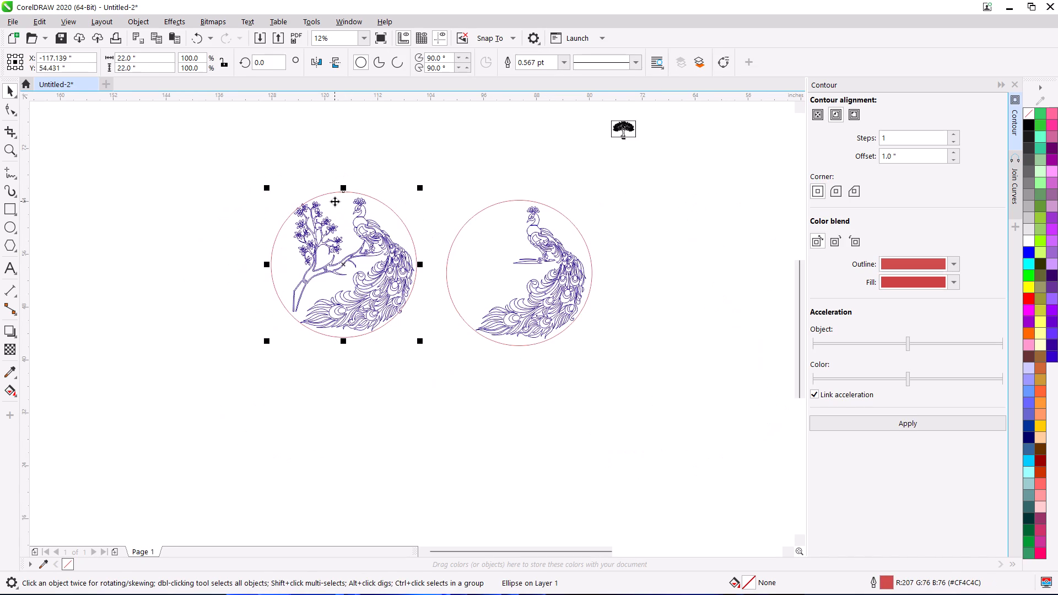
pyautogui.click(267, 171)
pyautogui.moveTo(236, 164); pyautogui.dragTo(416, 358)
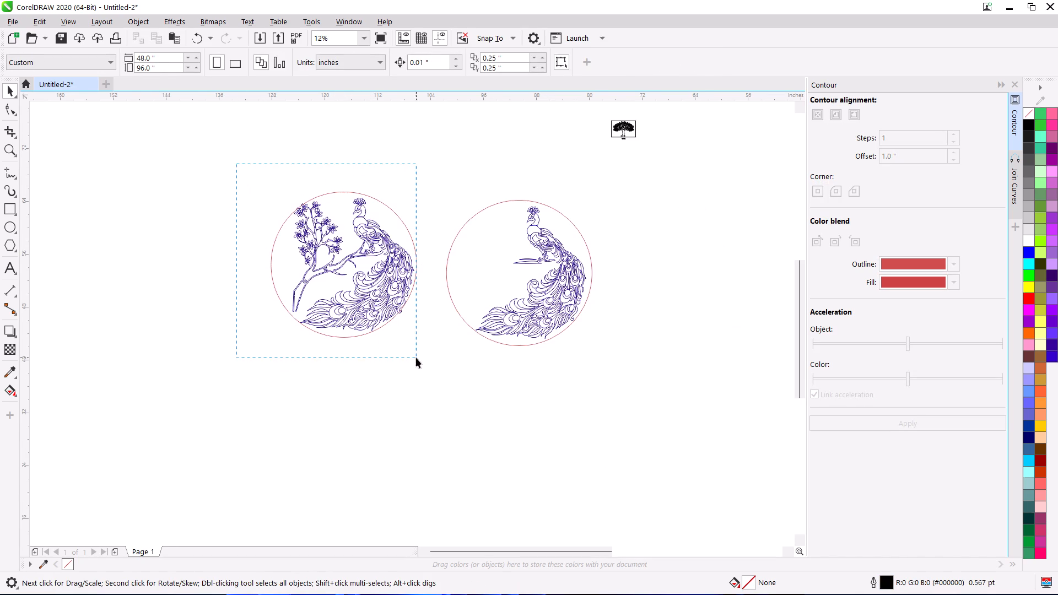
pyautogui.moveTo(416, 358); pyautogui.dragTo(429, 350)
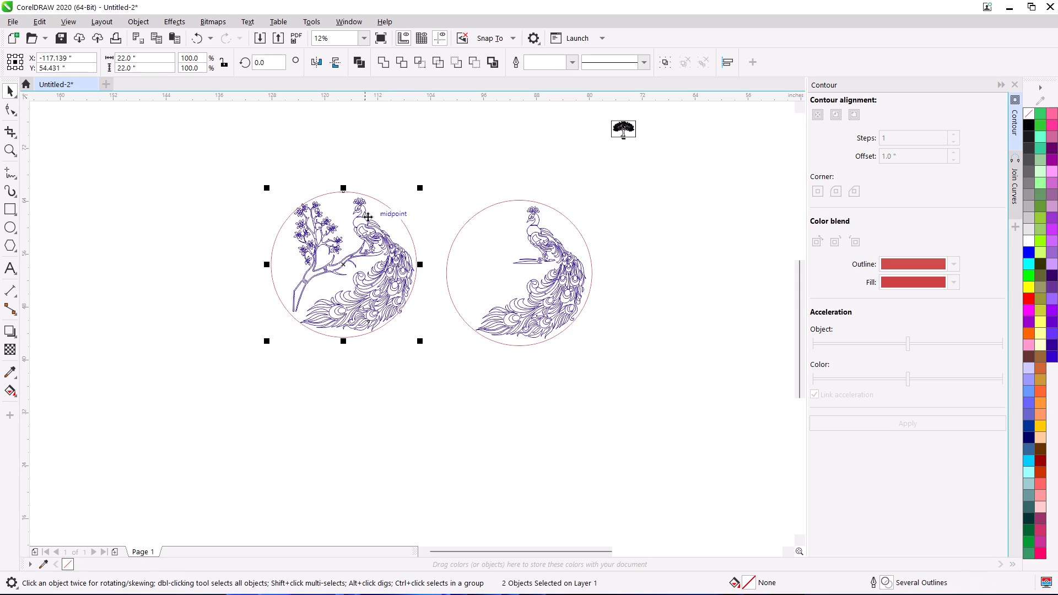
pyautogui.click(358, 66)
# Bring the black 24-inch circle over from beside the page and centre it with the combined TG 14 curve.
pyautogui.scroll(-1, 440, 163)
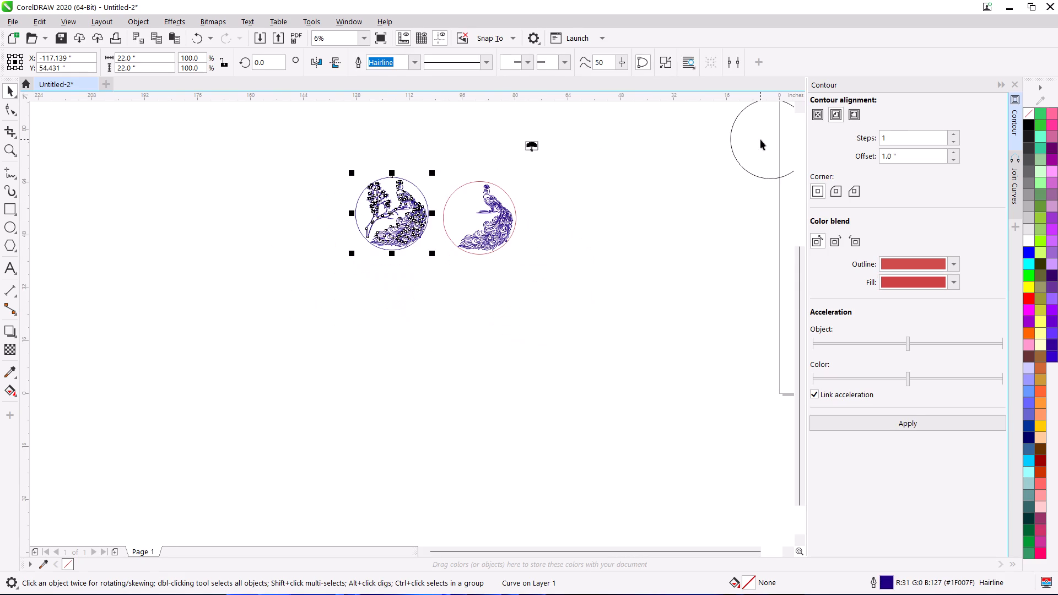
pyautogui.moveTo(760, 139); pyautogui.dragTo(287, 225)
pyautogui.keyDown('shift'); pyautogui.click(385, 215); pyautogui.keyUp('shift')
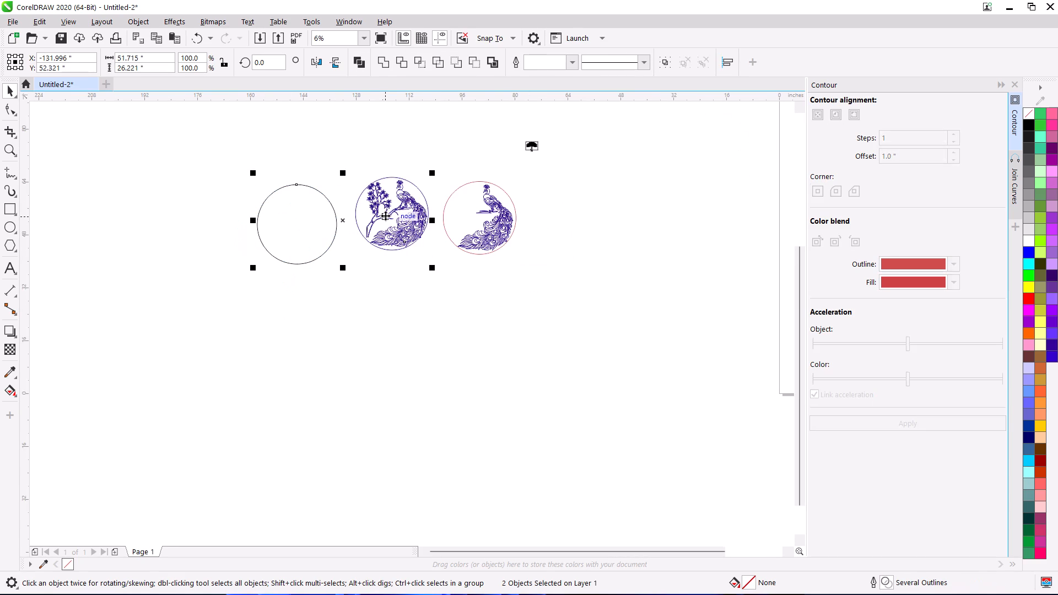
pyautogui.write('ce')
pyautogui.scroll(1, 402, 176)
pyautogui.click(423, 125)
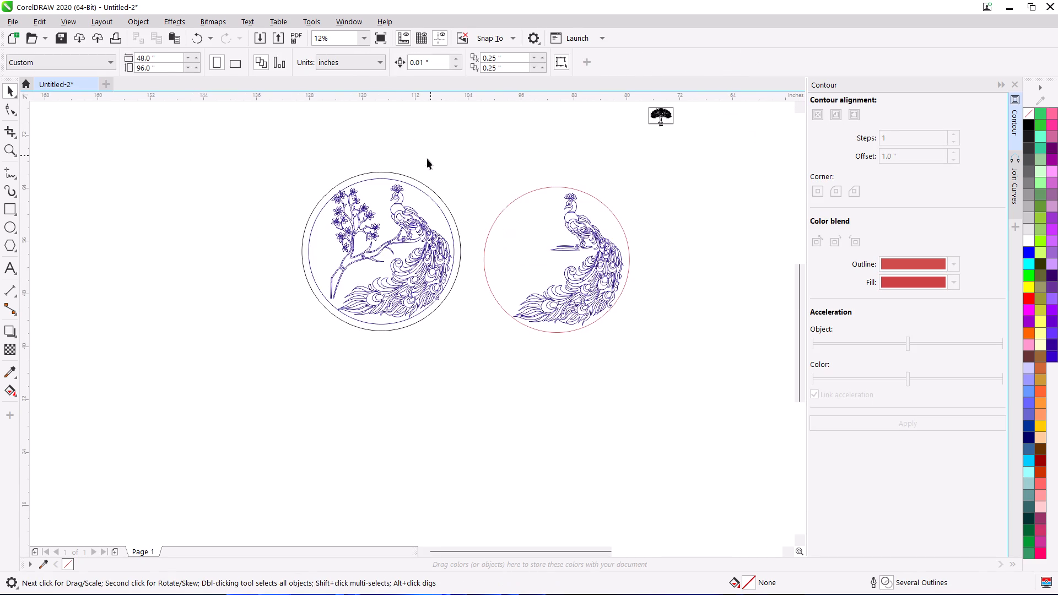
# Break the combined TG 14 curve apart and delete its inner 22-inch circle.
pyautogui.click(415, 191)
pyautogui.hotkey('ctrl', 'k')
pyautogui.click(385, 98)
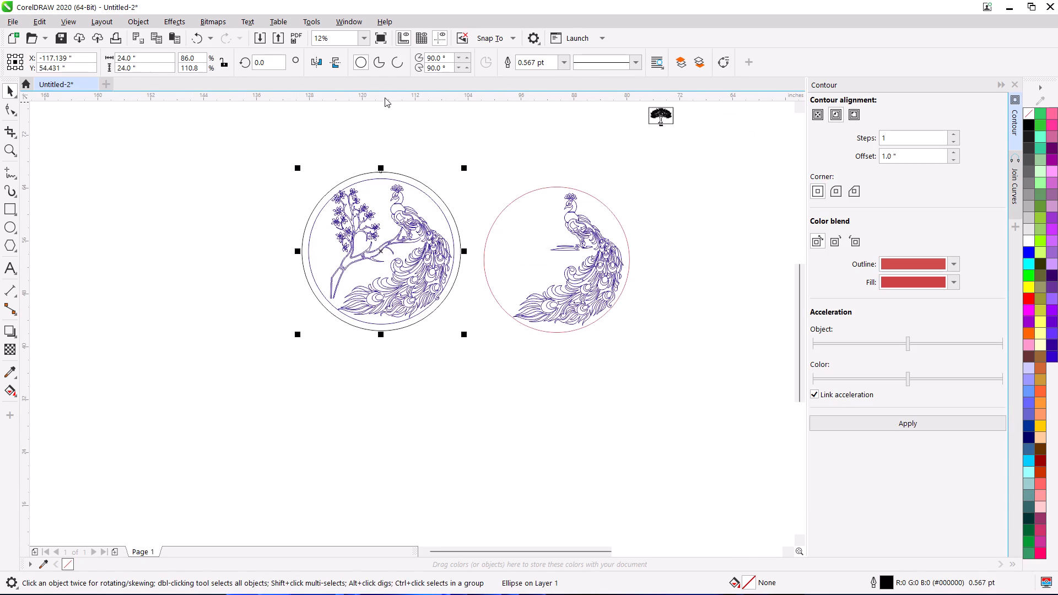
pyautogui.hotkey('ctrl', 'k')
pyautogui.click(411, 143)
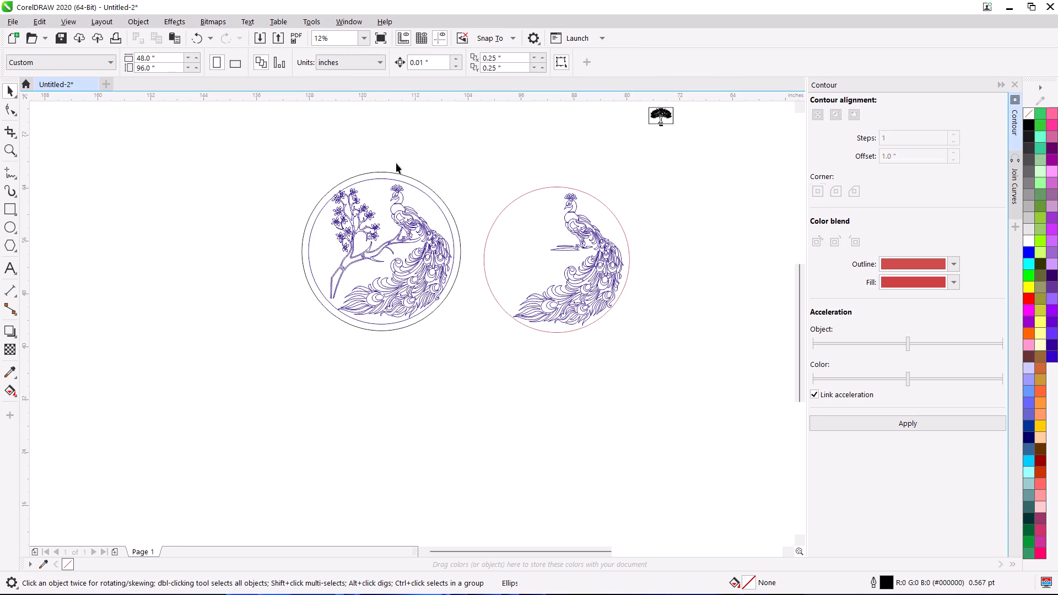
pyautogui.click(398, 195)
pyautogui.hotkey('ctrl', 'k')
pyautogui.click(411, 121)
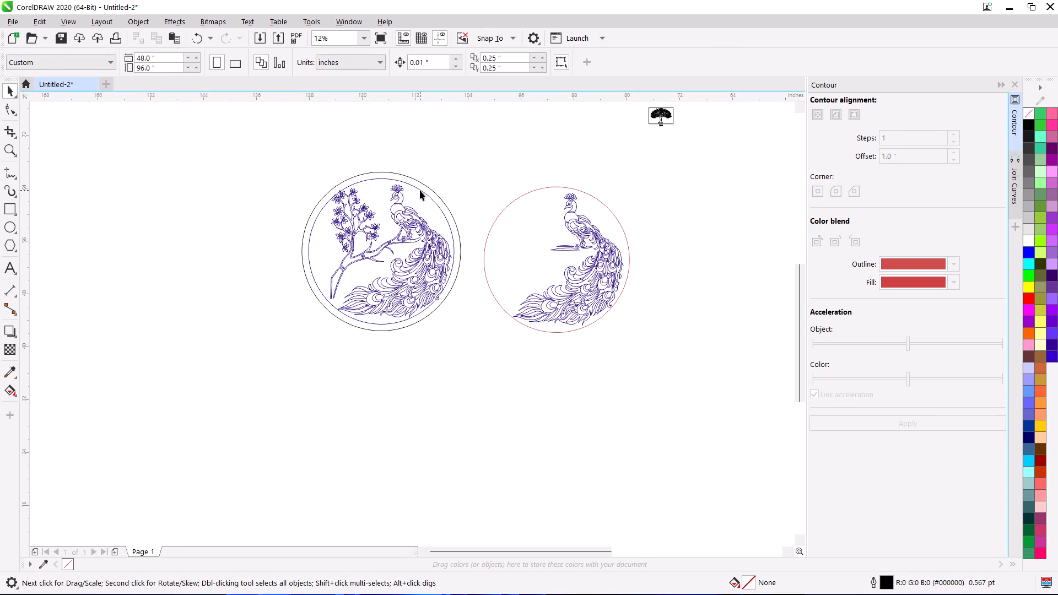
pyautogui.click(420, 190)
pyautogui.press('Delete')
# Combine the TG 14 artwork with the surrounding 24-inch circle into one curve.
pyautogui.moveTo(285, 145); pyautogui.dragTo(474, 358)
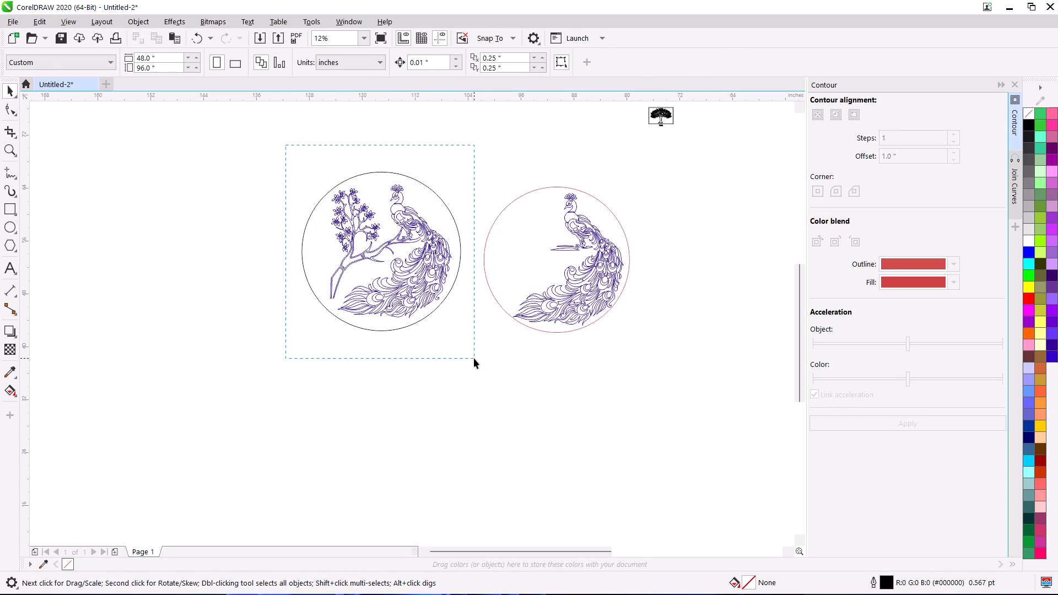
pyautogui.moveTo(474, 358); pyautogui.dragTo(474, 358)
pyautogui.click(359, 68)
# Move the combined TG 14 panel left and down, away from the TG 13 circle, to about X -139.1", Y 48.5".
pyautogui.moveTo(393, 198); pyautogui.dragTo(390, 199)
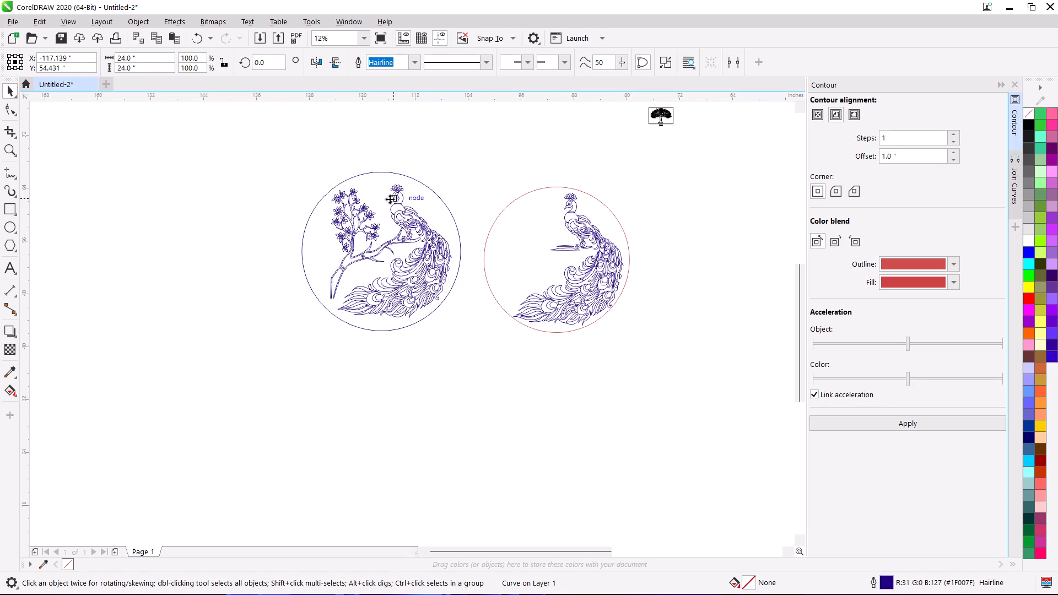
pyautogui.moveTo(390, 199); pyautogui.dragTo(249, 237)
pyautogui.click(393, 112)
# Break the TG 14 panel apart and place a copy of its 24-inch circle in the empty area below, between the two panels.
pyautogui.moveTo(397, 112); pyautogui.dragTo(554, 365)
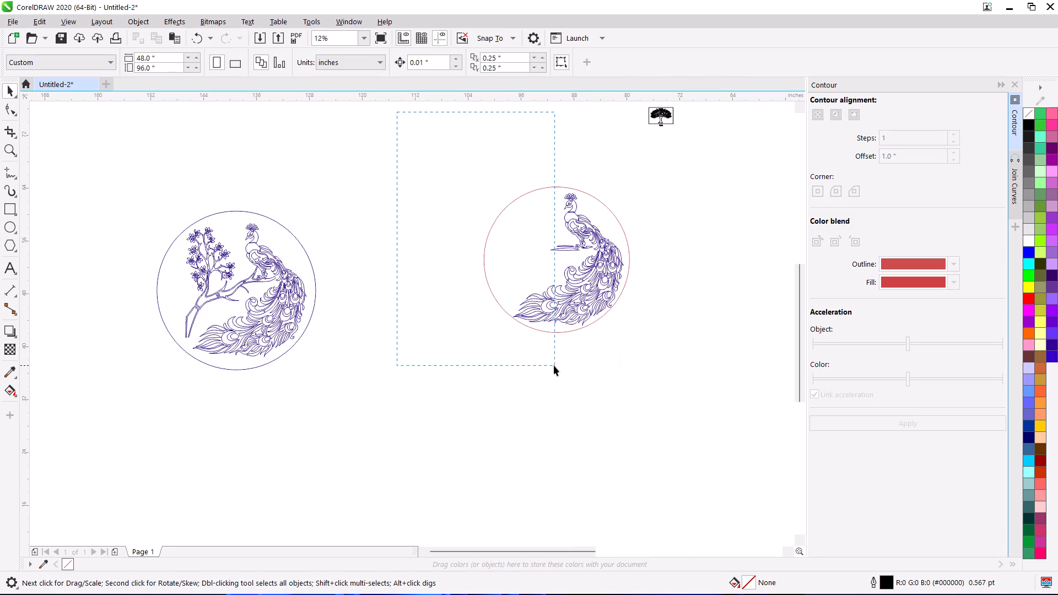
pyautogui.moveTo(554, 365); pyautogui.dragTo(641, 370)
pyautogui.click(309, 264)
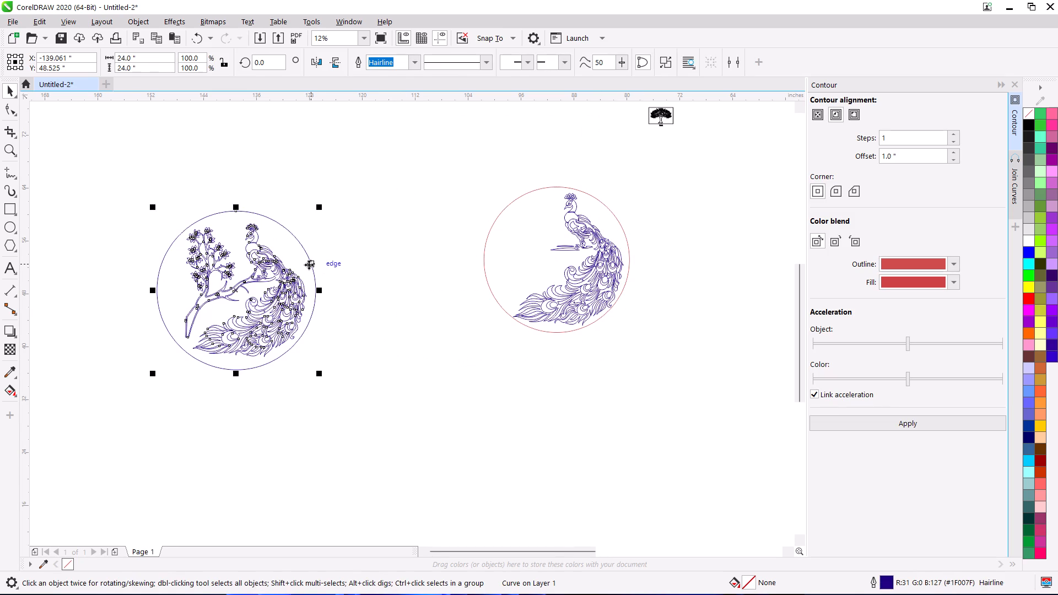
pyautogui.hotkey('ctrl', 'k')
pyautogui.click(318, 189)
pyautogui.moveTo(304, 251); pyautogui.dragTo(475, 389)
pyautogui.rightClick(475, 389)
# Combine the TG 14 artwork and its original 24-inch circle into one curve again.
pyautogui.moveTo(102, 188); pyautogui.dragTo(347, 387)
pyautogui.click(363, 62)
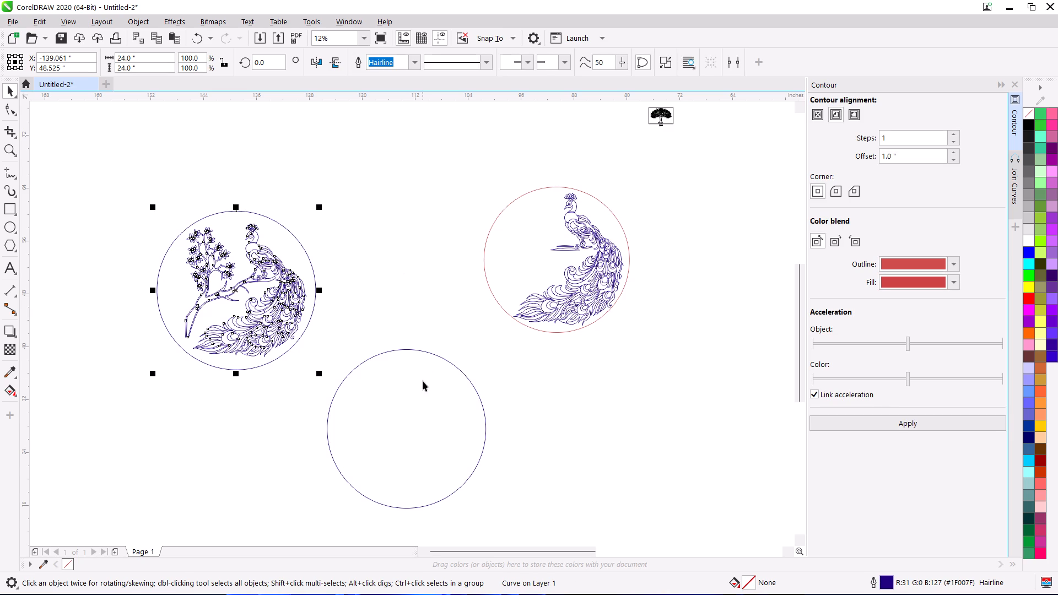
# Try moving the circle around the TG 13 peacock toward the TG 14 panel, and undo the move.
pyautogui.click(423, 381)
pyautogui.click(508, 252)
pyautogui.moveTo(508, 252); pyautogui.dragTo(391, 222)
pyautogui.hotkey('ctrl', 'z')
# Combine the TG 13 peacock with its 22-inch circle into one curve.
pyautogui.click(472, 145)
pyautogui.moveTo(471, 150); pyautogui.dragTo(553, 263)
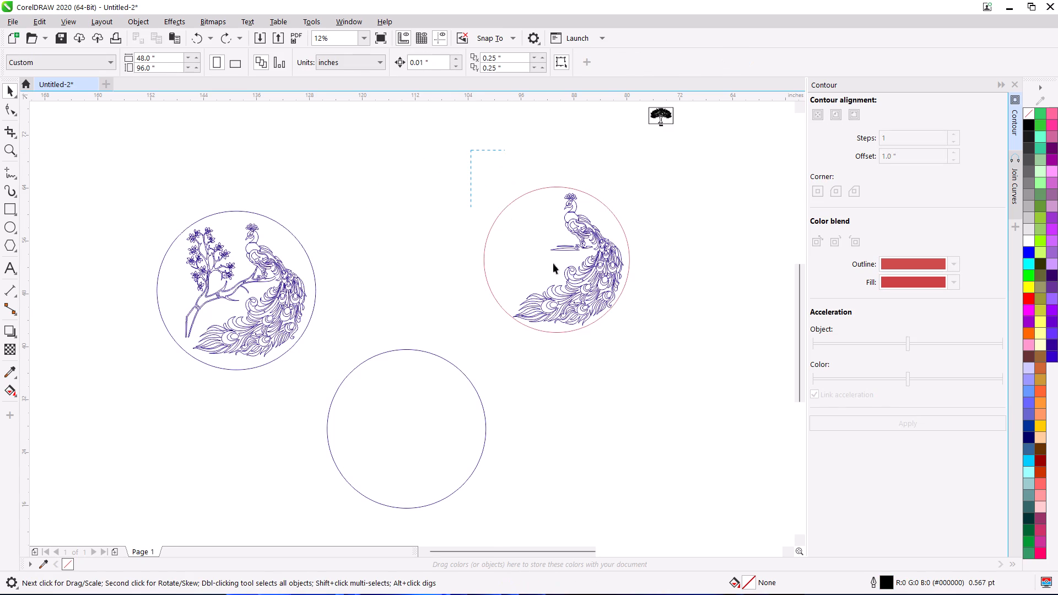
pyautogui.moveTo(553, 263); pyautogui.dragTo(662, 350)
pyautogui.click(350, 64)
pyautogui.click(357, 64)
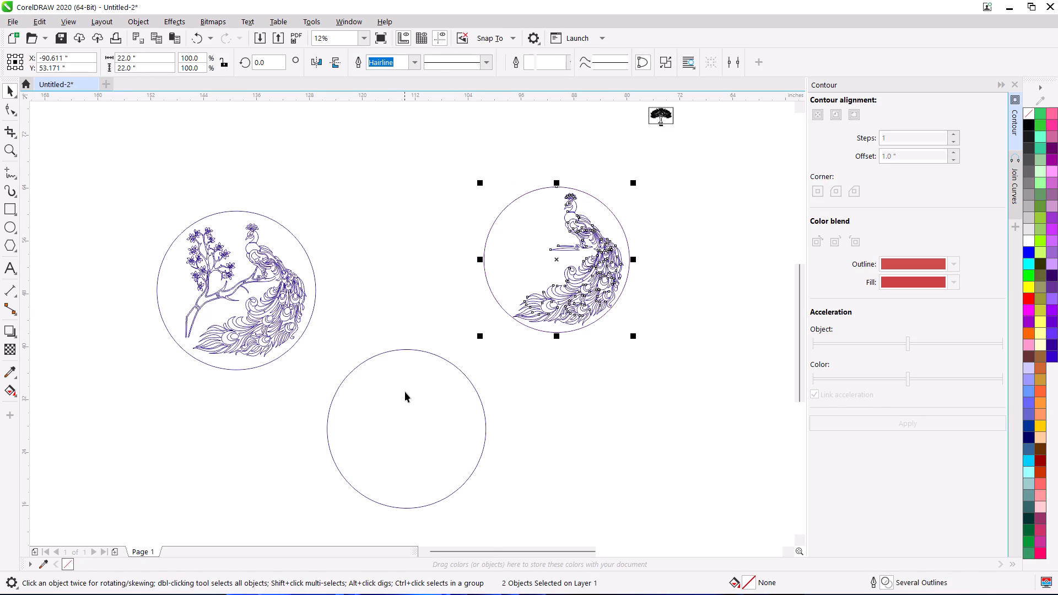
# Centre the combined TG 13 curve inside the copied 24-inch circle.
pyautogui.keyDown('shift'); pyautogui.click(404, 409); pyautogui.keyUp('shift')
pyautogui.write('ce')
pyautogui.moveTo(449, 362); pyautogui.dragTo(505, 249, button='middle')
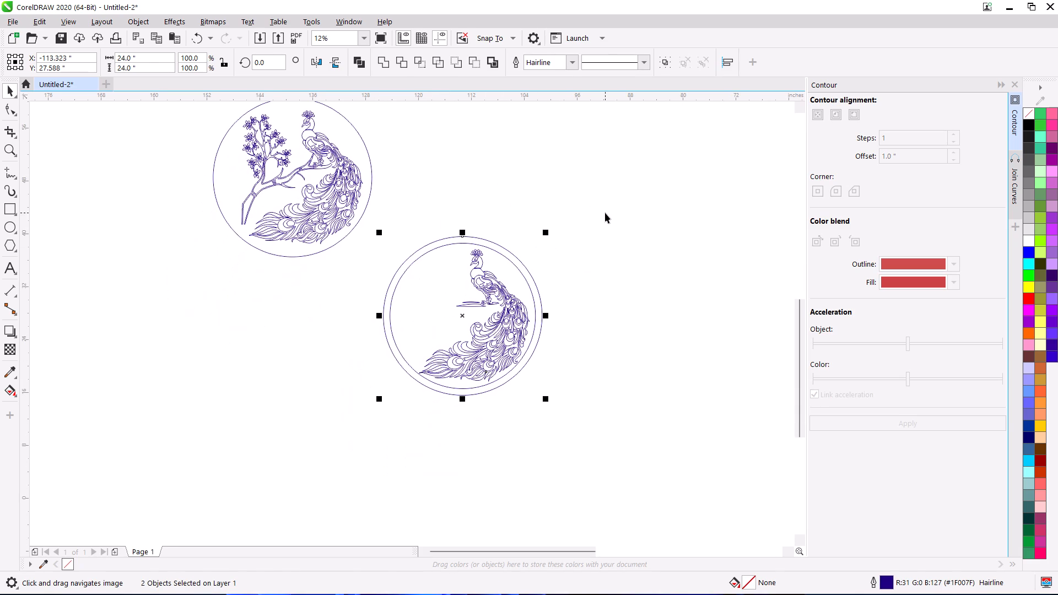
# Break apart the combined TG 13 curve and delete the 22-inch circle inside its 24-inch circle.
pyautogui.click(605, 212)
pyautogui.click(512, 274)
pyautogui.hotkey('ctrl', 'k')
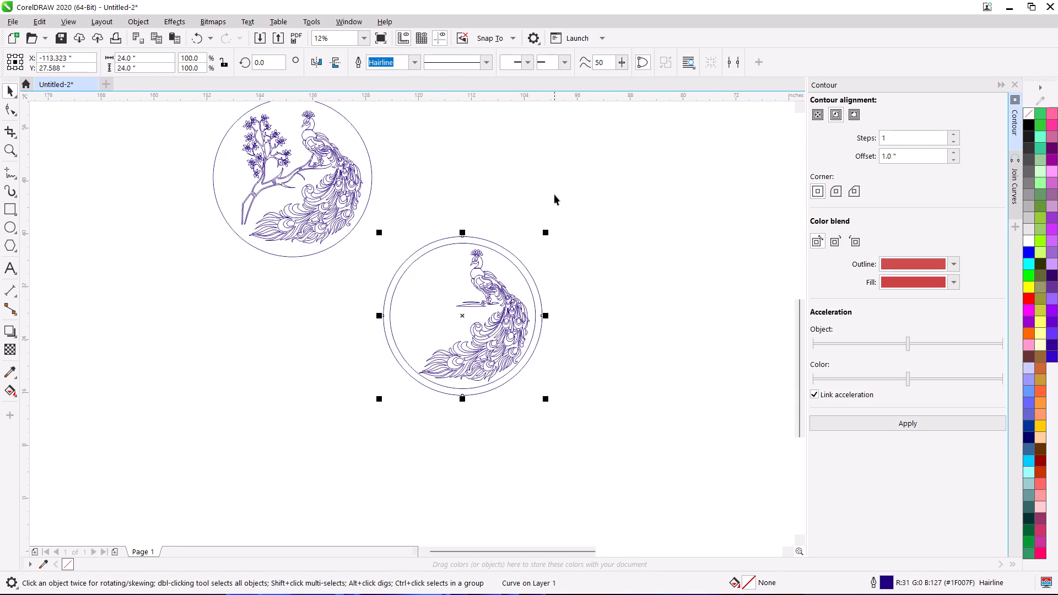
pyautogui.click(554, 199)
pyautogui.click(513, 275)
pyautogui.hotkey('ctrl', 'k')
pyautogui.hotkey('ctrl', 'k')
pyautogui.click(574, 248)
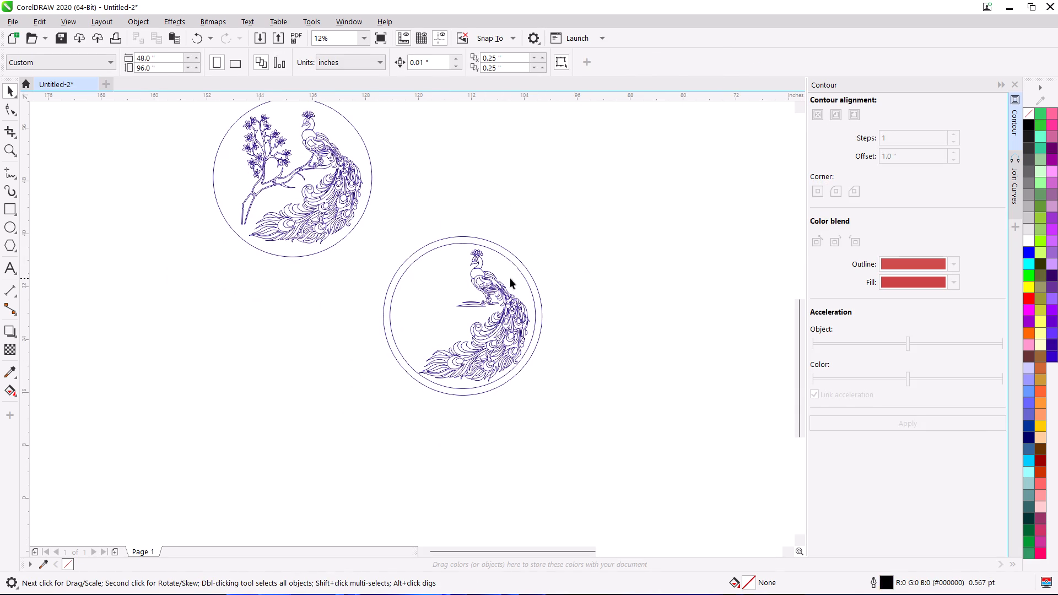
pyautogui.click(500, 285)
pyautogui.hotkey('ctrl', 'k')
pyautogui.click(543, 209)
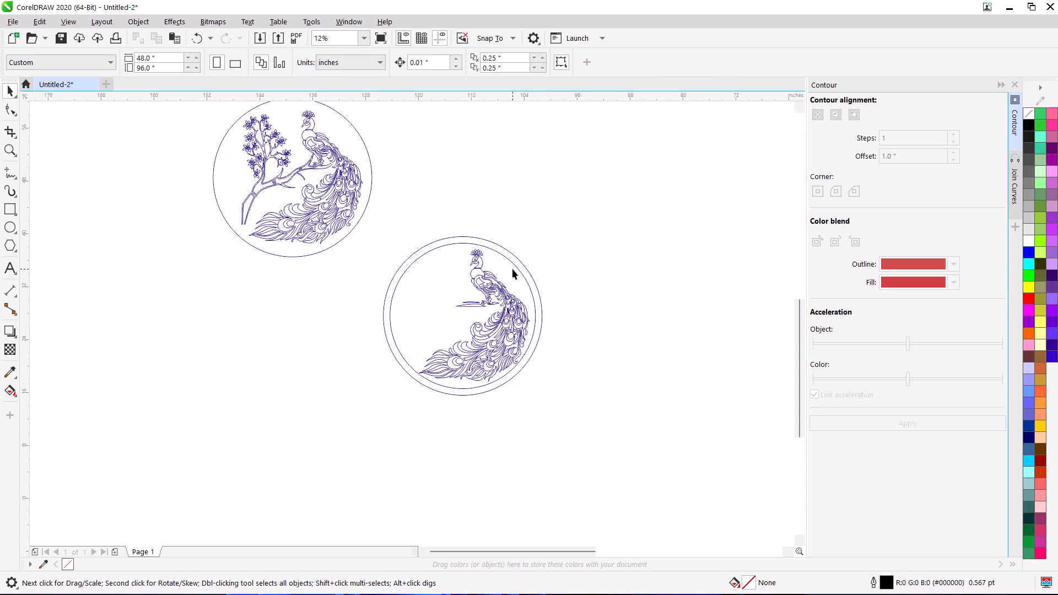
pyautogui.click(515, 266)
pyautogui.press('Delete')
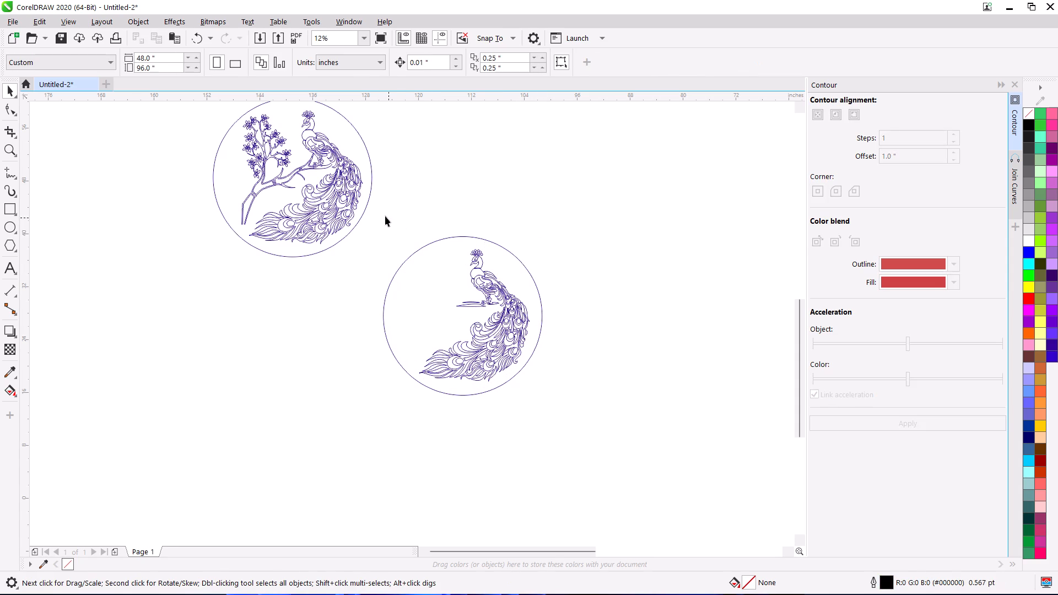
# Combine the TG 13 peacock with its 24-inch circle into one curve and place it beside the TG 14 panel.
pyautogui.moveTo(385, 216); pyautogui.dragTo(628, 419)
pyautogui.moveTo(676, 203); pyautogui.dragTo(365, 436)
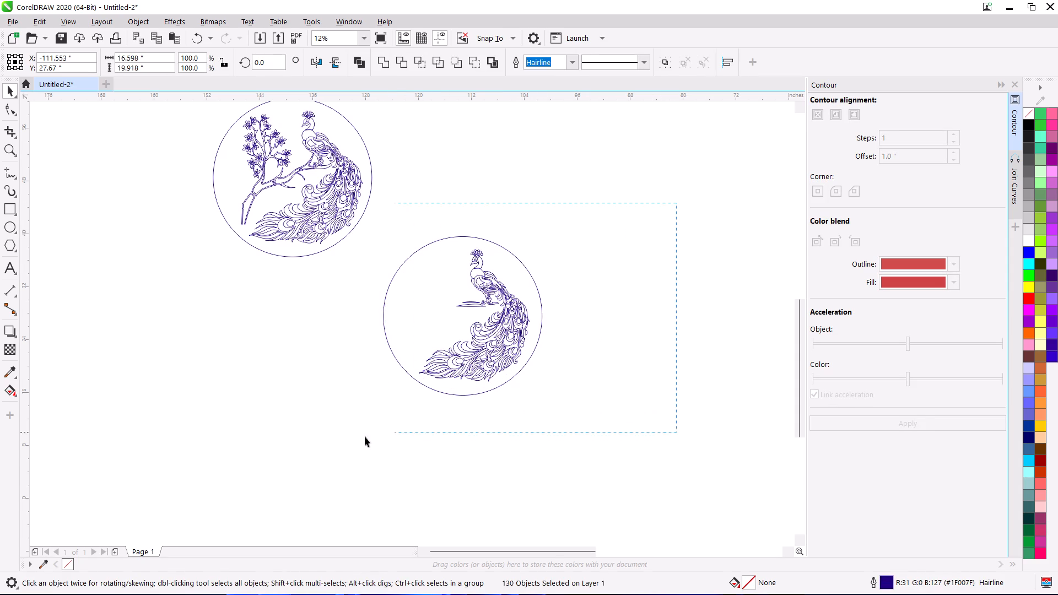
pyautogui.moveTo(365, 436); pyautogui.dragTo(348, 441)
pyautogui.click(355, 64)
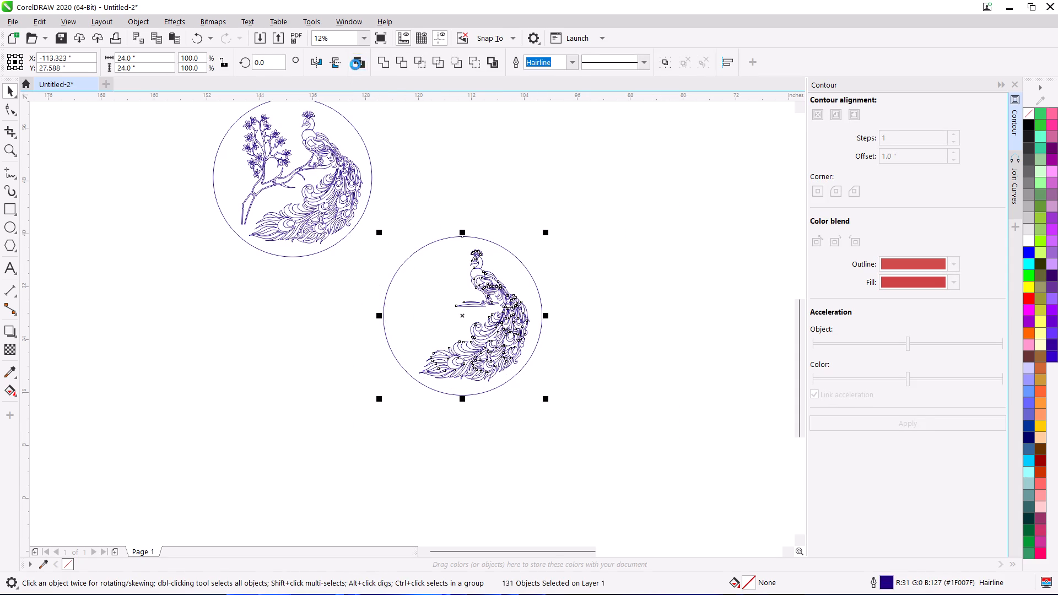
pyautogui.moveTo(496, 338); pyautogui.dragTo(486, 207)
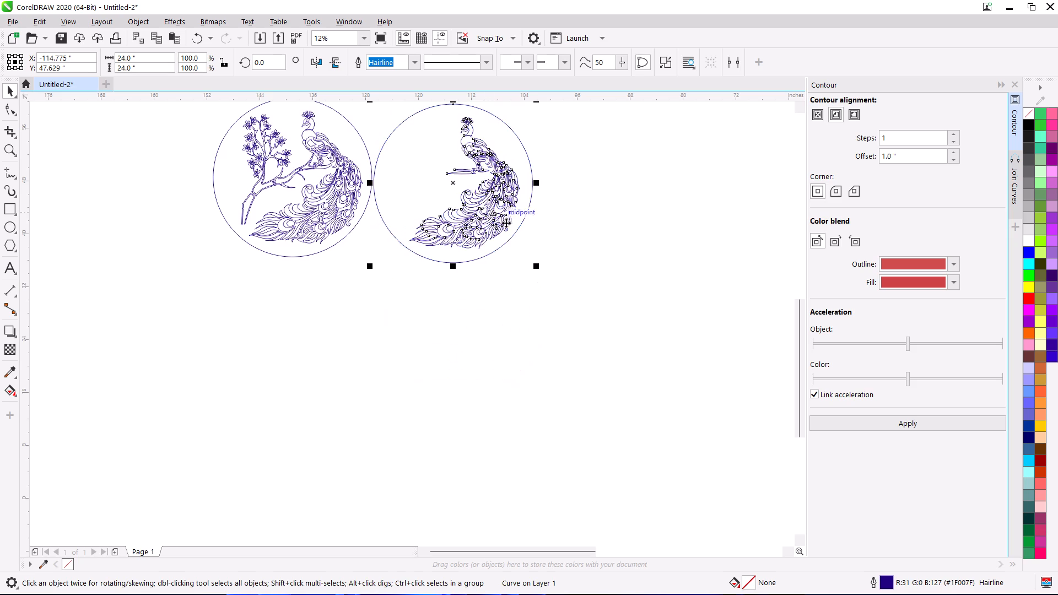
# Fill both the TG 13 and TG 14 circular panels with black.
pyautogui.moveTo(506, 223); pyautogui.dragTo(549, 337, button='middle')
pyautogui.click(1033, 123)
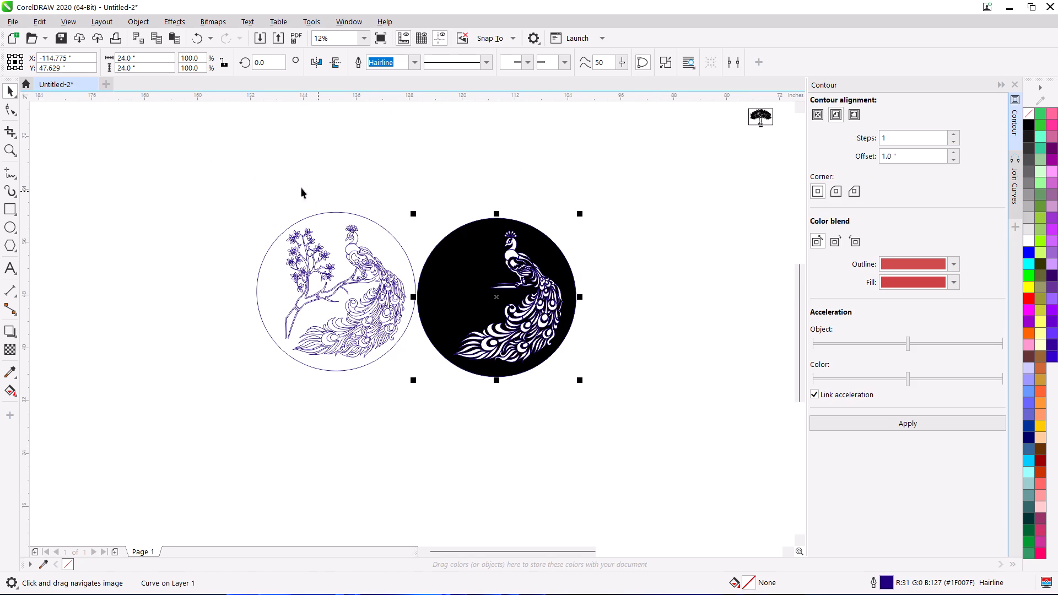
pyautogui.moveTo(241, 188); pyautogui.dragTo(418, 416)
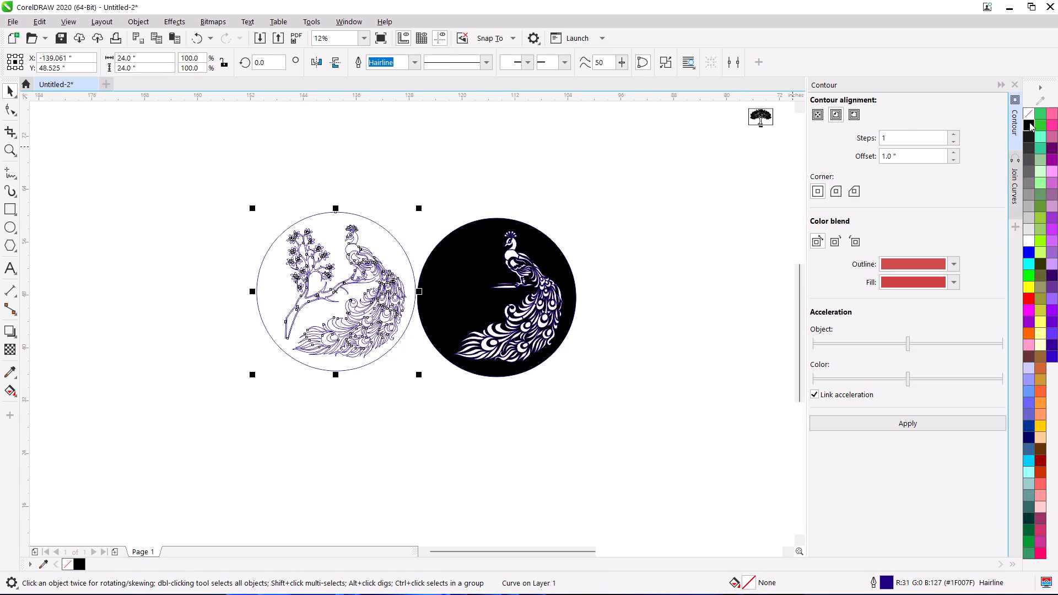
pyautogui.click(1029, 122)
# Inspect the black-filled TG 14 panel's branch, peacock and tail cut-outs up close.
pyautogui.click(463, 170)
pyautogui.scroll(1, 361, 253)
pyautogui.moveTo(364, 258); pyautogui.dragTo(461, 261, button='middle')
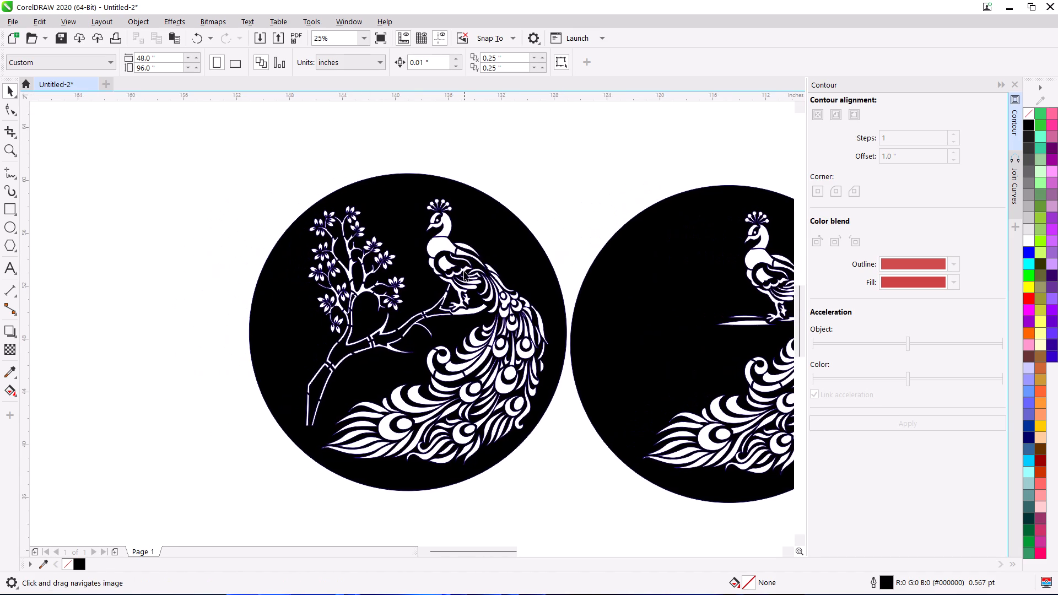
pyautogui.scroll(1, 463, 272)
pyautogui.moveTo(463, 272); pyautogui.dragTo(510, 258, button='middle')
pyautogui.scroll(-1, 510, 258)
pyautogui.moveTo(463, 286); pyautogui.dragTo(464, 288, button='middle')
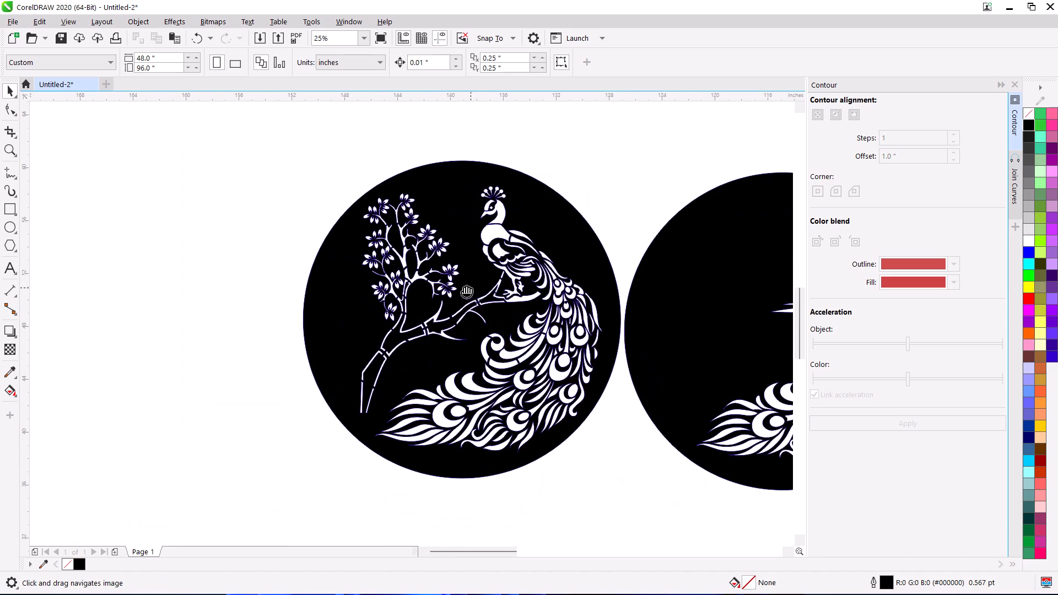
pyautogui.moveTo(464, 288); pyautogui.dragTo(457, 288, button='middle')
pyautogui.scroll(1, 453, 289)
pyautogui.scroll(-1, 453, 289)
pyautogui.moveTo(446, 293); pyautogui.dragTo(395, 289, button='middle')
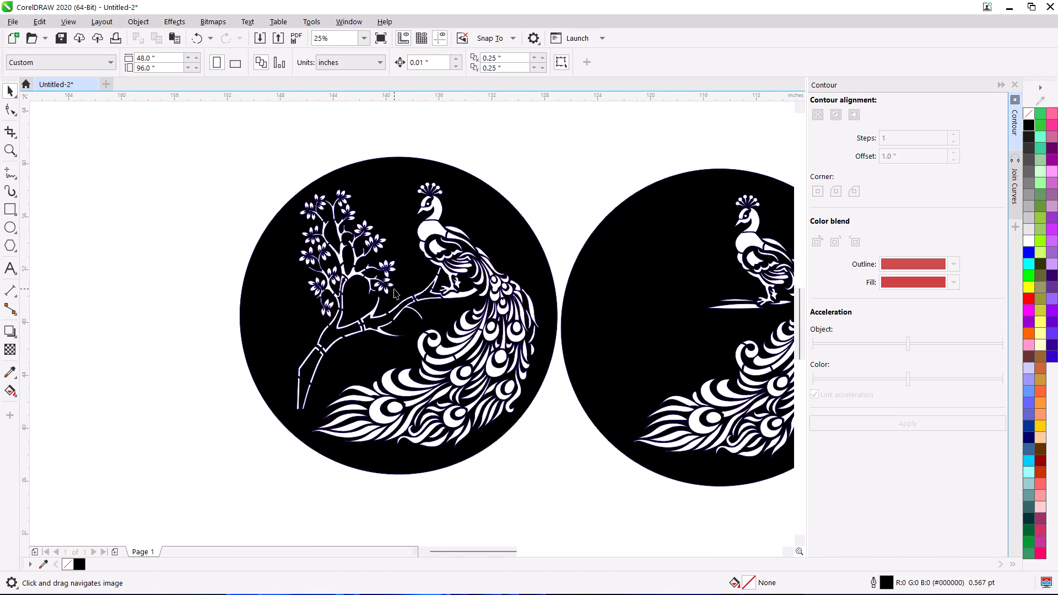
# Move the TG 14 panel away from the TG 13 panel and remove its black fill.
pyautogui.click(379, 231)
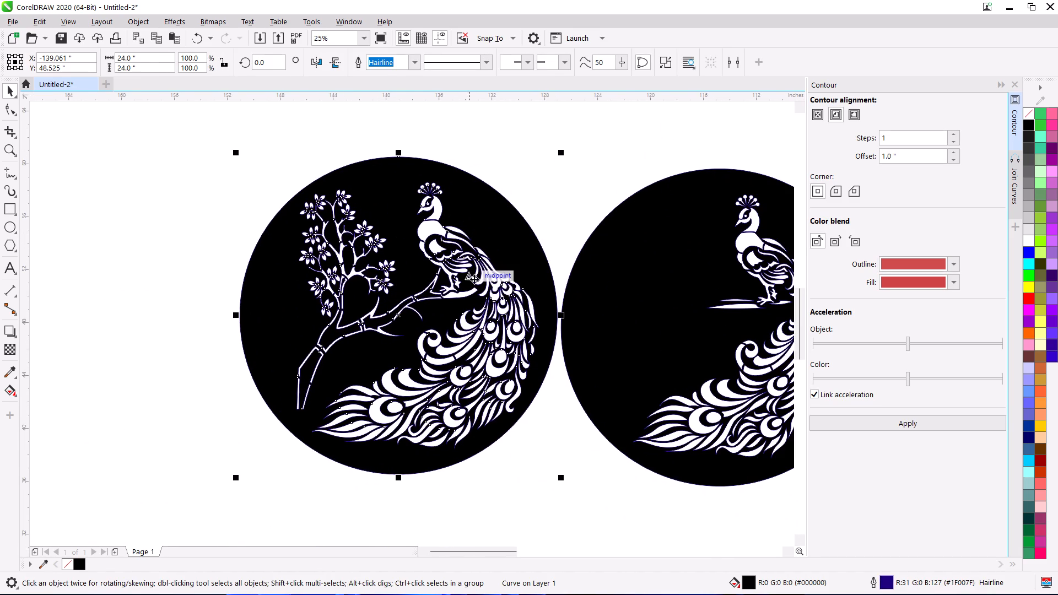
pyautogui.moveTo(474, 279); pyautogui.dragTo(391, 294)
pyautogui.click(1029, 112)
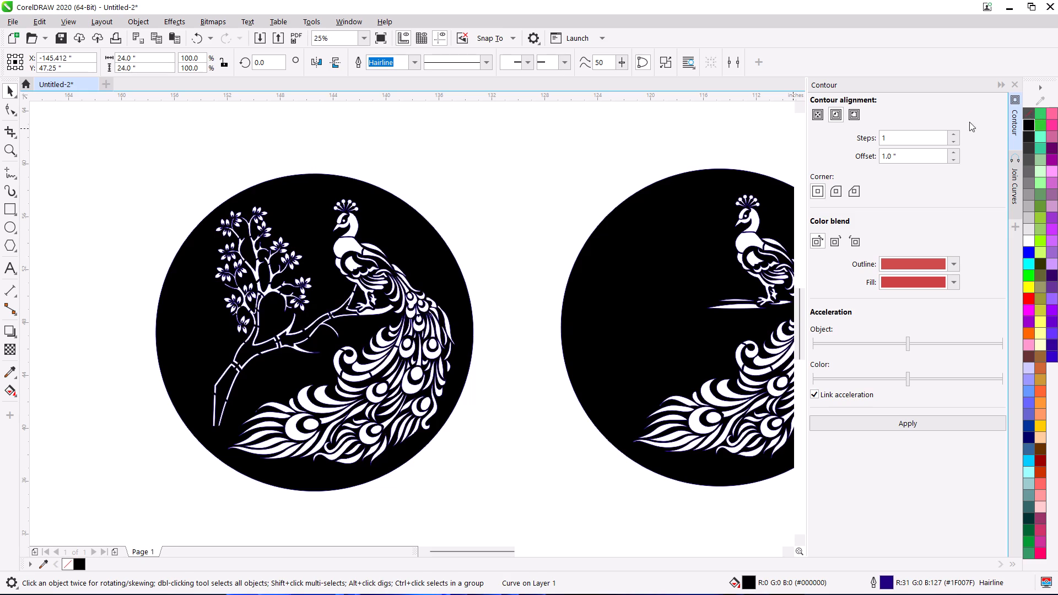
# Examine the TG 14 curve's nodes around the peacock's wing and legs up close.
pyautogui.doubleClick(352, 250)
pyautogui.scroll(4, 348, 285)
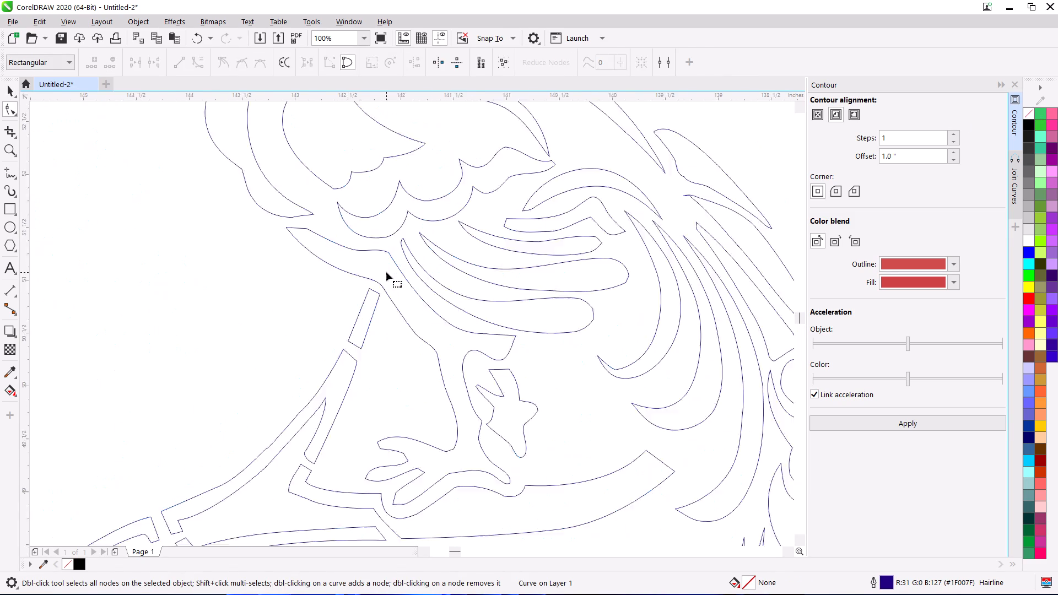
pyautogui.scroll(2, 429, 236)
pyautogui.scroll(-2, 429, 238)
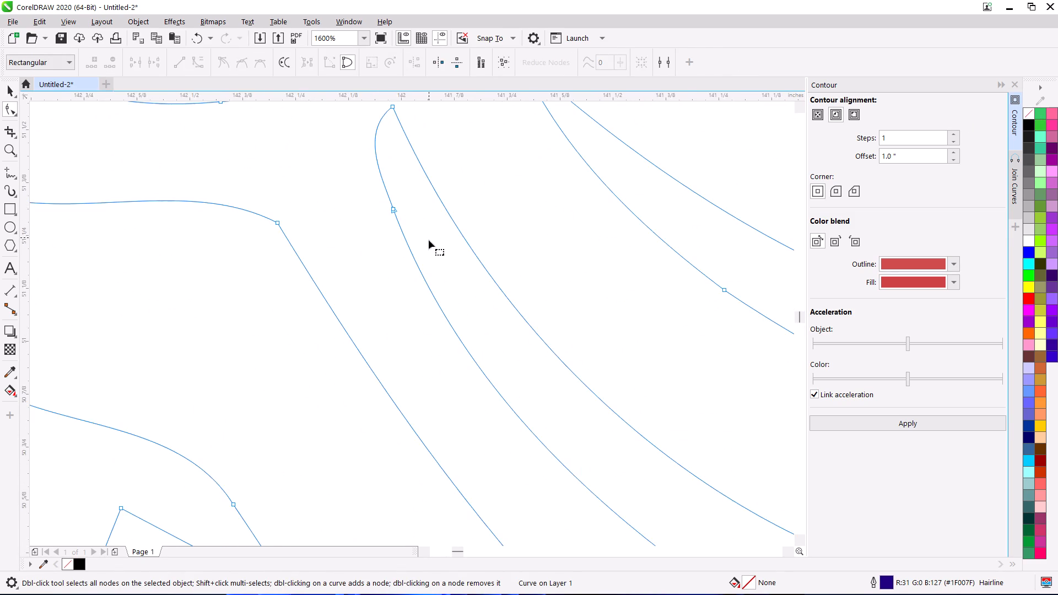
pyautogui.scroll(-10, 429, 240)
pyautogui.press('space')
pyautogui.click(441, 149)
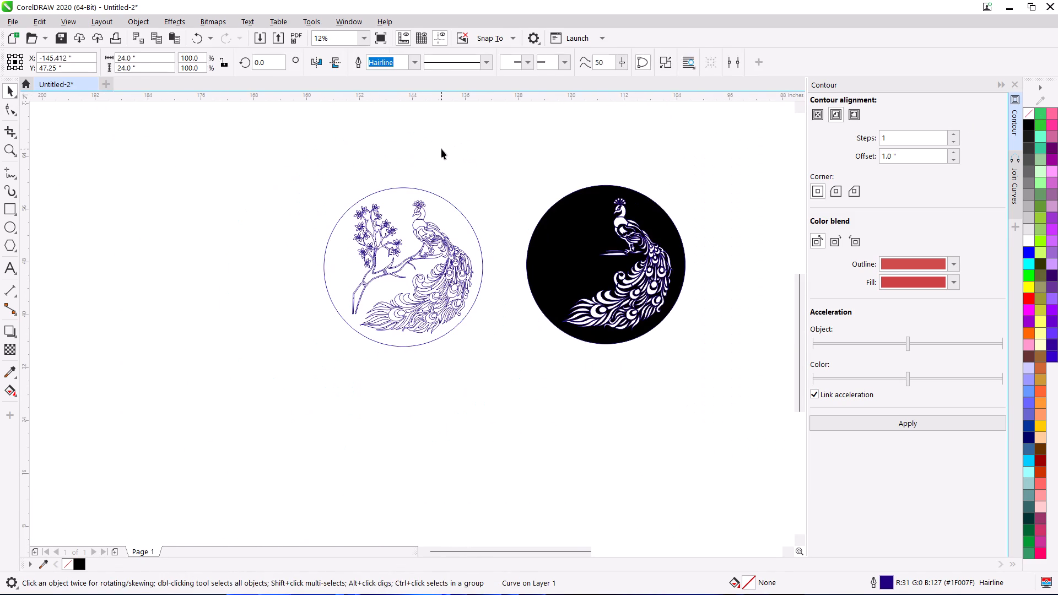
# Export only the TG 14 panel to the Desktop as an AutoCAD DXF file named 24x24.
pyautogui.moveTo(266, 155); pyautogui.dragTo(496, 375)
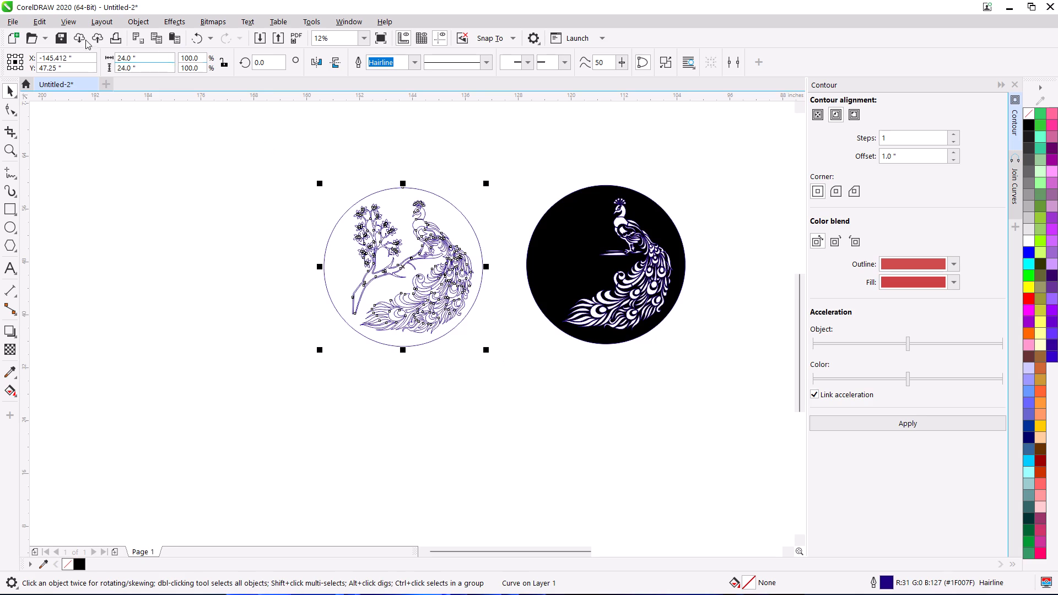
pyautogui.click(13, 21)
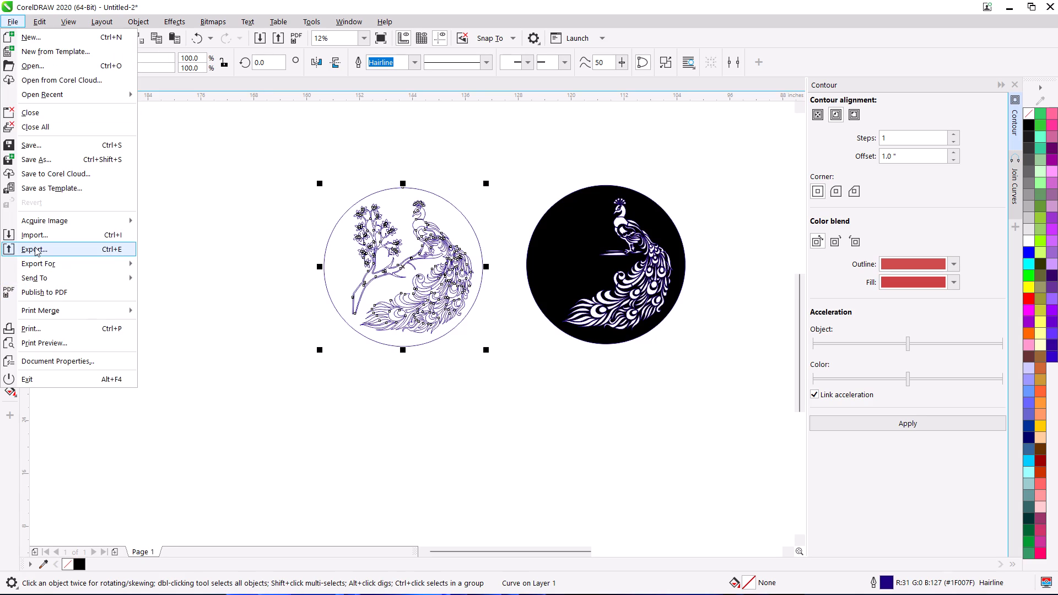
pyautogui.click(35, 247)
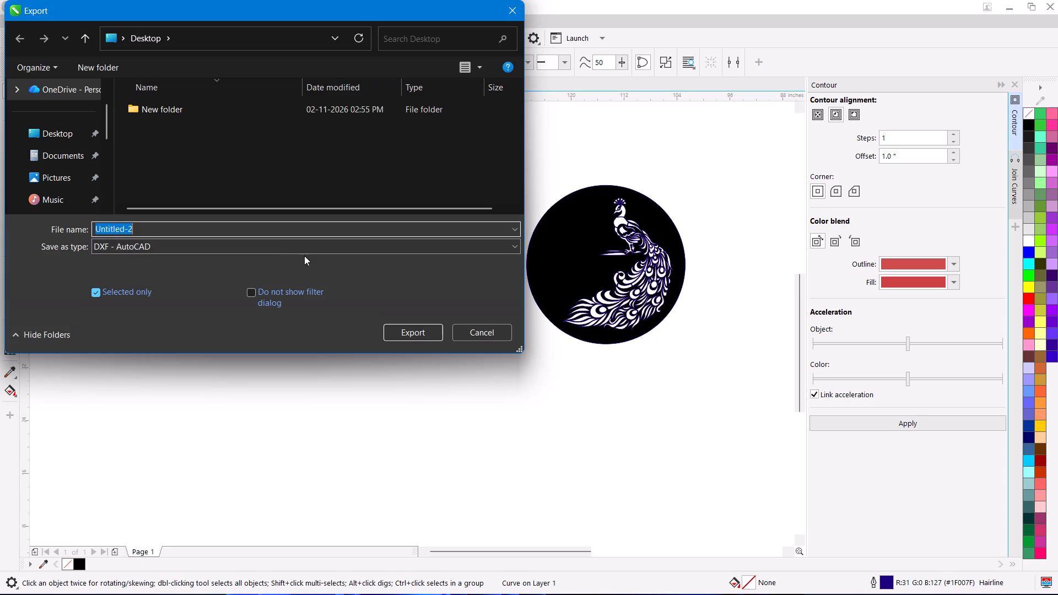
pyautogui.write('24x24')
pyautogui.press('Return')
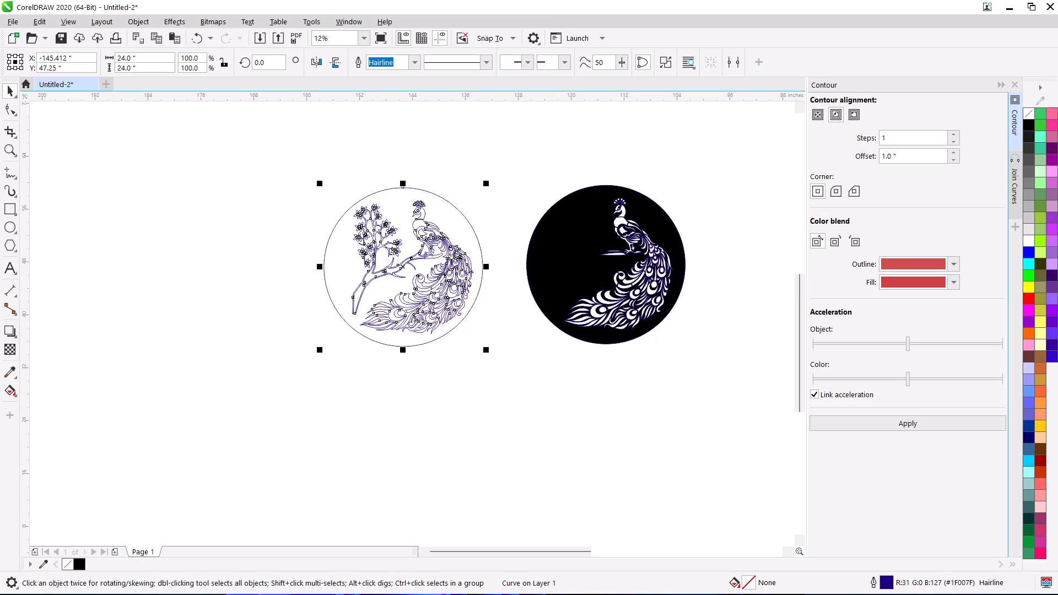
pyautogui.press('Return')
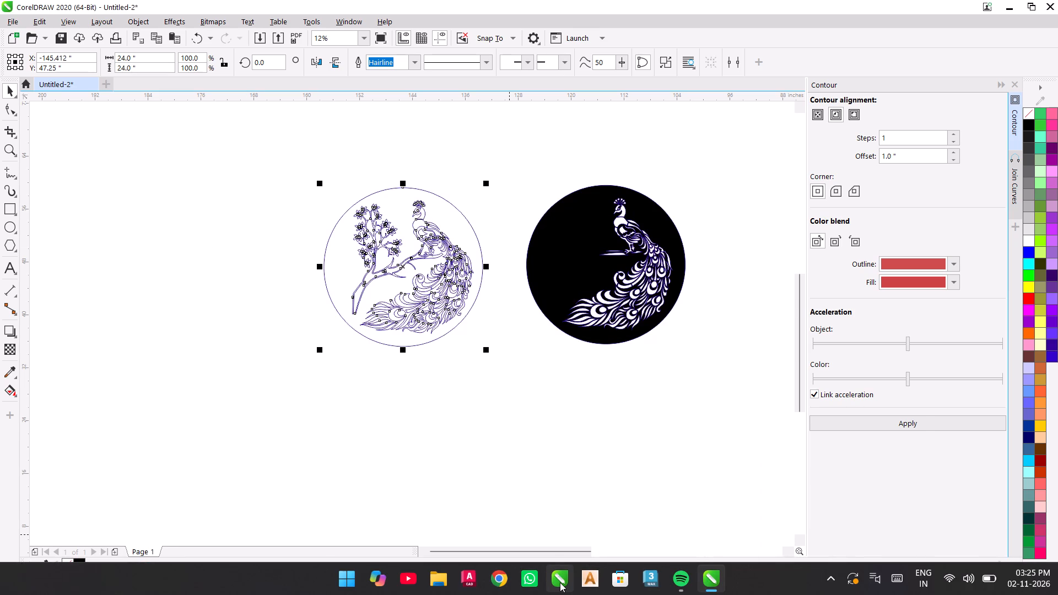
# Launch Autodesk ArtCAM 2018.
pyautogui.click(596, 579)
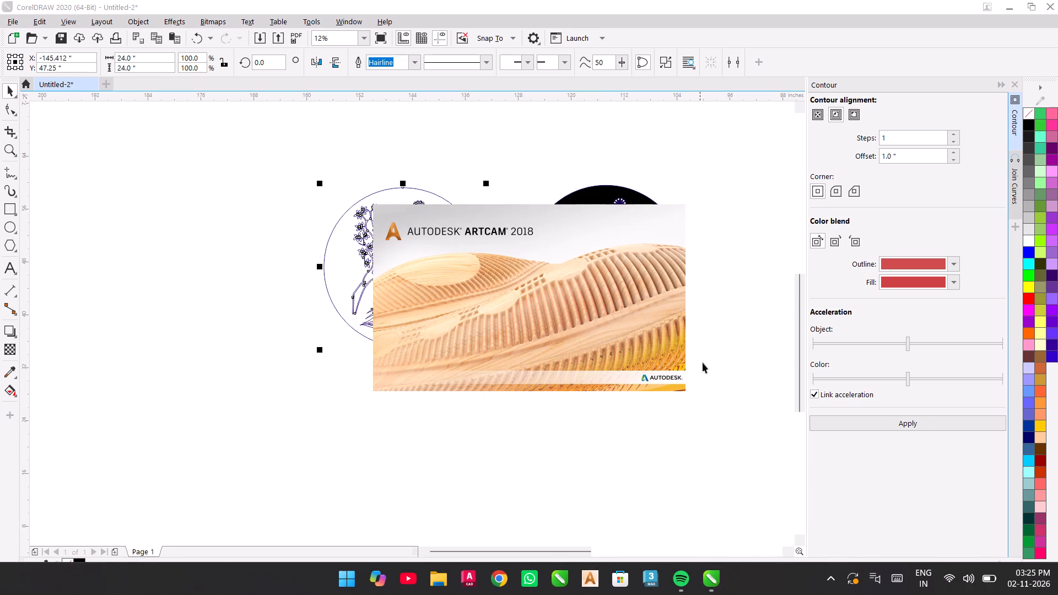
pyautogui.click(708, 362)
# Remove the black fill from the TG 13 panel in CorelDRAW.
pyautogui.click(570, 217)
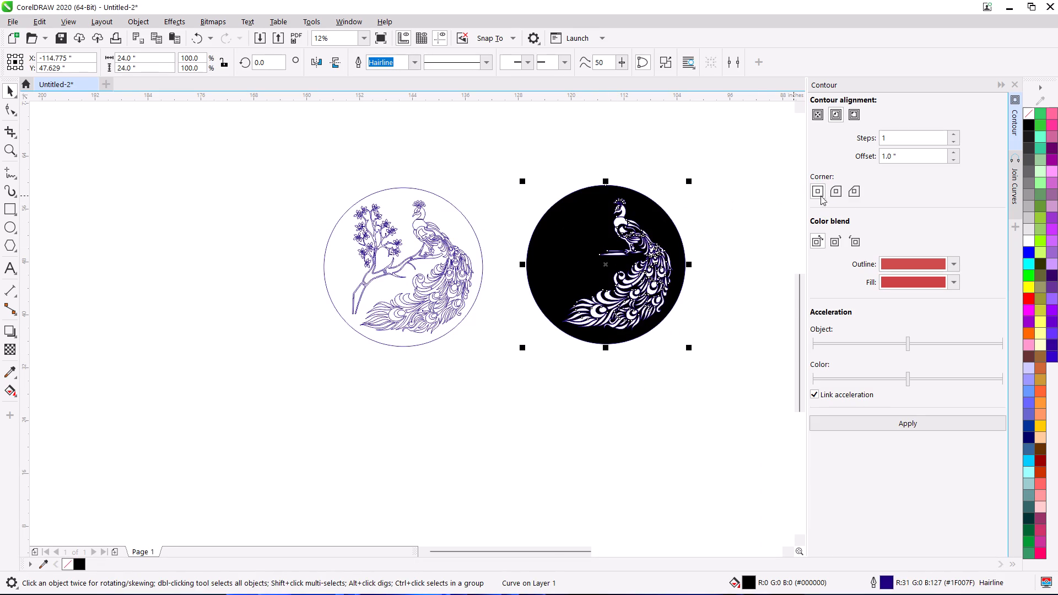
pyautogui.click(1030, 114)
pyautogui.click(622, 129)
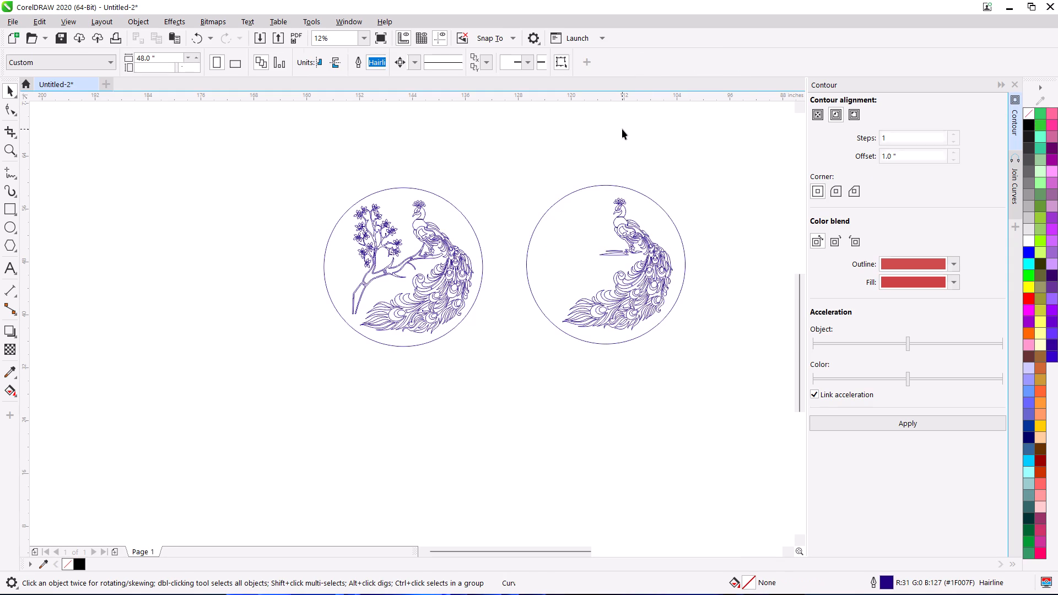
pyautogui.moveTo(640, 183); pyautogui.dragTo(570, 202, button='middle')
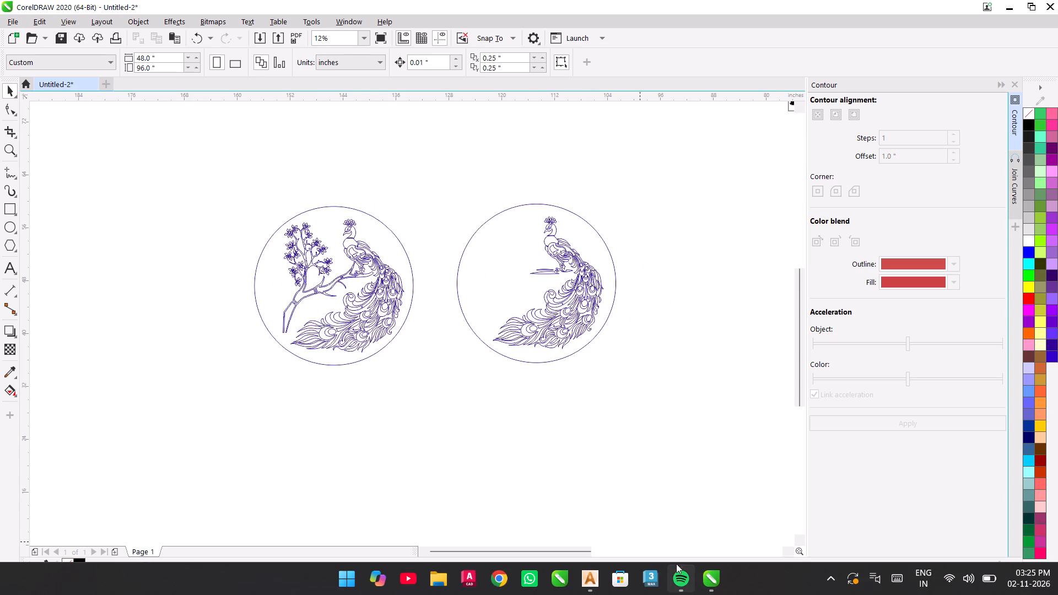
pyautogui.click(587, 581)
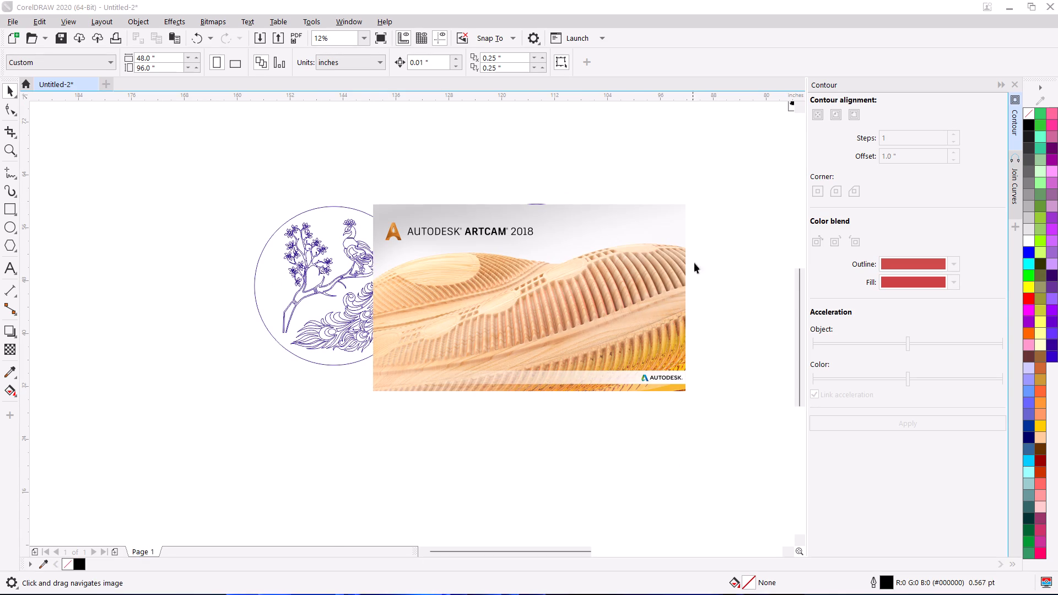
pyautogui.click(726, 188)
# Move the TG 14 panel farther from the TG 13 panel, centred at about X -155, Y 46 inches.
pyautogui.moveTo(223, 169); pyautogui.dragTo(469, 350)
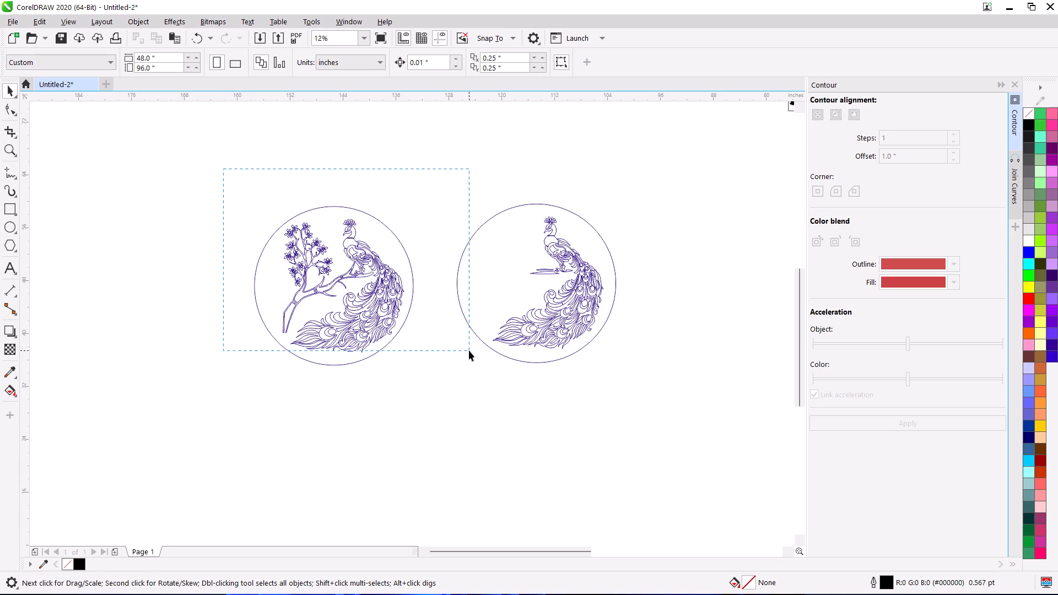
pyautogui.moveTo(469, 350); pyautogui.dragTo(449, 361)
pyautogui.moveTo(365, 295); pyautogui.dragTo(267, 245)
pyautogui.click(373, 403)
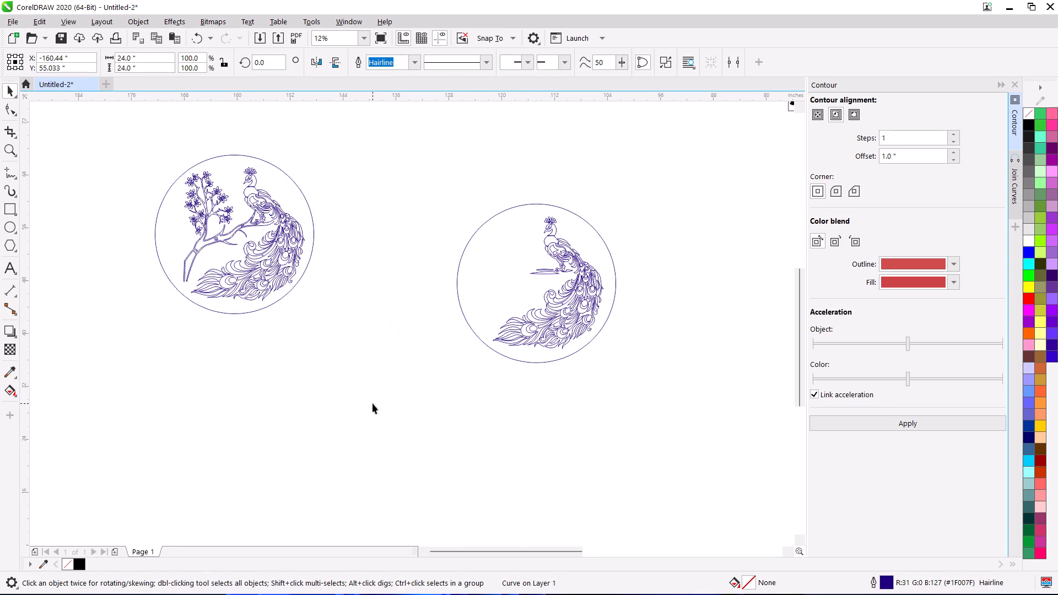
pyautogui.moveTo(197, 207); pyautogui.dragTo(233, 220, button='middle')
pyautogui.moveTo(233, 220); pyautogui.dragTo(270, 278)
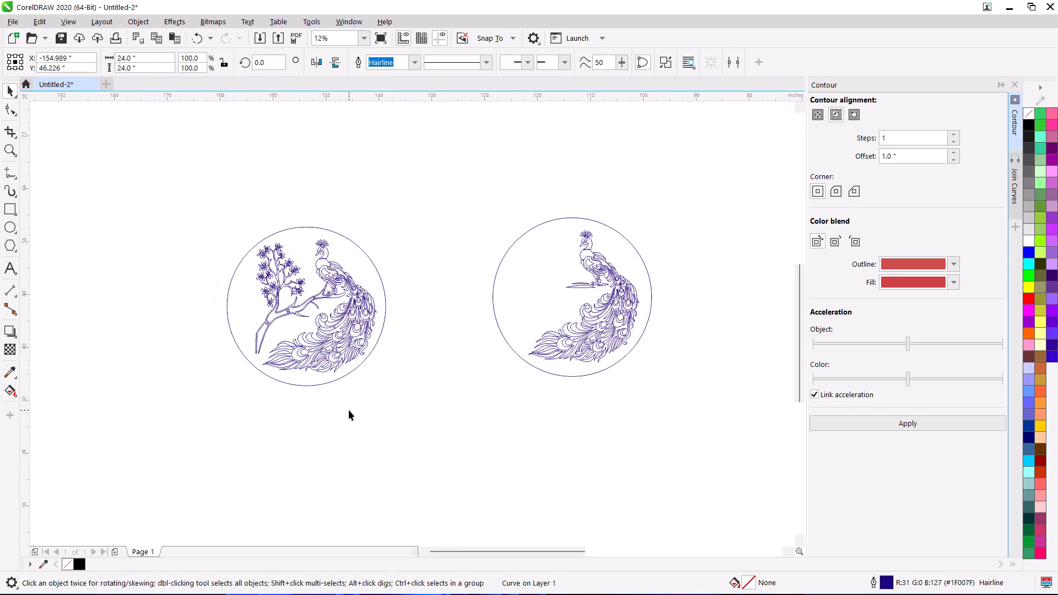
pyautogui.click(349, 410)
# Move the TG 13 panel closer to the TG 14 panel, leaving a gap between their circles.
pyautogui.scroll(1, 292, 308)
pyautogui.moveTo(336, 305); pyautogui.dragTo(390, 321, button='middle')
pyautogui.click(600, 287)
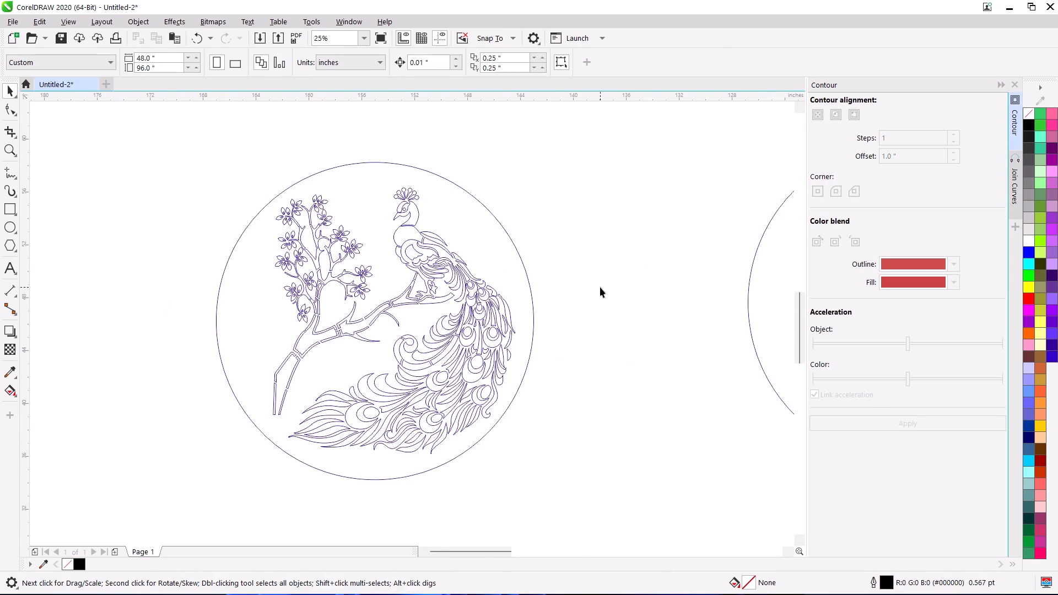
pyautogui.scroll(-1, 600, 287)
pyautogui.moveTo(600, 287); pyautogui.dragTo(482, 274, button='middle')
pyautogui.moveTo(671, 294); pyautogui.dragTo(572, 285)
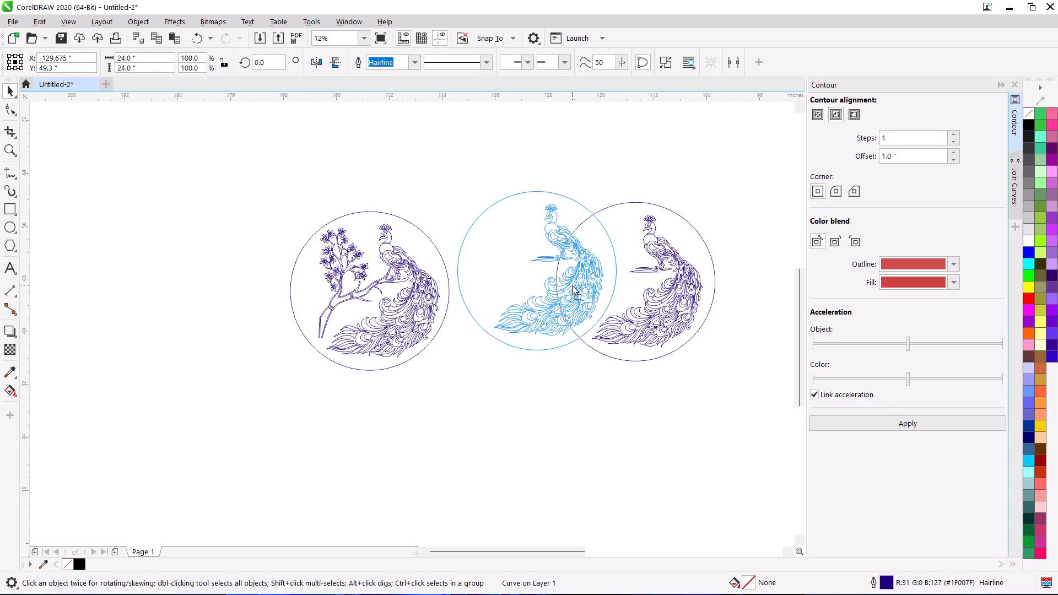
pyautogui.moveTo(572, 285); pyautogui.dragTo(611, 284)
pyautogui.click(591, 398)
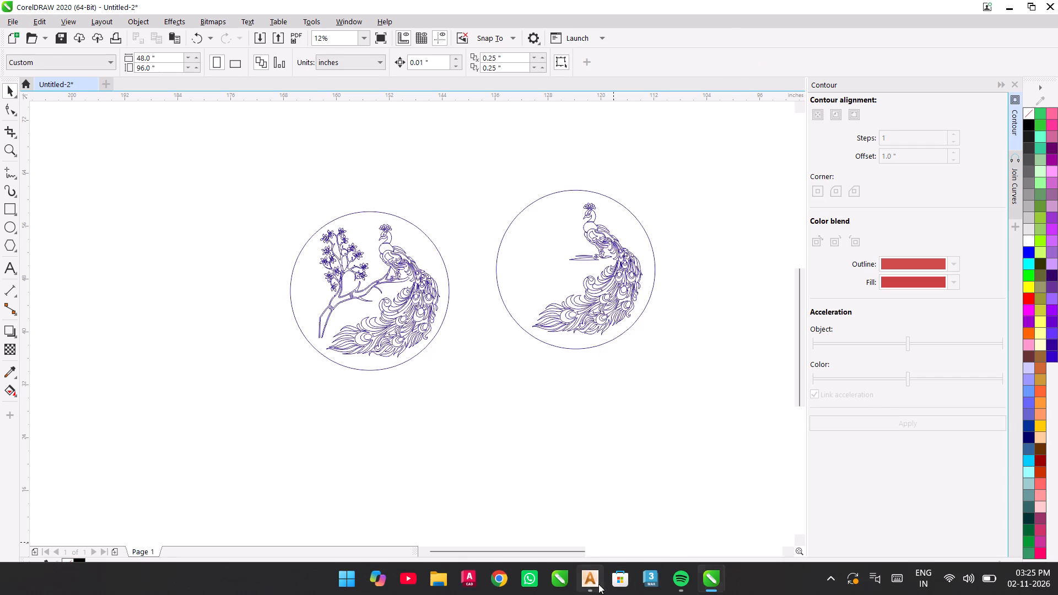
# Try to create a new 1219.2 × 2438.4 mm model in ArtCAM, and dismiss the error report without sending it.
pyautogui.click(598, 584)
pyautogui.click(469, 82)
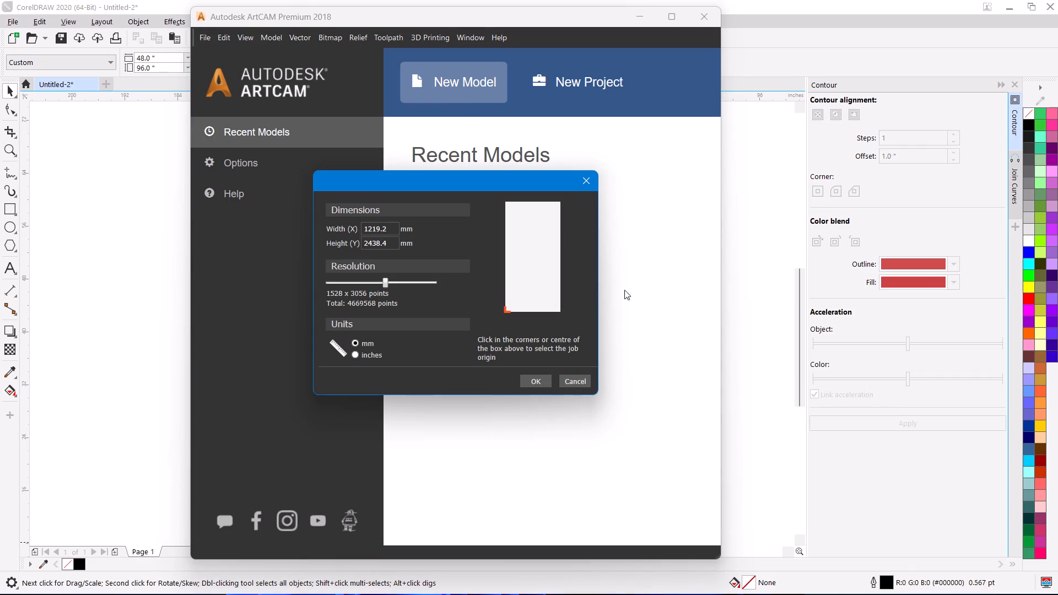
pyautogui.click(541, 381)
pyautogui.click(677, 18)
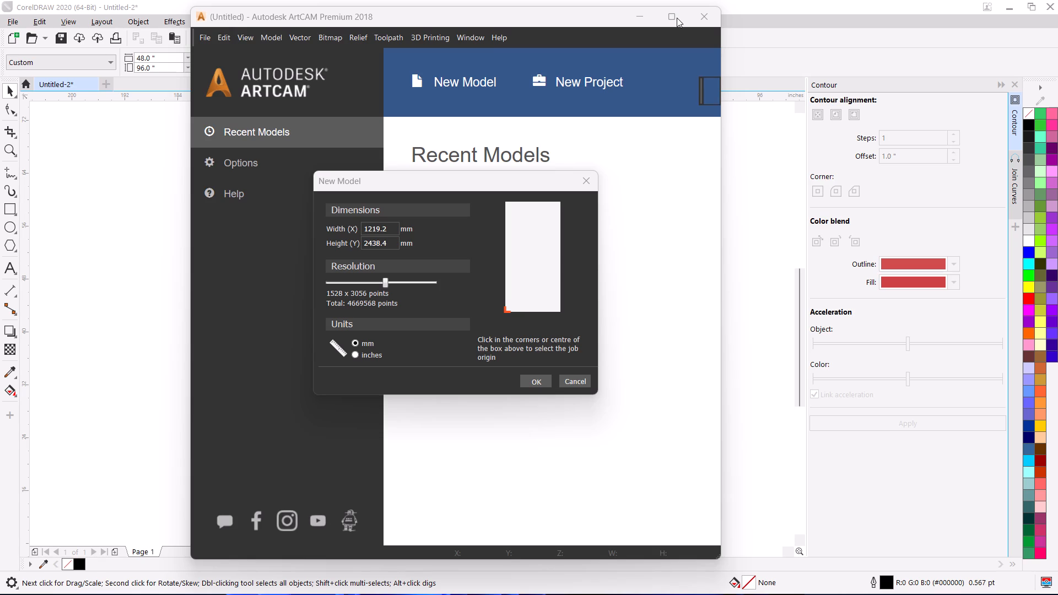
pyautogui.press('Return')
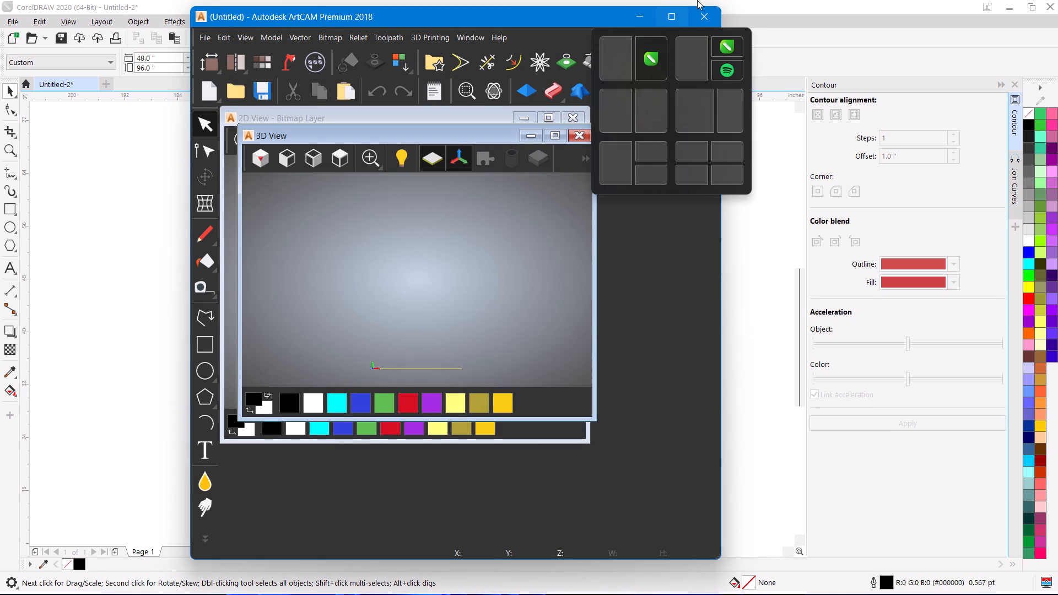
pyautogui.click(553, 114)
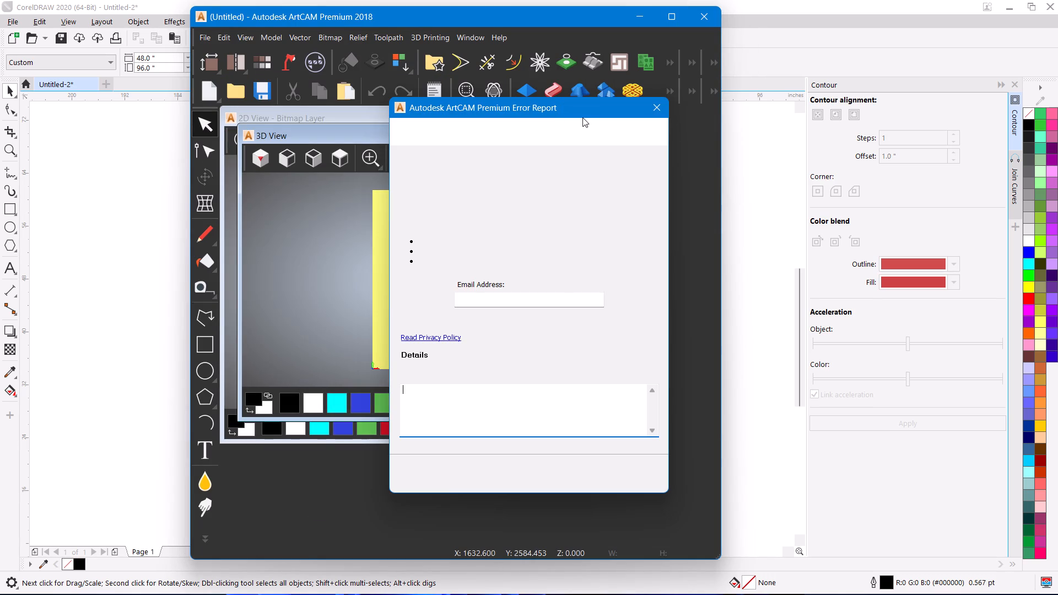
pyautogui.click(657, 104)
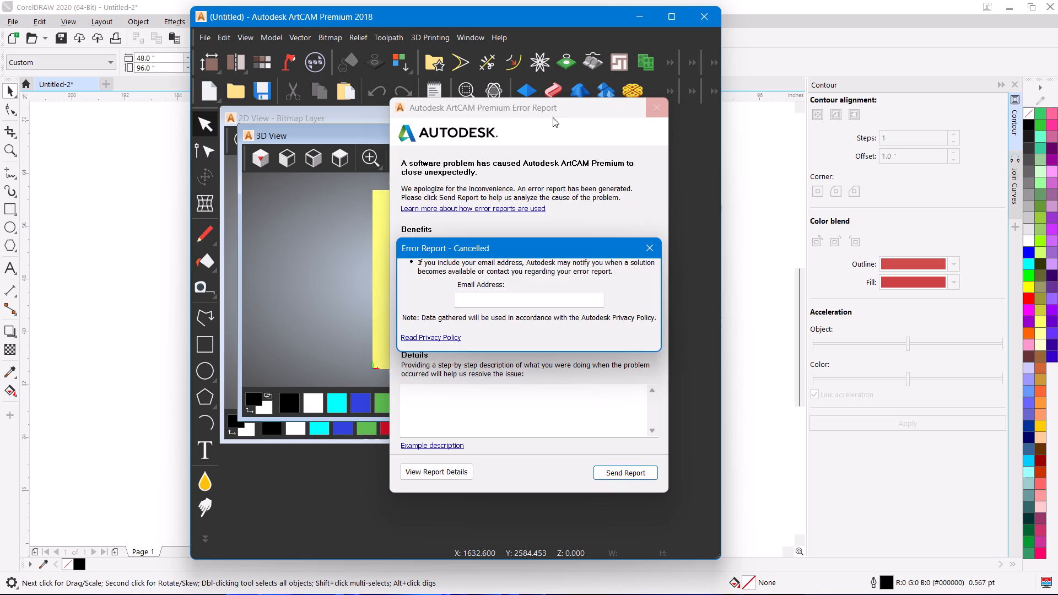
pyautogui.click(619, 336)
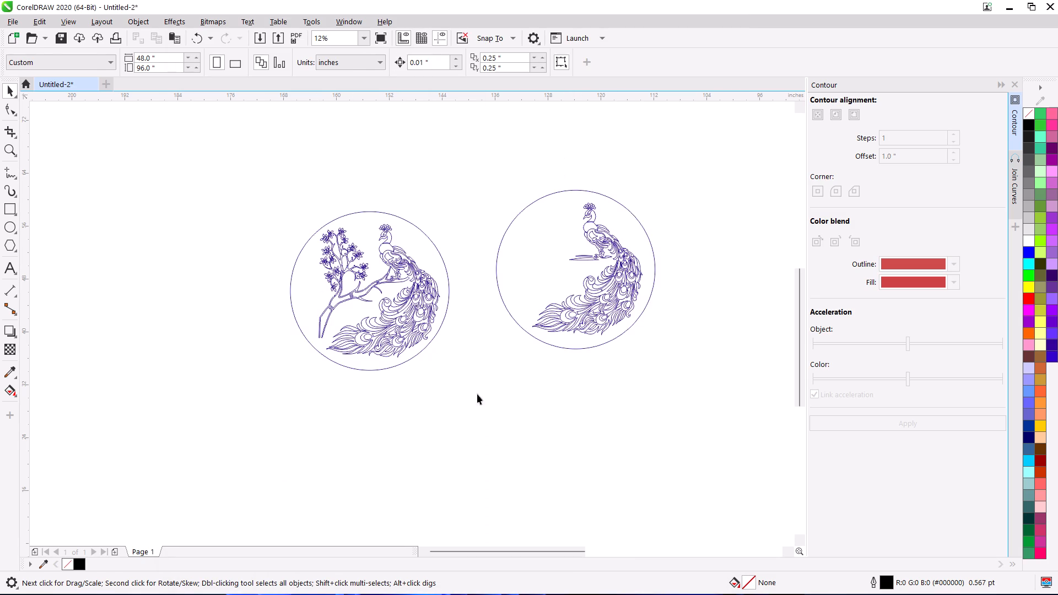
# Relaunch ArtCAM and minimise the CorelDRAW window behind it.
pyautogui.click(590, 577)
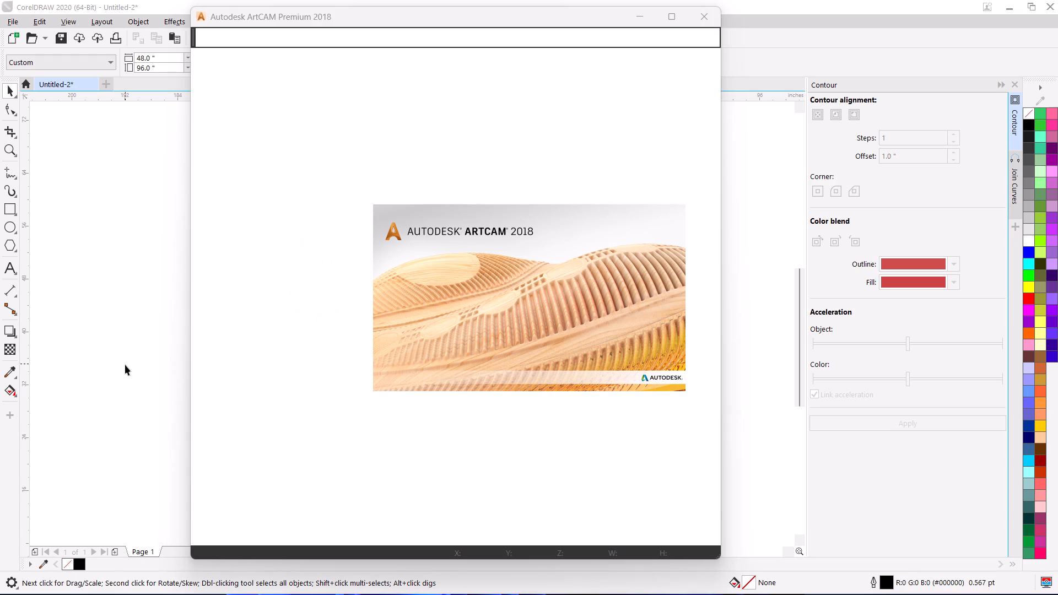
pyautogui.click(1014, 7)
pyautogui.rightClick(792, 78)
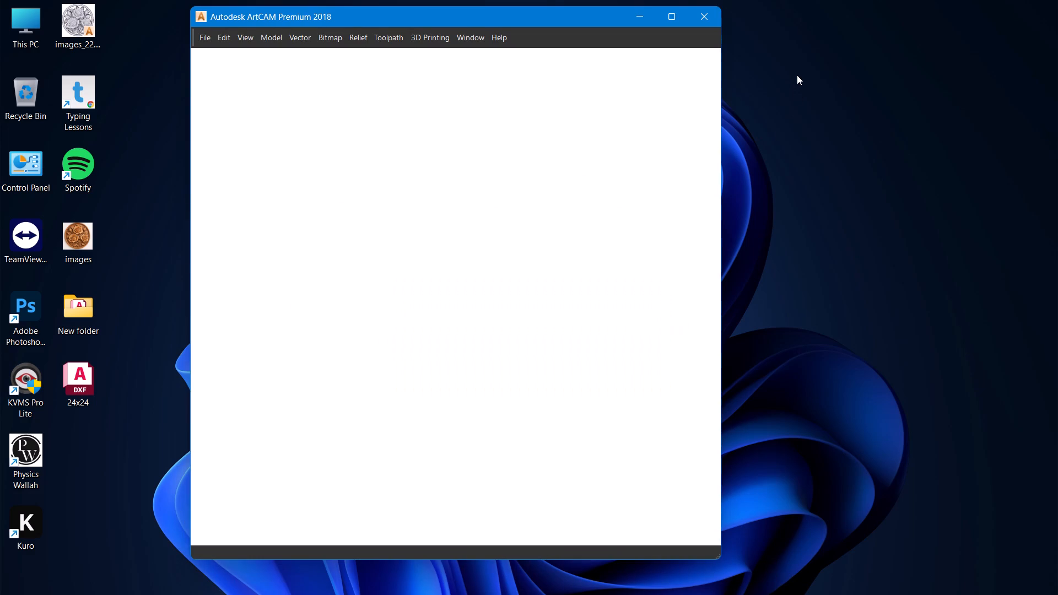
pyautogui.click(825, 133)
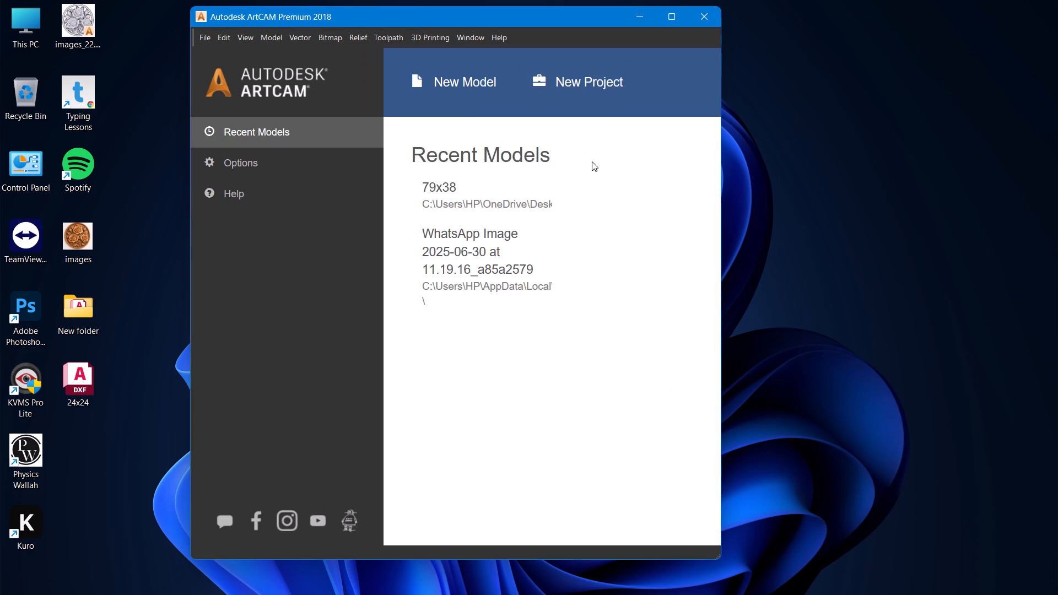
# Create a new ArtCAM model 1219.2 mm wide and 2438.4 mm high, in millimetres.
pyautogui.click(423, 98)
pyautogui.click(533, 388)
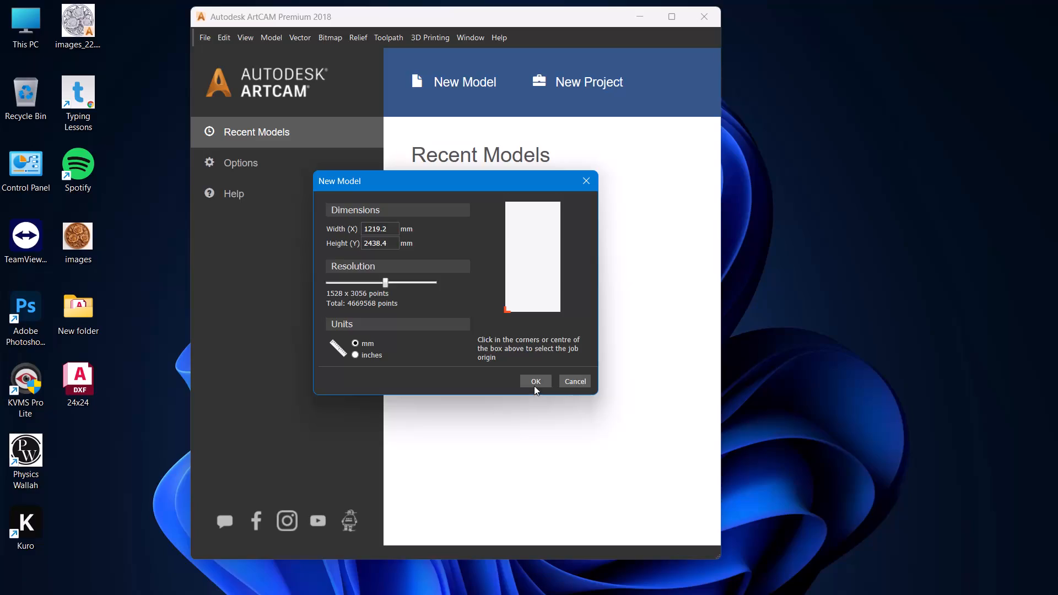
pyautogui.click(534, 385)
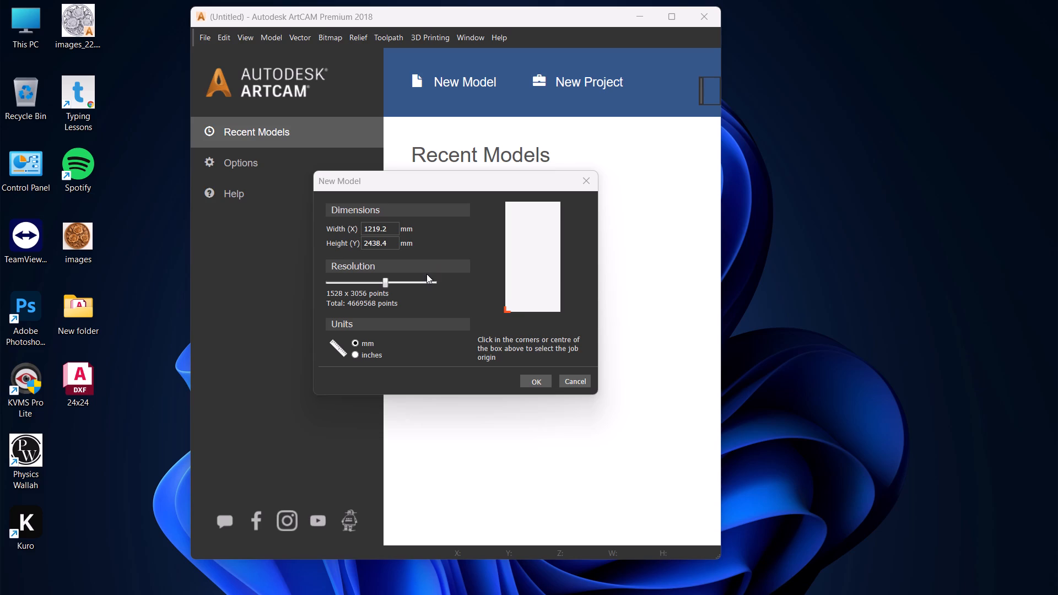
pyautogui.click(549, 383)
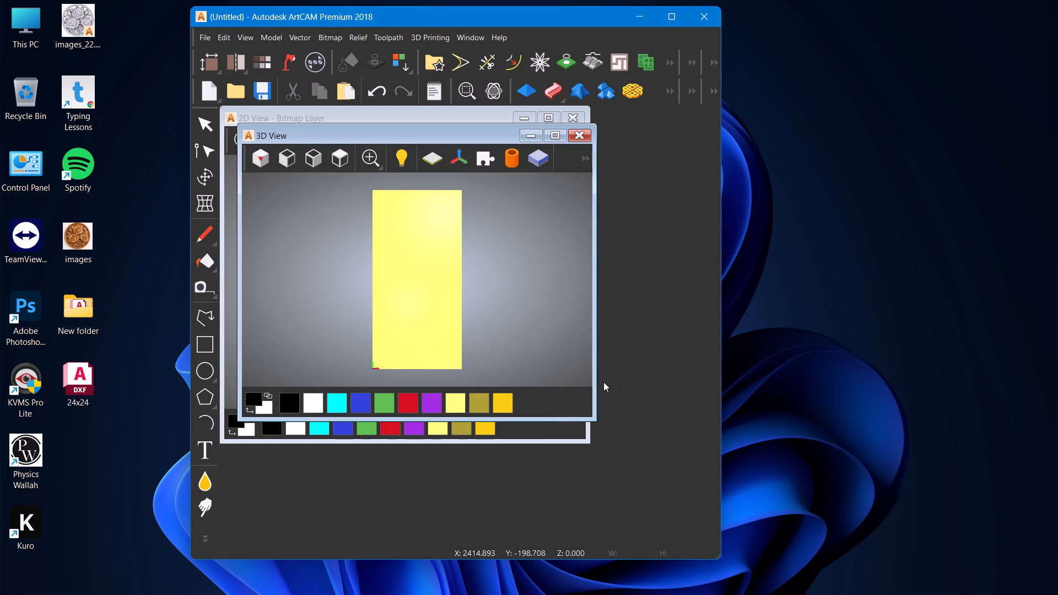
# Maximise the 2D view and the ArtCAM window.
pyautogui.click(549, 122)
pyautogui.click(676, 12)
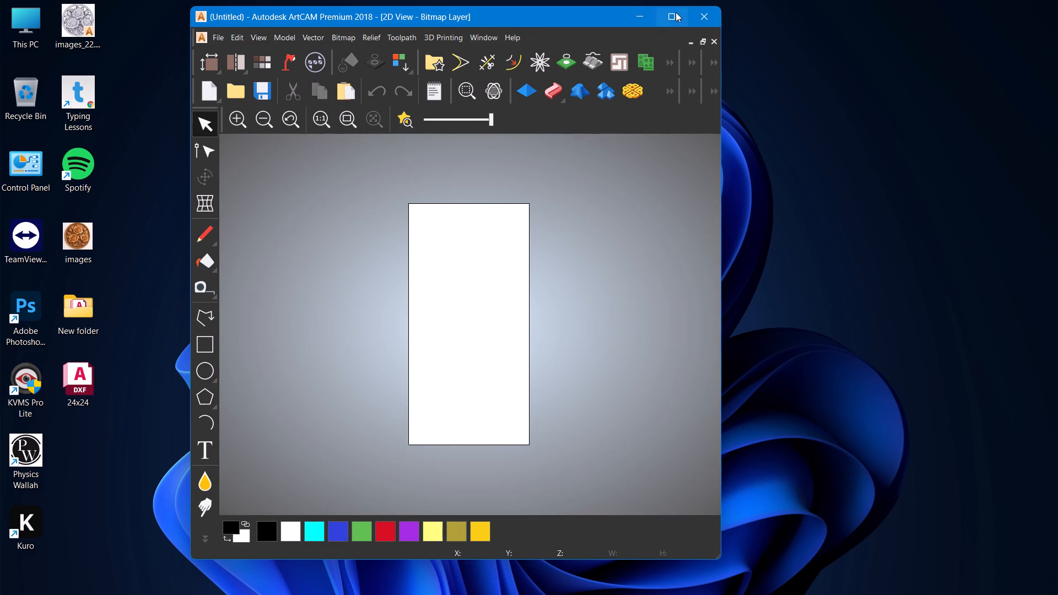
pyautogui.click(676, 12)
# Import the 24x24 DXF drawing from the Desktop as vectors onto the current layer.
pyautogui.click(107, 18)
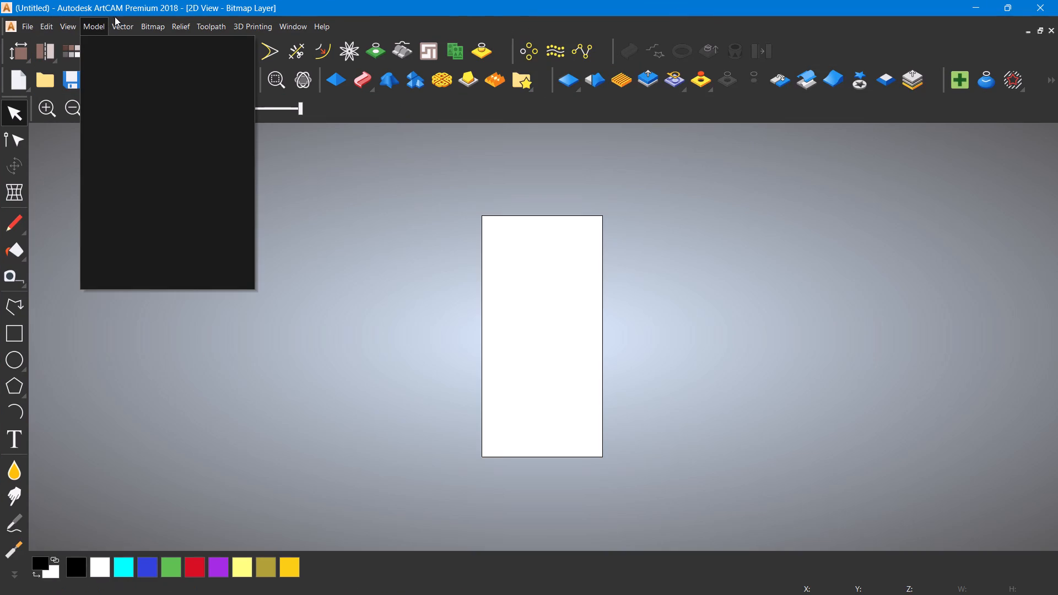
pyautogui.click(118, 18)
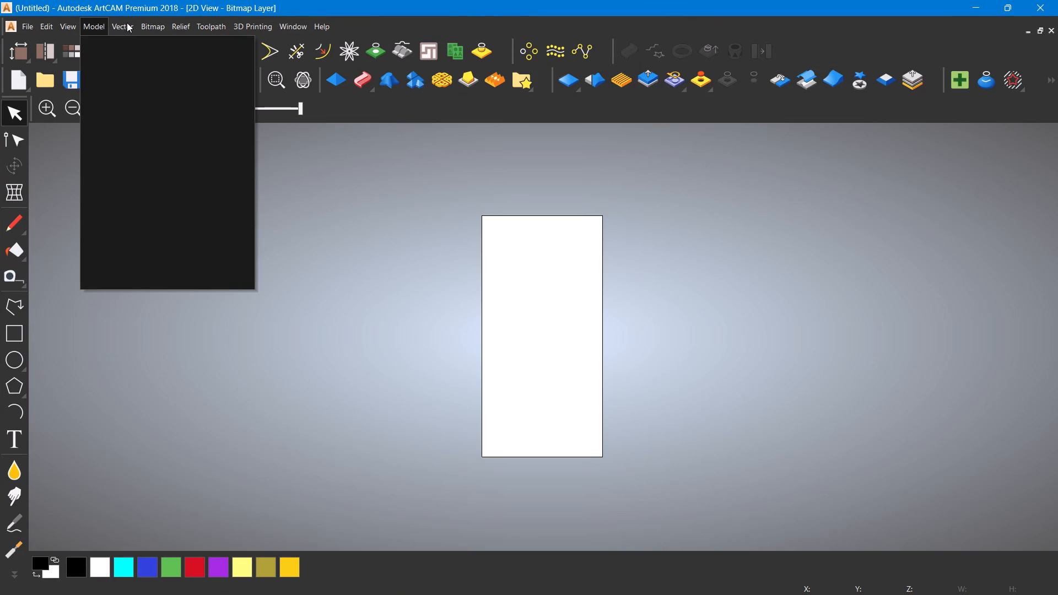
pyautogui.click(127, 23)
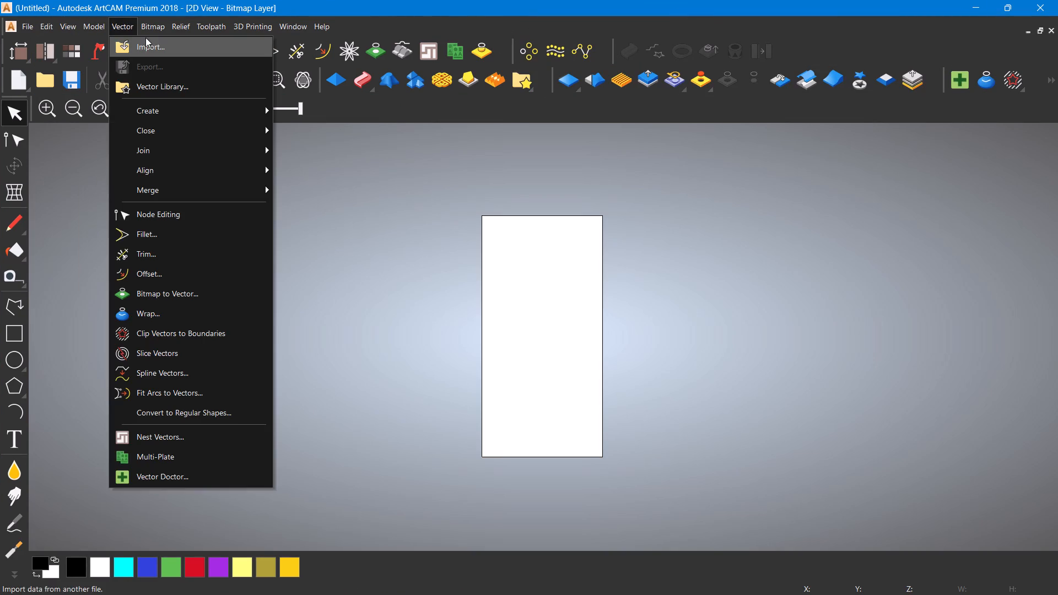
pyautogui.click(145, 37)
pyautogui.click(471, 193)
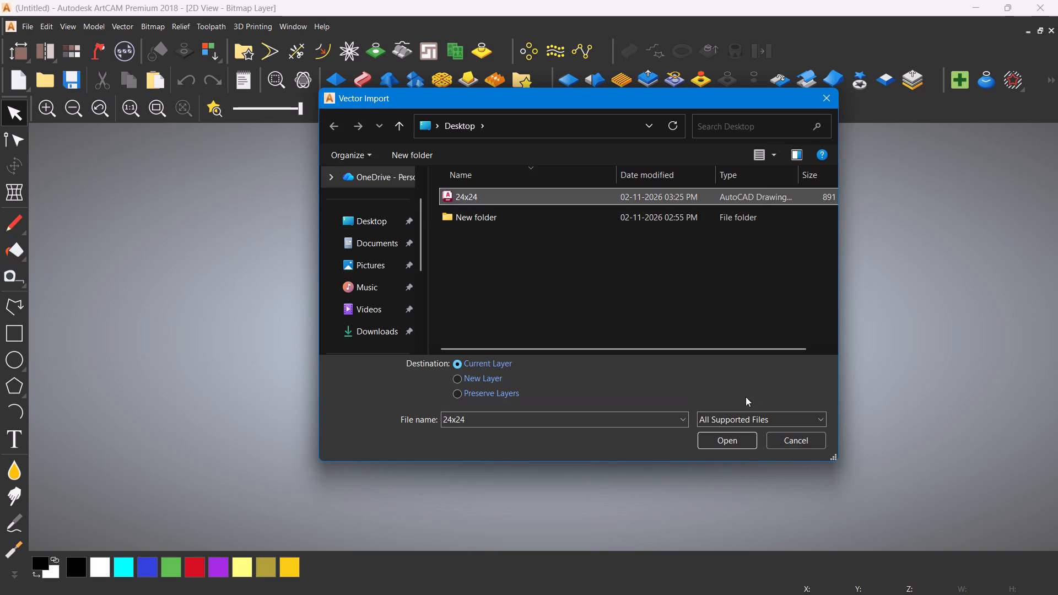
pyautogui.click(730, 440)
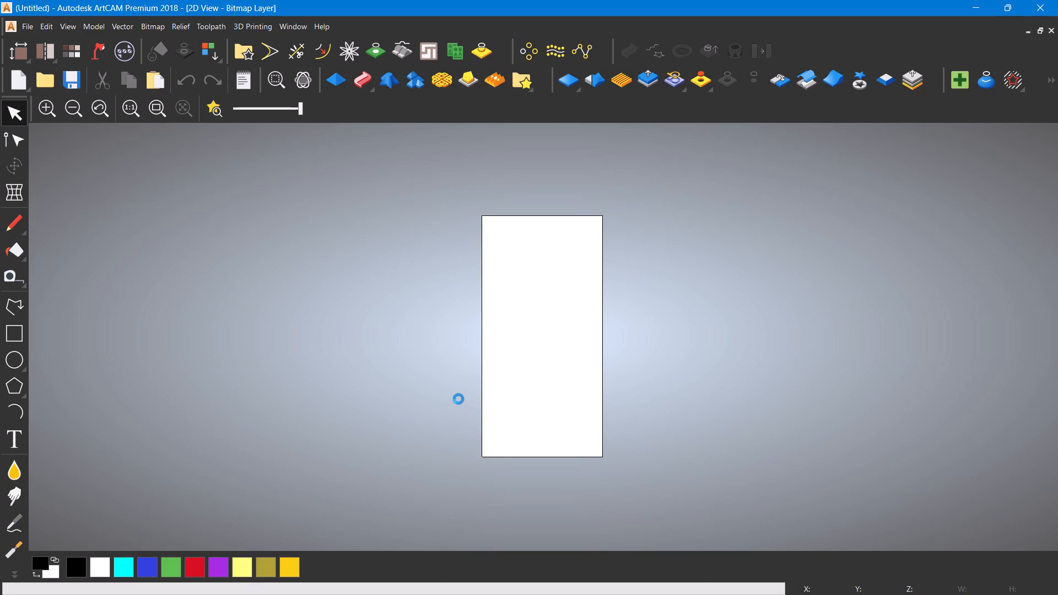
pyautogui.click(633, 382)
# Select the peacock and tree vectors within the circle and set up an Inside profiling toolpath for them.
pyautogui.click(369, 270)
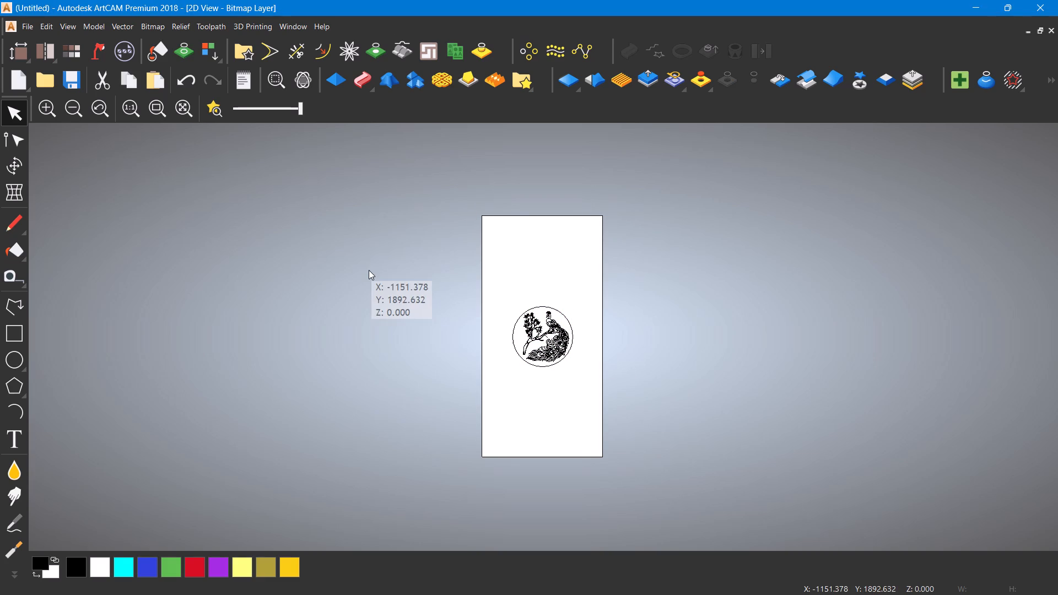
pyautogui.moveTo(368, 269); pyautogui.dragTo(617, 351)
pyautogui.scroll(2, 579, 340)
pyautogui.moveTo(196, 187); pyautogui.dragTo(353, 243)
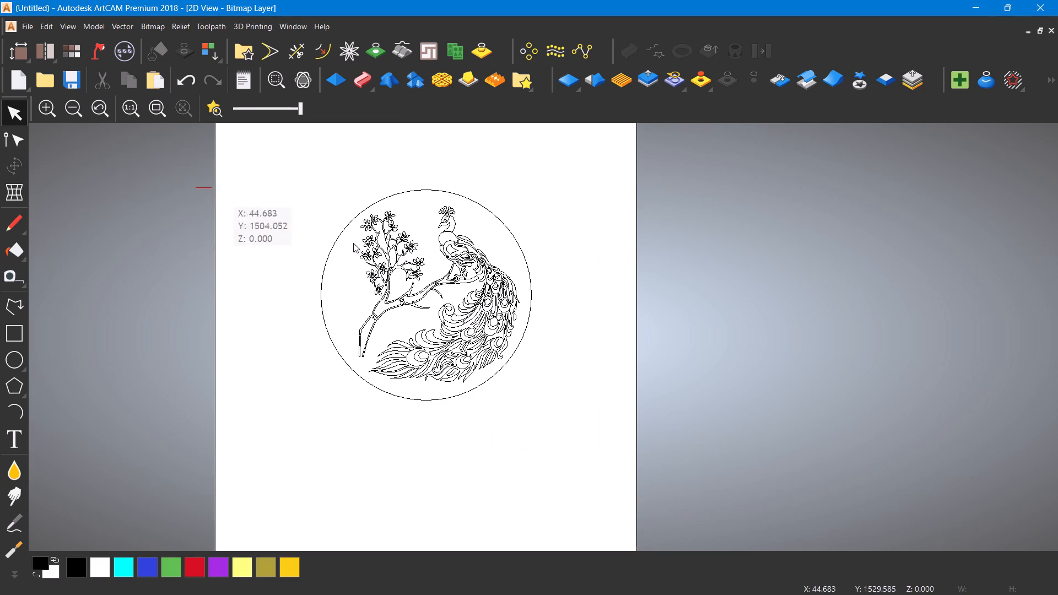
pyautogui.moveTo(353, 243); pyautogui.dragTo(597, 387)
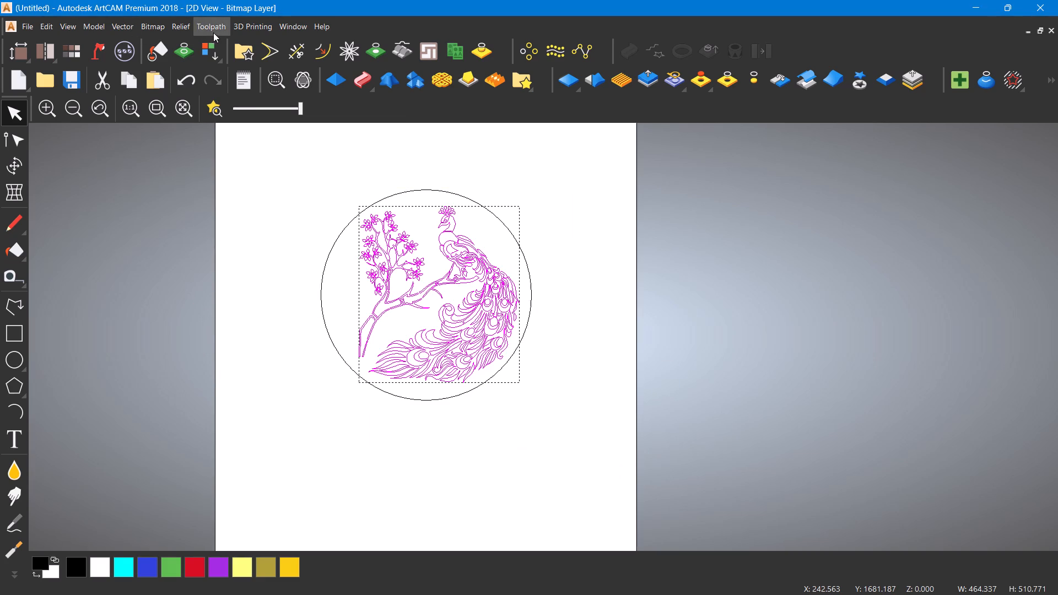
pyautogui.click(215, 34)
pyautogui.click(376, 91)
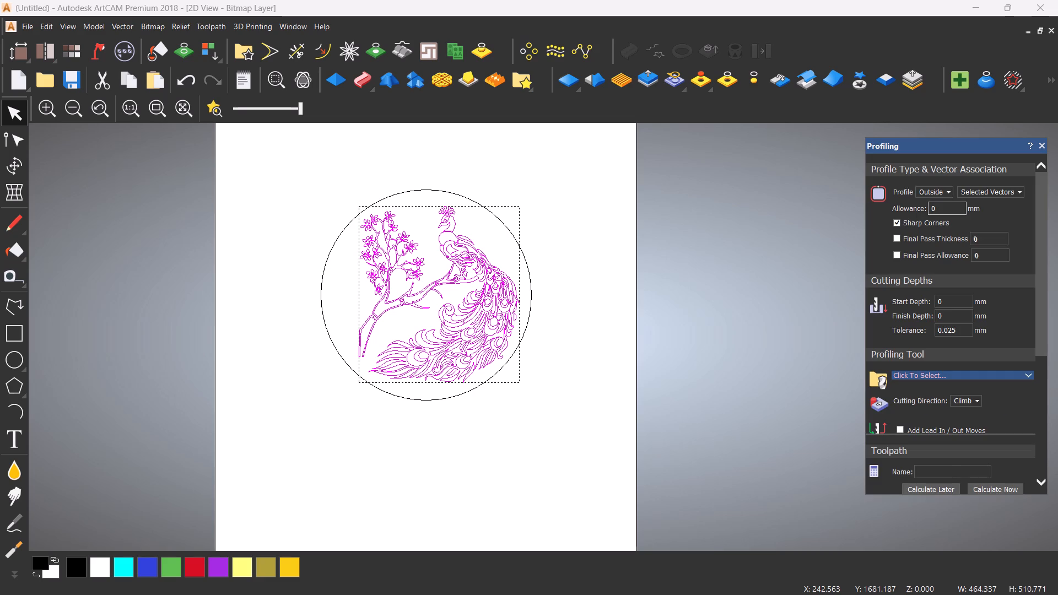
pyautogui.click(937, 198)
pyautogui.click(937, 185)
pyautogui.click(941, 193)
pyautogui.click(936, 211)
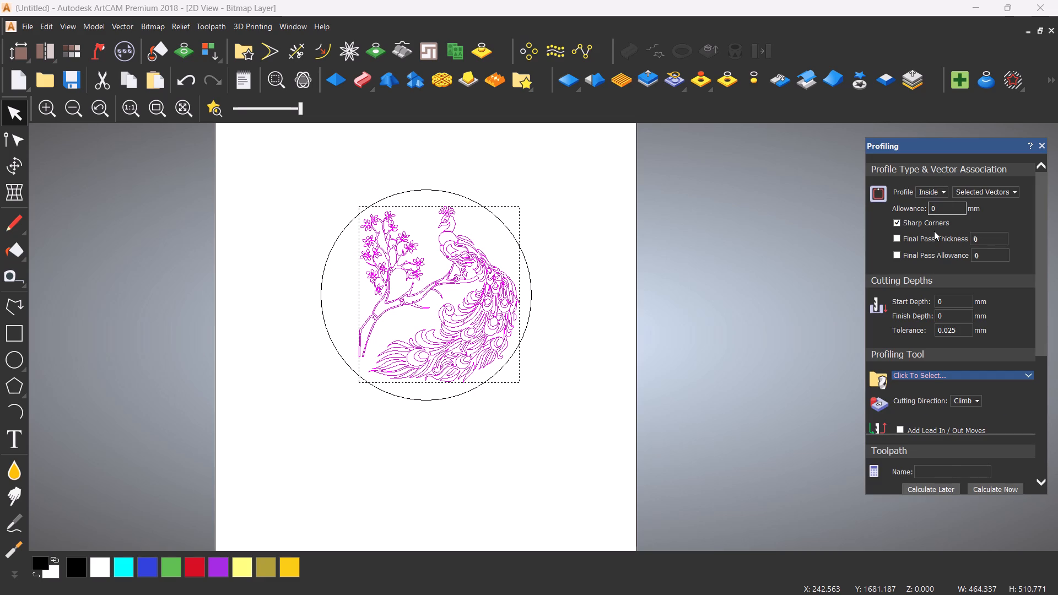
# Assign the 4 mm slot drill named 4, from the wood or plastic roughing group, as the profiling tool.
pyautogui.click(930, 375)
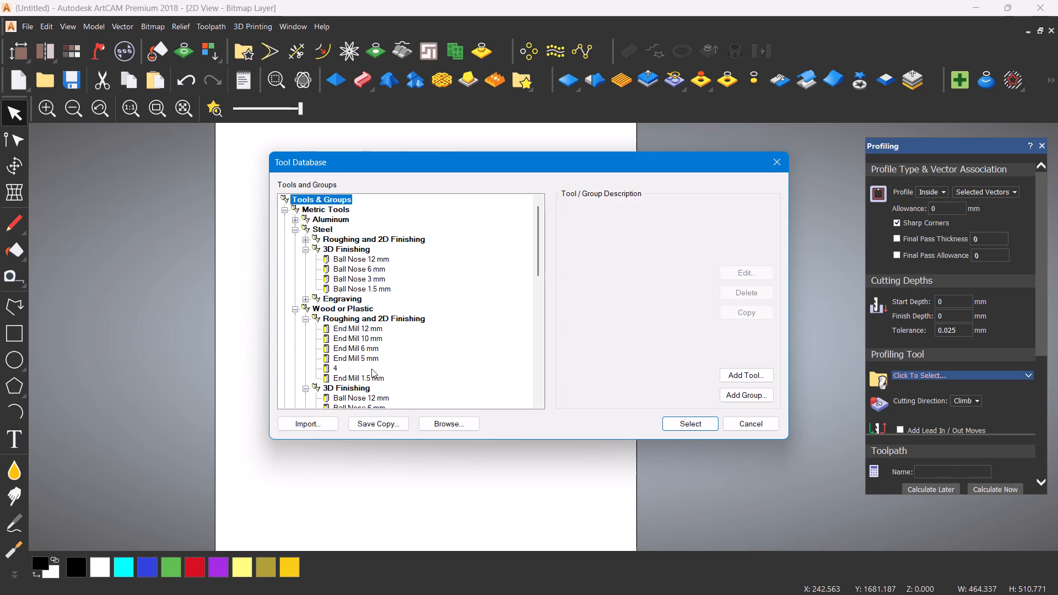
pyautogui.click(322, 368)
pyautogui.click(759, 272)
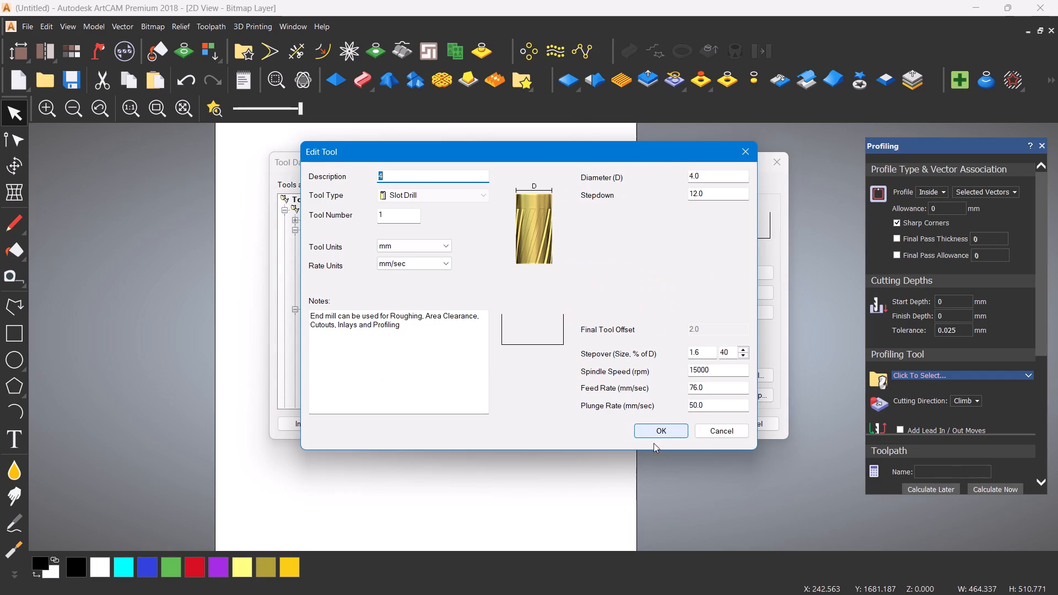
pyautogui.click(677, 430)
pyautogui.click(683, 427)
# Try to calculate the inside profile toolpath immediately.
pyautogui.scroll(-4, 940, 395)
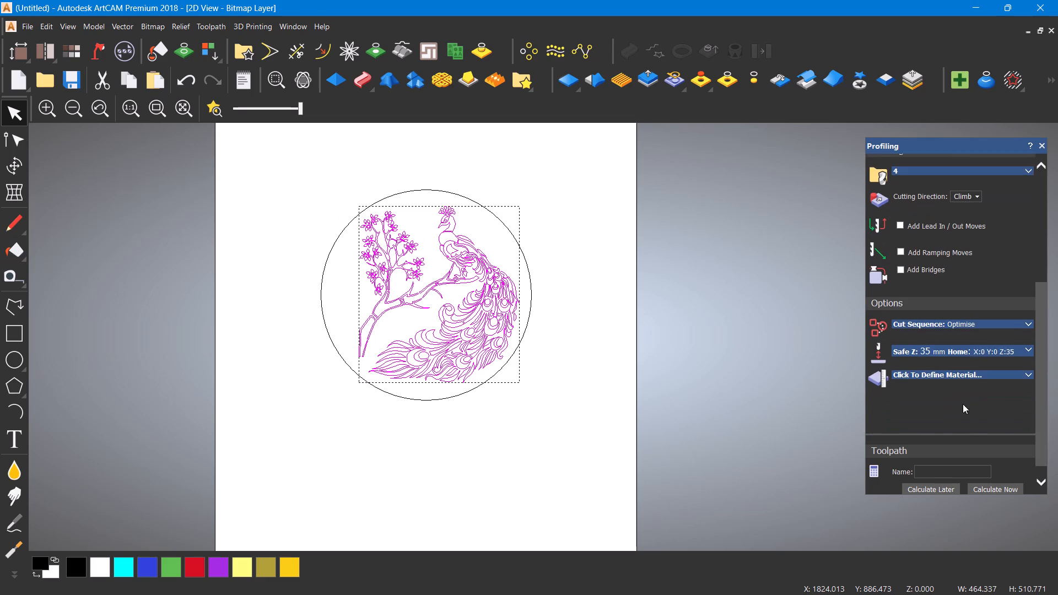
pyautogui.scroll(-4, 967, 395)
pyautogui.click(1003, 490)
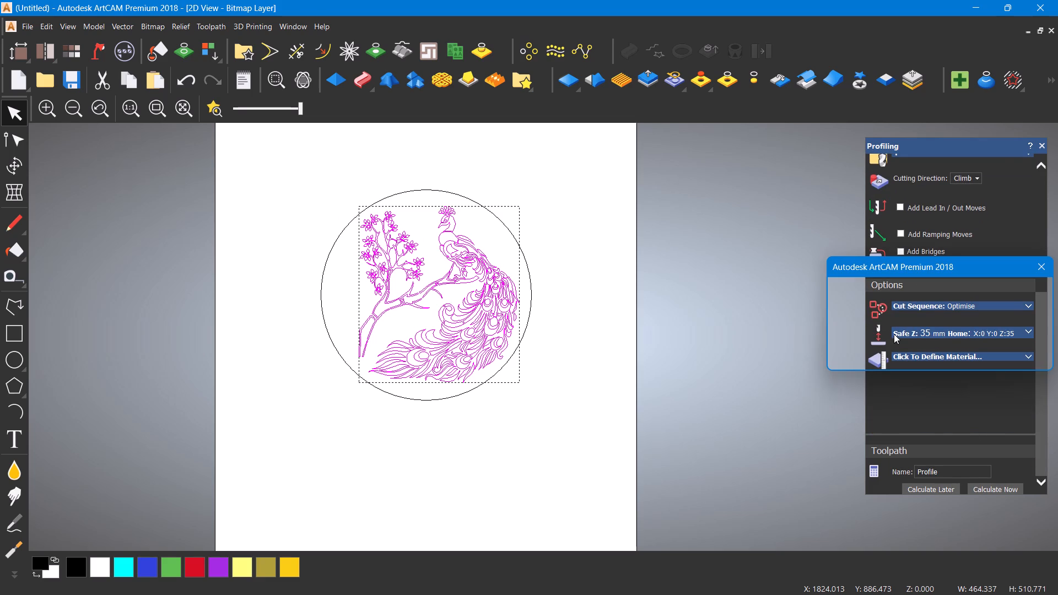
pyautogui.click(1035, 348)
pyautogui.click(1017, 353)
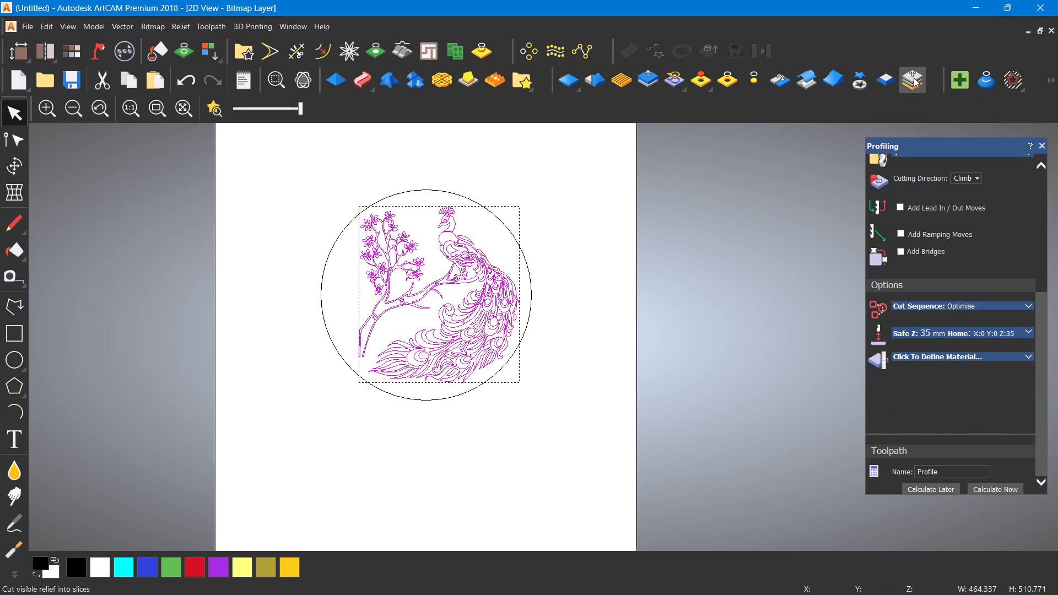
# Identify coincident points and vector intersections in the selected peacock vectors with Vector Doctor.
pyautogui.click(965, 78)
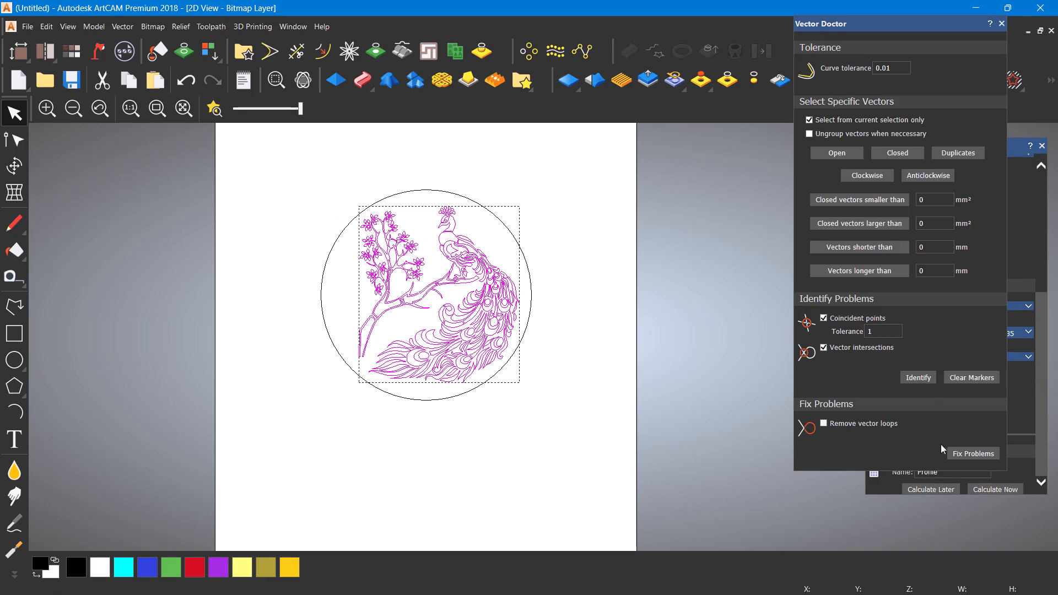
pyautogui.click(929, 379)
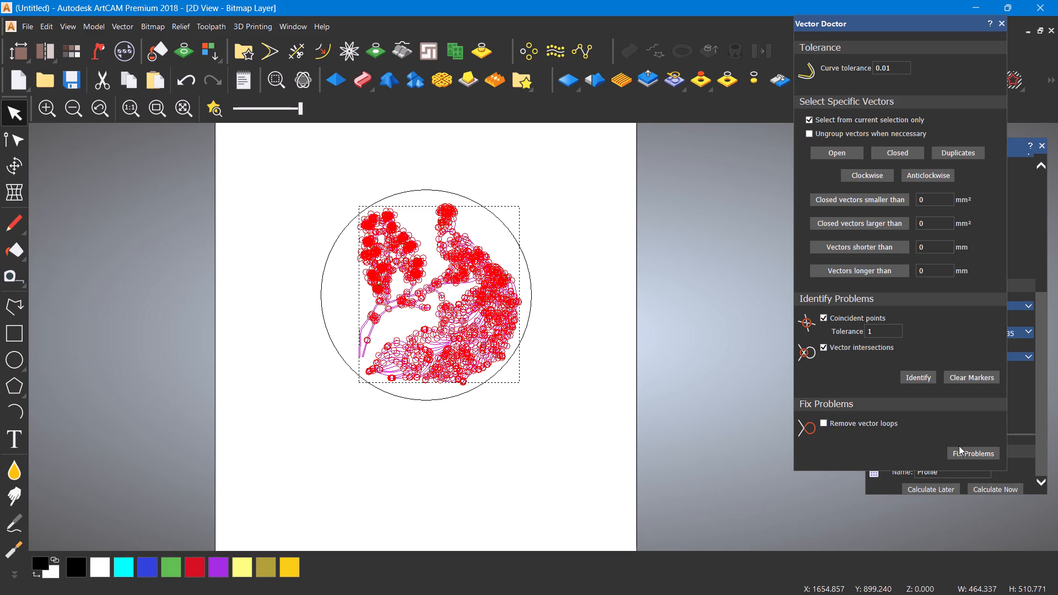
# Fix the peacock vectors' problems with vector loop removal enabled, keeping loops of area 1%.
pyautogui.click(964, 452)
pyautogui.click(964, 453)
pyautogui.click(821, 424)
pyautogui.scroll(-5, 951, 429)
pyautogui.click(976, 457)
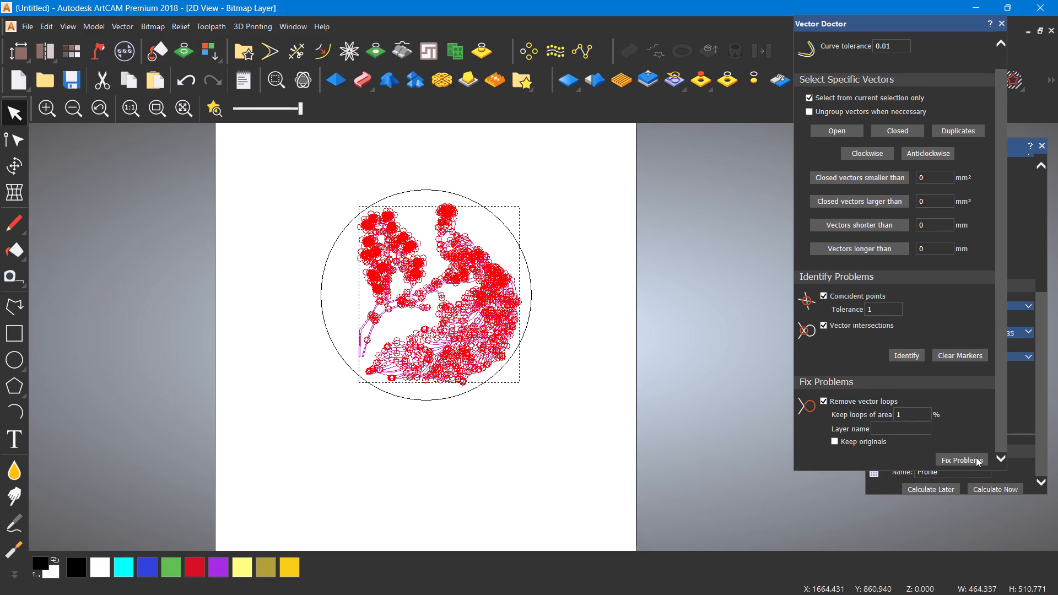
pyautogui.tripleClick(975, 457)
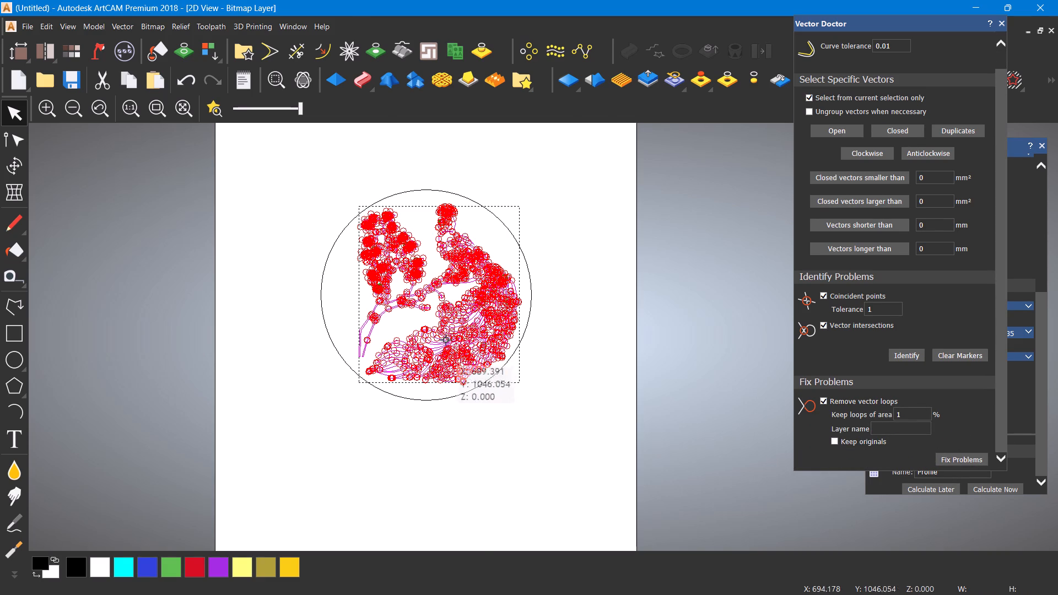
# Examine the peacock and tree vectors up close for the coincident-point and intersection markers left by Vector Doctor.
pyautogui.scroll(2, 426, 288)
pyautogui.scroll(2, 528, 392)
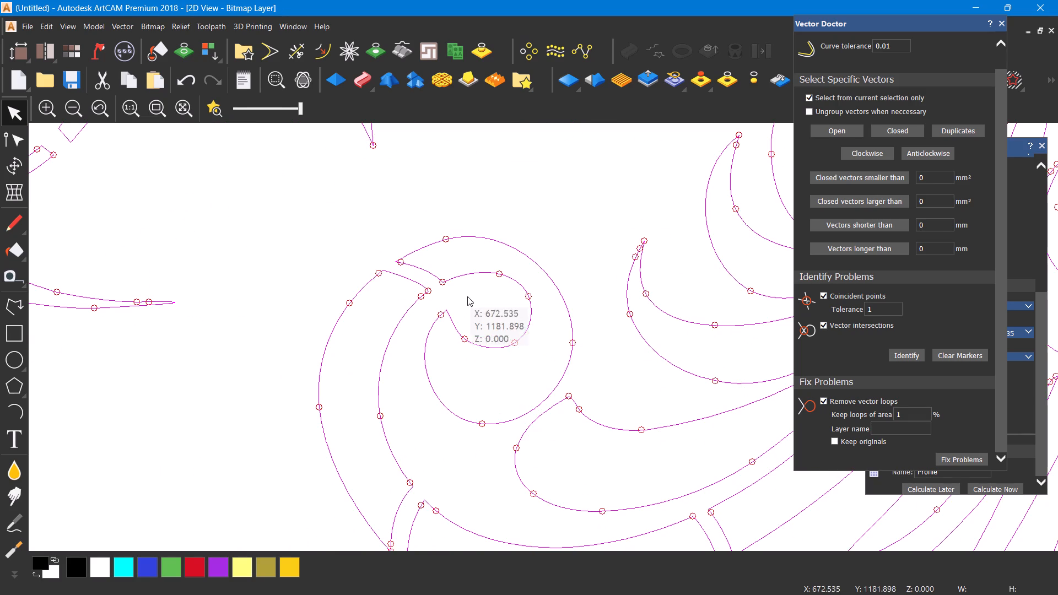
pyautogui.scroll(2, 452, 294)
pyautogui.scroll(-3, 451, 293)
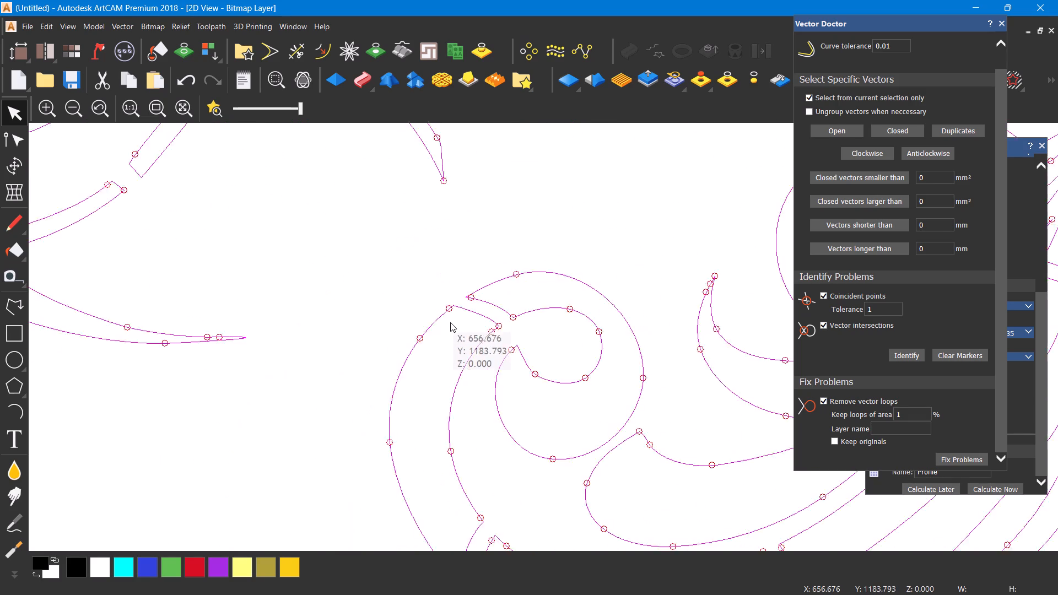
pyautogui.scroll(-3, 450, 322)
pyautogui.scroll(4, 473, 248)
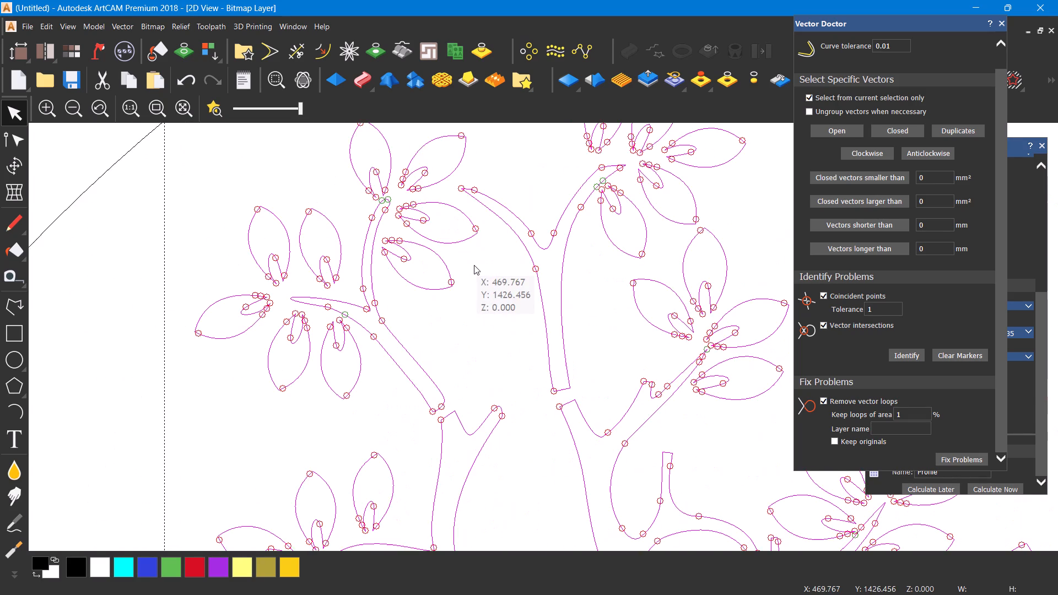
pyautogui.scroll(1, 474, 265)
pyautogui.scroll(-3, 385, 188)
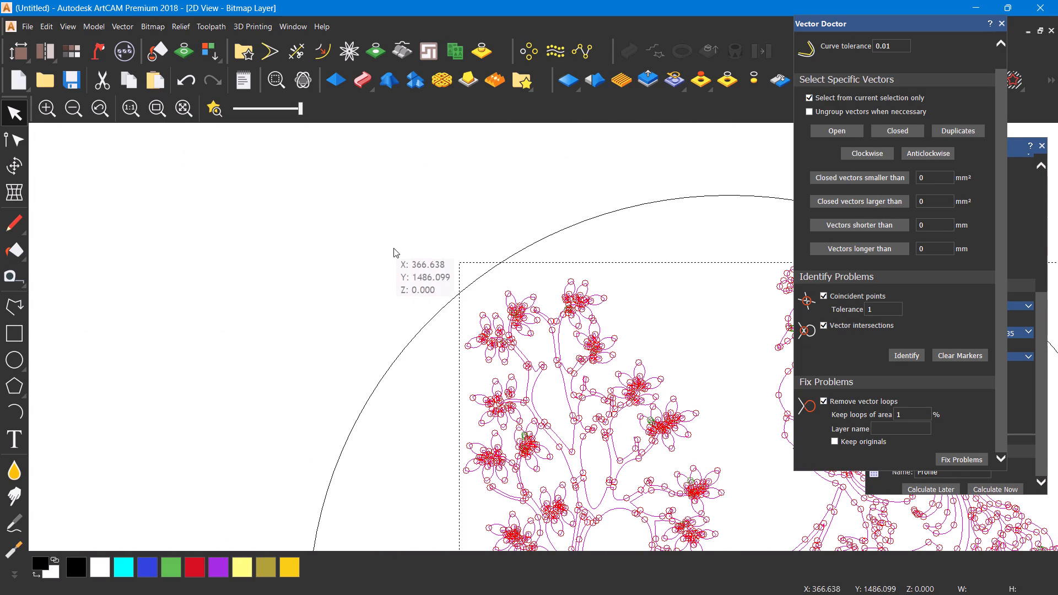
pyautogui.scroll(-2, 389, 247)
pyautogui.click(625, 246)
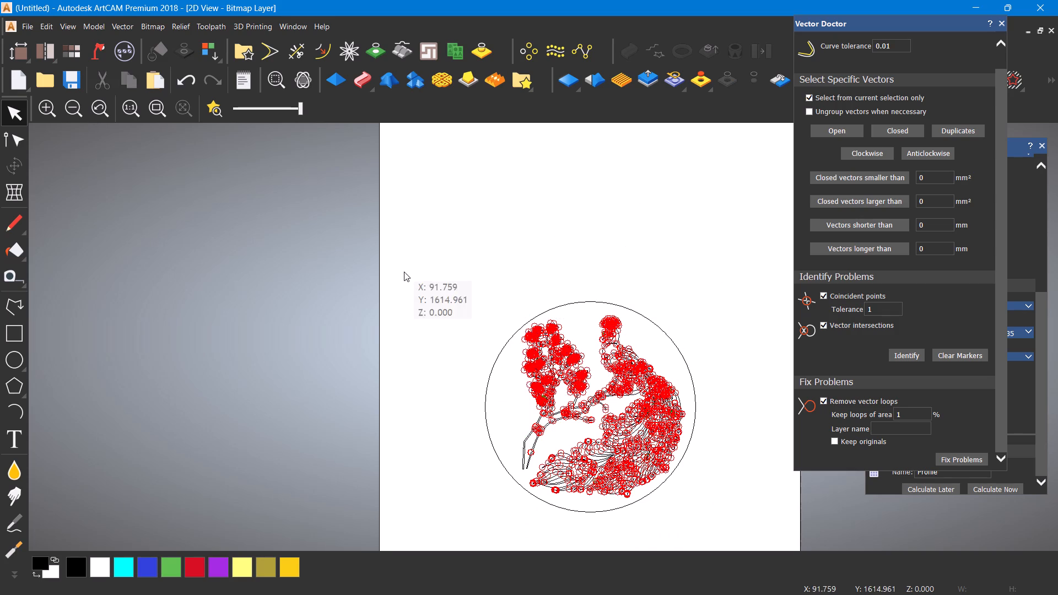
pyautogui.scroll(-1, 375, 290)
pyautogui.scroll(1, 639, 408)
pyautogui.scroll(2, 598, 380)
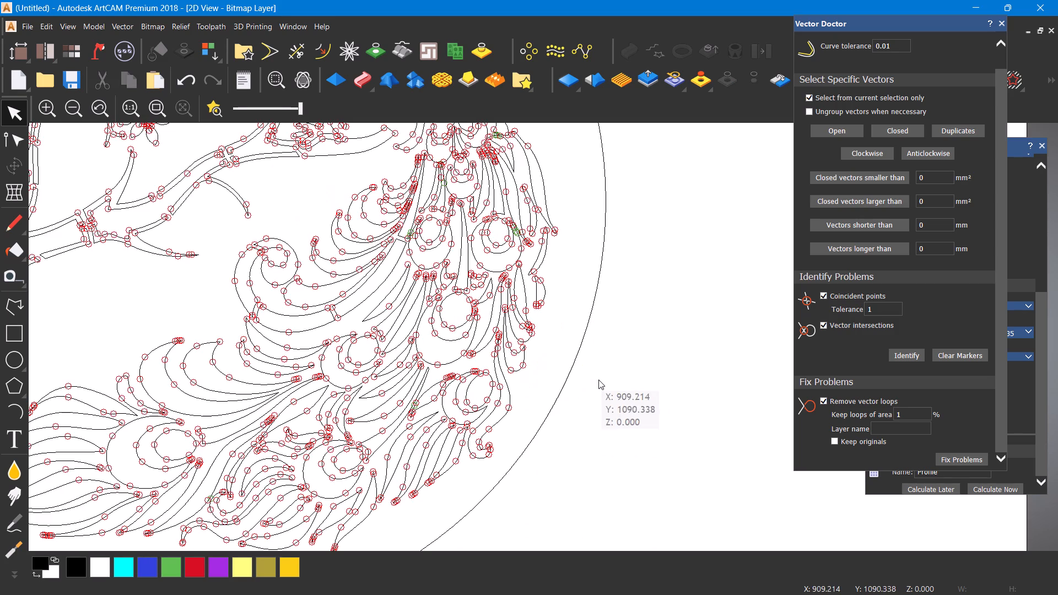
pyautogui.scroll(3, 479, 358)
pyautogui.scroll(-5, 479, 358)
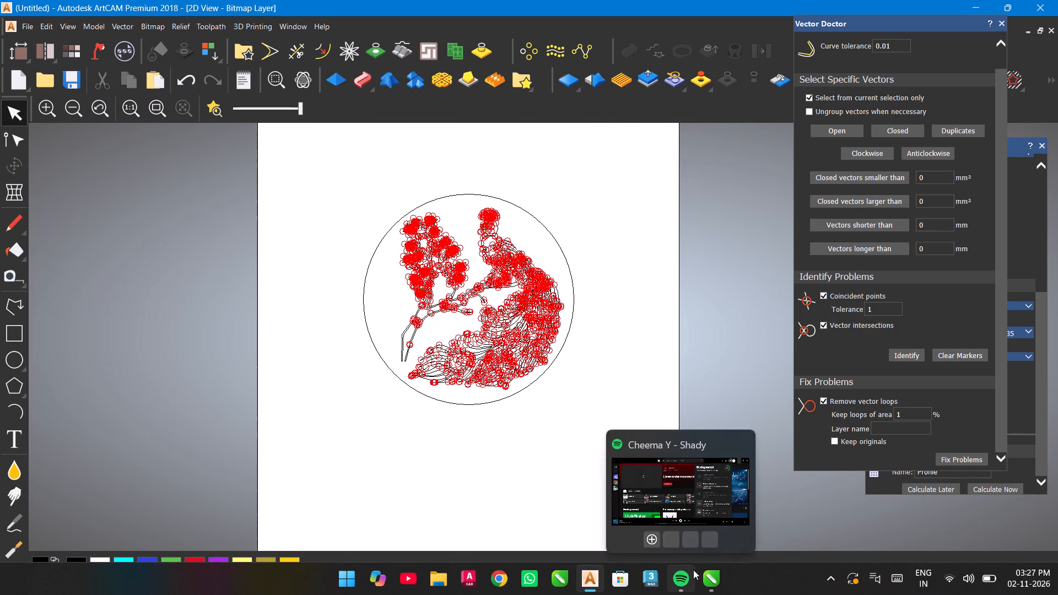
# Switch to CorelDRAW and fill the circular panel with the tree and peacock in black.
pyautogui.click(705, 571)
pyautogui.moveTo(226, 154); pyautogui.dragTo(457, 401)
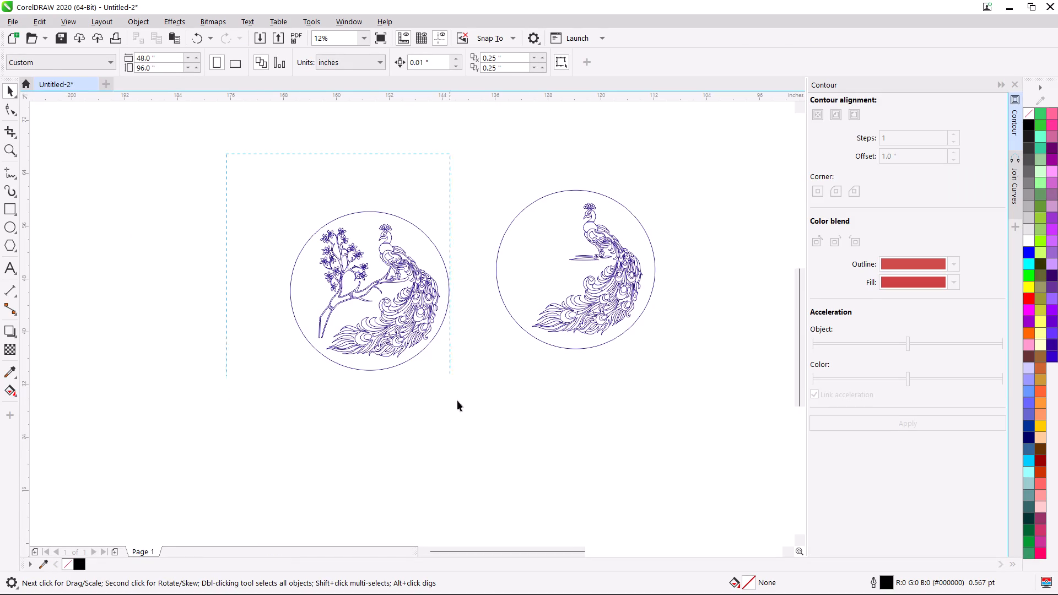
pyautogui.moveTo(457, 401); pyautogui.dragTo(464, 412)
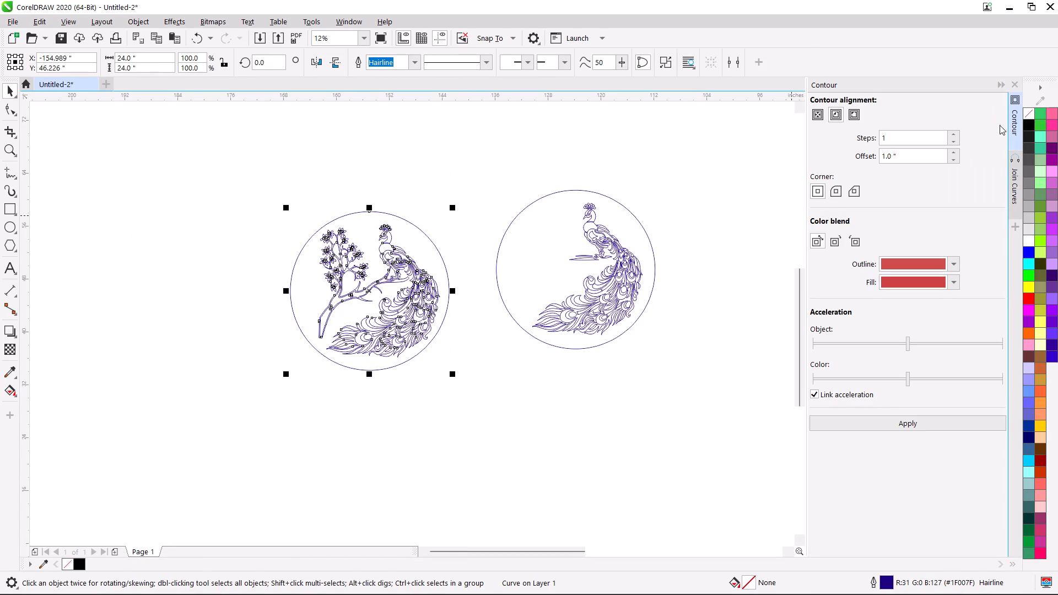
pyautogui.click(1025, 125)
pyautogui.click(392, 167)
# Inspect the black-filled tree-and-peacock panel up close and in full-screen preview.
pyautogui.scroll(1, 358, 240)
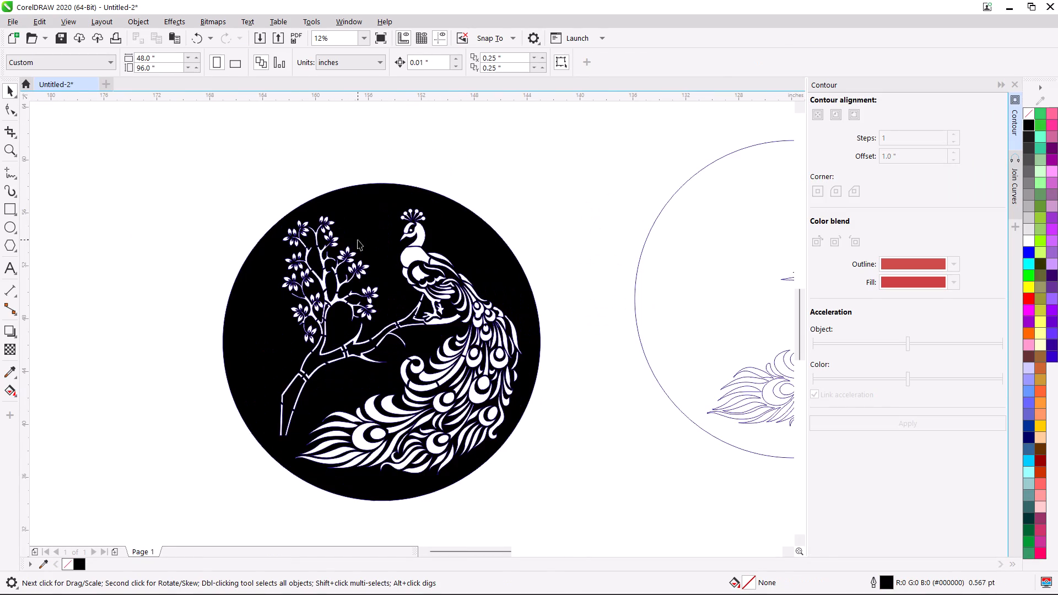
pyautogui.moveTo(422, 258); pyautogui.dragTo(488, 231, button='middle')
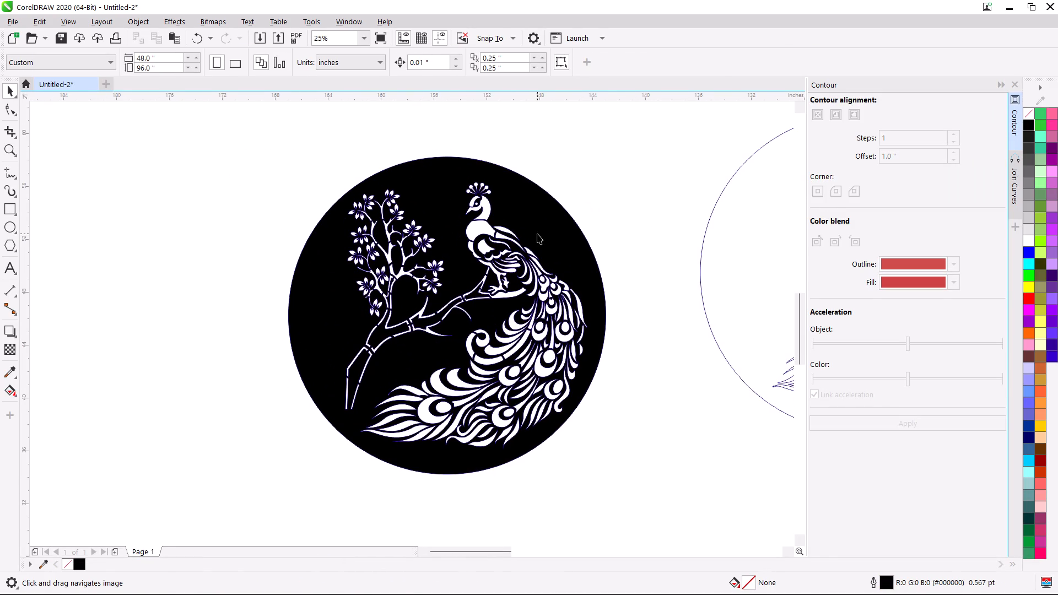
pyautogui.moveTo(537, 234); pyautogui.dragTo(552, 234, button='middle')
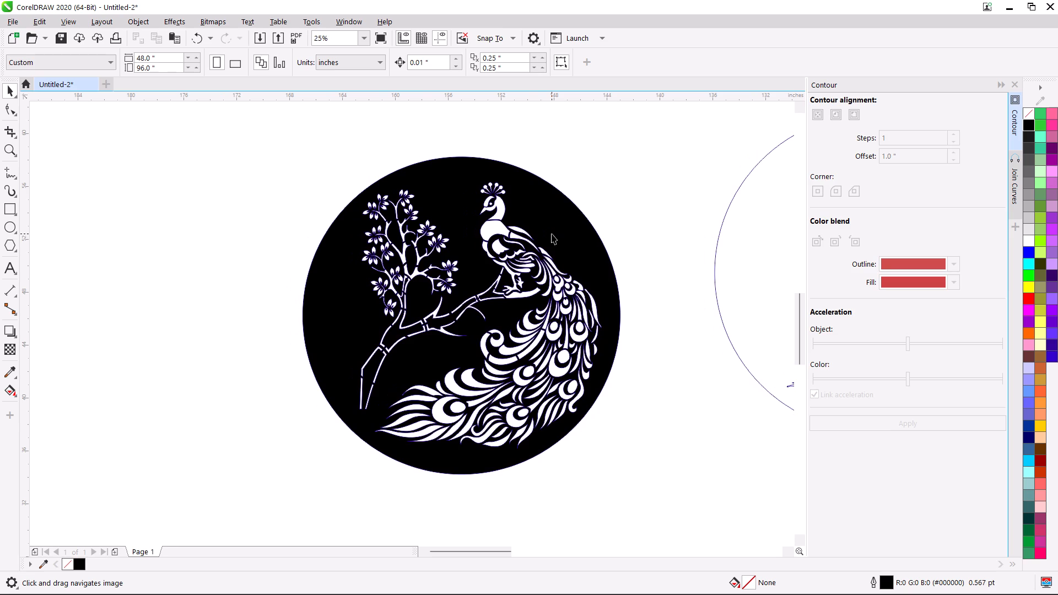
pyautogui.hotkey('ctrl', 'F9')
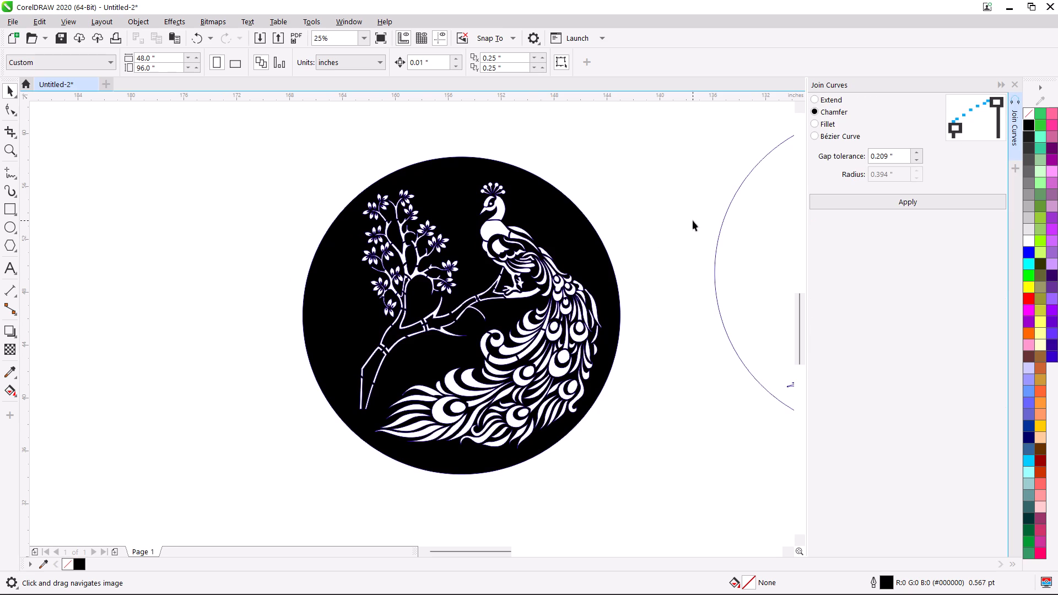
pyautogui.click(693, 220)
pyautogui.hotkey('ctrl', 'F9')
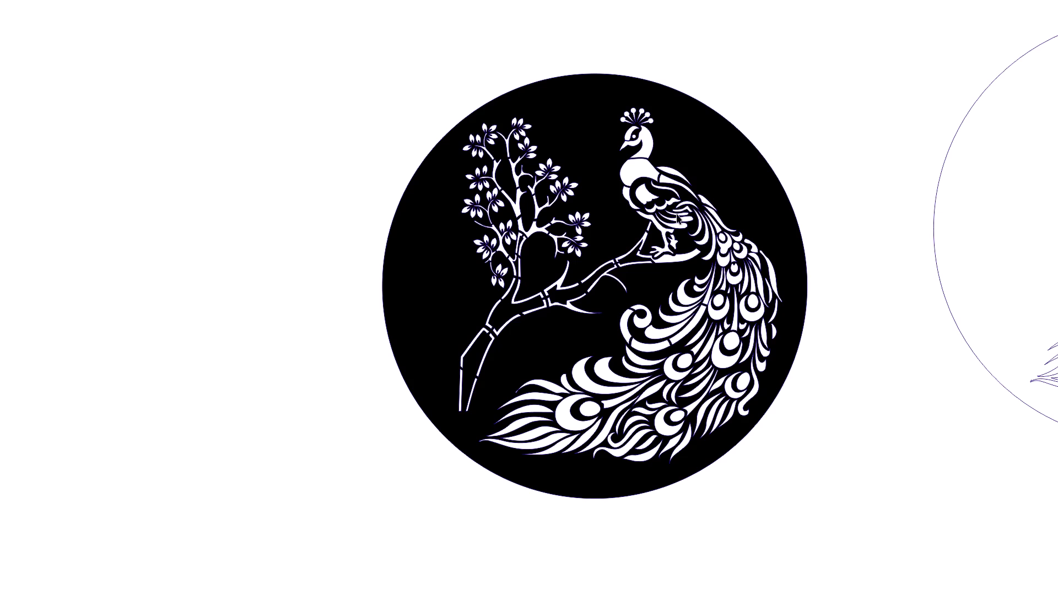
pyautogui.scroll(-1, 705, 217)
pyautogui.click(793, 163)
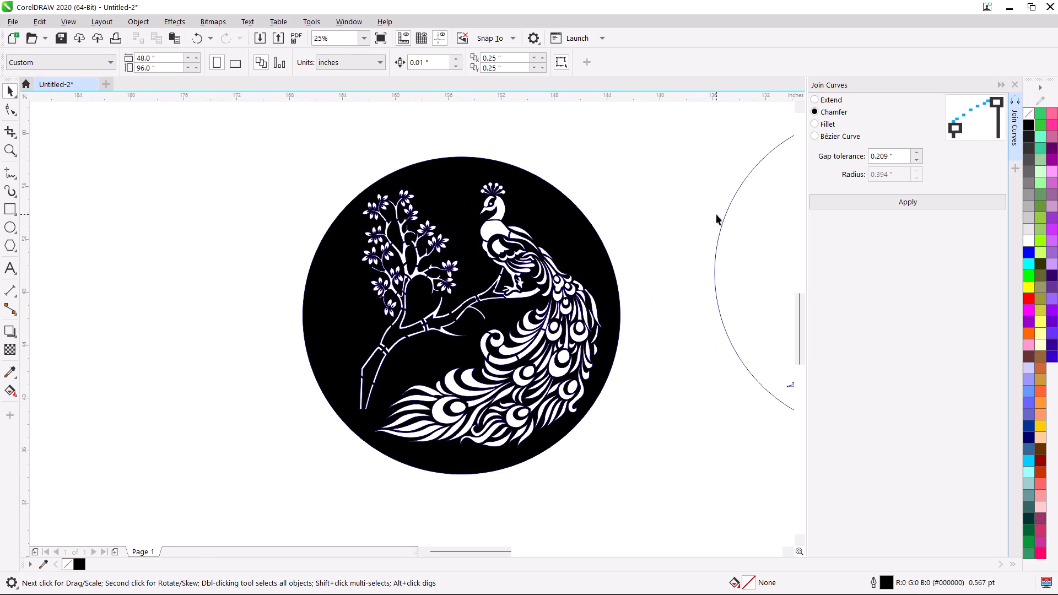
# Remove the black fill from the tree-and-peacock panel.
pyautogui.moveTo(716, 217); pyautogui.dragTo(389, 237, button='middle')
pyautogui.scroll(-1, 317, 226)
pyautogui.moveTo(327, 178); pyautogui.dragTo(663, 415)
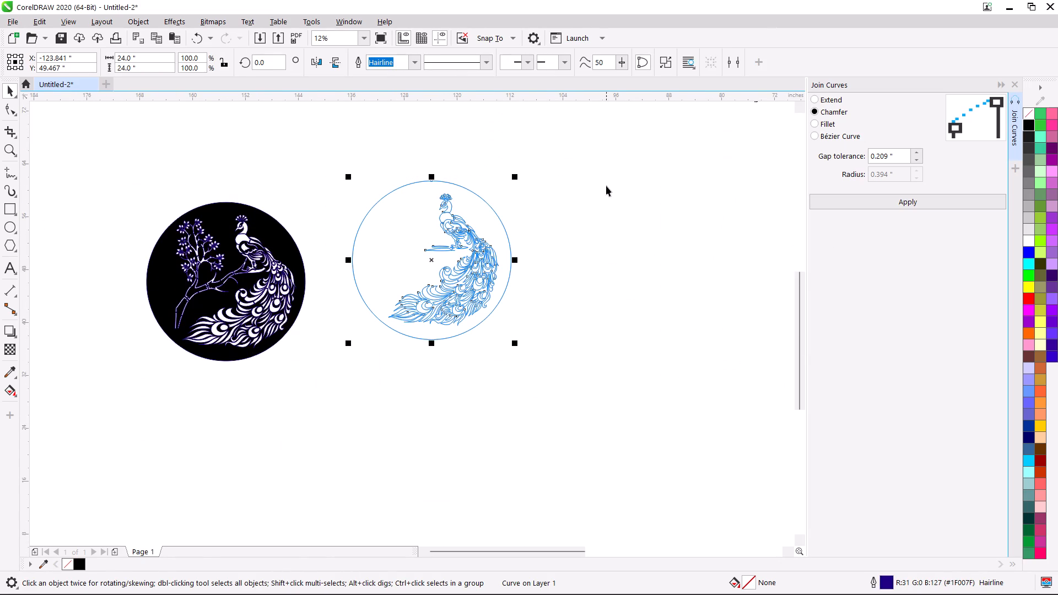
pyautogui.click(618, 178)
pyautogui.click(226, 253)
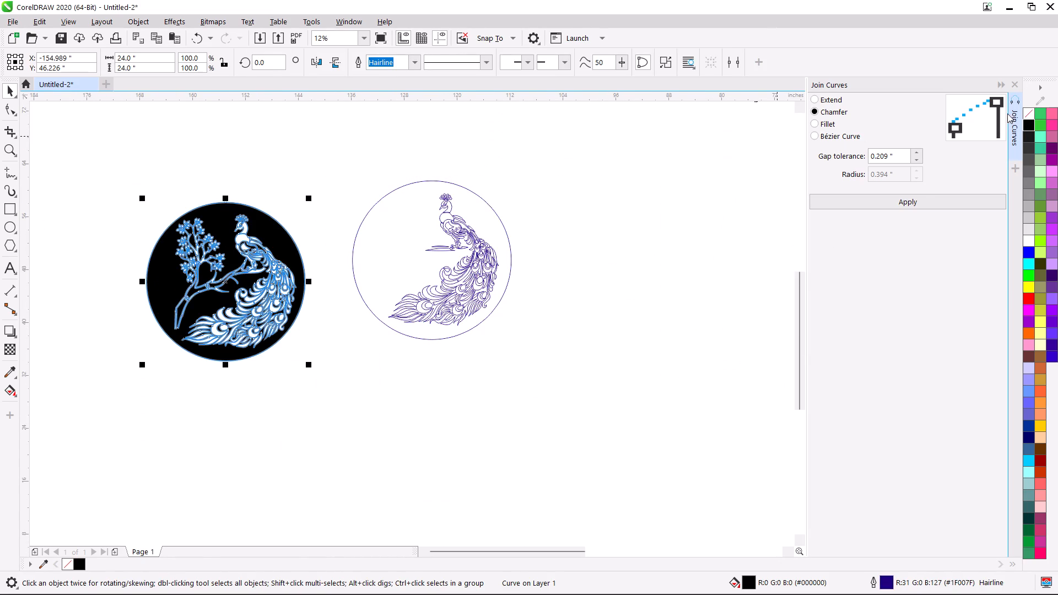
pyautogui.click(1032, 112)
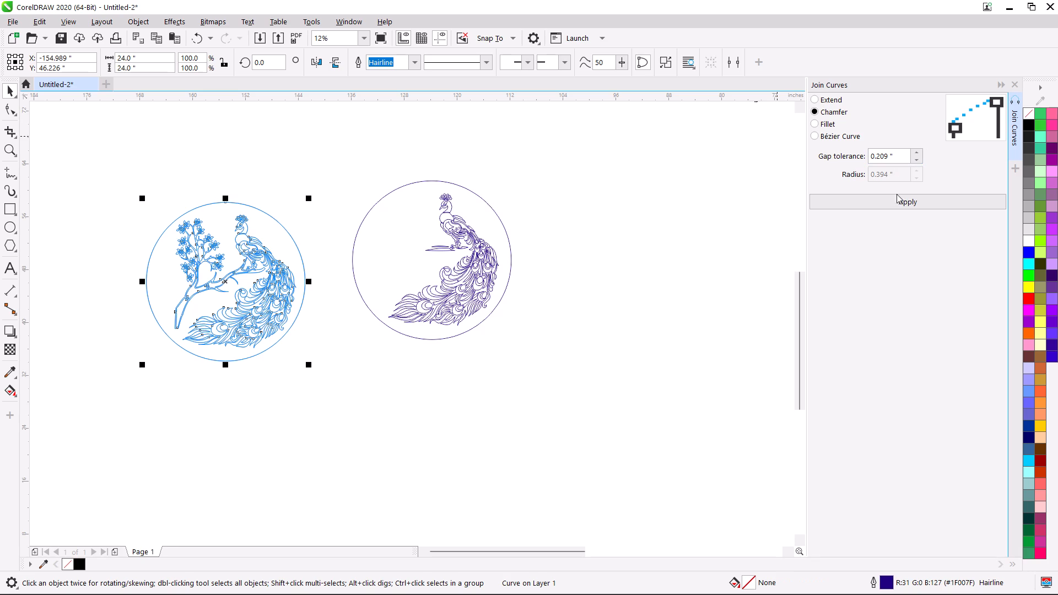
# Apply Join Curves to the tree-and-peacock panel in Chamfer mode with a 0.209-inch gap tolerance.
pyautogui.click(899, 203)
pyautogui.click(301, 144)
# Open the tree-and-peacock curve for node editing and delete one clustered node in the dip of the wing feather's upper wavy edge.
pyautogui.doubleClick(250, 251)
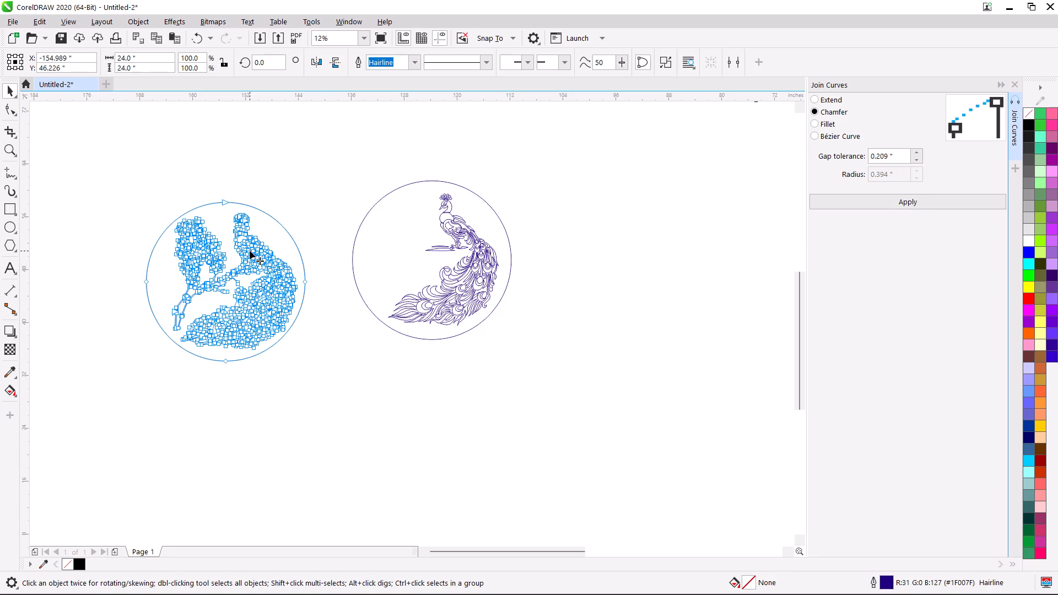
pyautogui.scroll(3, 245, 252)
pyautogui.scroll(2, 343, 209)
pyautogui.scroll(2, 395, 288)
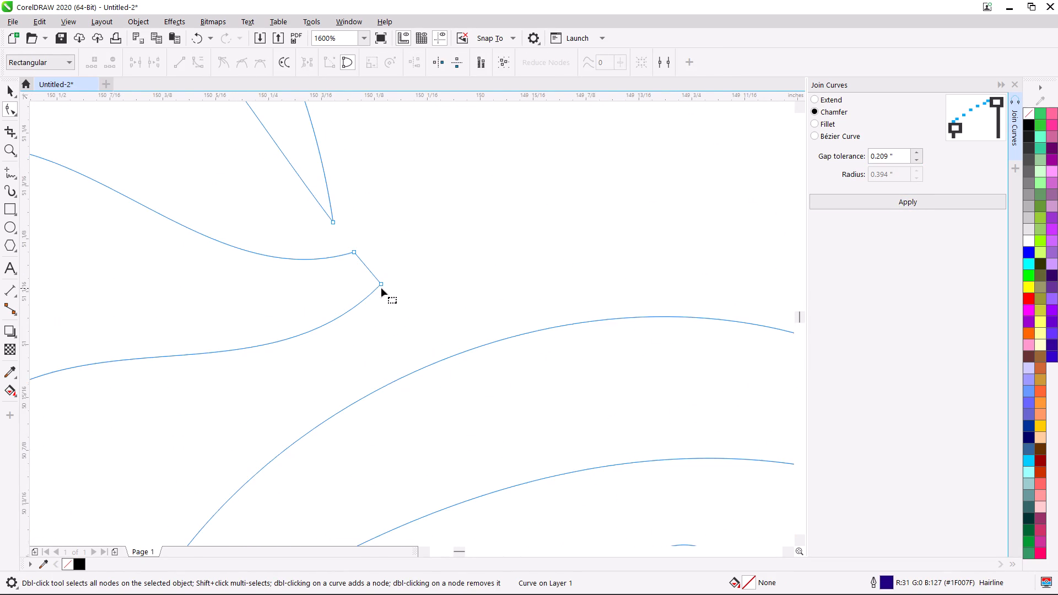
pyautogui.scroll(-3, 381, 288)
pyautogui.moveTo(343, 316); pyautogui.dragTo(329, 313, button='middle')
pyautogui.scroll(3, 309, 283)
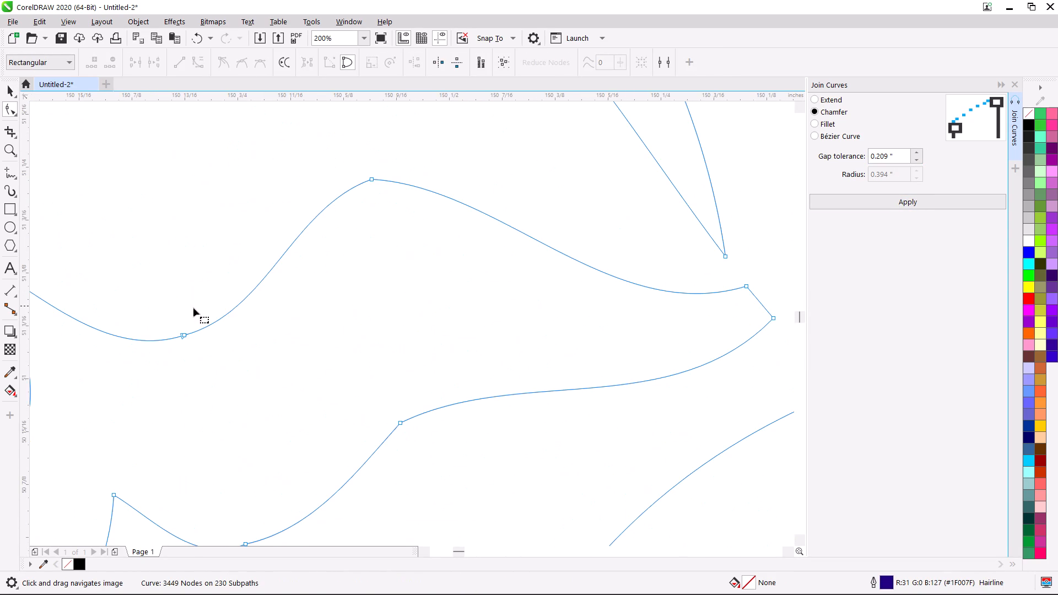
pyautogui.moveTo(147, 311); pyautogui.dragTo(334, 429)
pyautogui.click(175, 179)
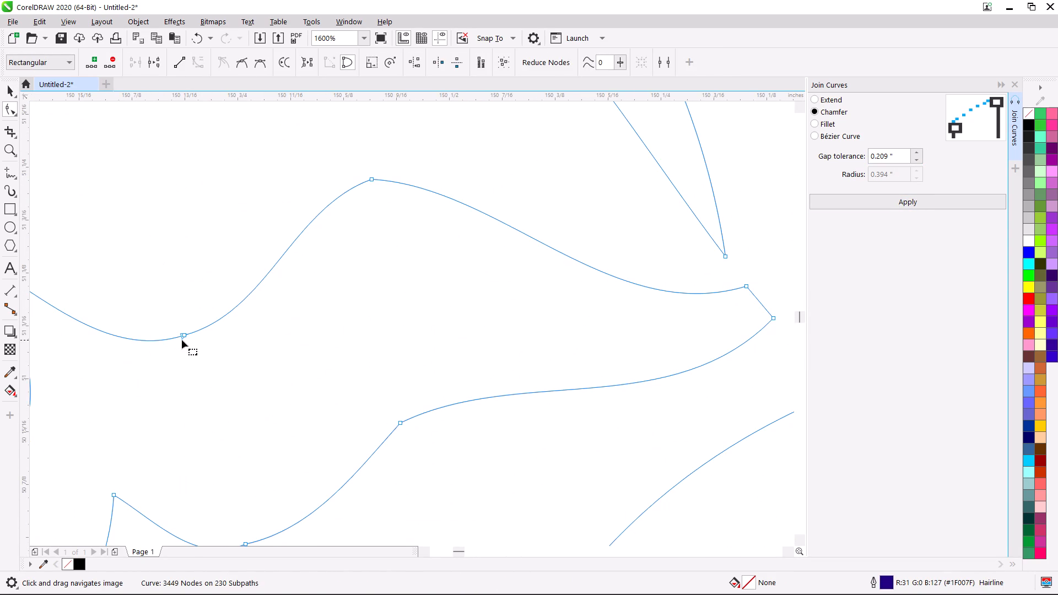
pyautogui.doubleClick(187, 336)
# Delete the two remaining close-set nodes in the dip of the wing feather's upper wavy edge.
pyautogui.scroll(-2, 204, 331)
pyautogui.moveTo(207, 334); pyautogui.dragTo(427, 337, button='middle')
pyautogui.scroll(2, 436, 350)
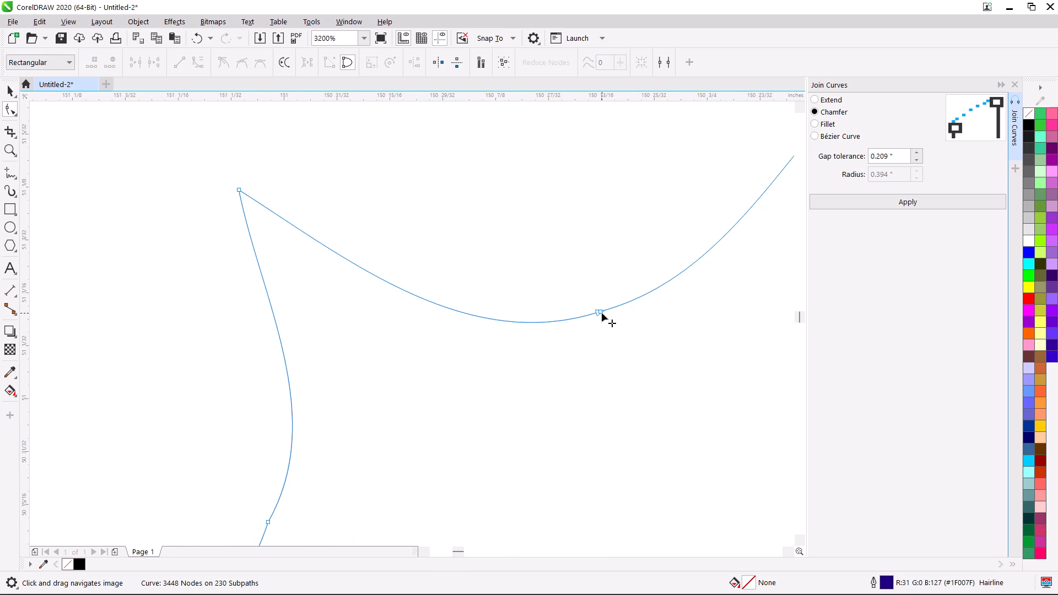
pyautogui.click(601, 313)
pyautogui.press('Delete')
pyautogui.click(598, 313)
pyautogui.press('Delete')
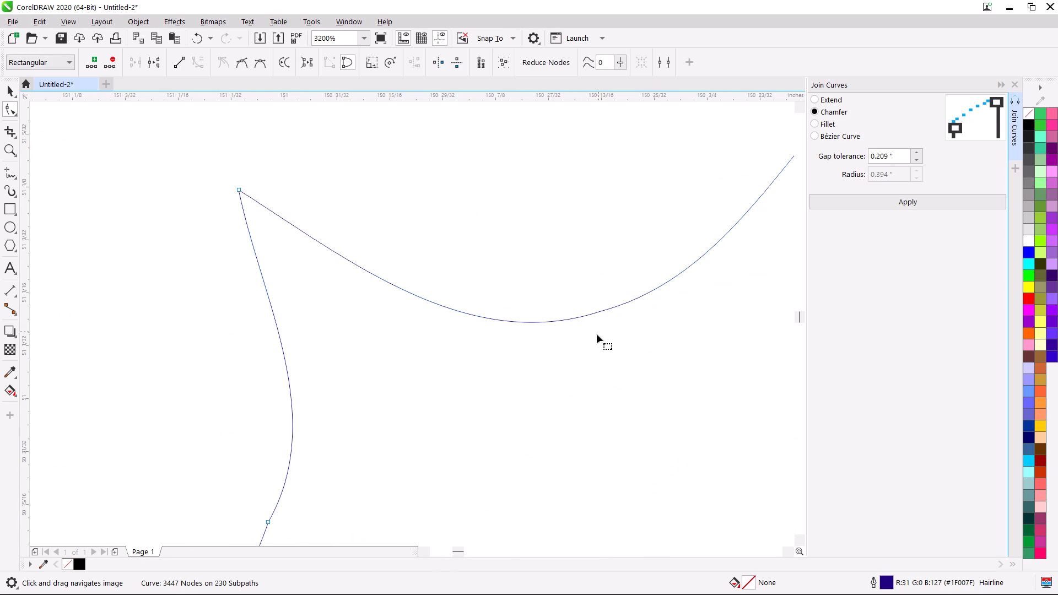
# Delete the clustered nodes in the dip of the same wing feather's lower wavy edge.
pyautogui.scroll(-2, 597, 334)
pyautogui.moveTo(587, 336); pyautogui.dragTo(442, 295, button='middle')
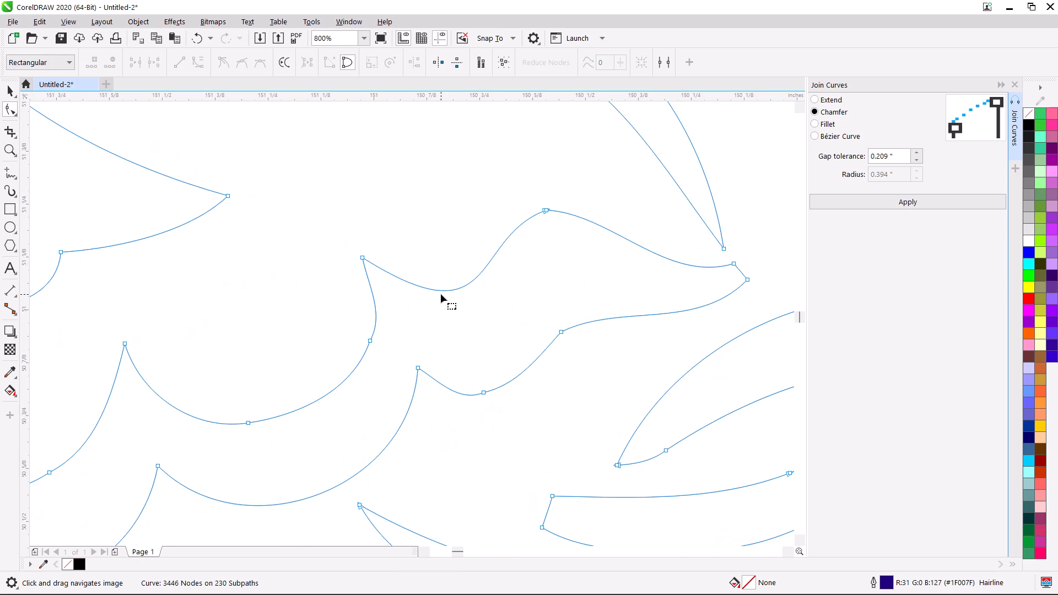
pyautogui.scroll(2, 485, 393)
pyautogui.moveTo(434, 359); pyautogui.dragTo(520, 426)
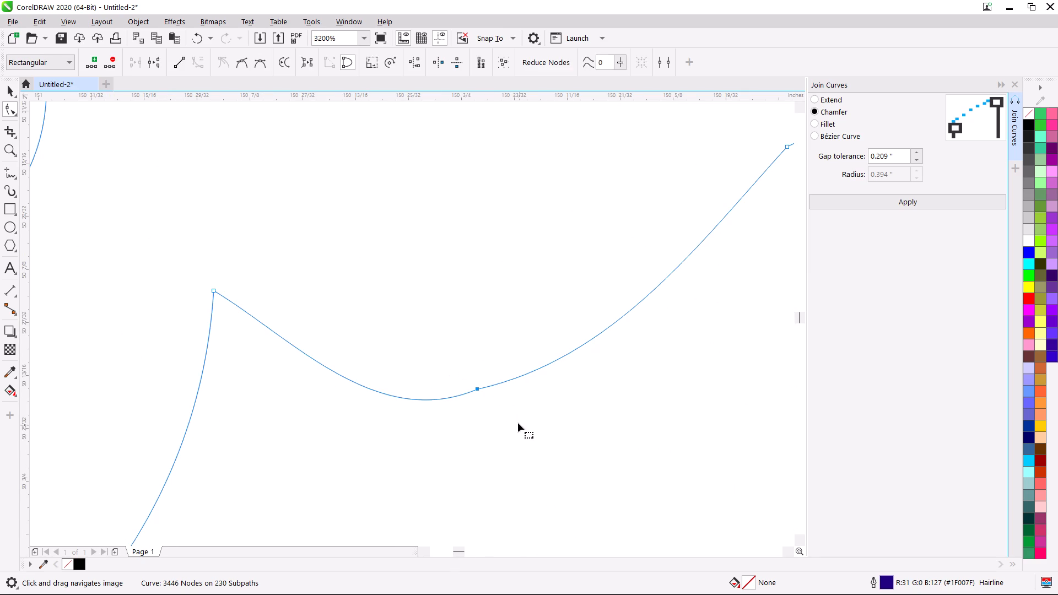
pyautogui.press('Delete')
pyautogui.scroll(-2, 498, 407)
# Delete one of the overlapping nodes at the bend of the wing feather's lower edge.
pyautogui.scroll(2, 577, 336)
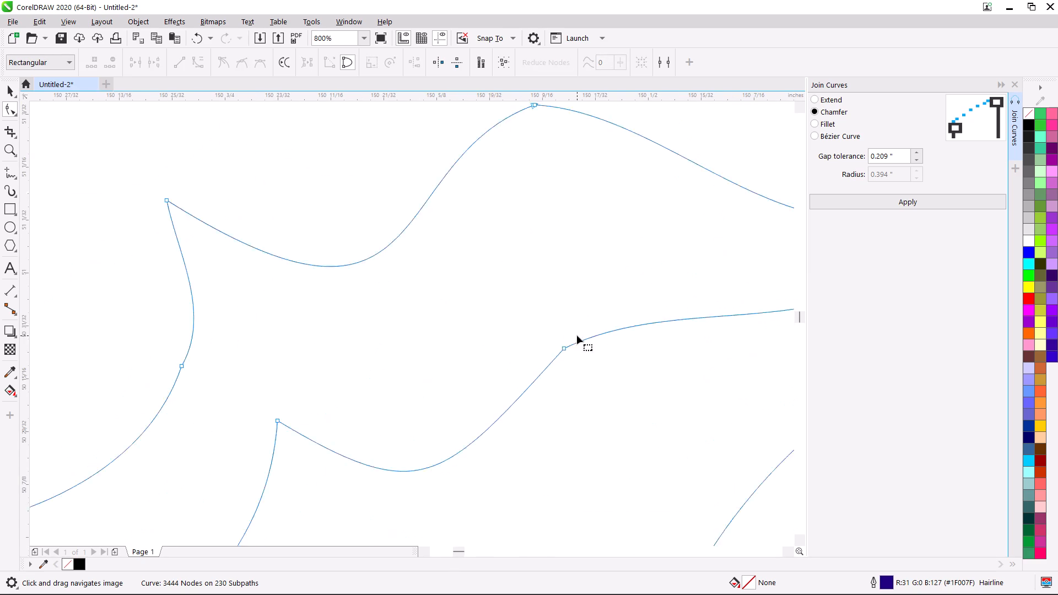
pyautogui.doubleClick(551, 360)
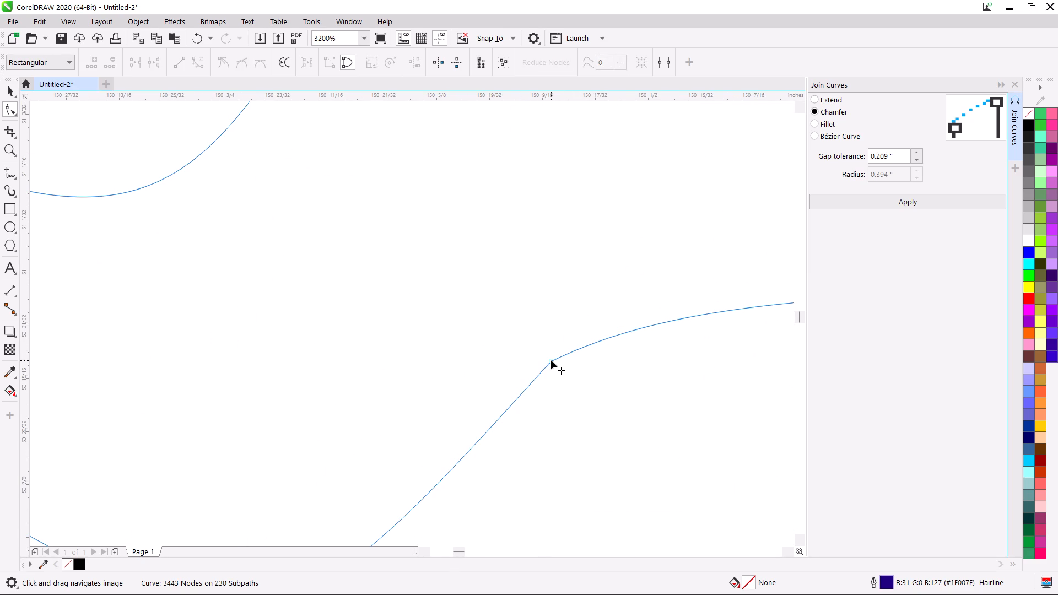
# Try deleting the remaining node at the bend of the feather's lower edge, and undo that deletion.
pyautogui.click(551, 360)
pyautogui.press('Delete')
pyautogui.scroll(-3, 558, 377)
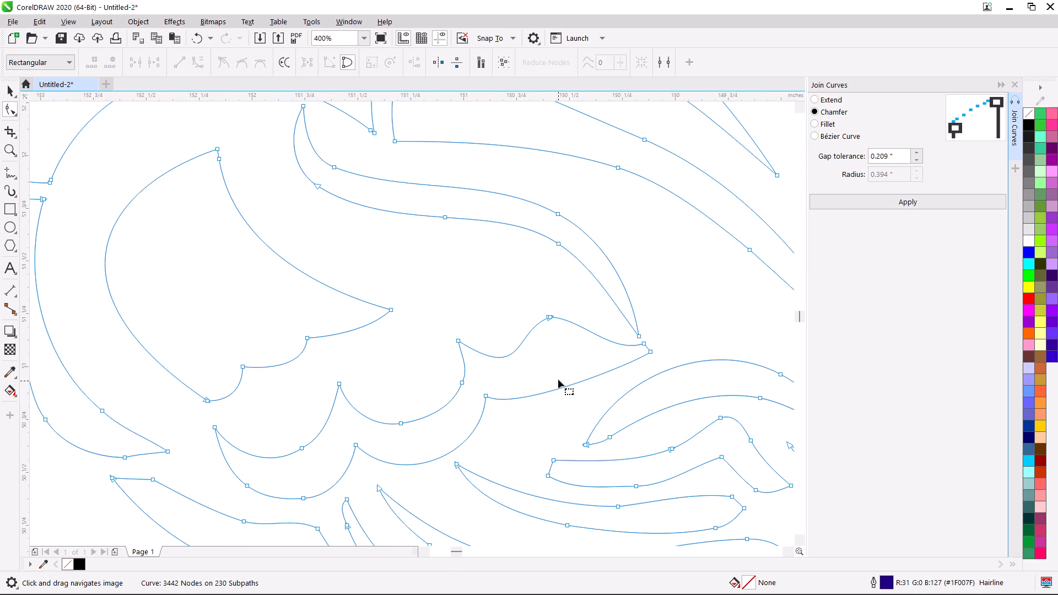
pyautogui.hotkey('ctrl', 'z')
# Delete one of the overlapping nodes at the crest of the wing feather's upper edge.
pyautogui.scroll(2, 541, 329)
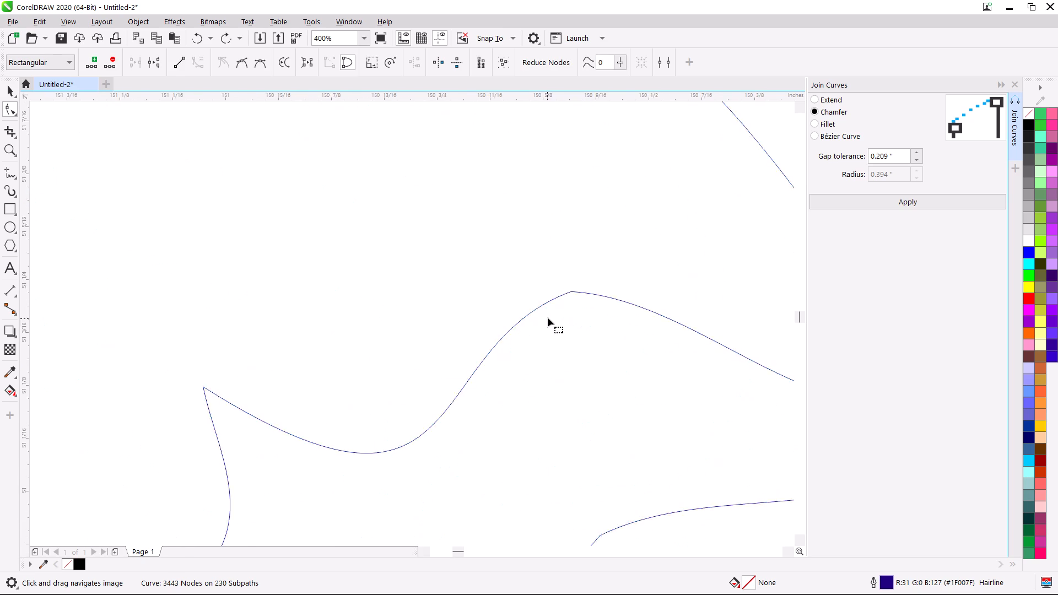
pyautogui.scroll(2, 548, 318)
pyautogui.click(643, 211)
pyautogui.press('Delete')
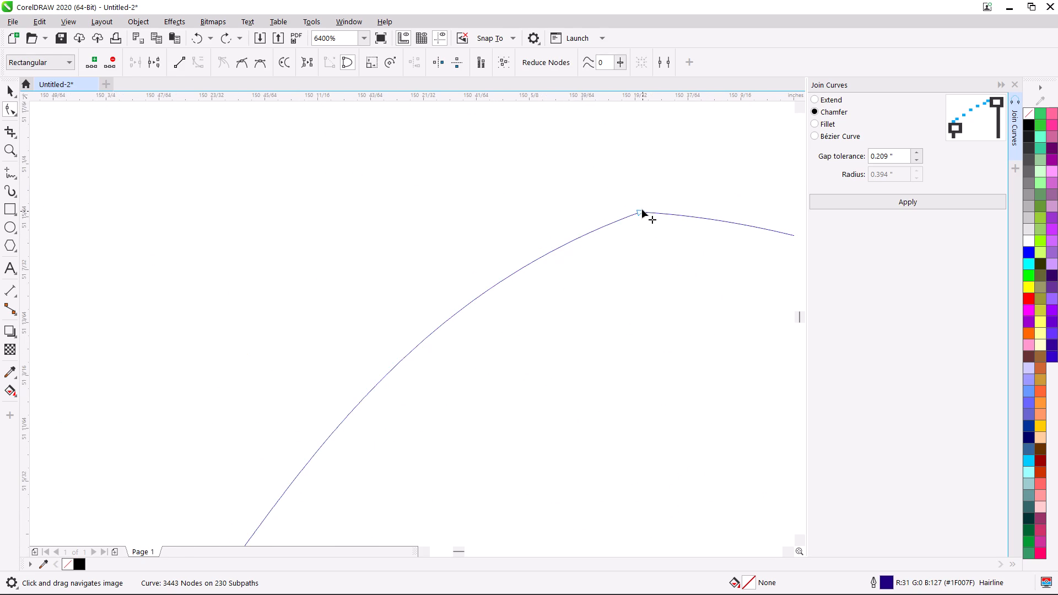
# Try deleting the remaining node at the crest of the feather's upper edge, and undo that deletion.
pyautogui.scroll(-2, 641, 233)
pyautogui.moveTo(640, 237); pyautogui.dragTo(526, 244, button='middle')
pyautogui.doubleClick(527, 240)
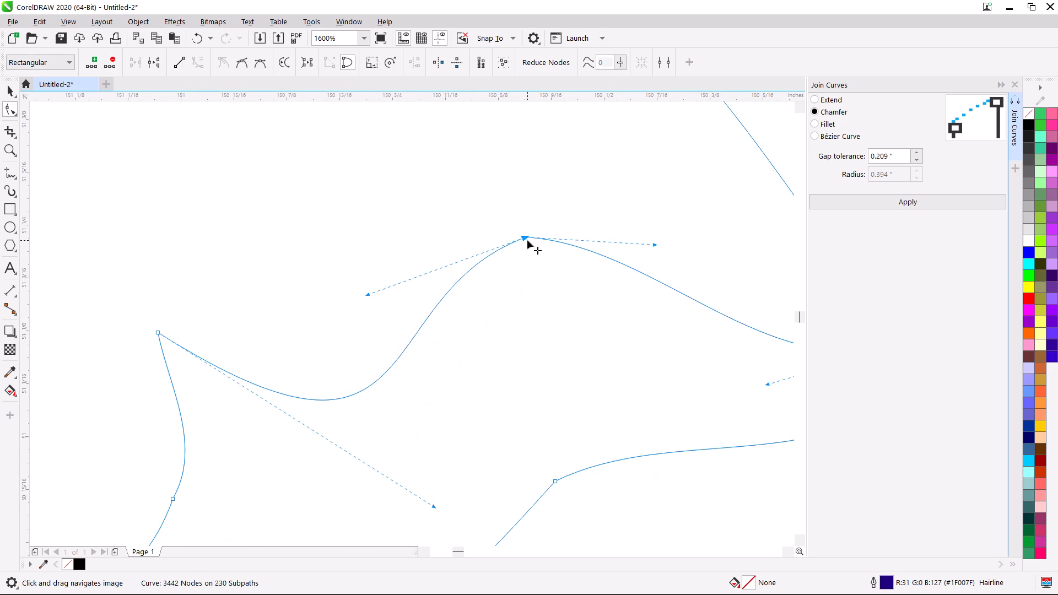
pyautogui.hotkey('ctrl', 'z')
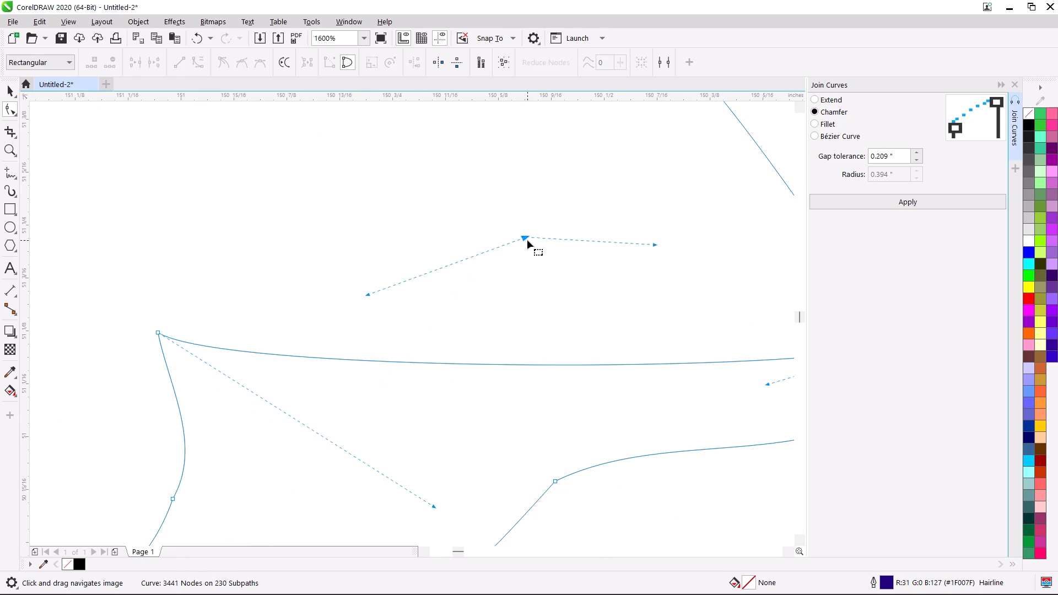
# Add a node just beside the crest of the wing feather's upper edge and delete the old node at the crest.
pyautogui.click(425, 218)
pyautogui.doubleClick(514, 242)
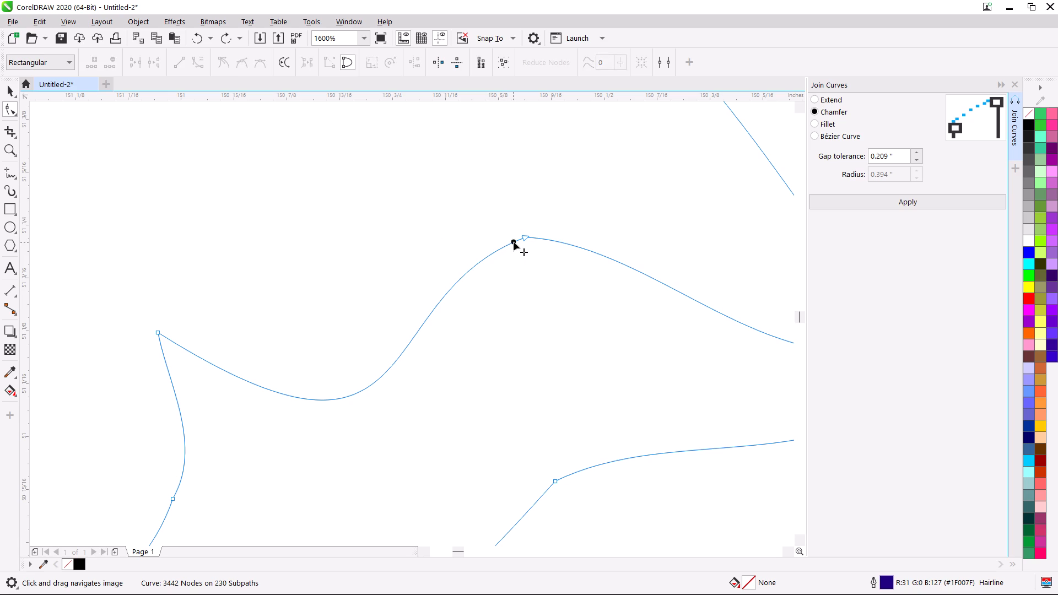
pyautogui.doubleClick(525, 237)
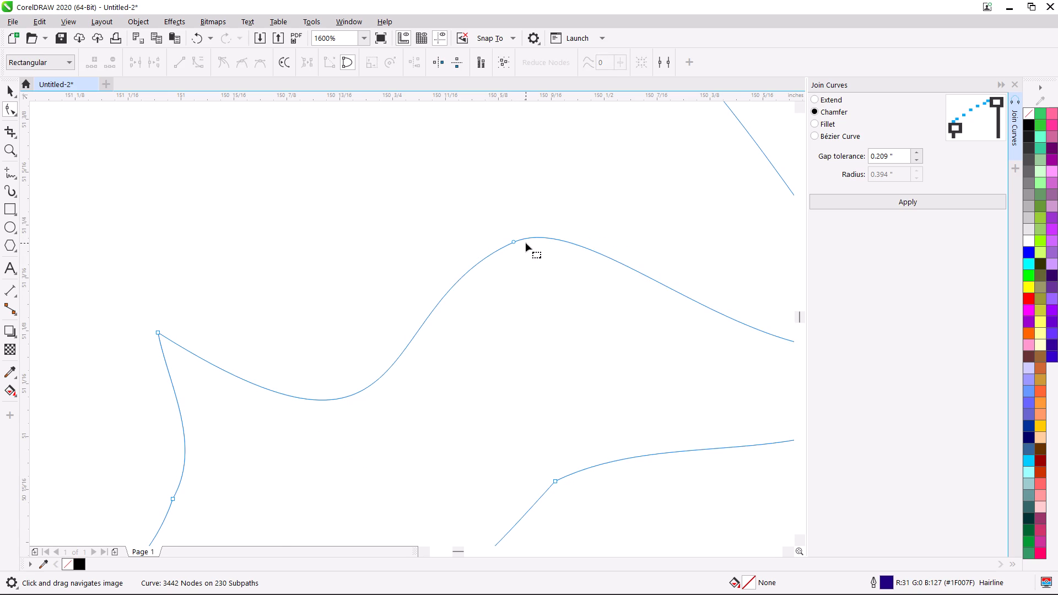
# Delete the extra mid-curve nodes along the two upper scallops of the wing's feathered edge, including the one below the scallops' outer corner.
pyautogui.scroll(-2, 522, 259)
pyautogui.scroll(1, 303, 398)
pyautogui.moveTo(220, 354); pyautogui.dragTo(235, 369)
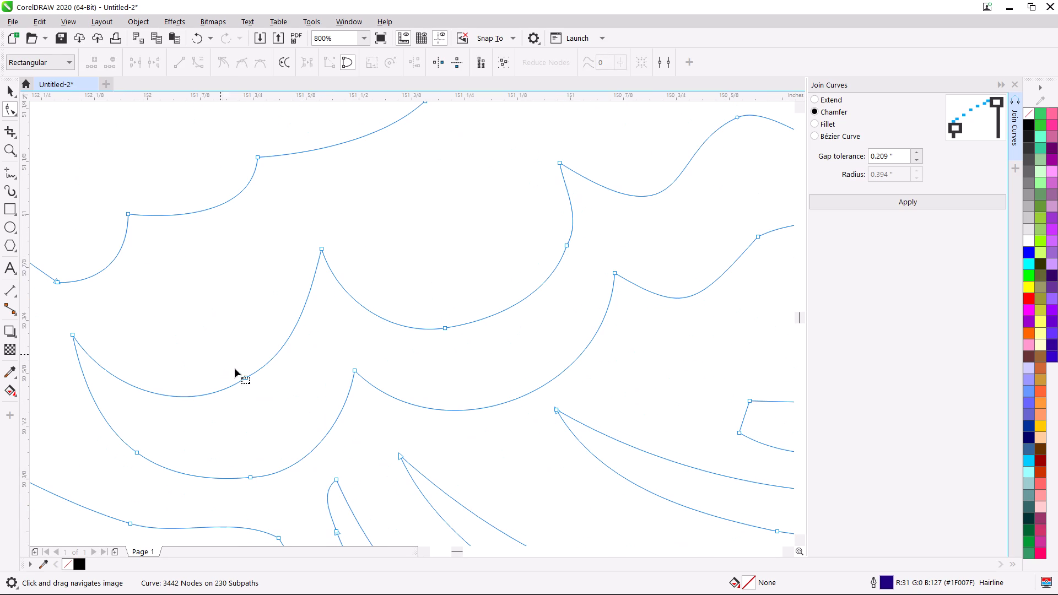
pyautogui.moveTo(235, 369); pyautogui.dragTo(279, 405)
pyautogui.press('Delete')
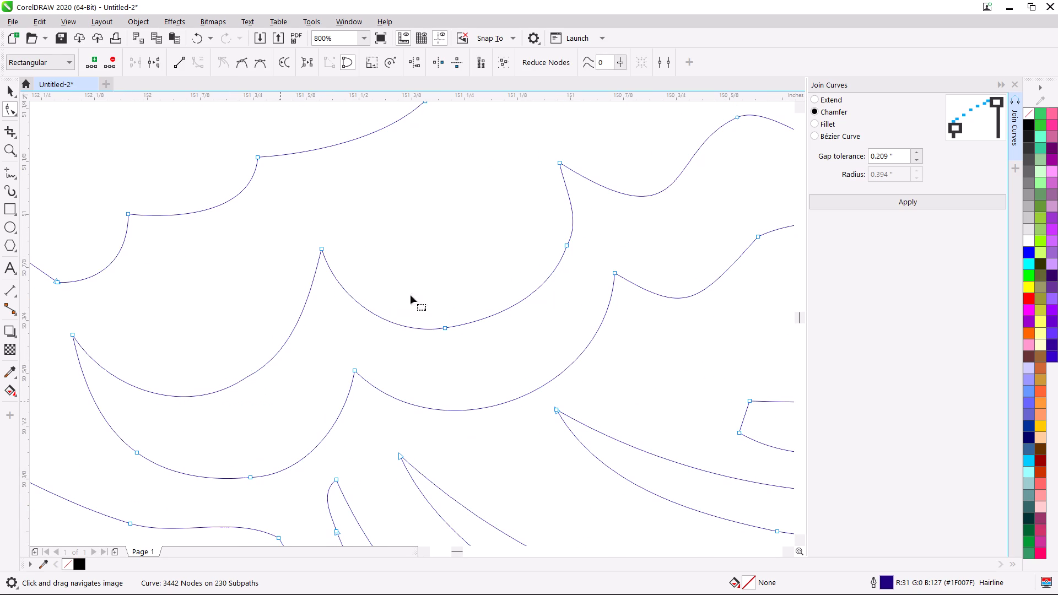
pyautogui.moveTo(420, 295); pyautogui.dragTo(490, 355)
pyautogui.press('Delete')
pyautogui.moveTo(529, 231); pyautogui.dragTo(606, 263)
pyautogui.press('Delete')
# Delete the two intermediate node spots along the bottom of the lower scallop on the wing edge.
pyautogui.scroll(-1, 556, 331)
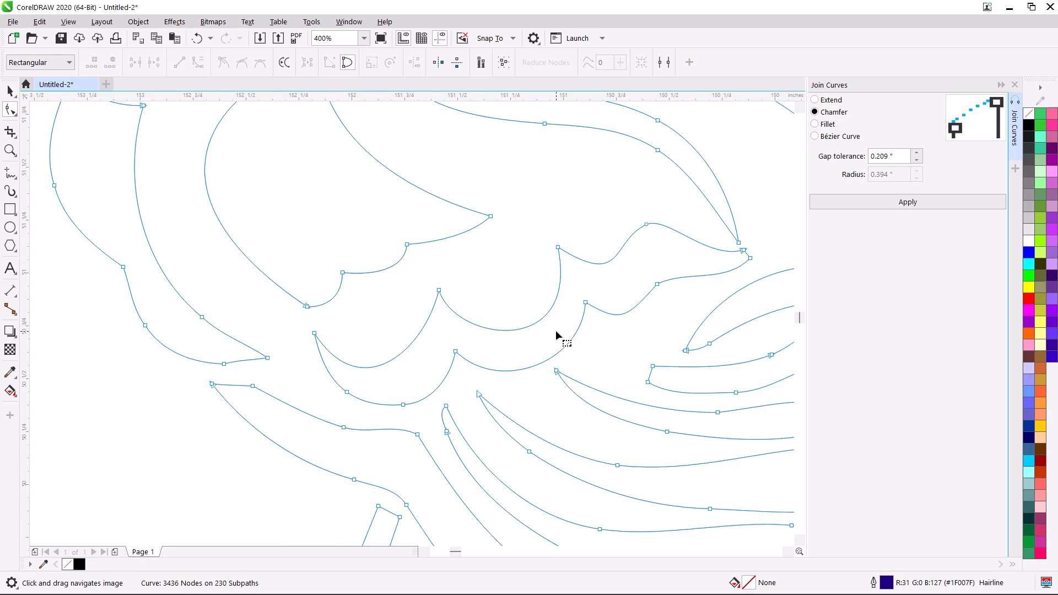
pyautogui.moveTo(556, 332); pyautogui.dragTo(492, 315, button='middle')
pyautogui.scroll(2, 301, 373)
pyautogui.moveTo(123, 354); pyautogui.dragTo(538, 478)
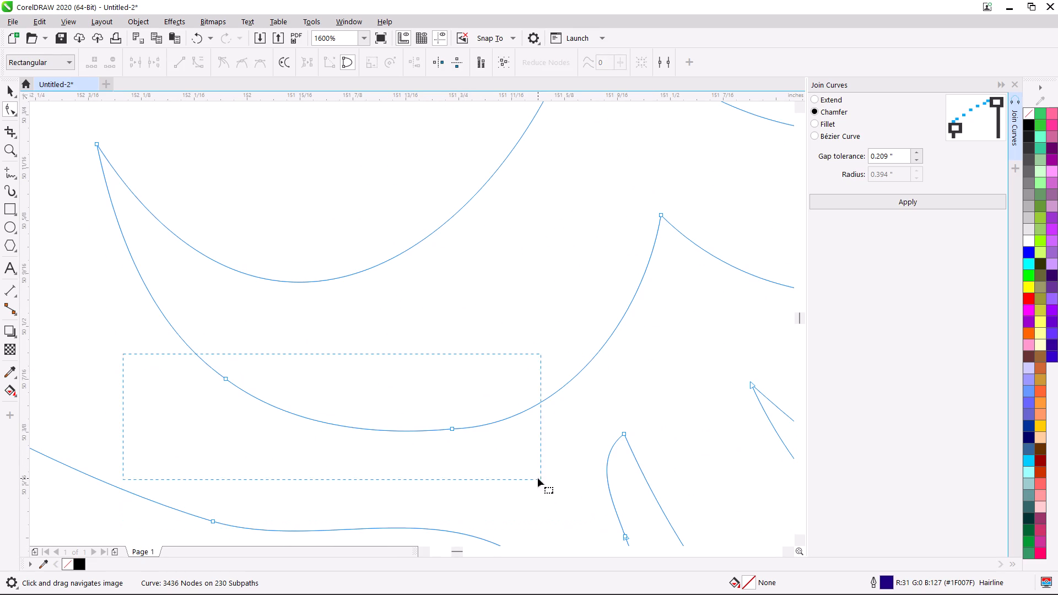
pyautogui.moveTo(538, 478); pyautogui.dragTo(536, 478)
pyautogui.press('Delete')
# Delete the overlapping nodes at the pointed tip and at the adjacent upper-edge bend of the long feather below the scallops.
pyautogui.scroll(-2, 505, 462)
pyautogui.moveTo(451, 456); pyautogui.dragTo(572, 285, button='middle')
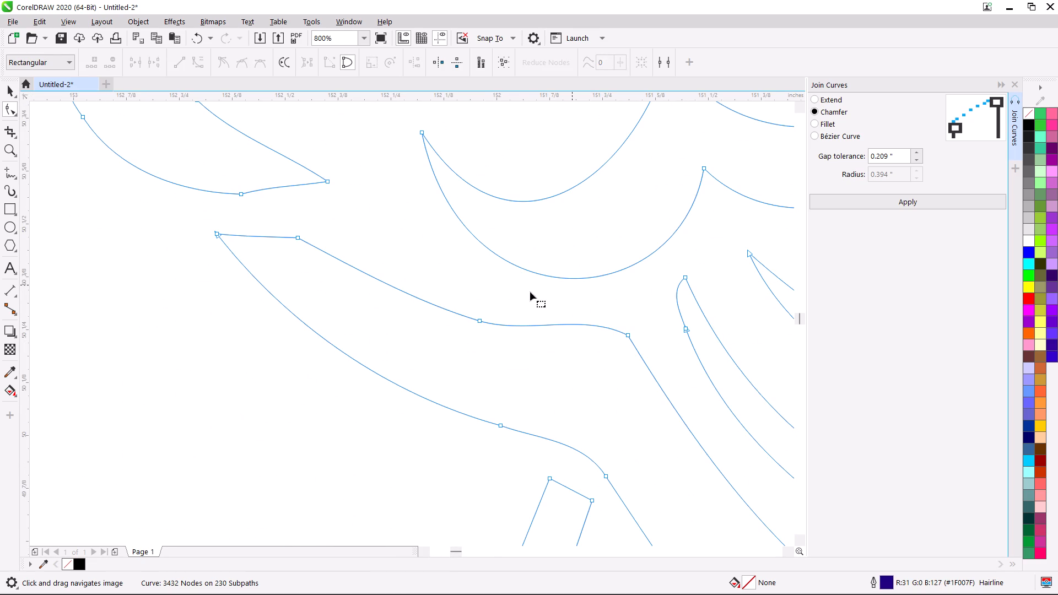
pyautogui.scroll(1, 222, 226)
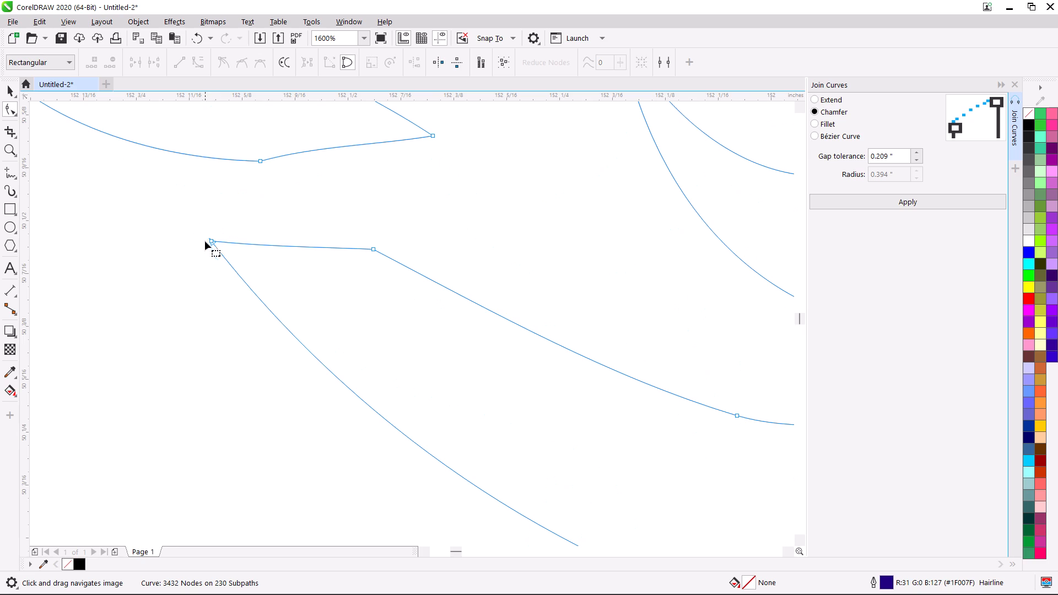
pyautogui.click(211, 242)
pyautogui.press('Delete')
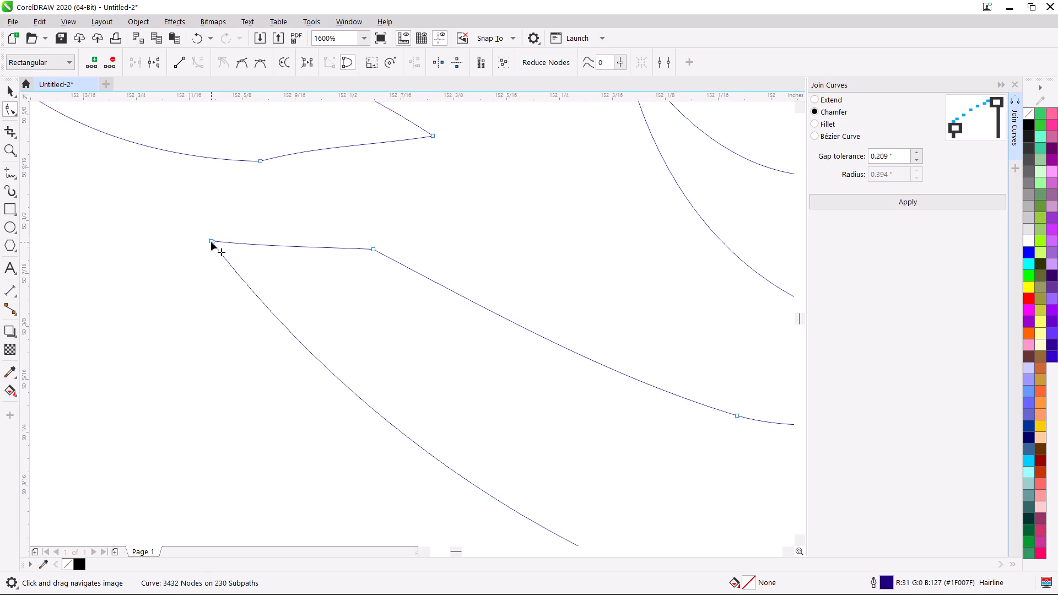
pyautogui.click(212, 243)
pyautogui.press('Delete')
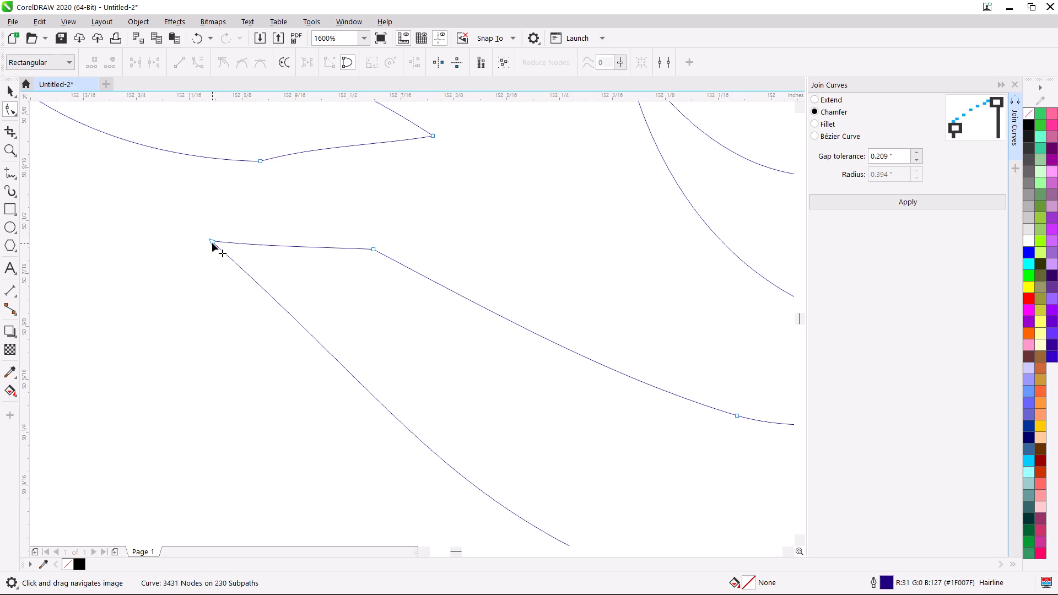
pyautogui.click(374, 250)
pyautogui.press('Delete')
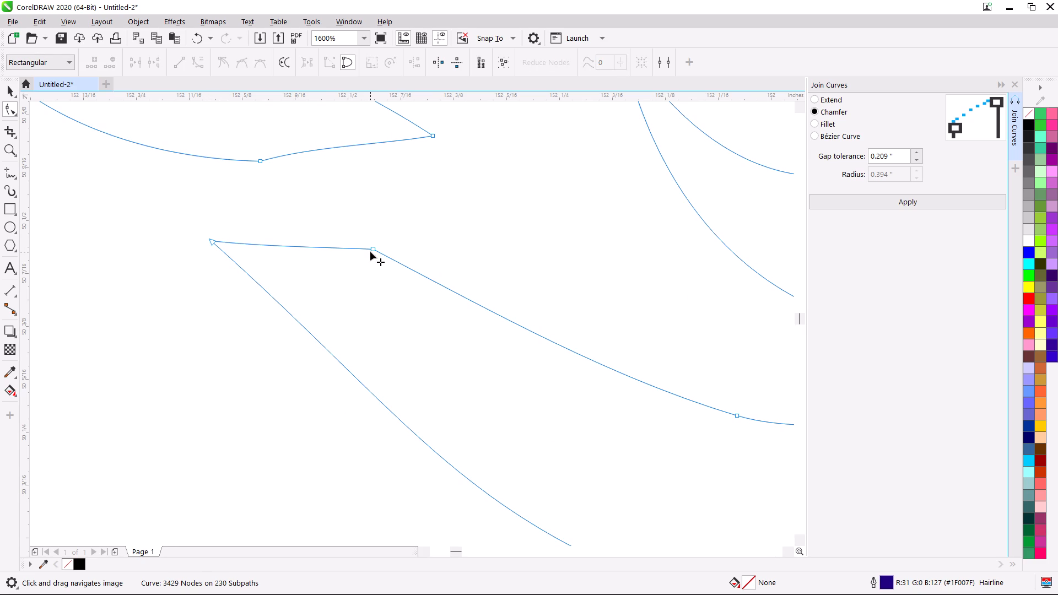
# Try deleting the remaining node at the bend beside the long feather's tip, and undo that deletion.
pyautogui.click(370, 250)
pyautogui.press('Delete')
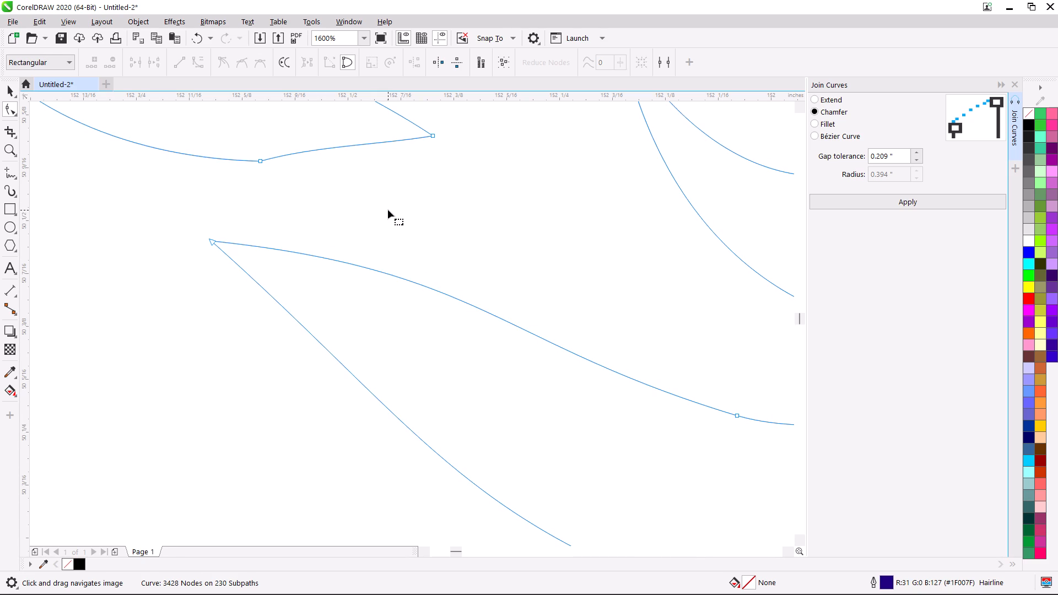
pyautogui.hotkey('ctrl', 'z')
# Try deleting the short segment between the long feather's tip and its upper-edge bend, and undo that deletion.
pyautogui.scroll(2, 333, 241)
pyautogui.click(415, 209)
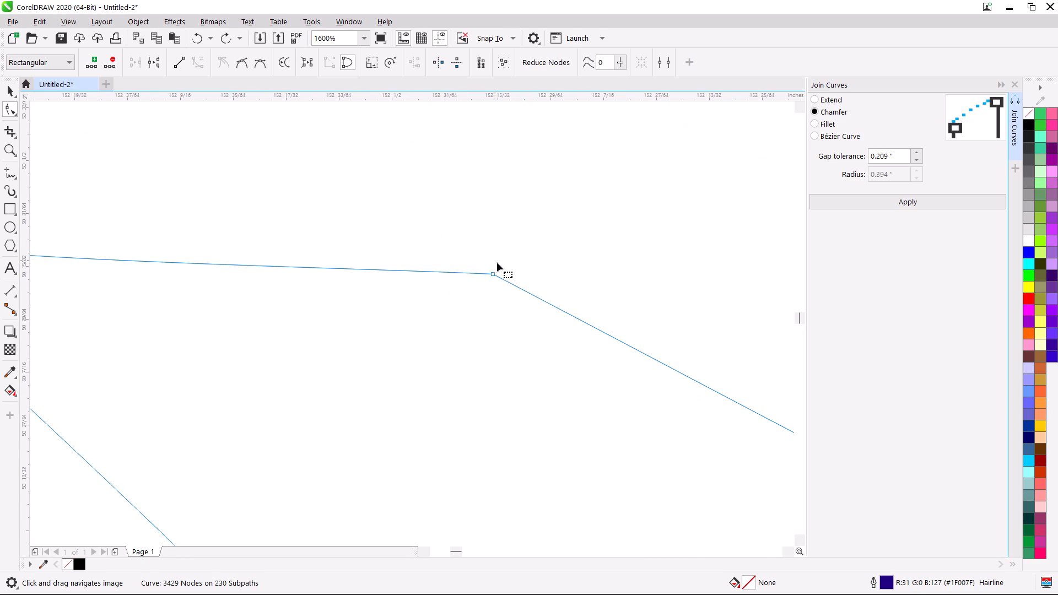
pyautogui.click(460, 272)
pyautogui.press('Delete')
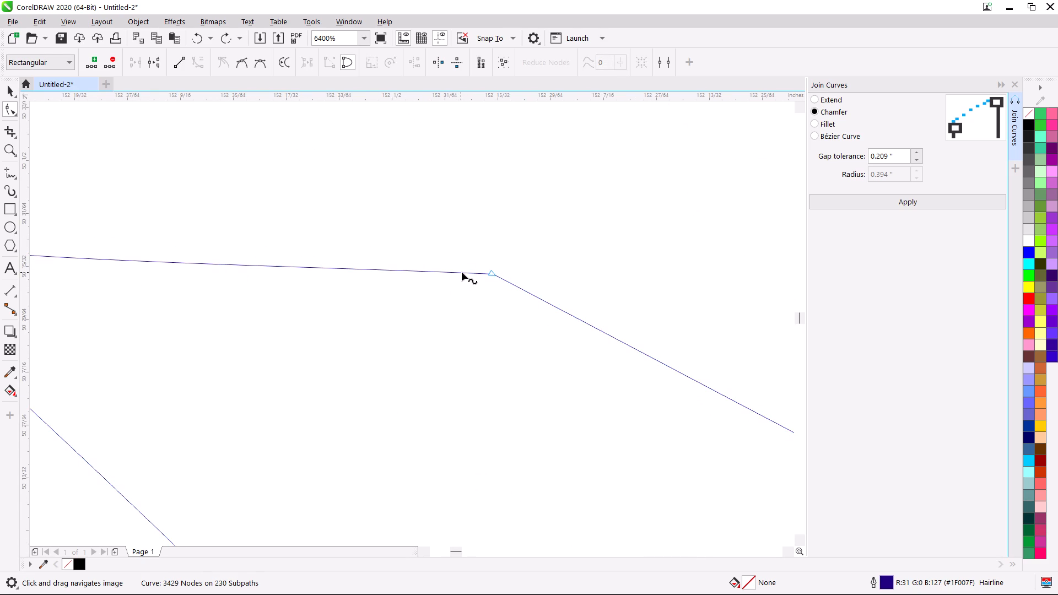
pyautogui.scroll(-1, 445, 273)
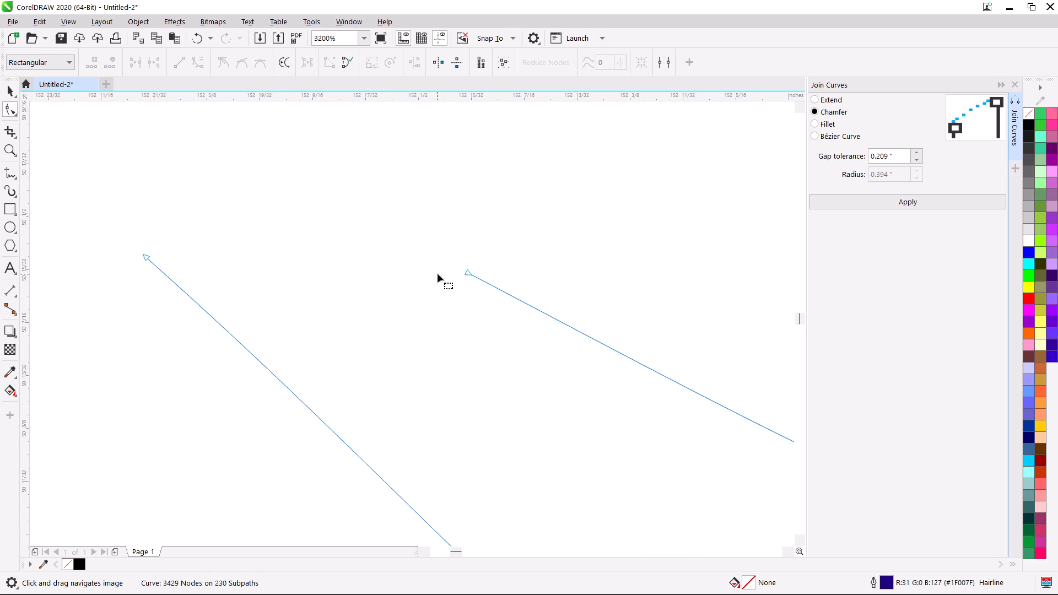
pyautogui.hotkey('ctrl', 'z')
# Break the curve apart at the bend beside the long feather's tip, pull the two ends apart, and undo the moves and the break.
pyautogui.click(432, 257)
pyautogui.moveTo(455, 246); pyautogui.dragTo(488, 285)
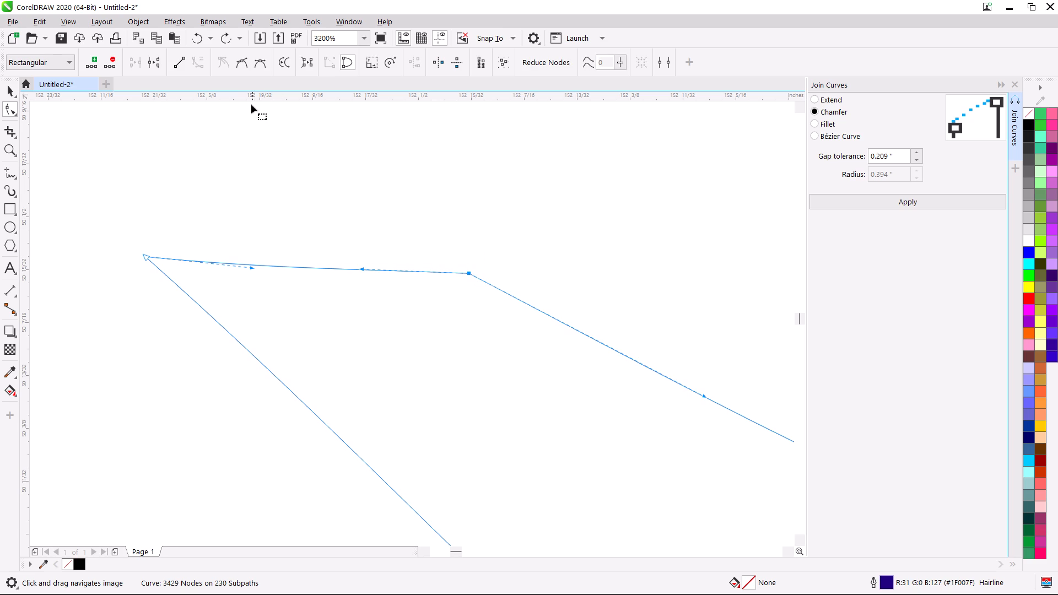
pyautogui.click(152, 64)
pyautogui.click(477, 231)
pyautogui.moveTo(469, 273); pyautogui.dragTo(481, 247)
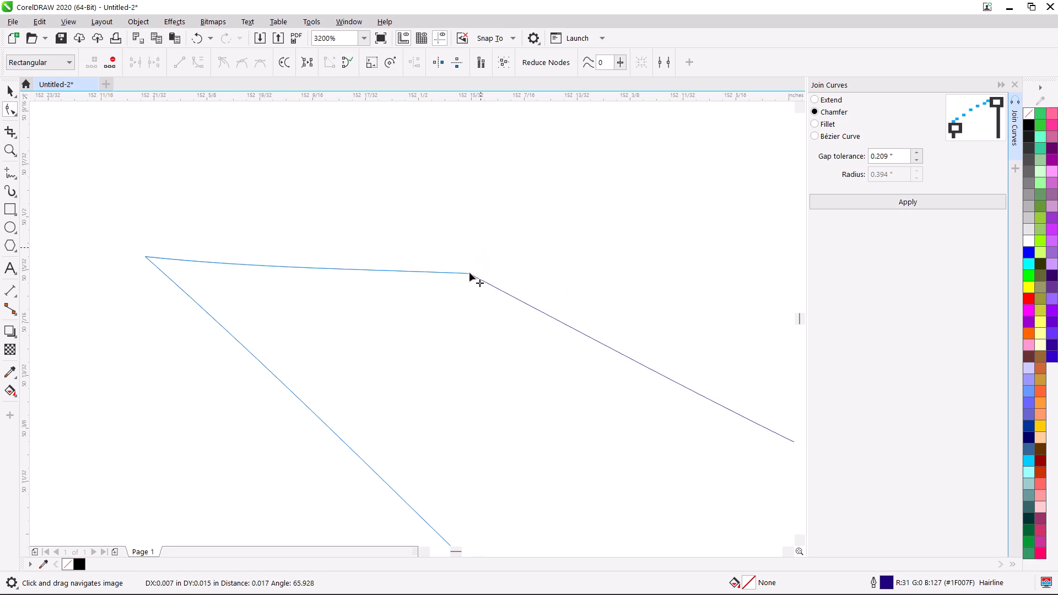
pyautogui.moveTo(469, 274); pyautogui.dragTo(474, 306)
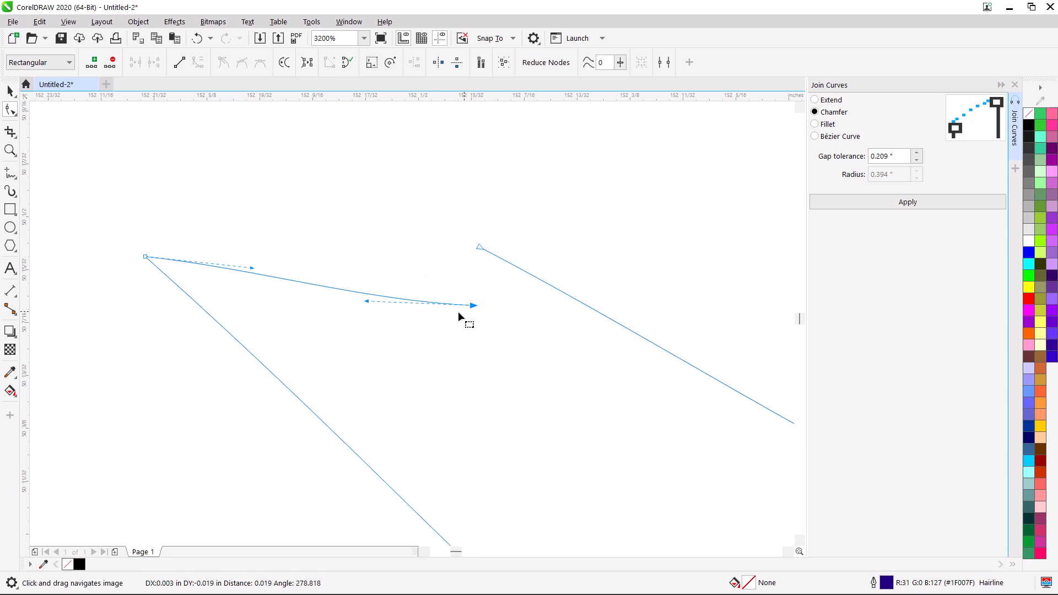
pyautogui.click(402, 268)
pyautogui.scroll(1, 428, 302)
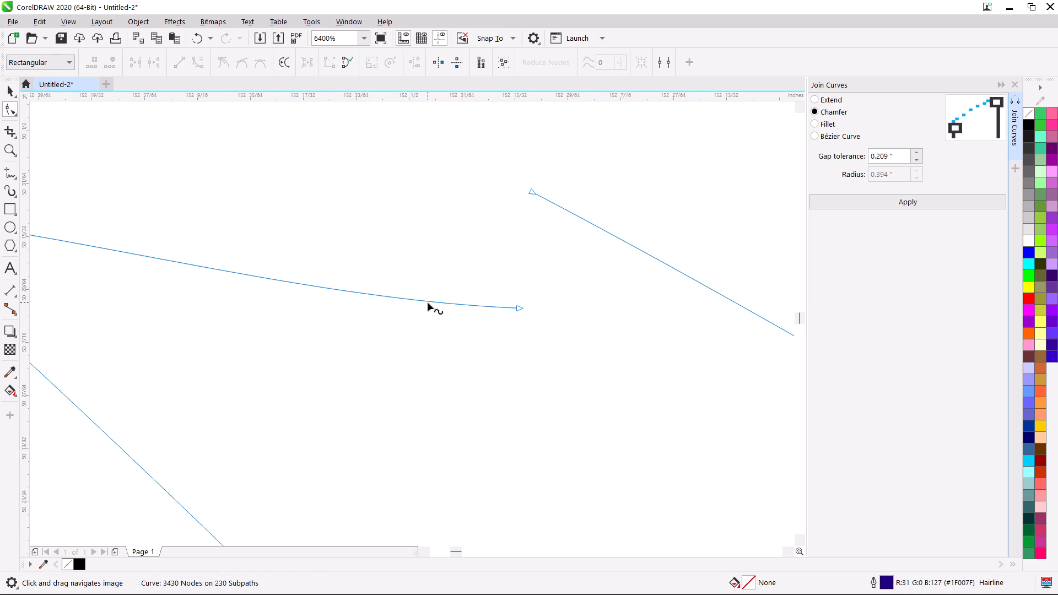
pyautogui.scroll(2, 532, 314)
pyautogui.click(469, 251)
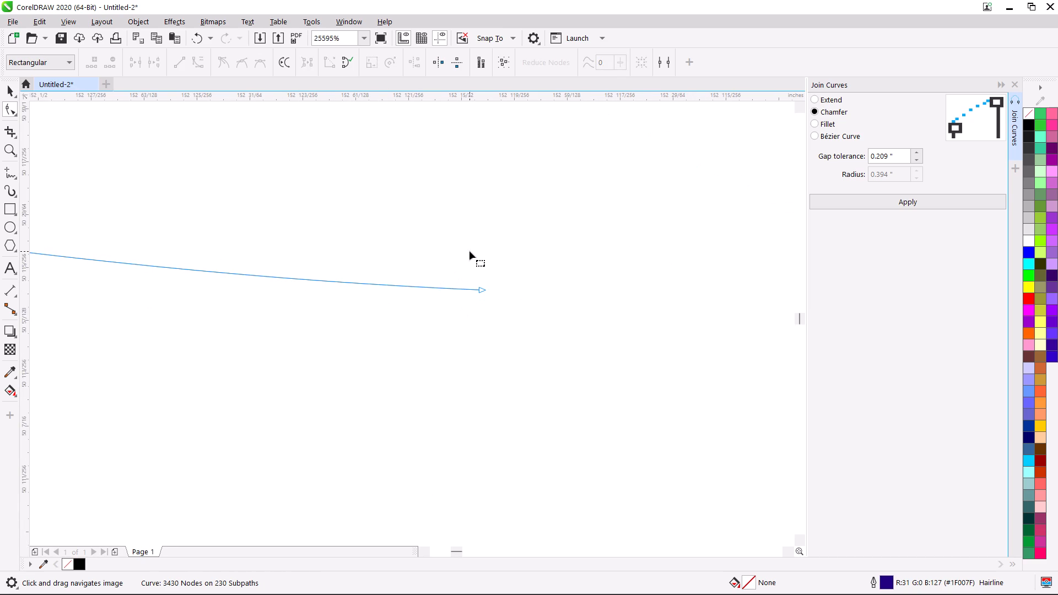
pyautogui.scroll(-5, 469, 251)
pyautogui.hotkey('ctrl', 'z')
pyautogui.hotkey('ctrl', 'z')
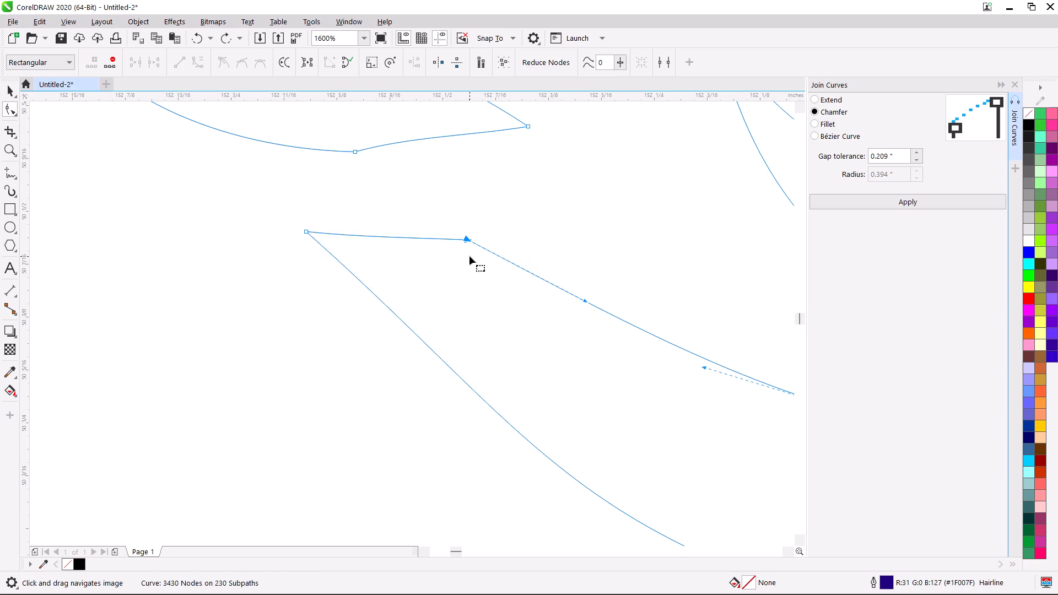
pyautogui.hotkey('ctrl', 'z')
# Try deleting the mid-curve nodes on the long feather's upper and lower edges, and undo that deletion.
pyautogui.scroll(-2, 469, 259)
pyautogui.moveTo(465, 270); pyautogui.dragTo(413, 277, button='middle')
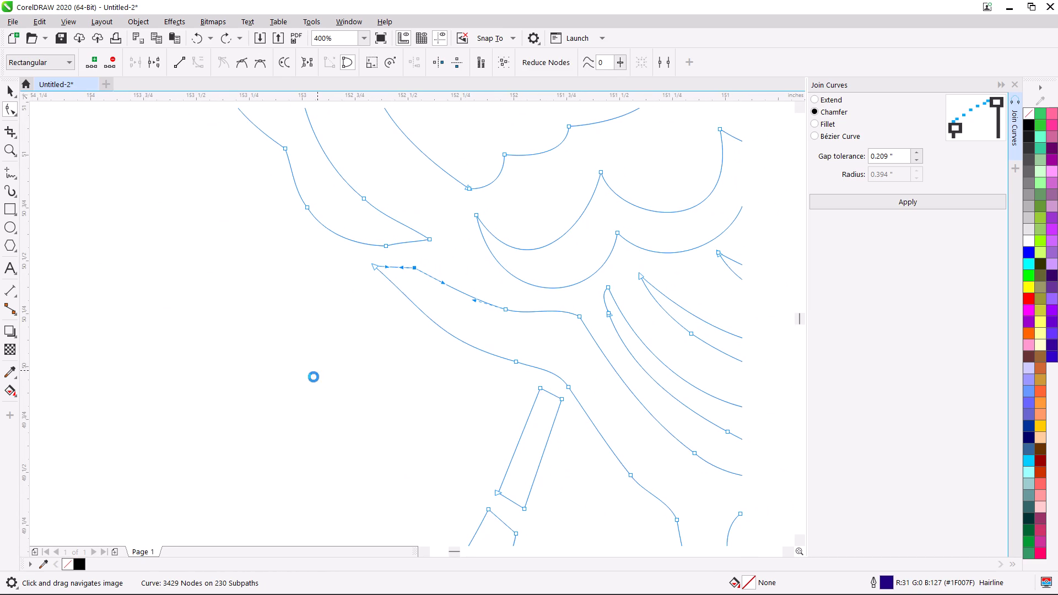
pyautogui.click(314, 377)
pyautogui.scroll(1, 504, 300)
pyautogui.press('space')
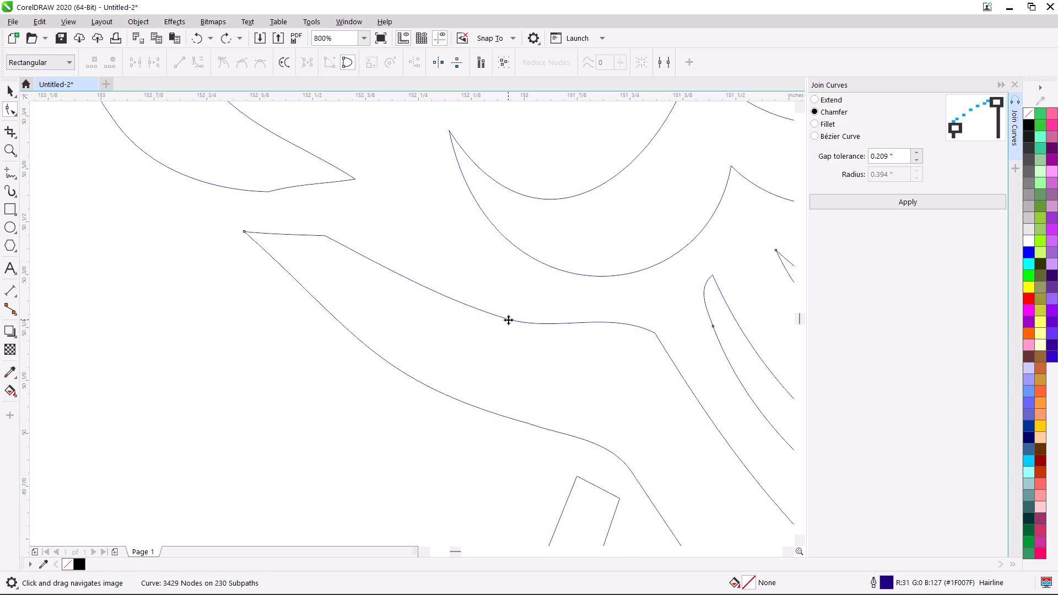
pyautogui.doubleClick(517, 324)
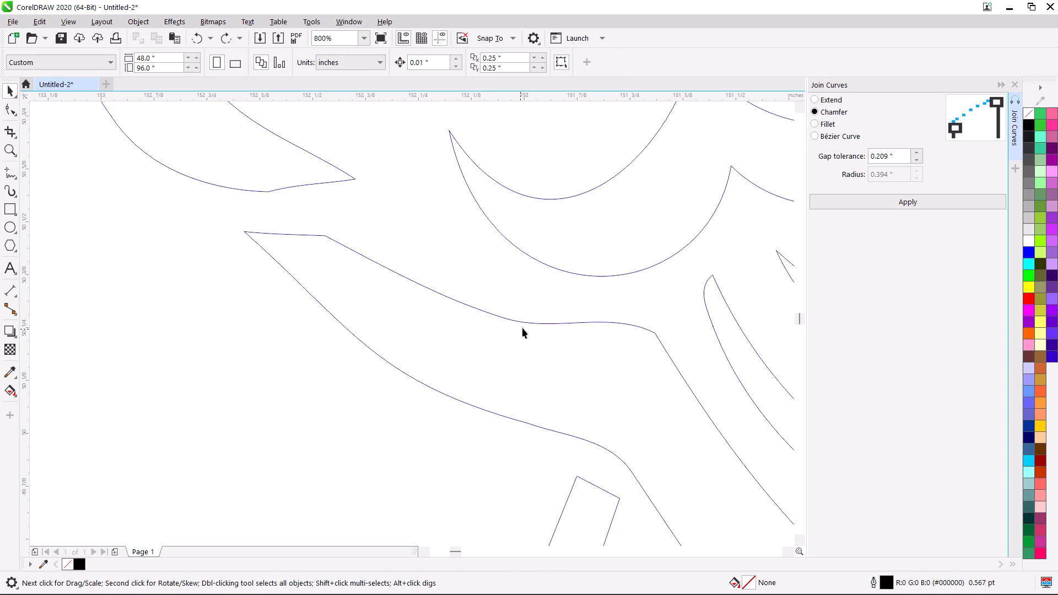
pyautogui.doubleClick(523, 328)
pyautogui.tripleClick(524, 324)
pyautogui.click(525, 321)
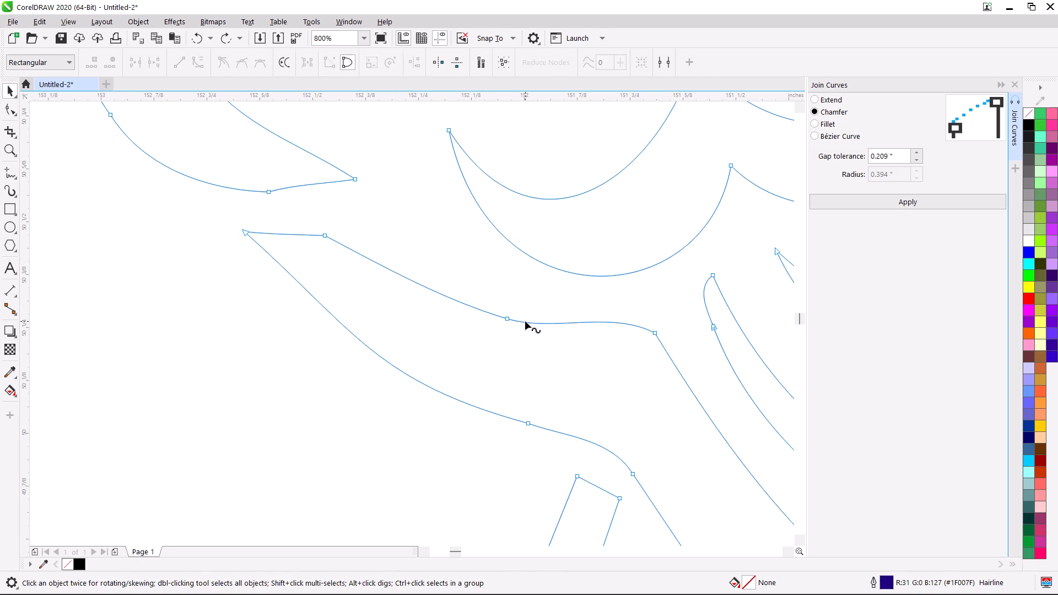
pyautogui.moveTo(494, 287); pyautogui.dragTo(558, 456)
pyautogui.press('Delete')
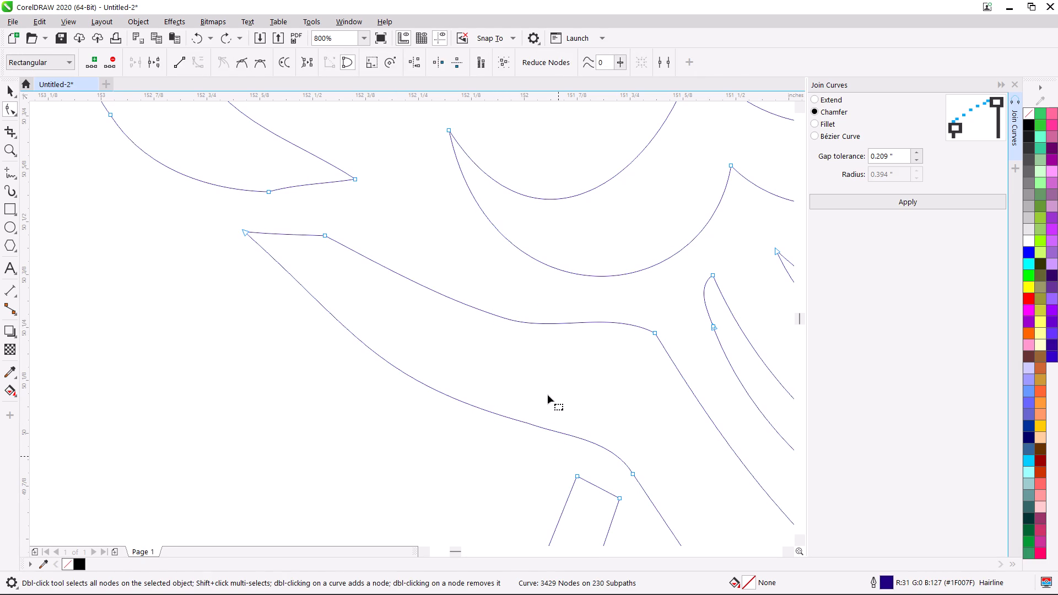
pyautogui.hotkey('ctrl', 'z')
# Delete one of the overlapping nodes at the second bend of the long feather's upper edge, beside the narrow round-tipped feather.
pyautogui.moveTo(578, 391); pyautogui.dragTo(446, 401, button='middle')
pyautogui.scroll(2, 584, 337)
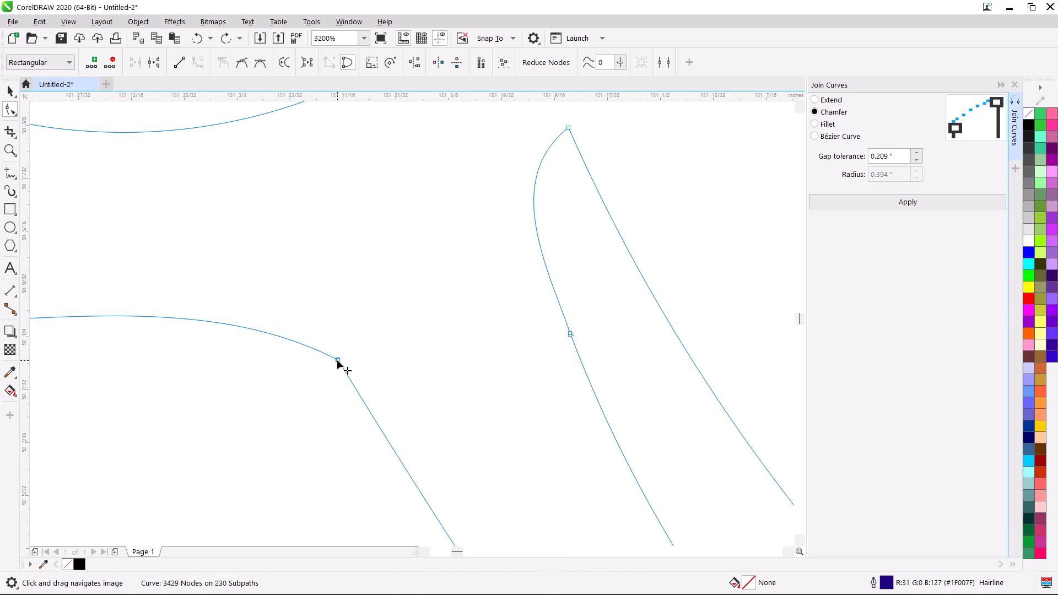
pyautogui.click(337, 360)
pyautogui.press('Delete')
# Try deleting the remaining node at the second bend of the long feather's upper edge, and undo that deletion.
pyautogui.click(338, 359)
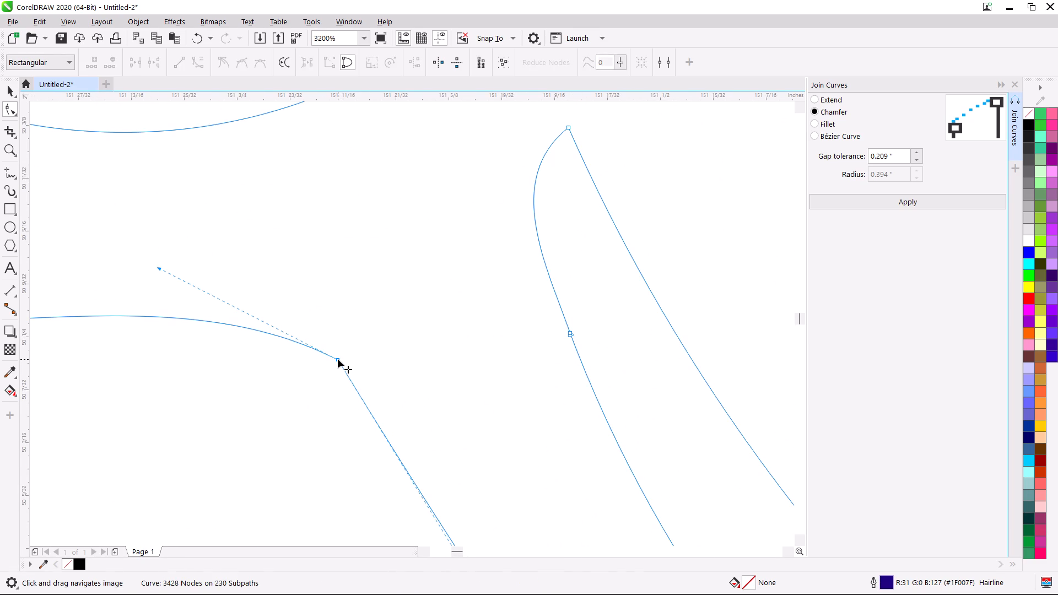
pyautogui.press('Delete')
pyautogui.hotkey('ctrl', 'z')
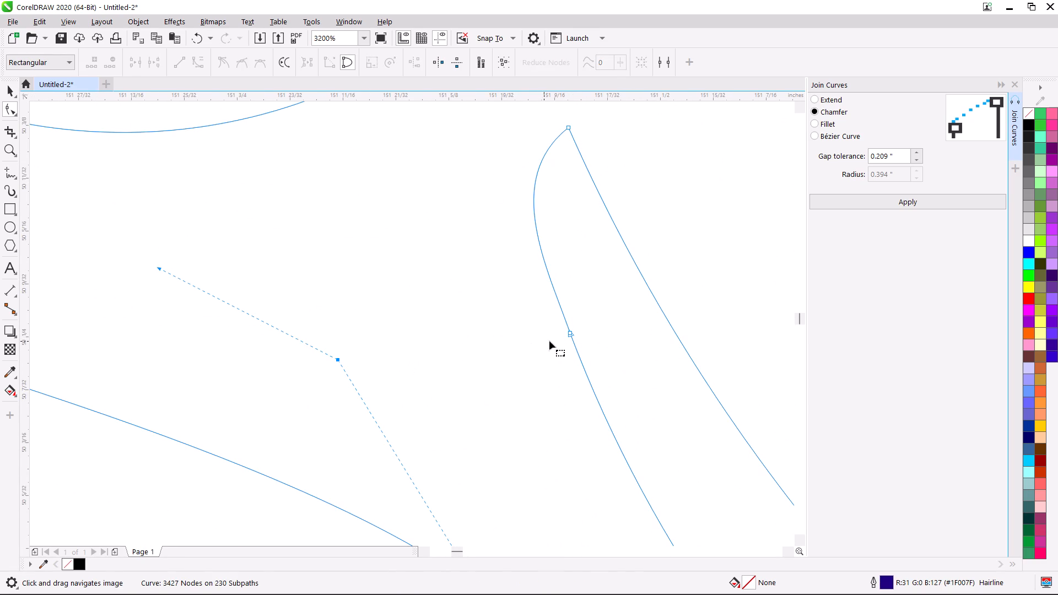
# Reselect the curve and make the node at the second bend of the long feather's upper edge smooth.
pyautogui.click(574, 337)
pyautogui.click(337, 367)
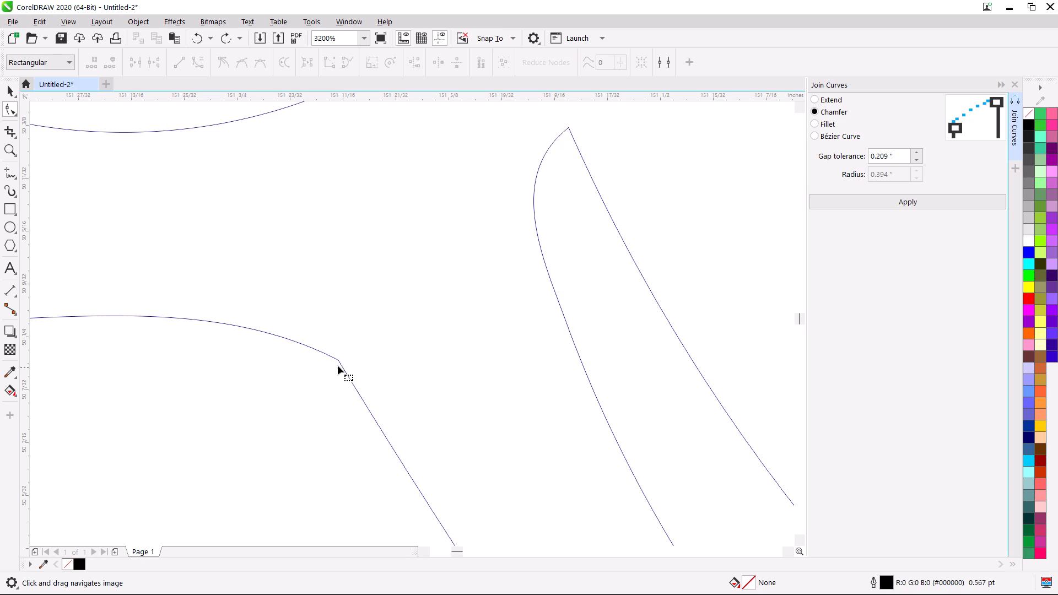
pyautogui.click(339, 361)
pyautogui.moveTo(310, 331); pyautogui.dragTo(361, 382)
pyautogui.rightClick(334, 360)
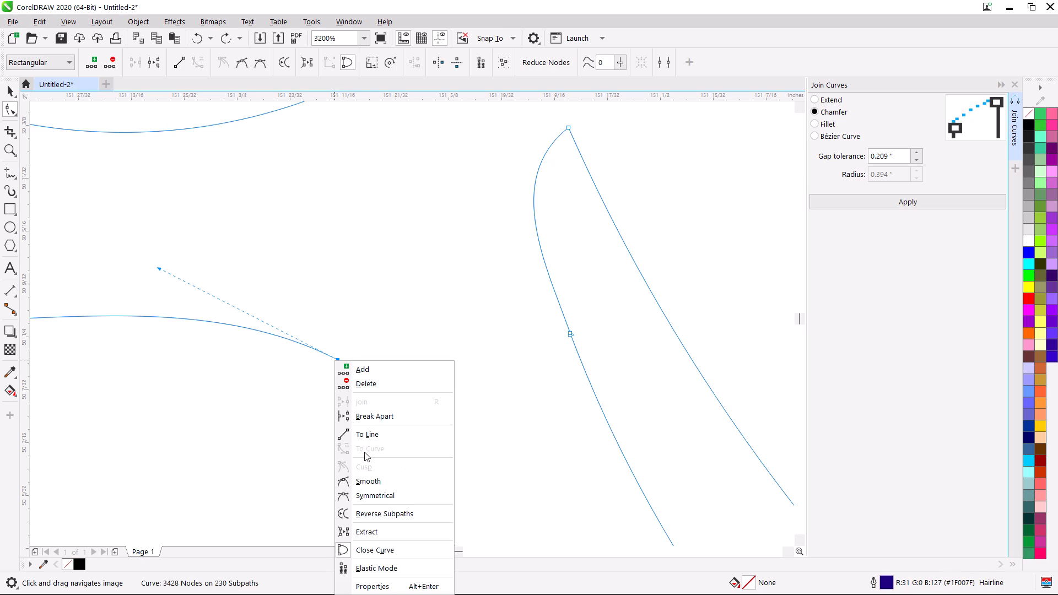
pyautogui.click(376, 479)
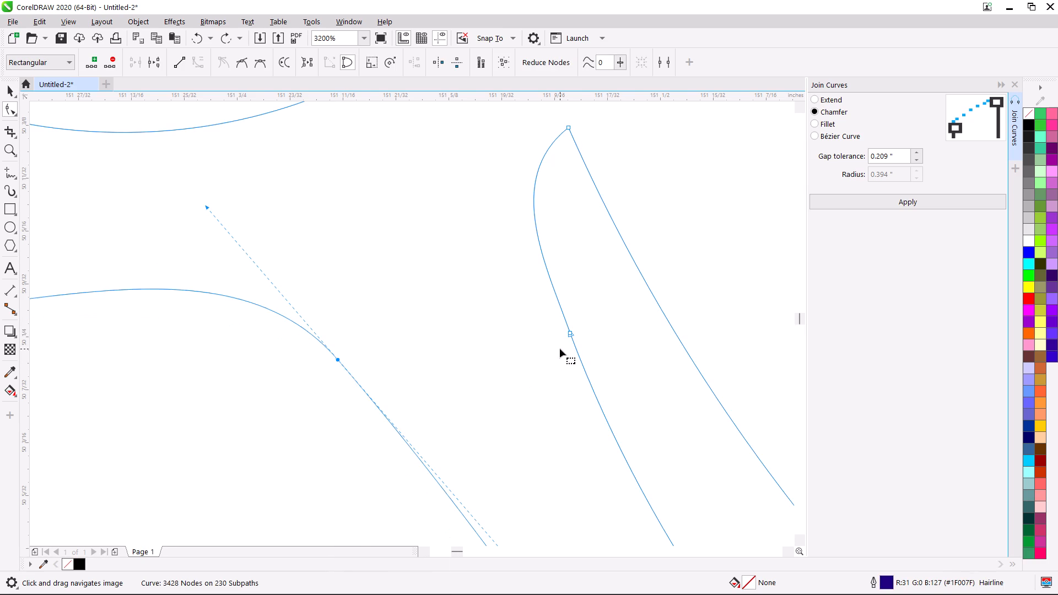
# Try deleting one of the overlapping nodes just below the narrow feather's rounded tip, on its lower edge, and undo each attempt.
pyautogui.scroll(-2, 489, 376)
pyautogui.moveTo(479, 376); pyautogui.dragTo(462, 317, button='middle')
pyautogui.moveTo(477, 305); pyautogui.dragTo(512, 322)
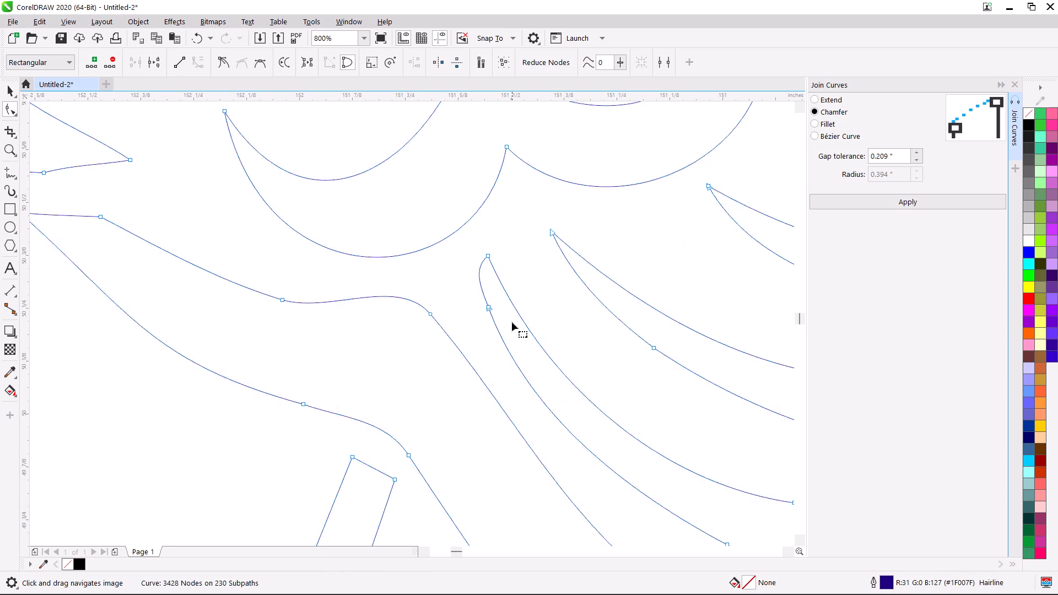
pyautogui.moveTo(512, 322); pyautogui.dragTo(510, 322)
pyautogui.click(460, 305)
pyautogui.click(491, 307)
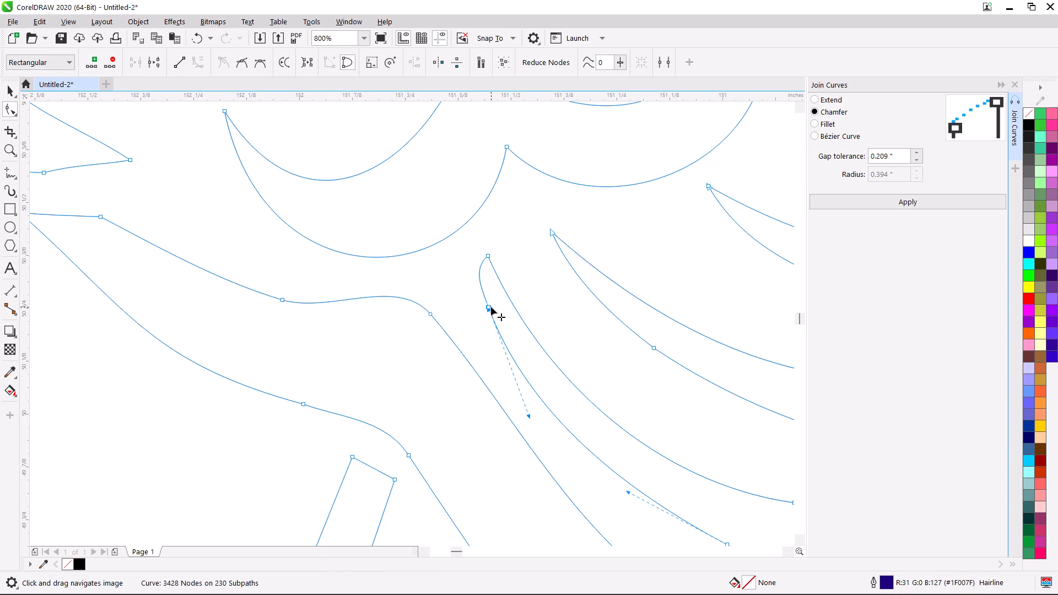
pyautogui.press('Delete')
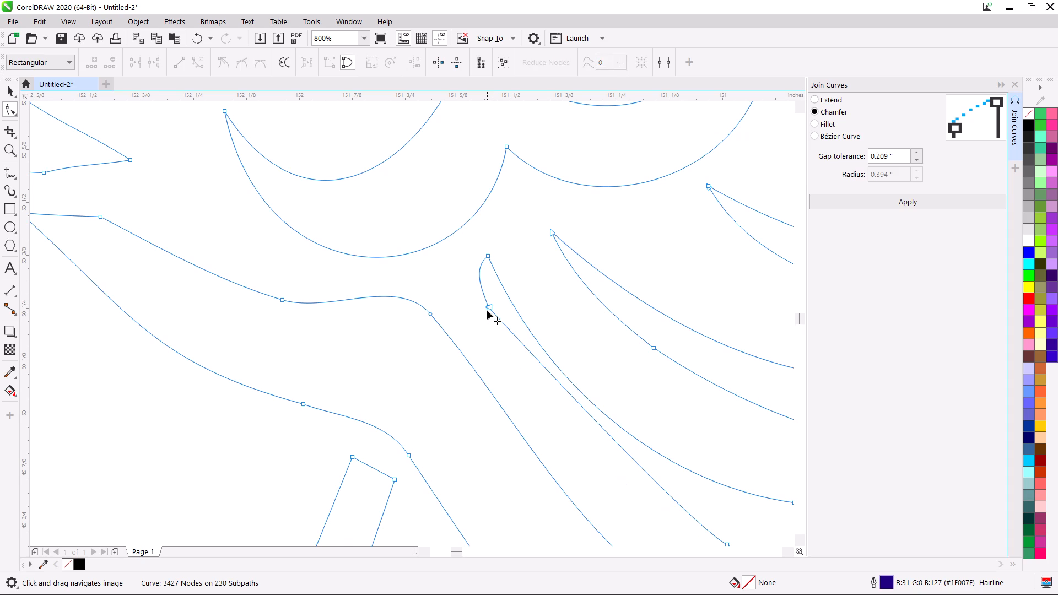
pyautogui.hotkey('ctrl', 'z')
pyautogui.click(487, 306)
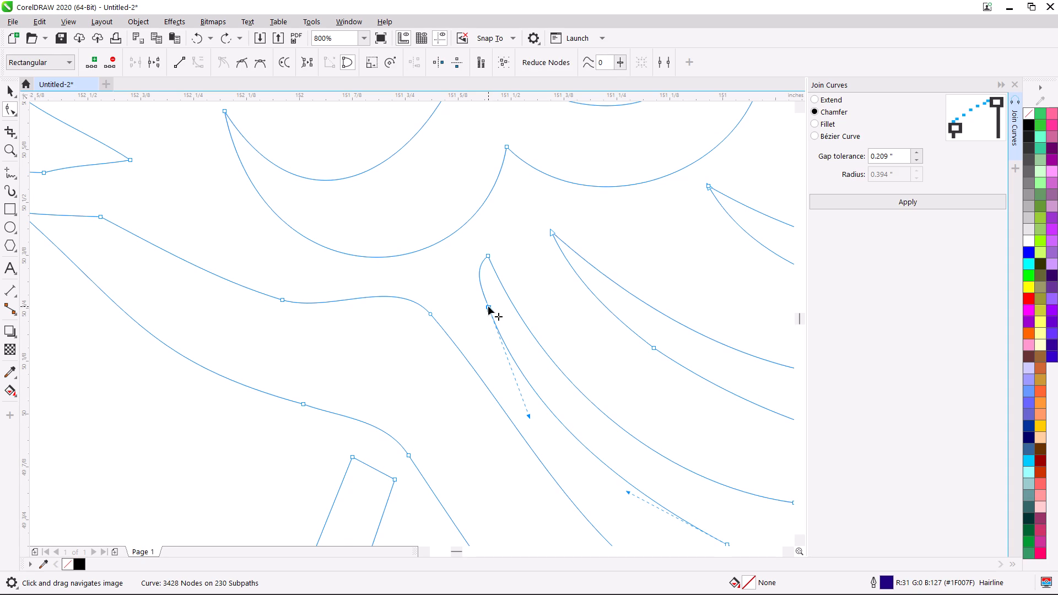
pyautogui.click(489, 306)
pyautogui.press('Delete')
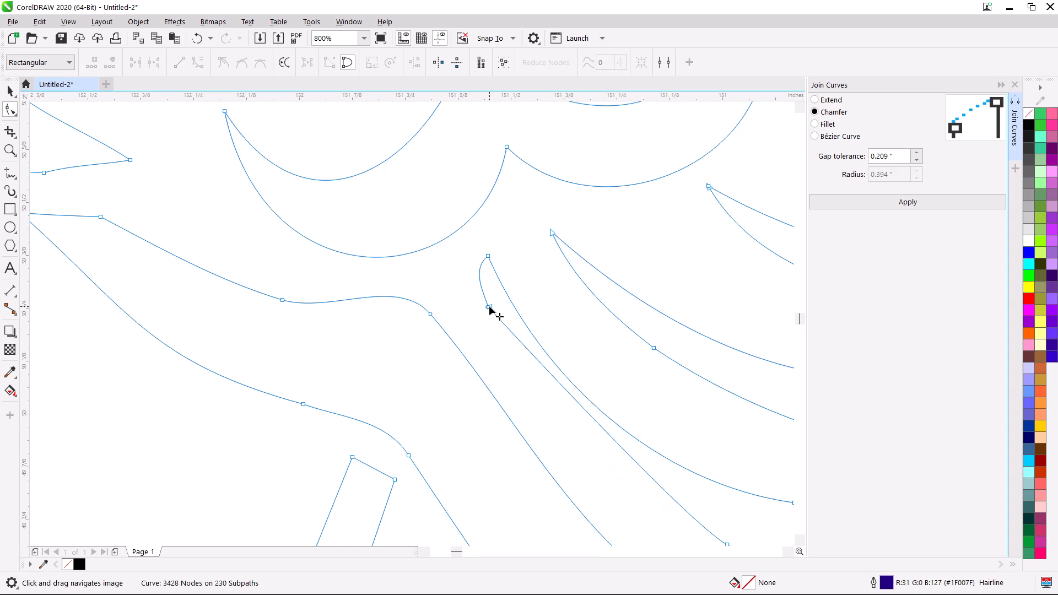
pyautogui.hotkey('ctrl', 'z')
# Break the narrow round-tipped feather's lower edge at the overlapping nodes below its tip and delete one loose node piece.
pyautogui.click(468, 326)
pyautogui.moveTo(473, 302); pyautogui.dragTo(508, 317)
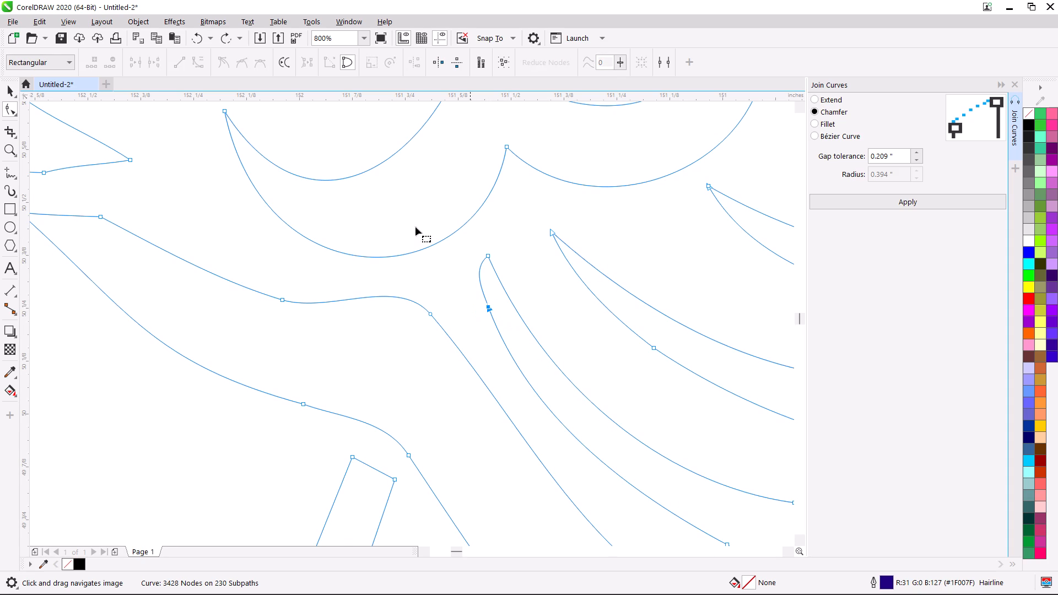
pyautogui.click(157, 64)
pyautogui.click(483, 310)
pyautogui.scroll(1, 492, 310)
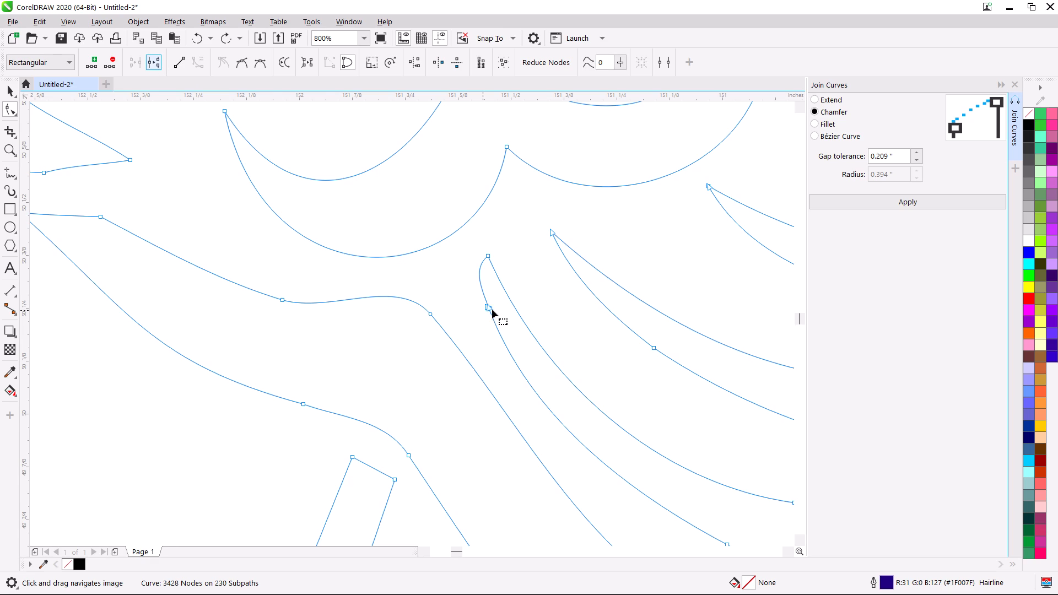
pyautogui.scroll(4, 492, 310)
pyautogui.moveTo(406, 244); pyautogui.dragTo(412, 257)
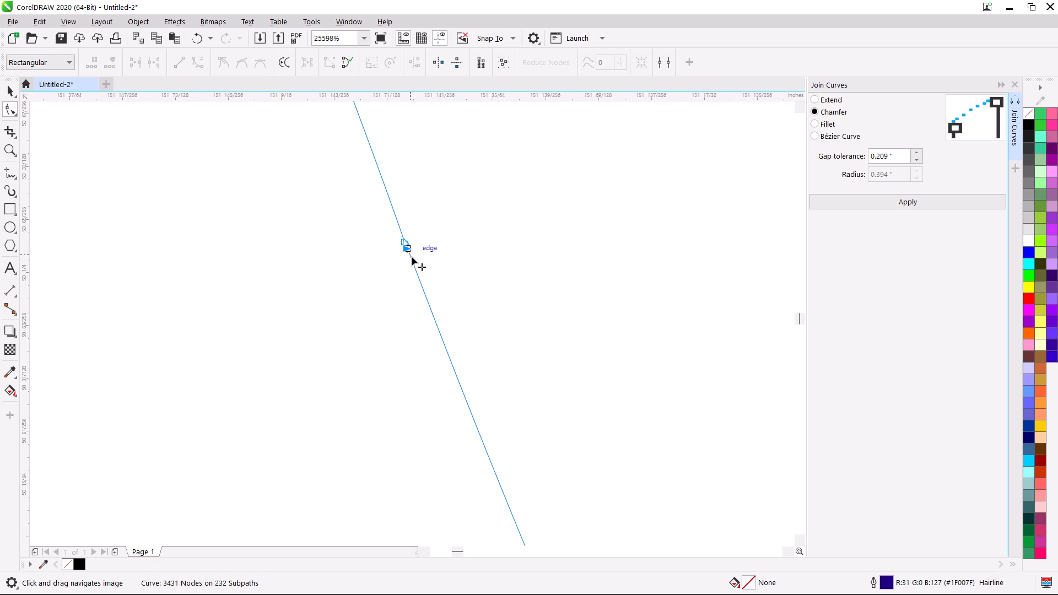
pyautogui.moveTo(412, 257); pyautogui.dragTo(423, 259)
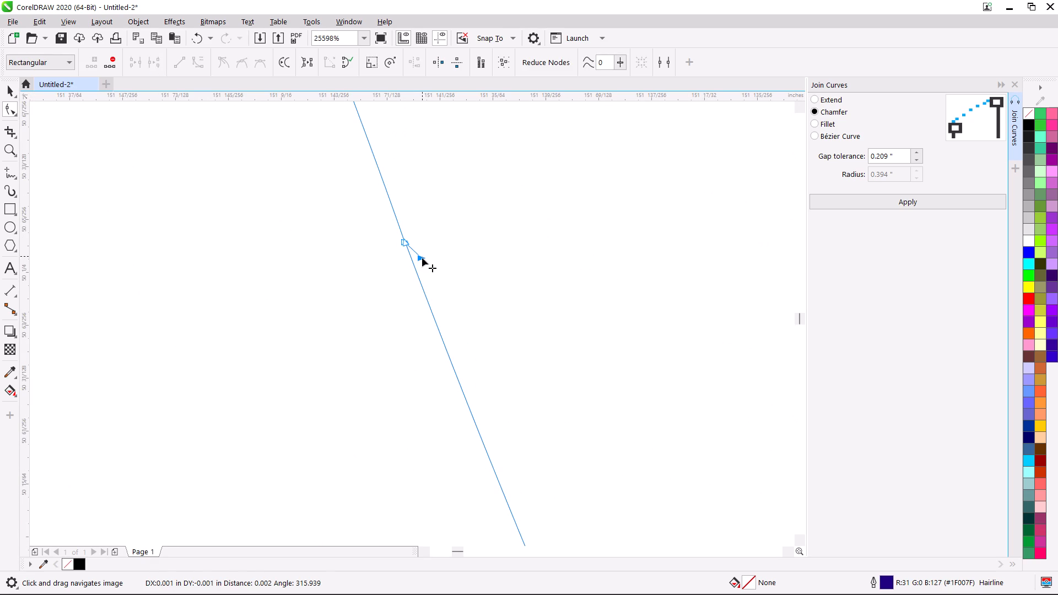
pyautogui.press('Delete')
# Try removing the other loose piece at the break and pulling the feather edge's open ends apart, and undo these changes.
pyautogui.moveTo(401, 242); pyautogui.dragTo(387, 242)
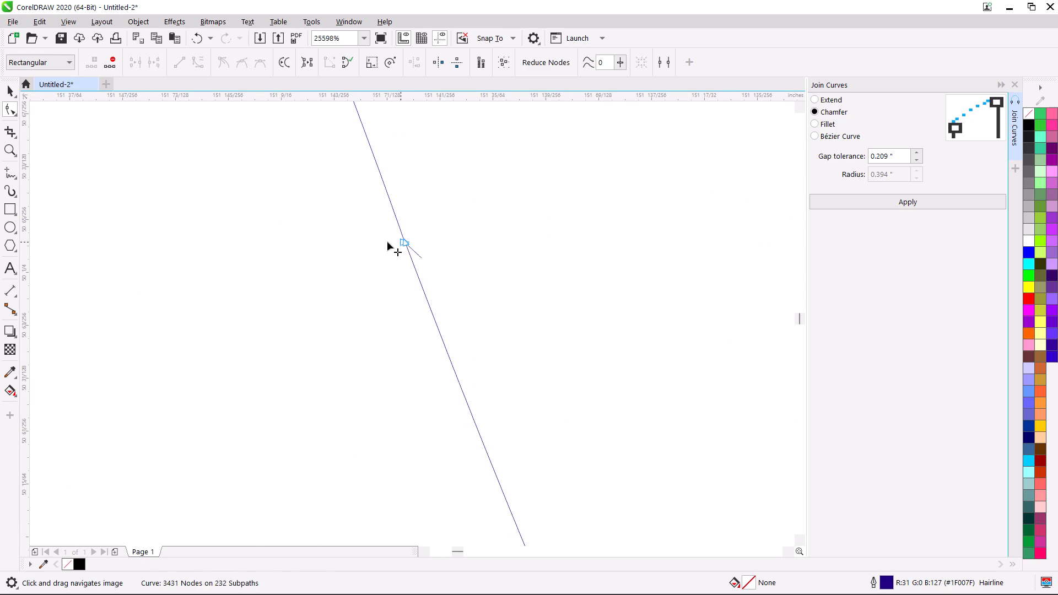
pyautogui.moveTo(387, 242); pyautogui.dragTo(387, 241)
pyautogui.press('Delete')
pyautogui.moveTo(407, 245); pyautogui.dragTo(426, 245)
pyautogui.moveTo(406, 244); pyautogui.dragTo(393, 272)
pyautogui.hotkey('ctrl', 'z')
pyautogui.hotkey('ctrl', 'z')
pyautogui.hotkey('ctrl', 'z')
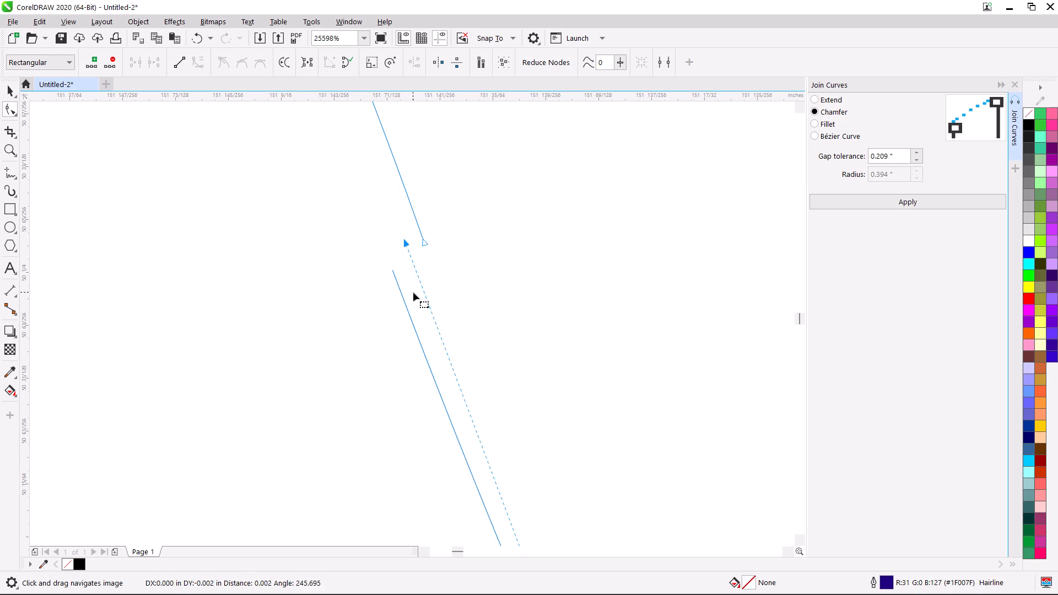
# Delete the remaining short loose segment at the break in the narrow feather's lower edge.
pyautogui.moveTo(351, 224); pyautogui.dragTo(456, 273)
pyautogui.click(435, 203)
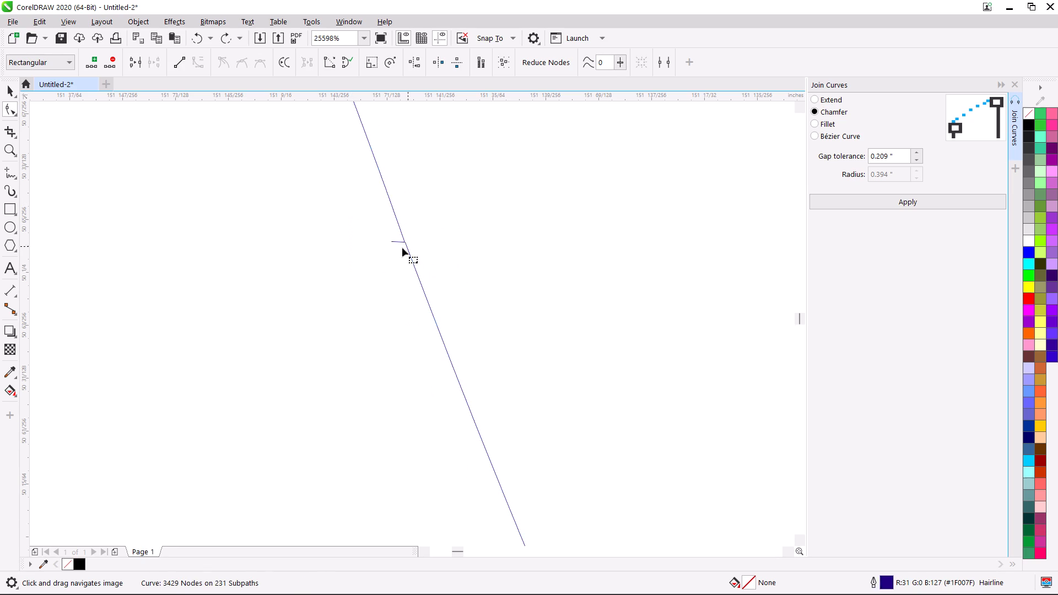
pyautogui.click(398, 241)
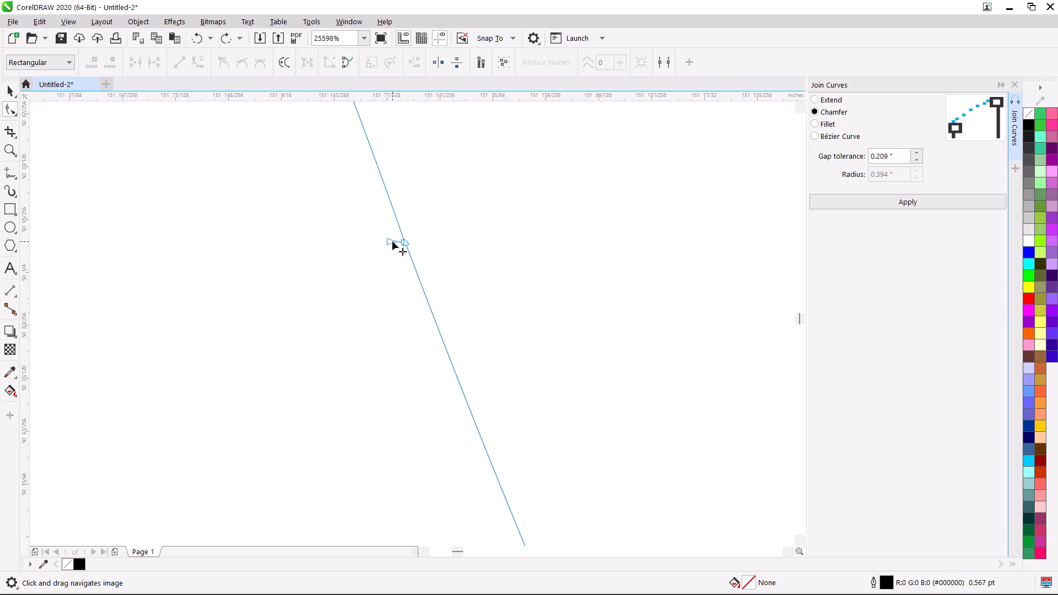
pyautogui.click(392, 241)
pyautogui.press('Delete')
# Join the two open end nodes at the break in the narrow feather's lower edge.
pyautogui.moveTo(352, 194); pyautogui.dragTo(484, 289)
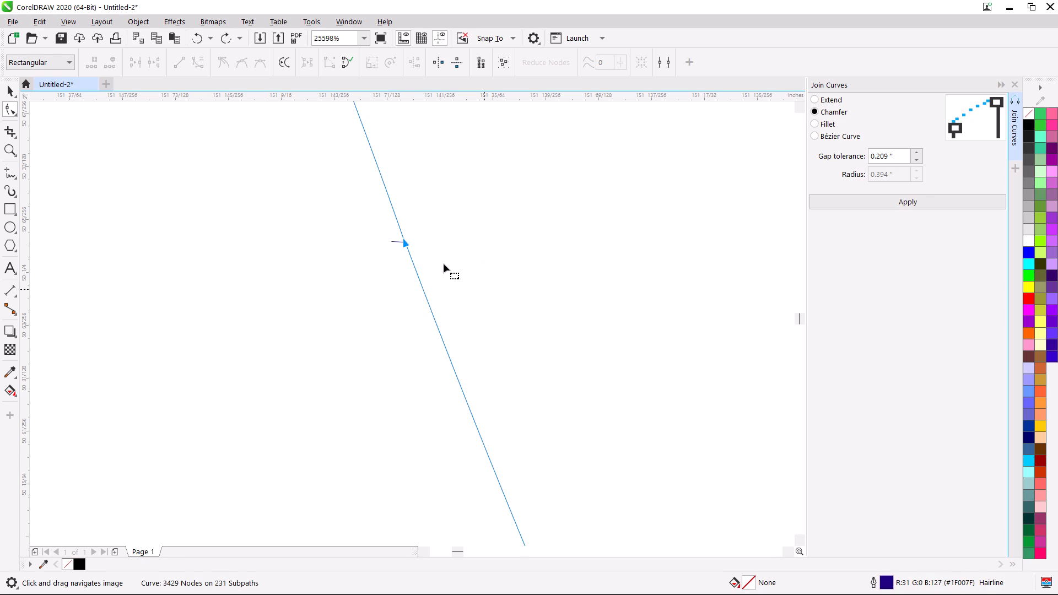
pyautogui.click(131, 68)
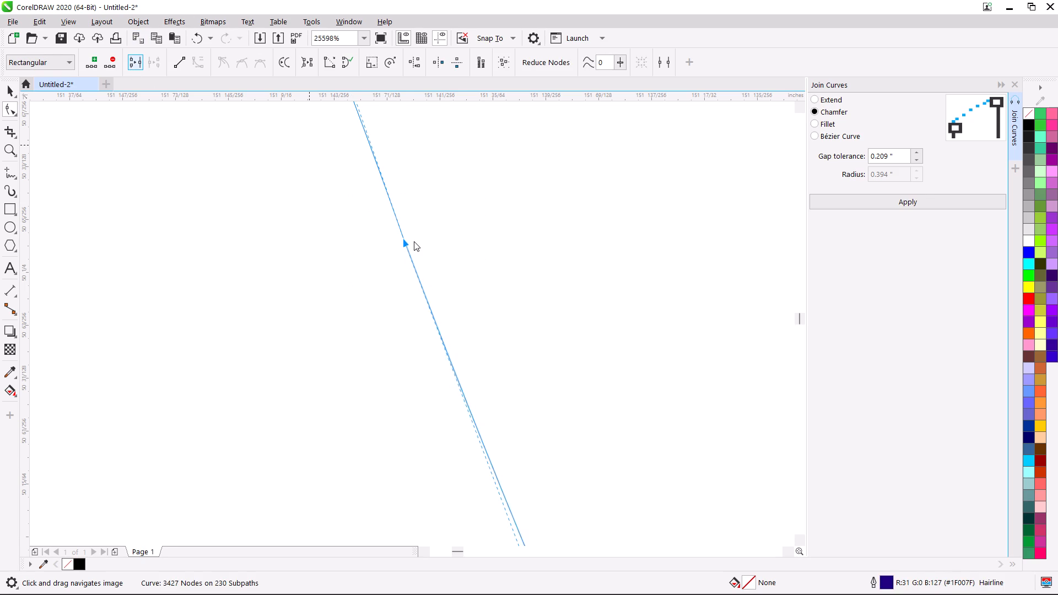
# Delete the redundant nodes left at the join so the narrow feather's lower edge runs continuously into its rounded tip.
pyautogui.doubleClick(405, 246)
pyautogui.doubleClick(405, 245)
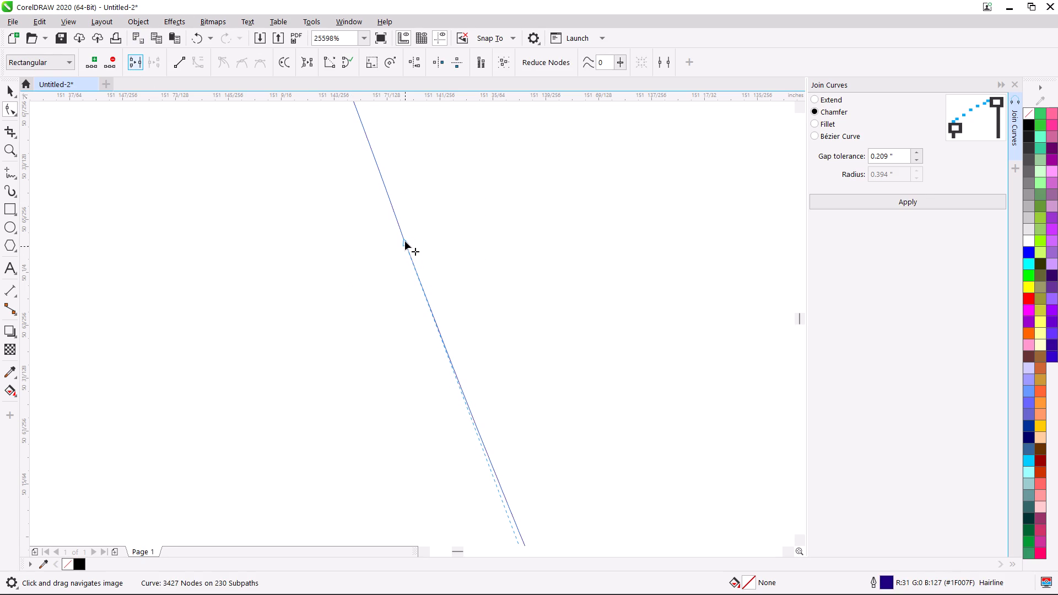
pyautogui.doubleClick(405, 241)
pyautogui.click(434, 244)
pyautogui.moveTo(416, 230); pyautogui.dragTo(387, 265)
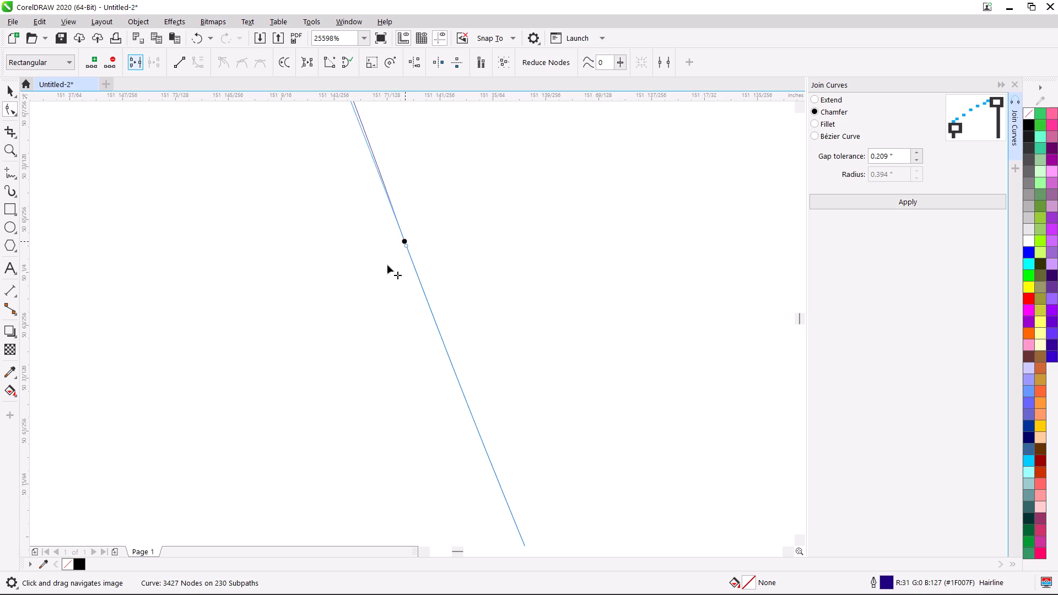
pyautogui.click(406, 247)
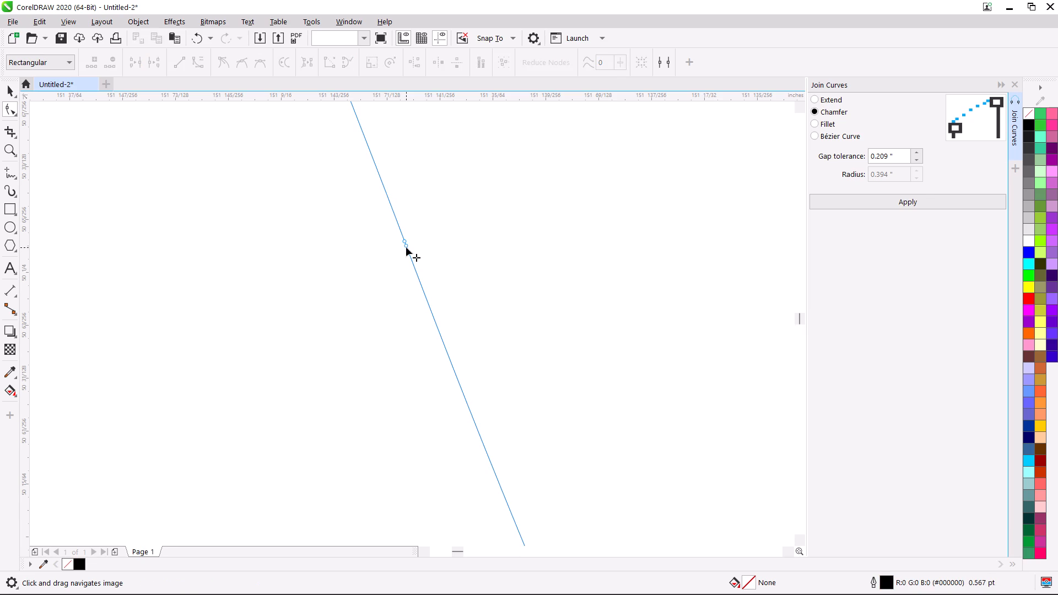
pyautogui.doubleClick(406, 245)
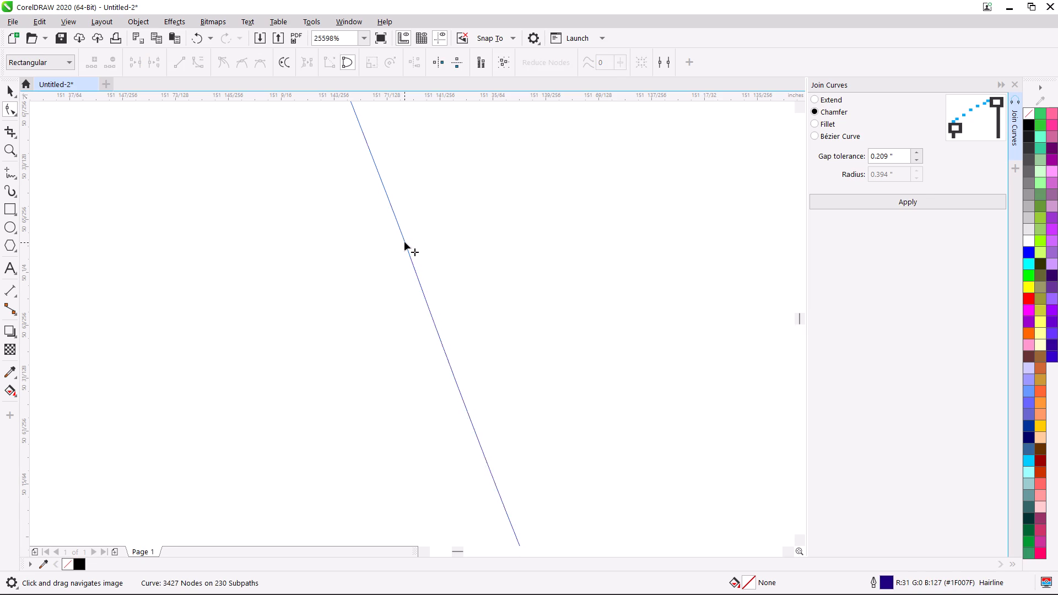
pyautogui.doubleClick(404, 242)
# Break the whole TG 14 peacock panel curve apart into separate curves and clear the selection.
pyautogui.scroll(-8, 415, 258)
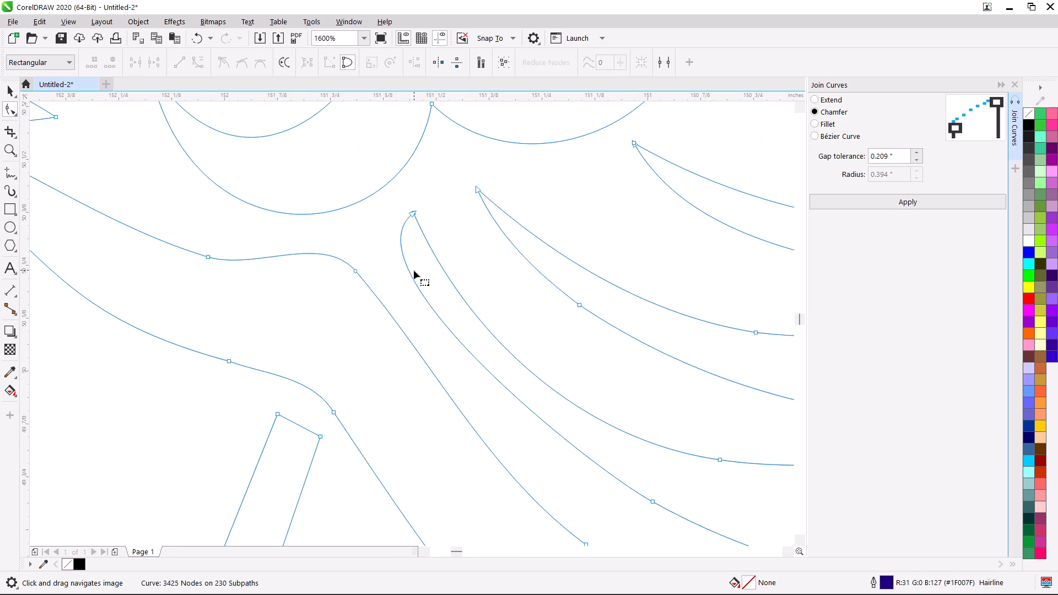
pyautogui.scroll(-5, 414, 271)
pyautogui.press('space')
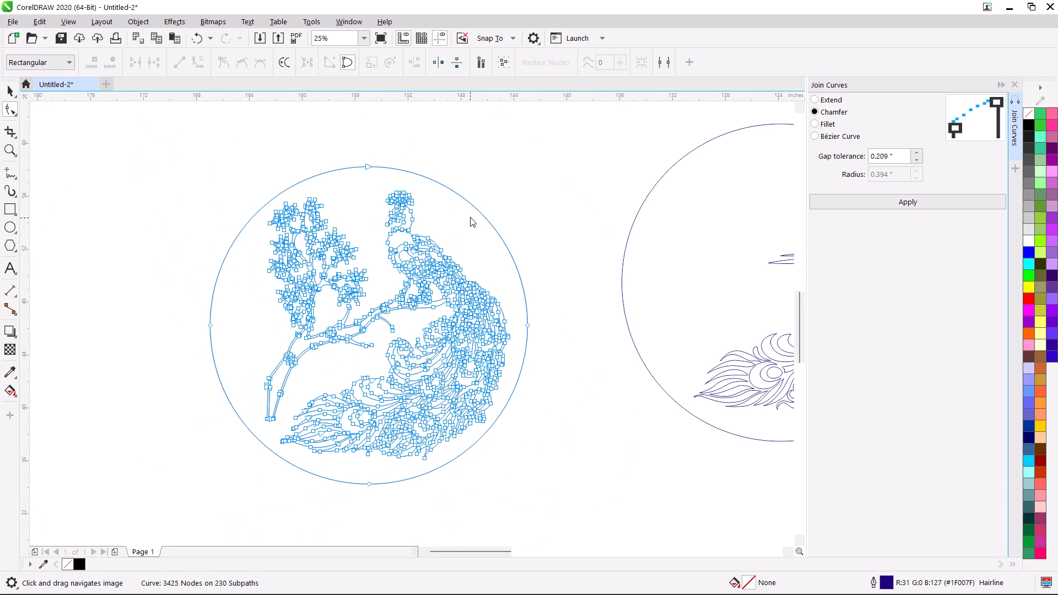
pyautogui.hotkey('ctrl', 'k')
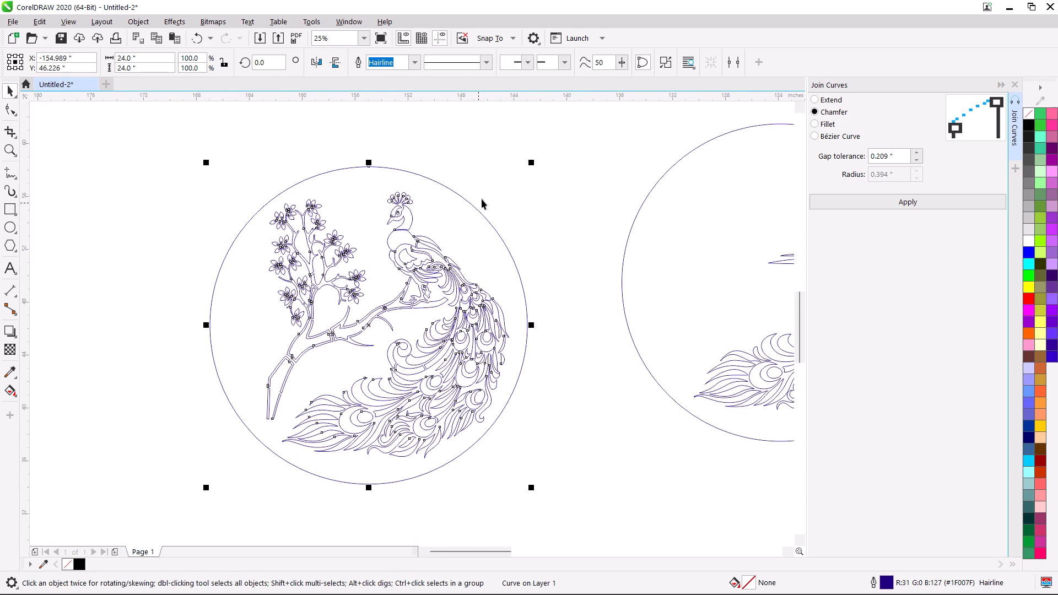
pyautogui.click(528, 165)
# Select the peacock's head and neck outline to check it as a separate curve.
pyautogui.scroll(2, 410, 203)
pyautogui.doubleClick(392, 242)
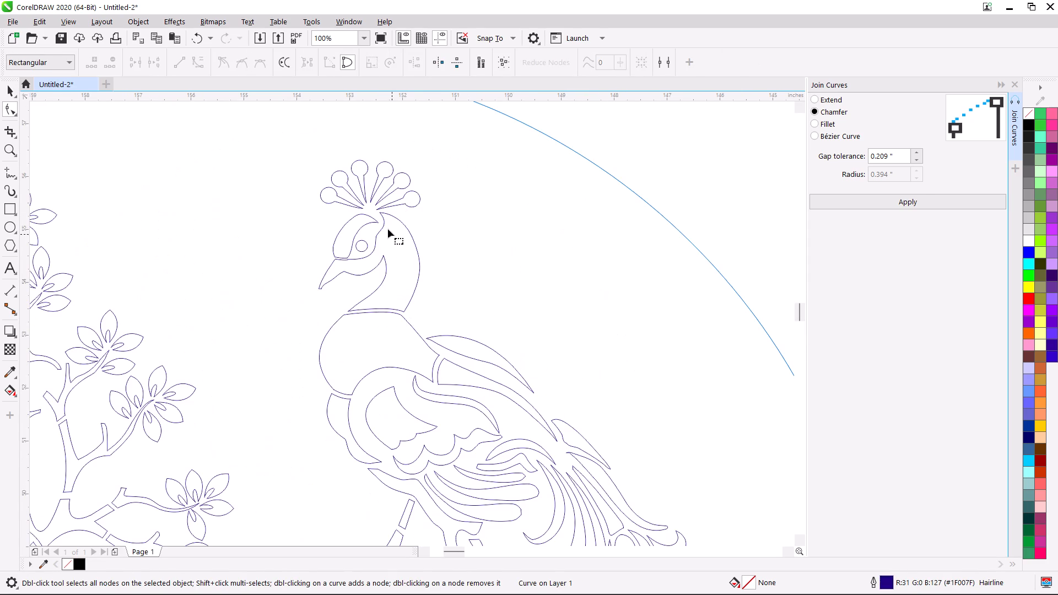
pyautogui.doubleClick(384, 220)
pyautogui.press('space')
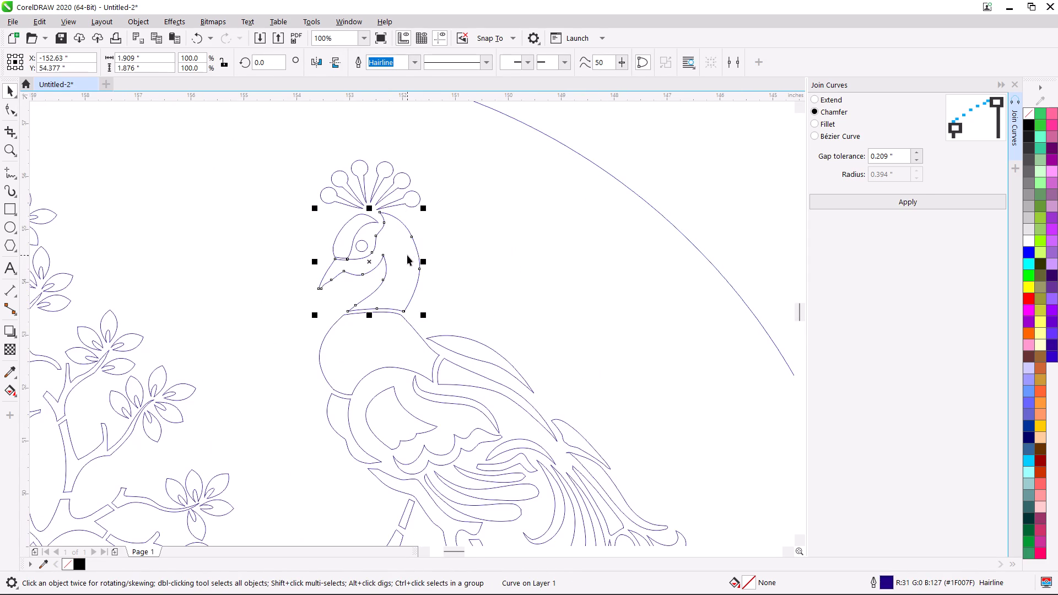
# Select the panel's outer circle, lock its aspect ratio, and clear the selection.
pyautogui.scroll(-1, 402, 267)
pyautogui.click(496, 247)
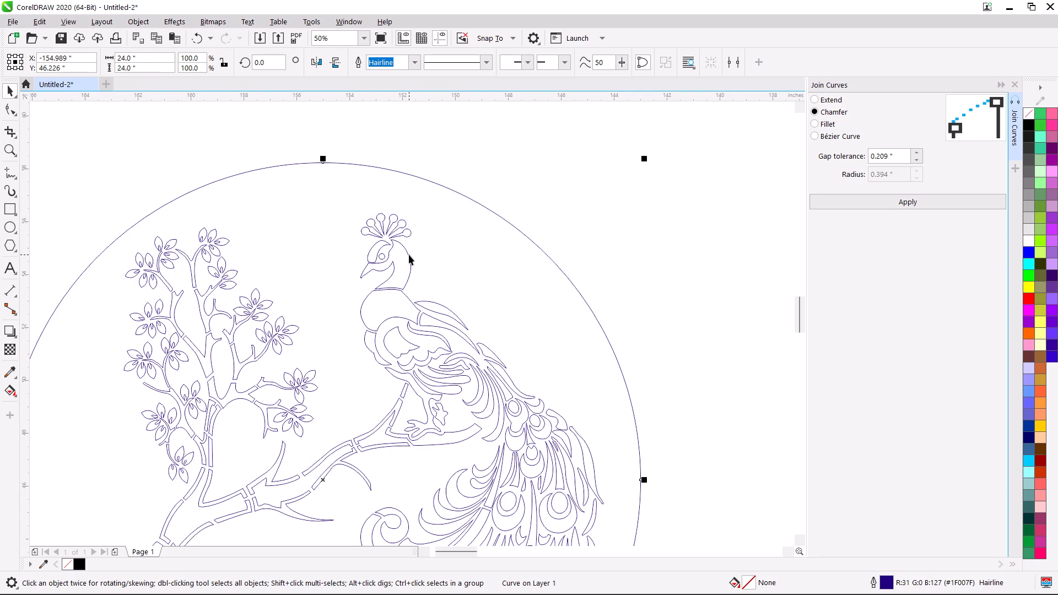
pyautogui.click(218, 63)
pyautogui.click(206, 147)
# Delete the redundant nodes at the lower corner nearest the eye on the peacock's face-patch outline.
pyautogui.click(383, 245)
pyautogui.scroll(2, 383, 246)
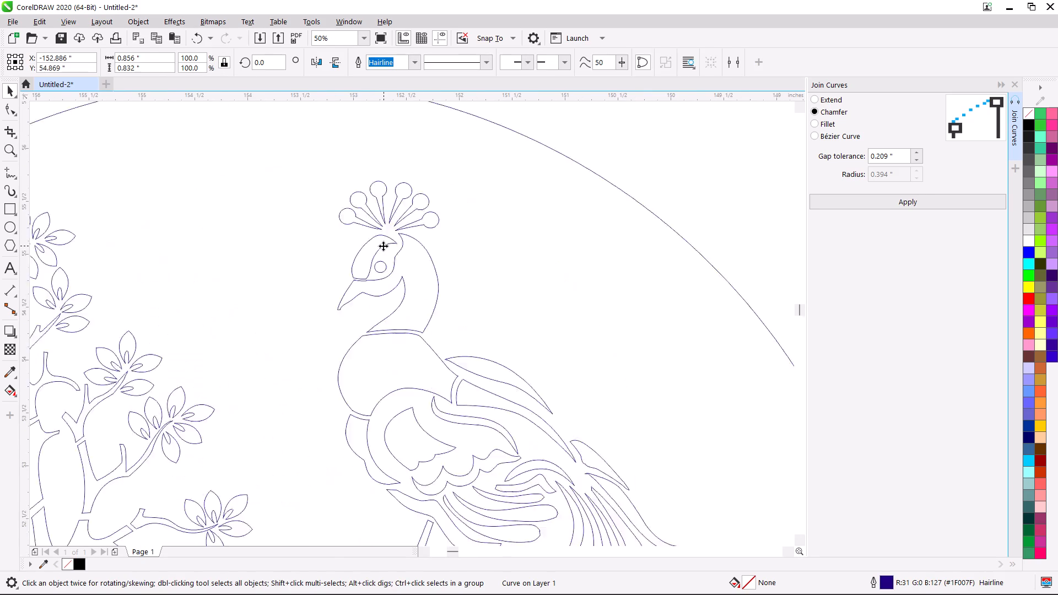
pyautogui.scroll(2, 349, 296)
pyautogui.doubleClick(382, 265)
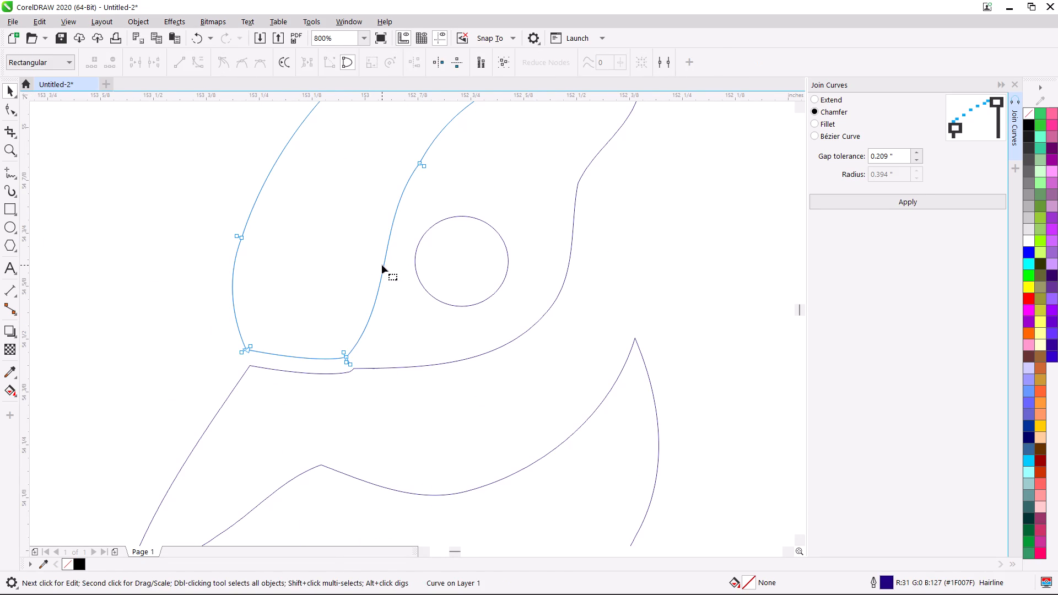
pyautogui.scroll(3, 343, 373)
pyautogui.scroll(3, 364, 252)
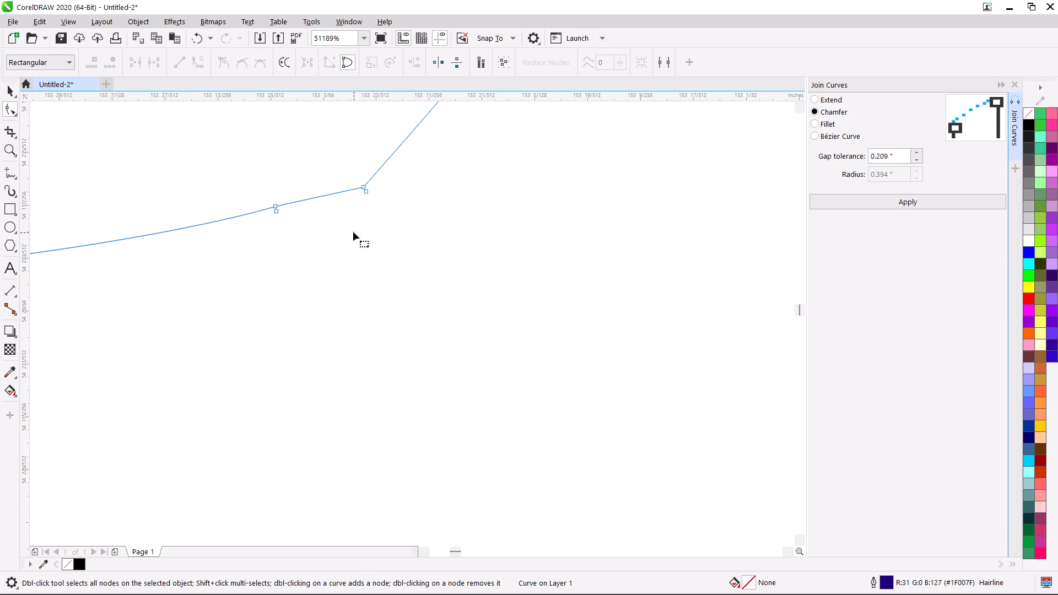
pyautogui.moveTo(266, 166); pyautogui.dragTo(339, 307)
pyautogui.press('Delete')
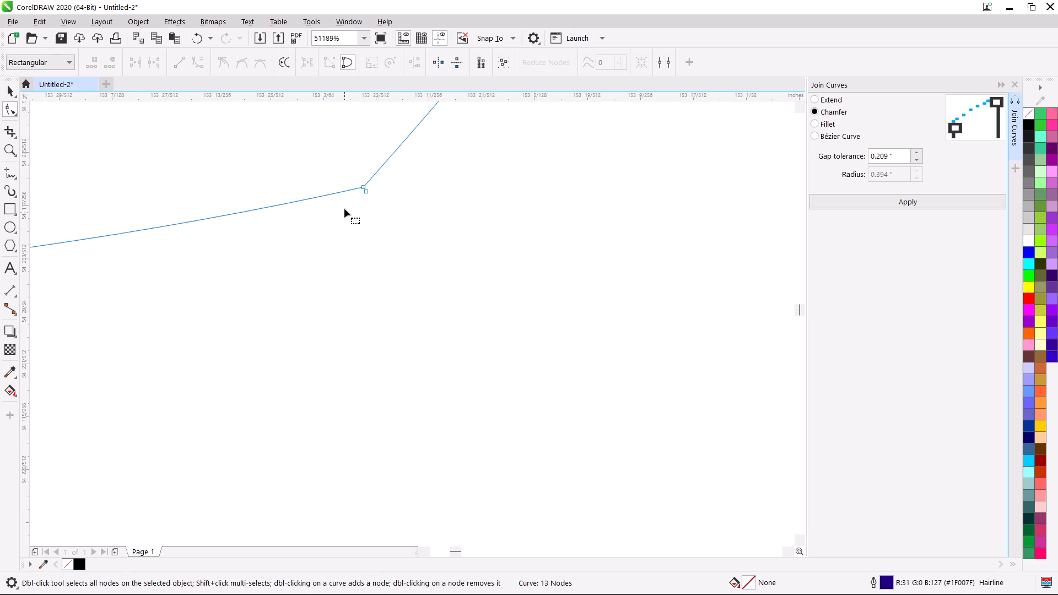
pyautogui.click(364, 192)
pyautogui.press('Delete')
# Delete the redundant overlapping nodes at the face patch's other lower corner, above the base of the beak.
pyautogui.scroll(-2, 331, 270)
pyautogui.moveTo(328, 286); pyautogui.dragTo(787, 301, button='middle')
pyautogui.scroll(-2, 782, 301)
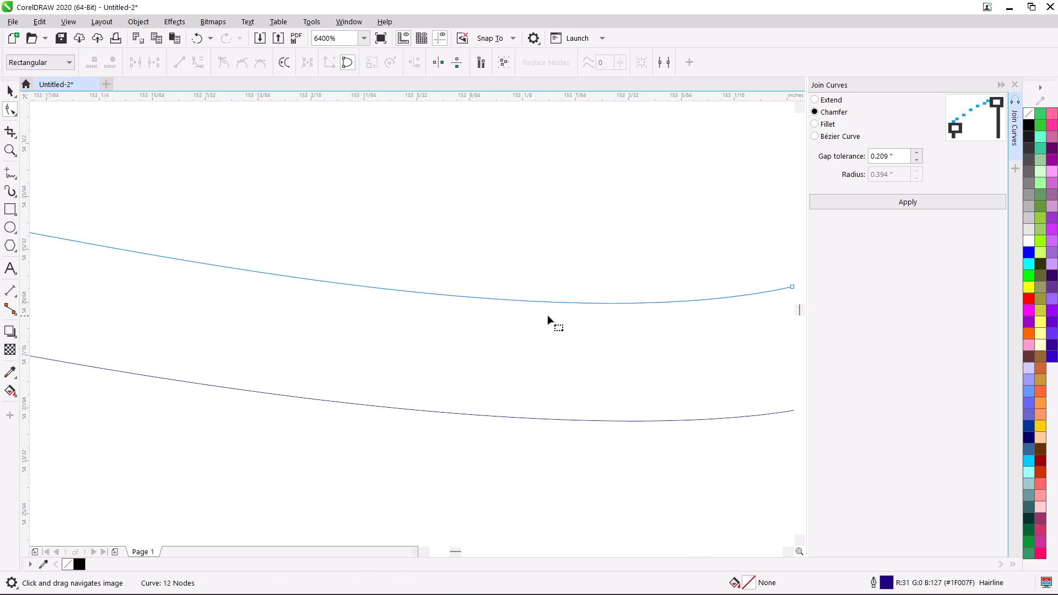
pyautogui.scroll(-2, 373, 309)
pyautogui.scroll(2, 250, 268)
pyautogui.scroll(3, 361, 359)
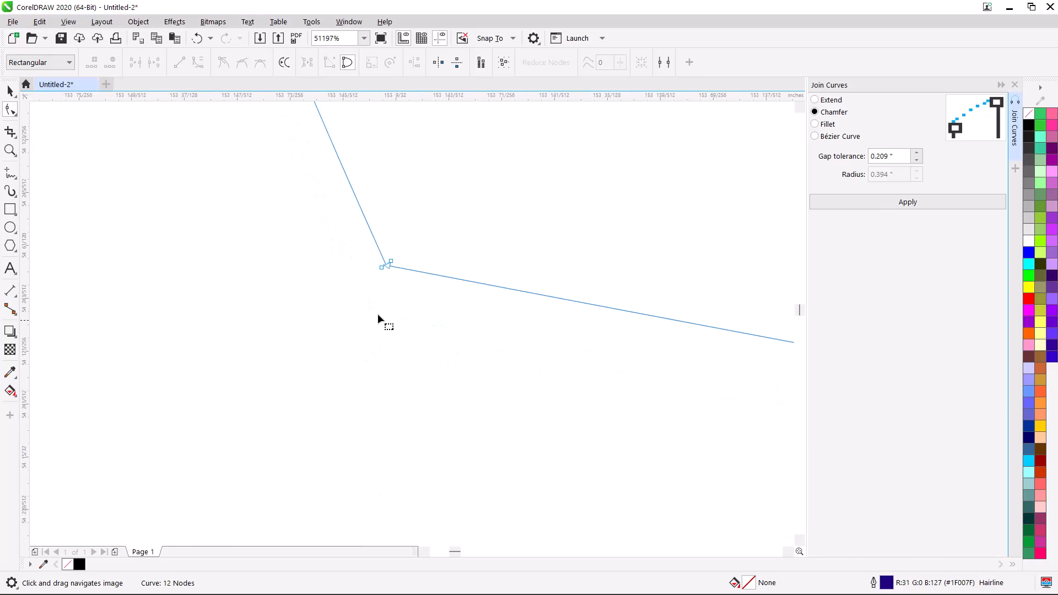
pyautogui.scroll(2, 385, 294)
pyautogui.scroll(3, 386, 185)
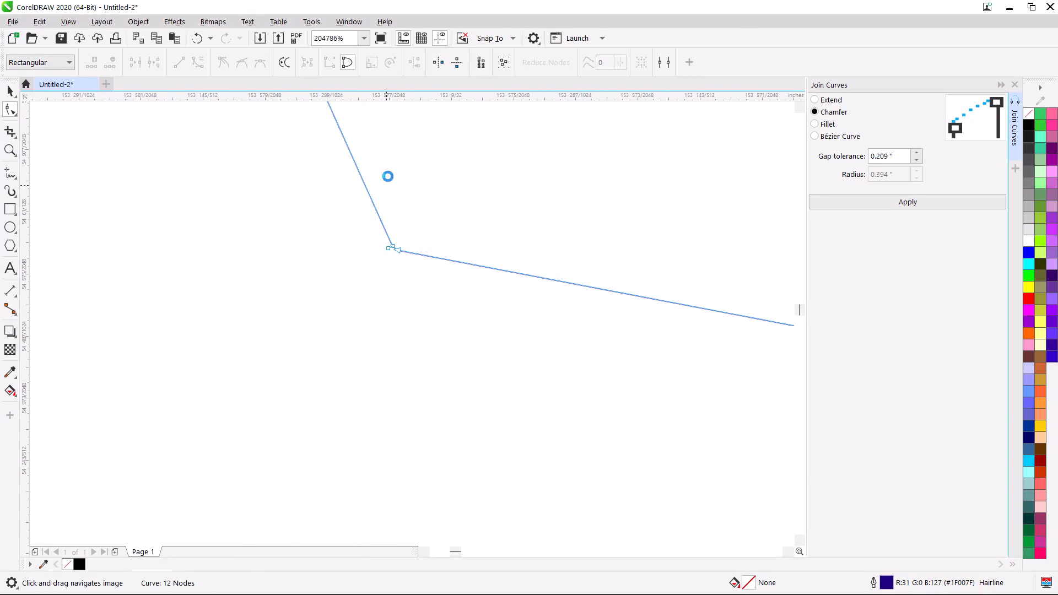
pyautogui.scroll(5, 414, 338)
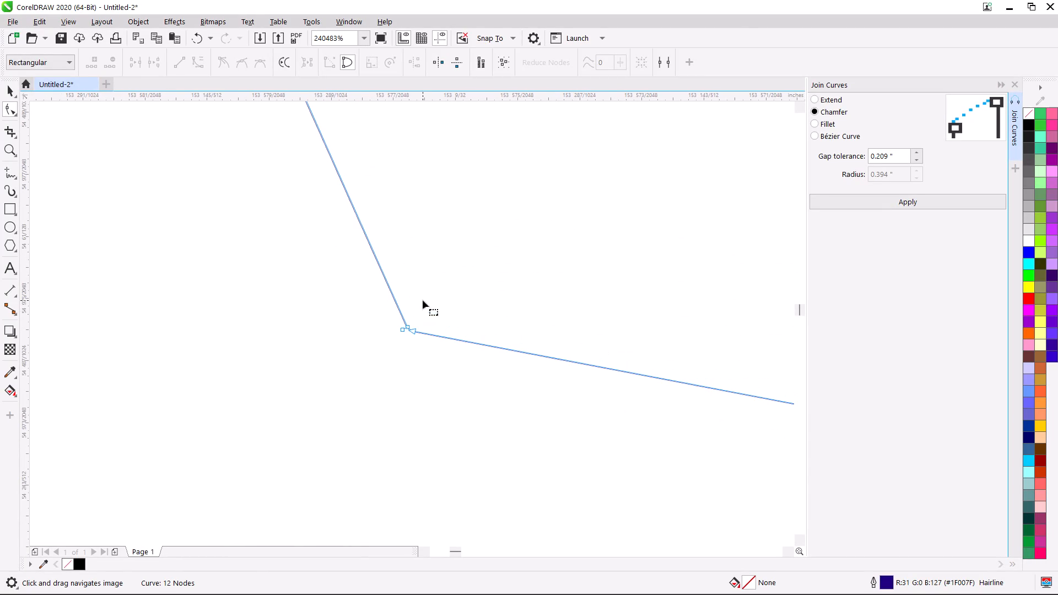
pyautogui.moveTo(423, 300); pyautogui.dragTo(399, 328)
pyautogui.press('Delete')
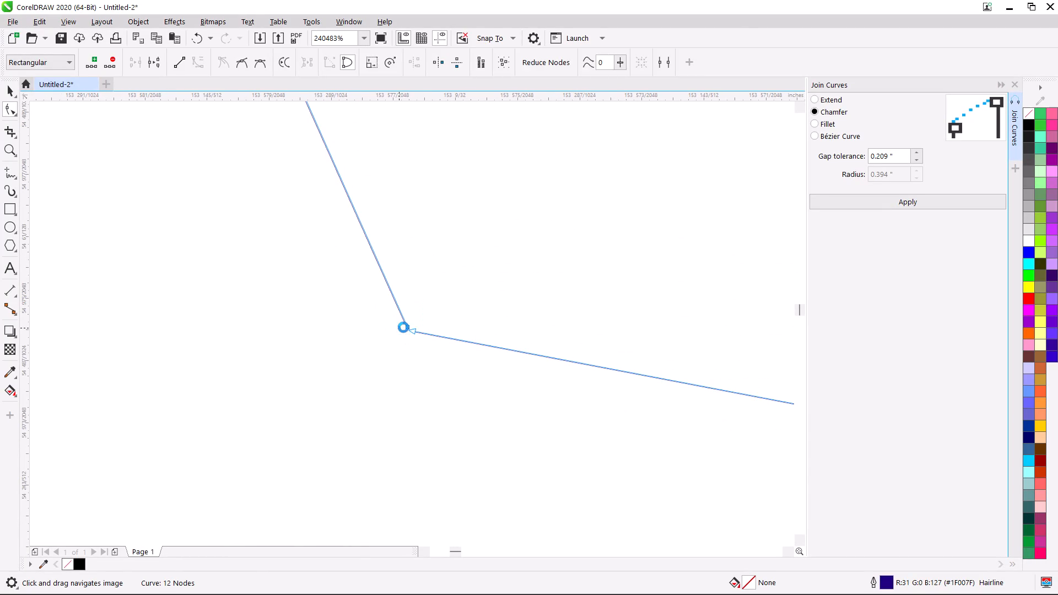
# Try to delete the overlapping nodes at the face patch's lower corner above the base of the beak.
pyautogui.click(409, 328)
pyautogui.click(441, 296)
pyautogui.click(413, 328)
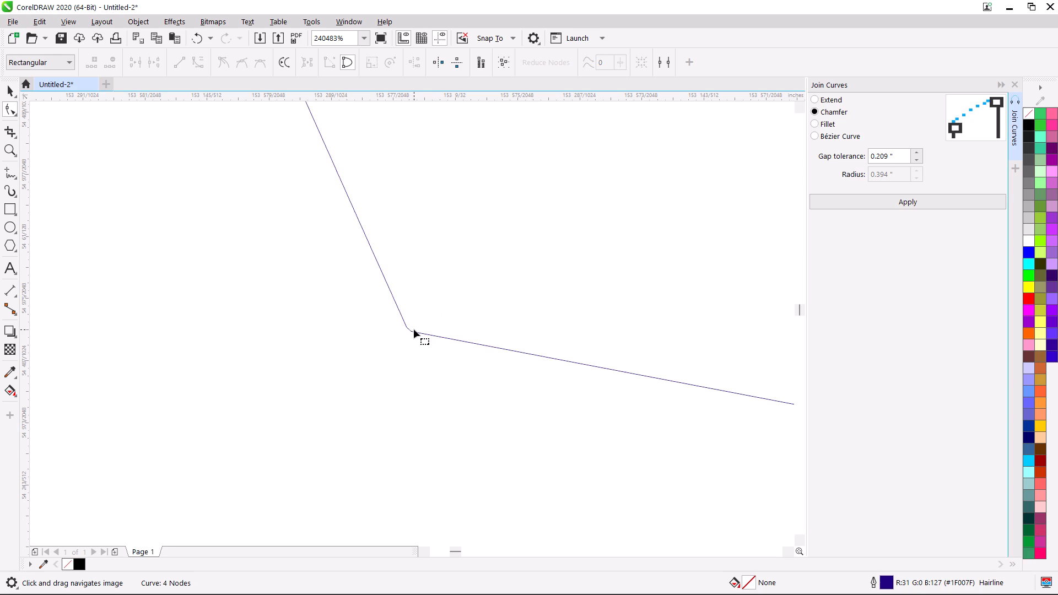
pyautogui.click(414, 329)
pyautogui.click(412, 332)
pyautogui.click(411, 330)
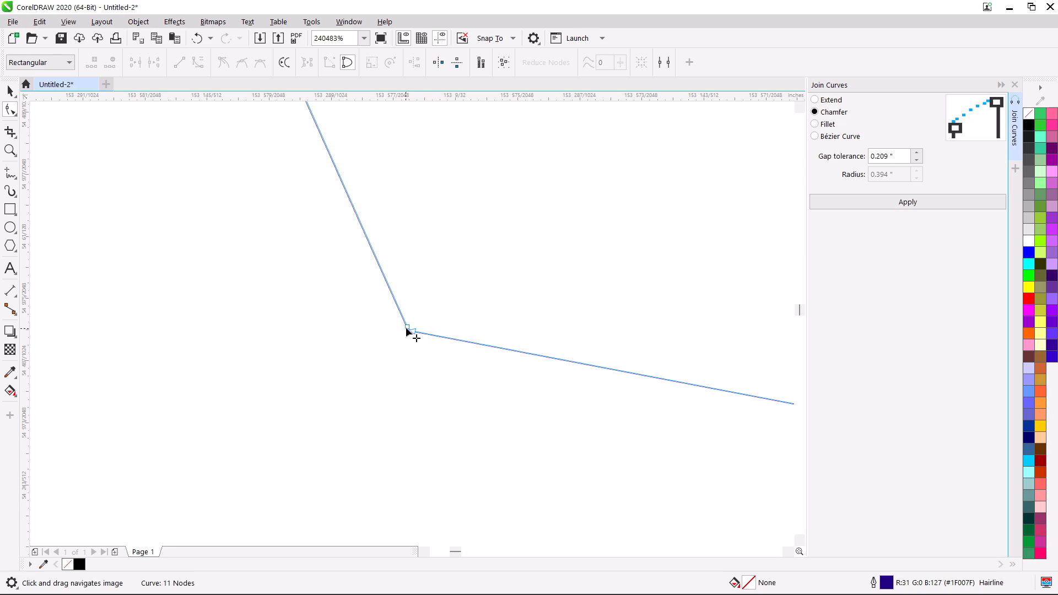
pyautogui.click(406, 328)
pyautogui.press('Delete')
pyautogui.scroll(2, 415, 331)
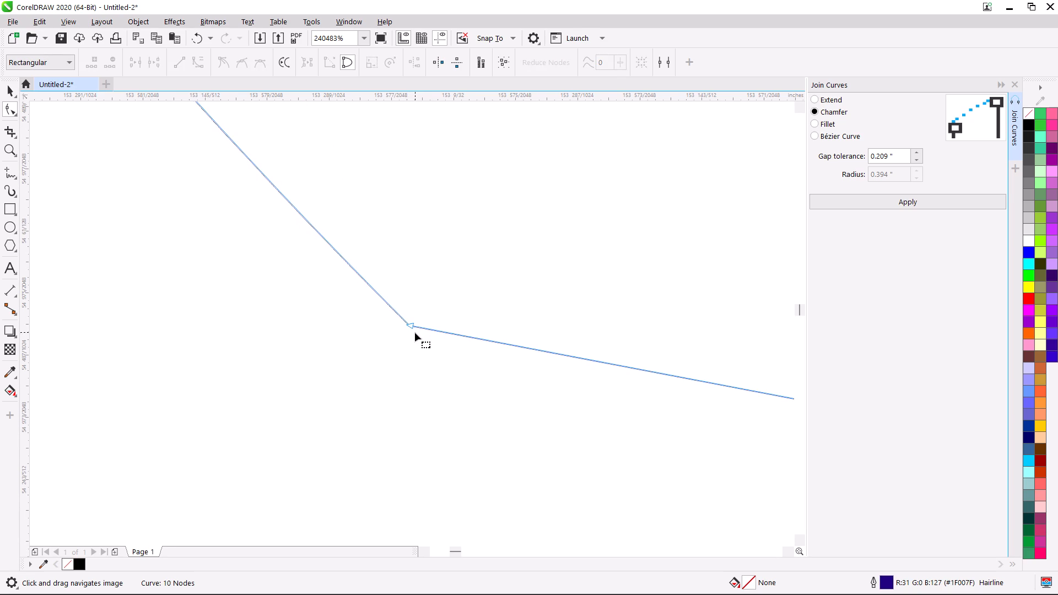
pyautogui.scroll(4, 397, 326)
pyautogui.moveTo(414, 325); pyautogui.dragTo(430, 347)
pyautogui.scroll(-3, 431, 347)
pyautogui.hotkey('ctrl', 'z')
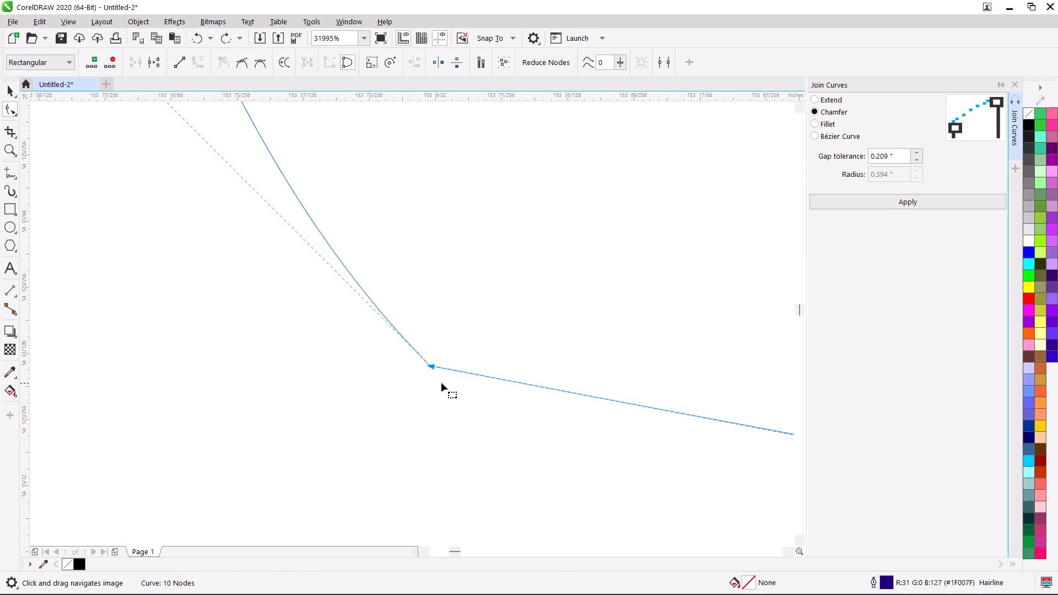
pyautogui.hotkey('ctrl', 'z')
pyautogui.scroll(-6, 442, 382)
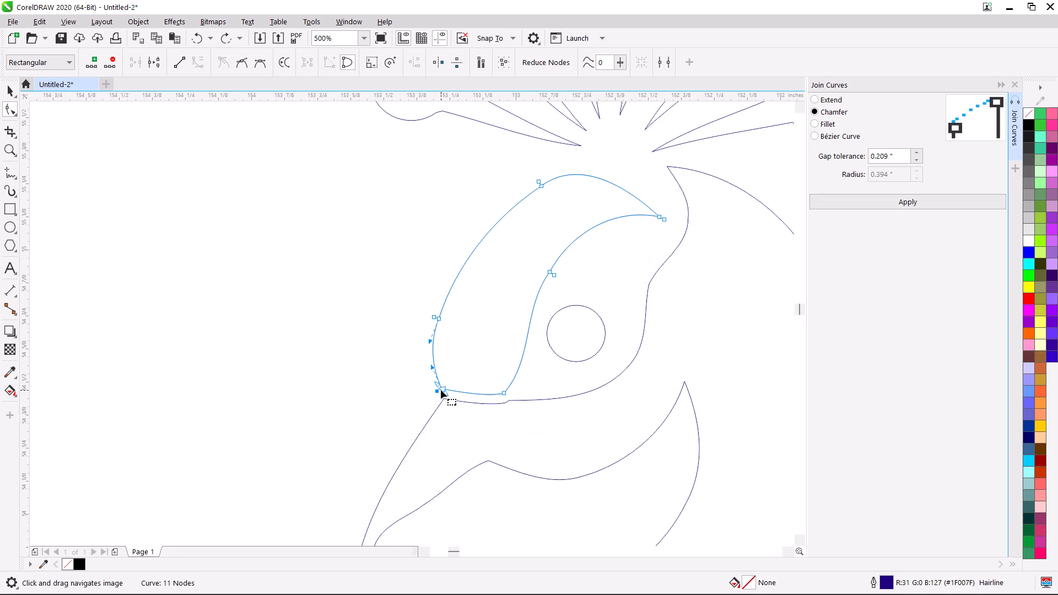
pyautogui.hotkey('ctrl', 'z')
# Delete the two redundant nodes overlapping the face patch's lower corner above the base of the beak.
pyautogui.click(364, 377)
pyautogui.click(446, 388)
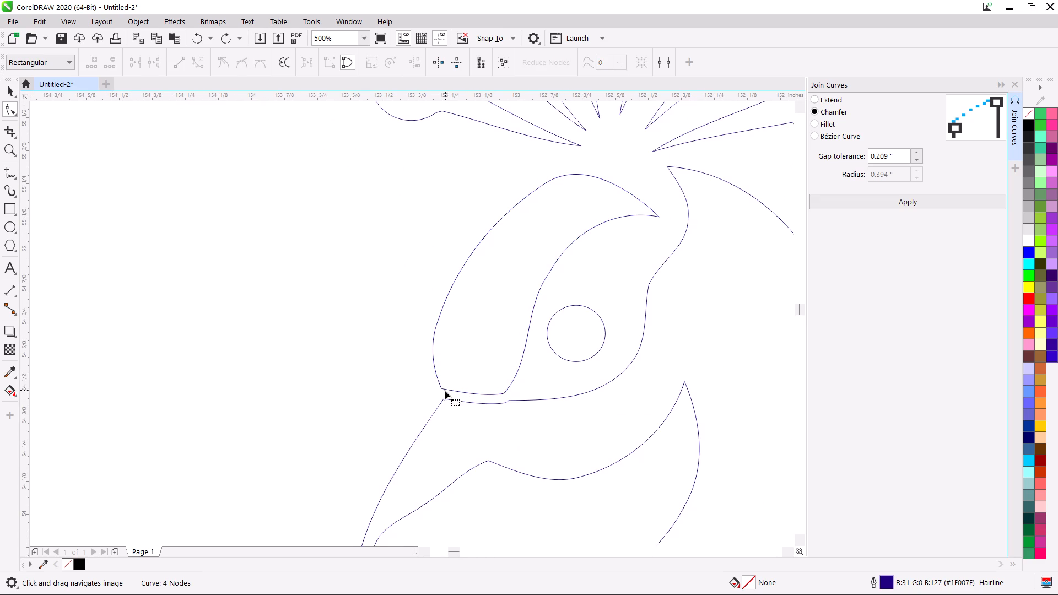
pyautogui.scroll(1, 445, 391)
pyautogui.click(436, 382)
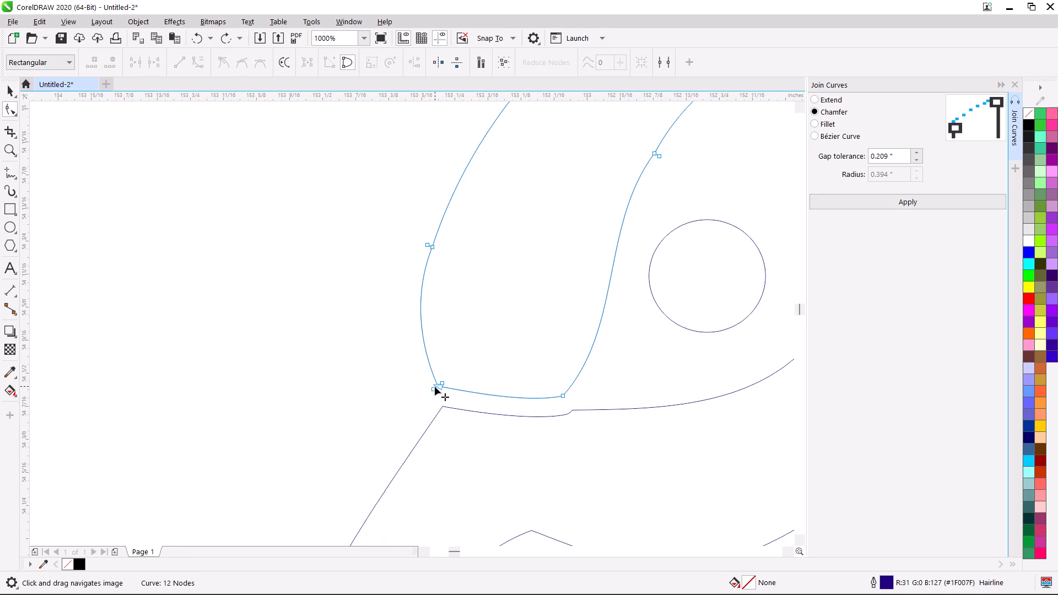
pyautogui.click(434, 387)
pyautogui.press('Delete')
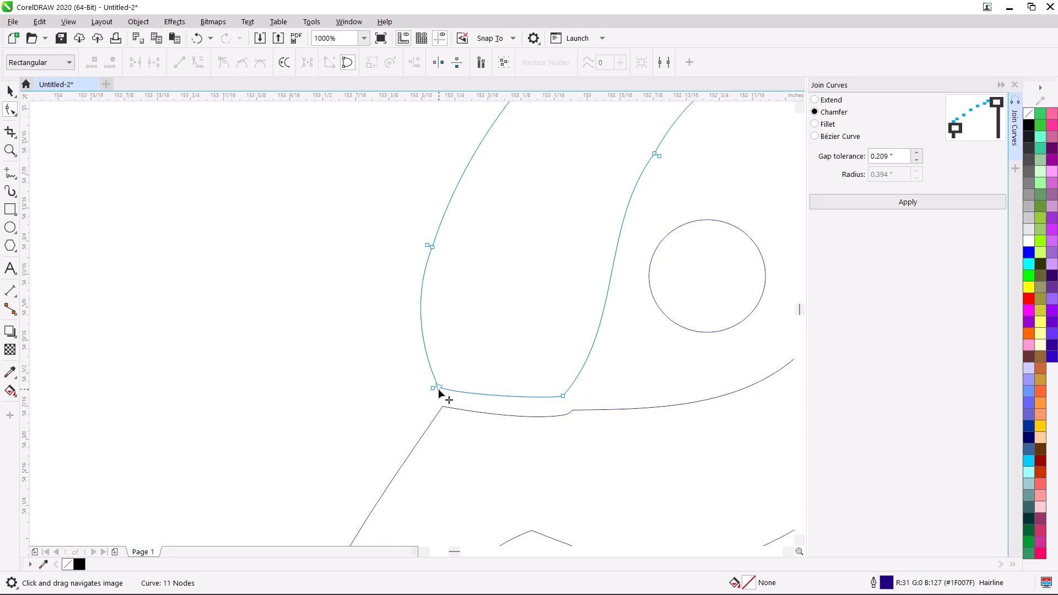
pyautogui.click(431, 388)
pyautogui.press('Delete')
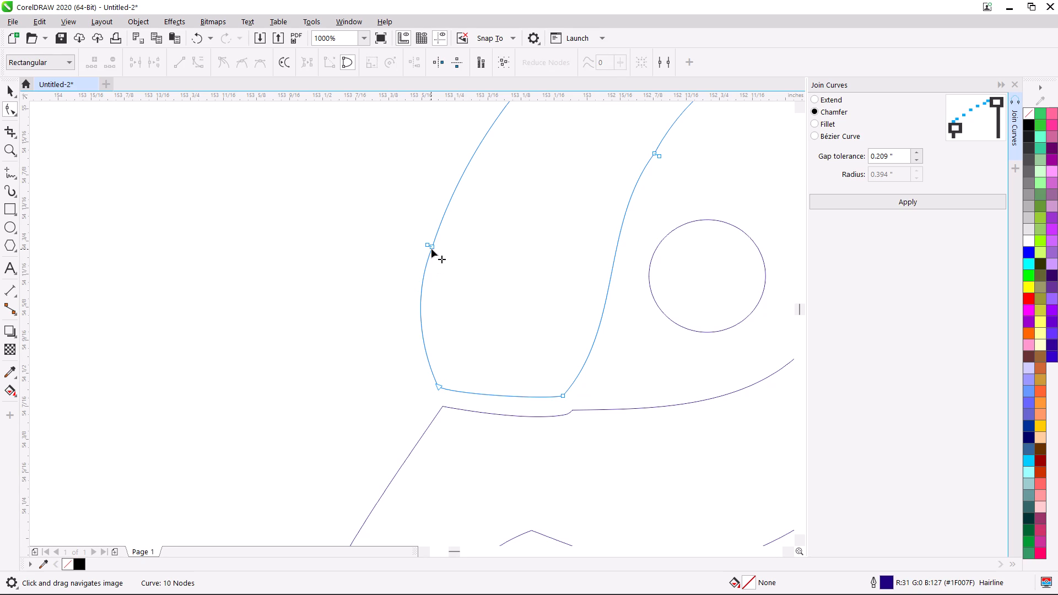
# Delete the intermediate nodes along the face patch's outer and inner edges, leaving only its corner nodes.
pyautogui.click(431, 249)
pyautogui.press('Delete')
pyautogui.moveTo(414, 231); pyautogui.dragTo(505, 267)
pyautogui.press('Delete')
pyautogui.scroll(-2, 495, 272)
pyautogui.moveTo(493, 274); pyautogui.dragTo(434, 310, button='middle')
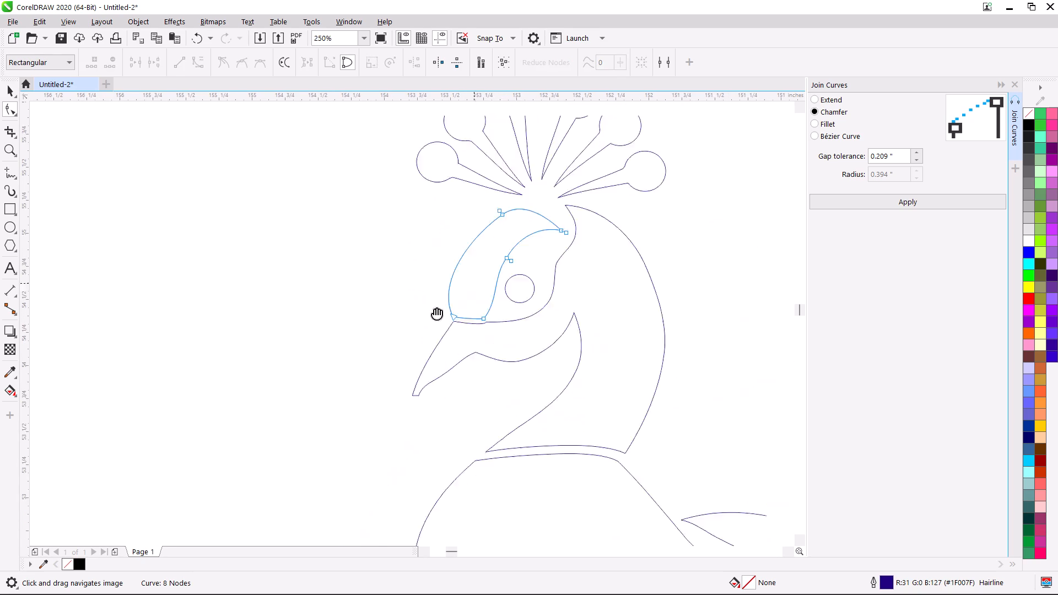
pyautogui.moveTo(434, 310); pyautogui.dragTo(411, 324, button='middle')
pyautogui.scroll(2, 482, 291)
pyautogui.moveTo(346, 279); pyautogui.dragTo(422, 328)
pyautogui.press('Delete')
pyautogui.moveTo(323, 115); pyautogui.dragTo(349, 122)
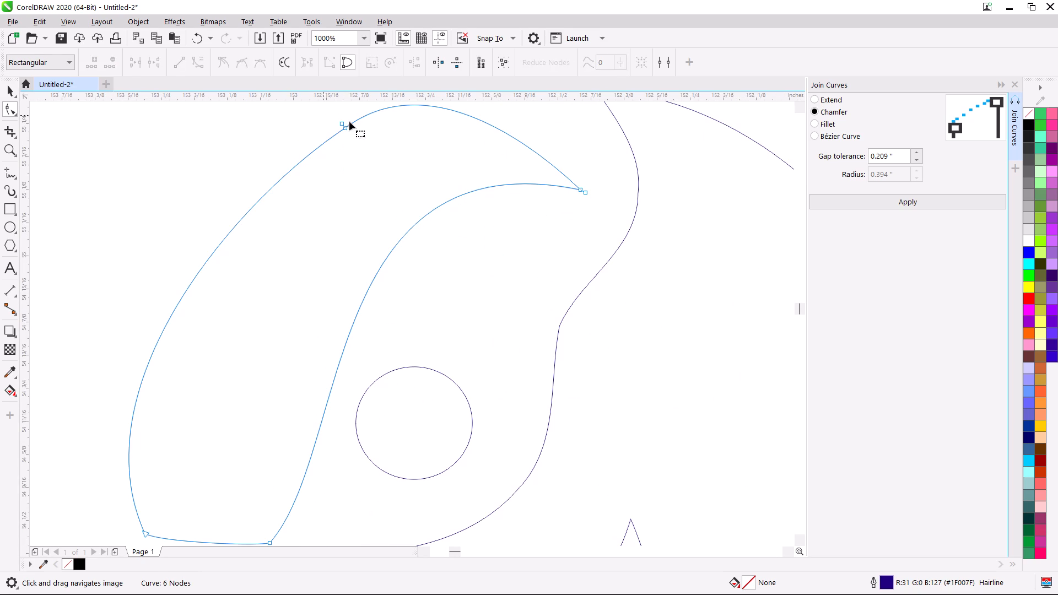
pyautogui.moveTo(349, 122); pyautogui.dragTo(381, 149)
pyautogui.press('Delete')
# Delete the duplicate node at the face patch's pointed upper end, near the back of the head.
pyautogui.scroll(-1, 412, 274)
pyautogui.scroll(2, 499, 232)
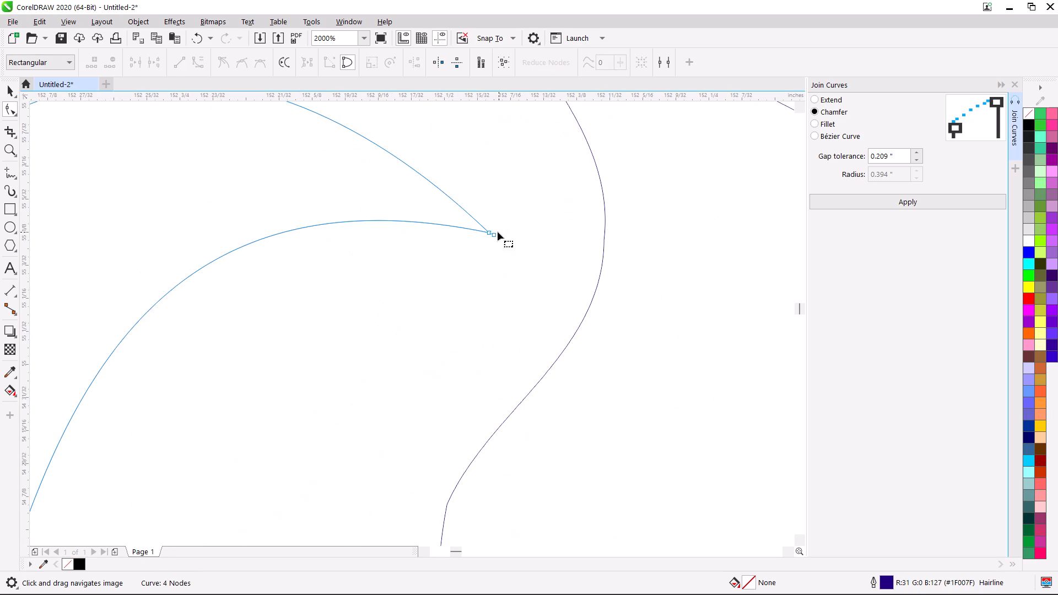
pyautogui.click(492, 233)
pyautogui.press('Delete')
pyautogui.scroll(-3, 493, 270)
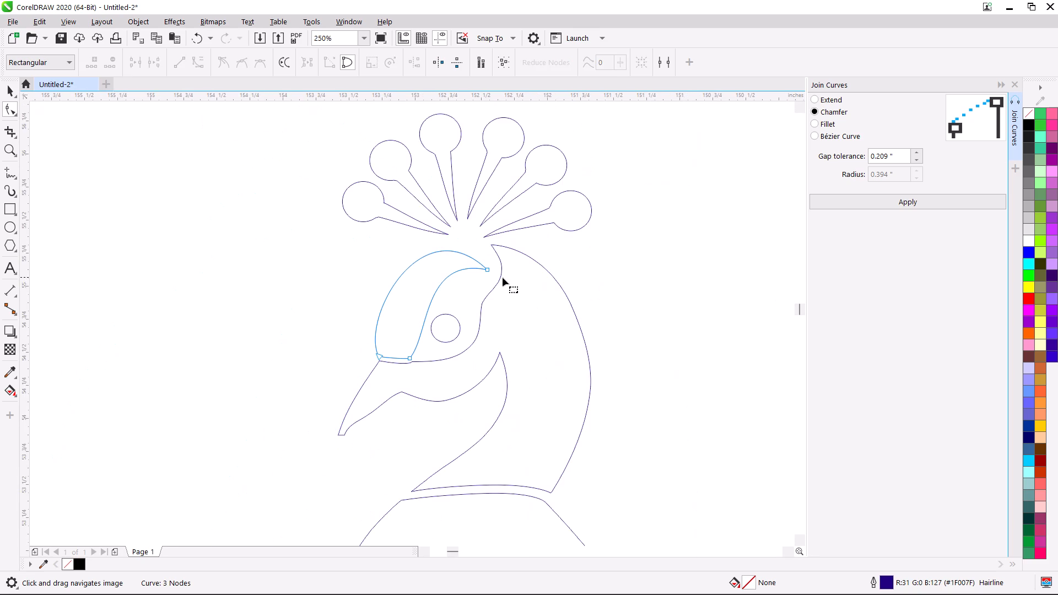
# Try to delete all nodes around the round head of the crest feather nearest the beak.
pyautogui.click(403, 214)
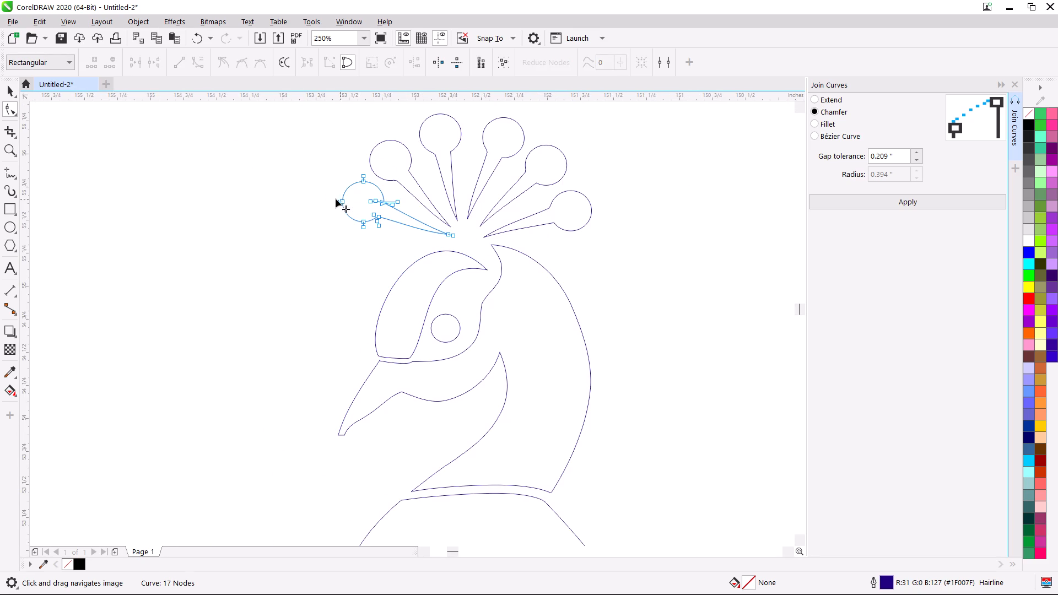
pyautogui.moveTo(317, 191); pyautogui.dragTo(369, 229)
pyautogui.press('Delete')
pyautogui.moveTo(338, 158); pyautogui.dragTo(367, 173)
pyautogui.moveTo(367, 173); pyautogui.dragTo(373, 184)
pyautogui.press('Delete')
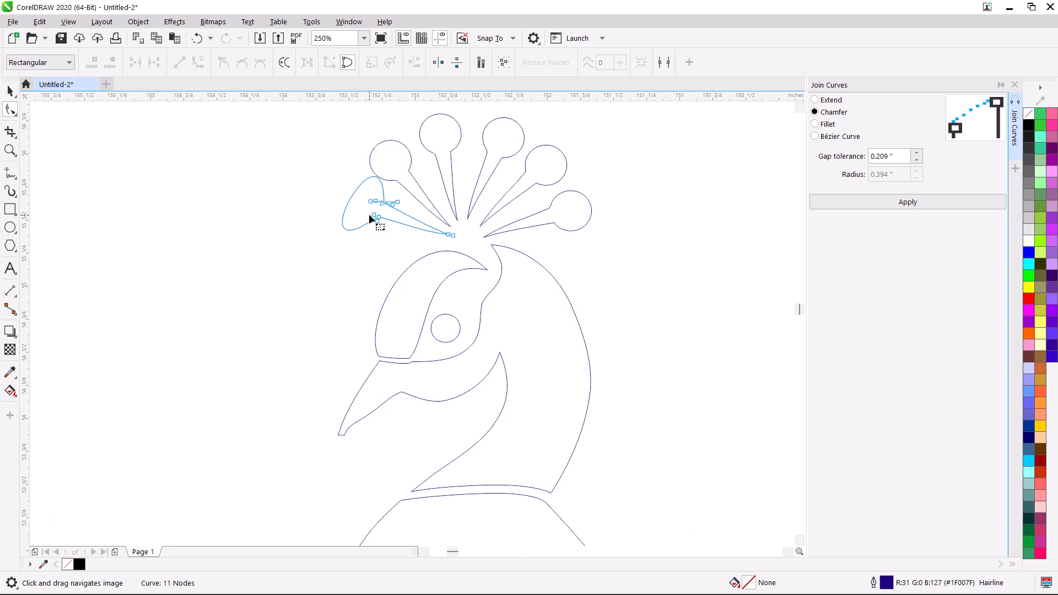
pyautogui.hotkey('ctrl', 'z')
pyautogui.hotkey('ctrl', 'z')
# Delete the duplicate node at each of the three points around the round head of the crest feather nearest the beak.
pyautogui.click(355, 244)
pyautogui.moveTo(355, 230); pyautogui.dragTo(355, 223)
pyautogui.click(355, 223)
pyautogui.click(366, 218)
pyautogui.click(382, 222)
pyautogui.click(382, 218)
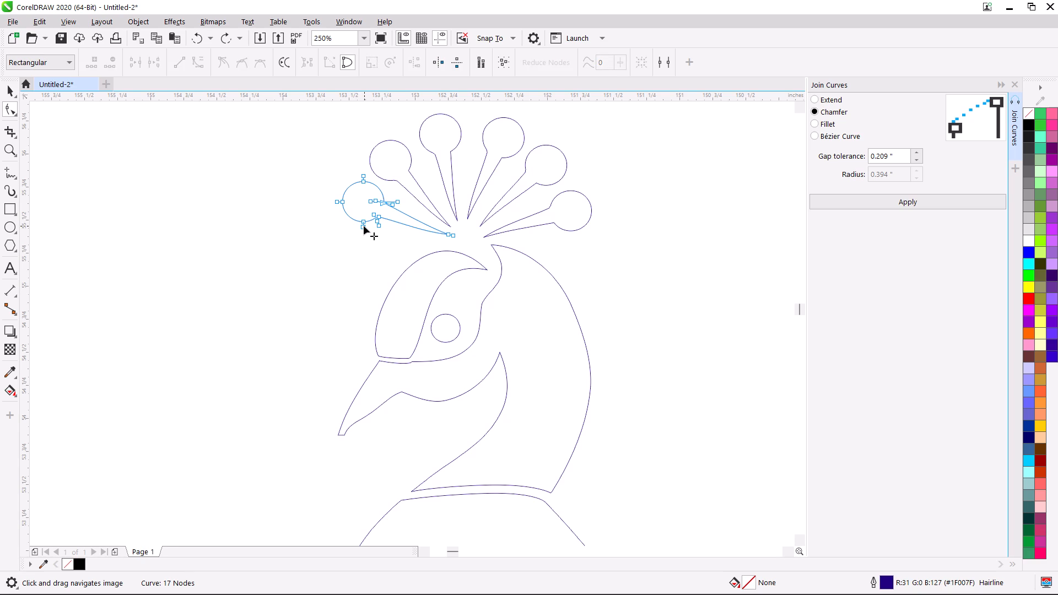
pyautogui.click(364, 226)
pyautogui.press('Delete')
pyautogui.click(338, 202)
pyautogui.press('Delete')
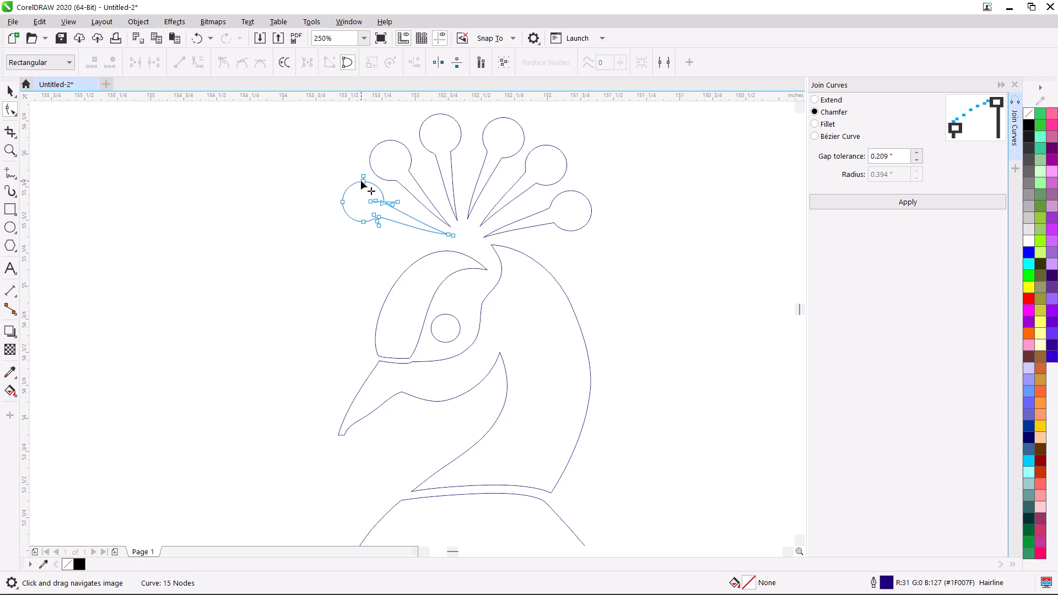
pyautogui.click(362, 181)
pyautogui.press('Delete')
# Convert the three remaining nodes around that feather's round head to smooth nodes.
pyautogui.scroll(2, 359, 190)
pyautogui.moveTo(256, 143); pyautogui.dragTo(296, 178)
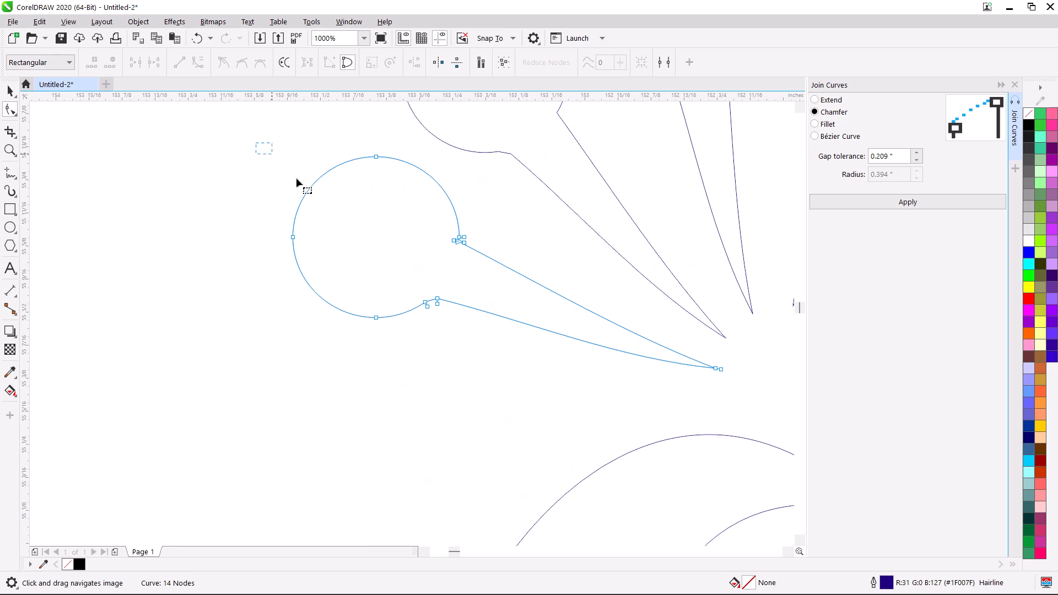
pyautogui.moveTo(296, 178); pyautogui.dragTo(400, 326)
pyautogui.rightClick(376, 316)
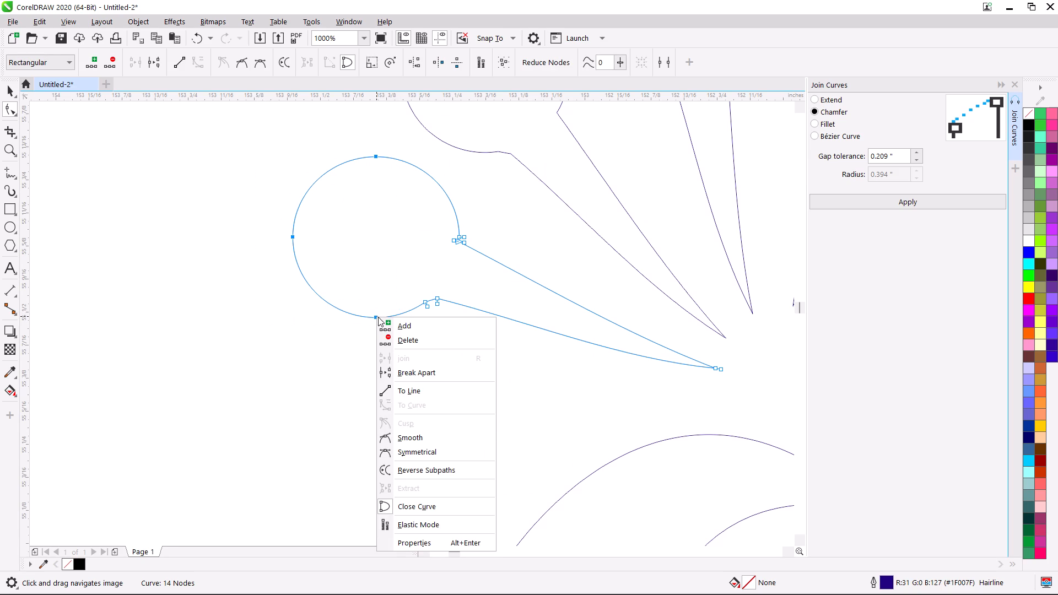
pyautogui.click(401, 436)
# Delete the redundant nodes at the lower junction of that feather's round head and stem, keeping one corner node.
pyautogui.moveTo(414, 287); pyautogui.dragTo(427, 316)
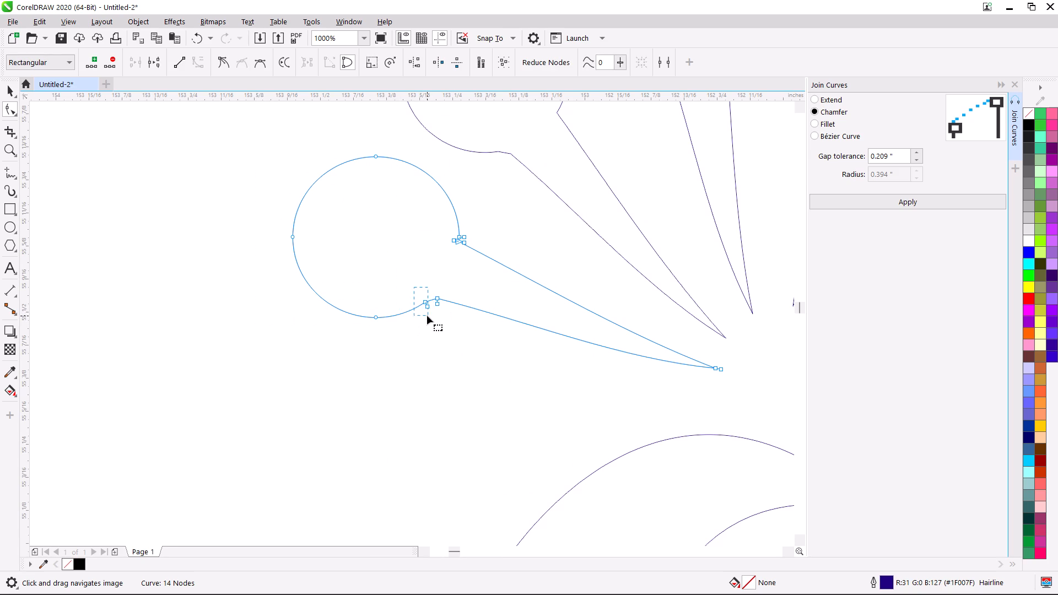
pyautogui.moveTo(427, 316); pyautogui.dragTo(430, 317)
pyautogui.press('Delete')
pyautogui.click(440, 305)
pyautogui.press('Delete')
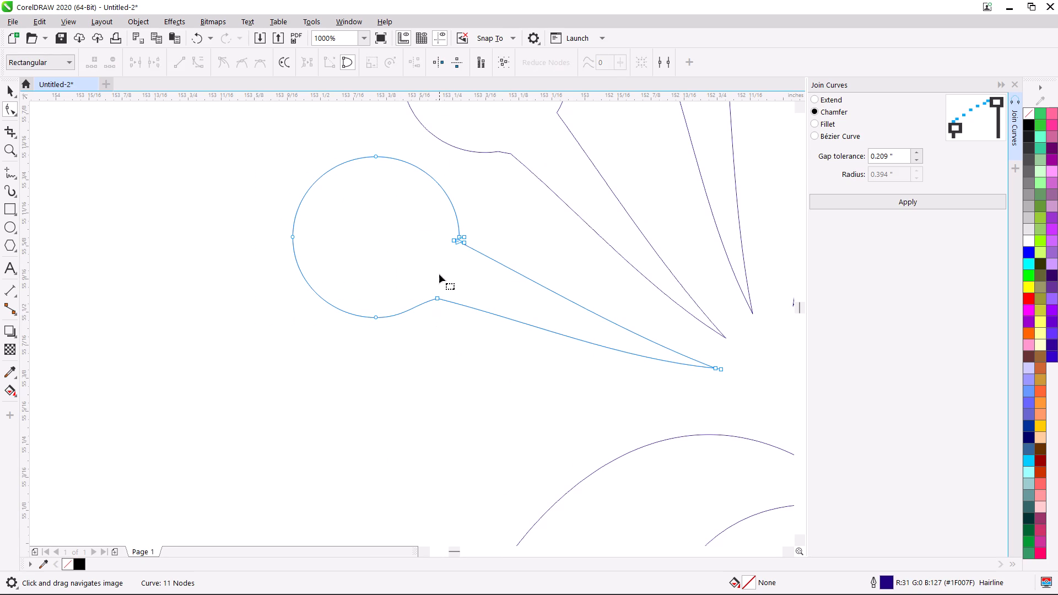
# Delete the redundant nodes at the upper junction of that feather's round head and stem, keeping one corner node.
pyautogui.click(461, 239)
pyautogui.click(481, 241)
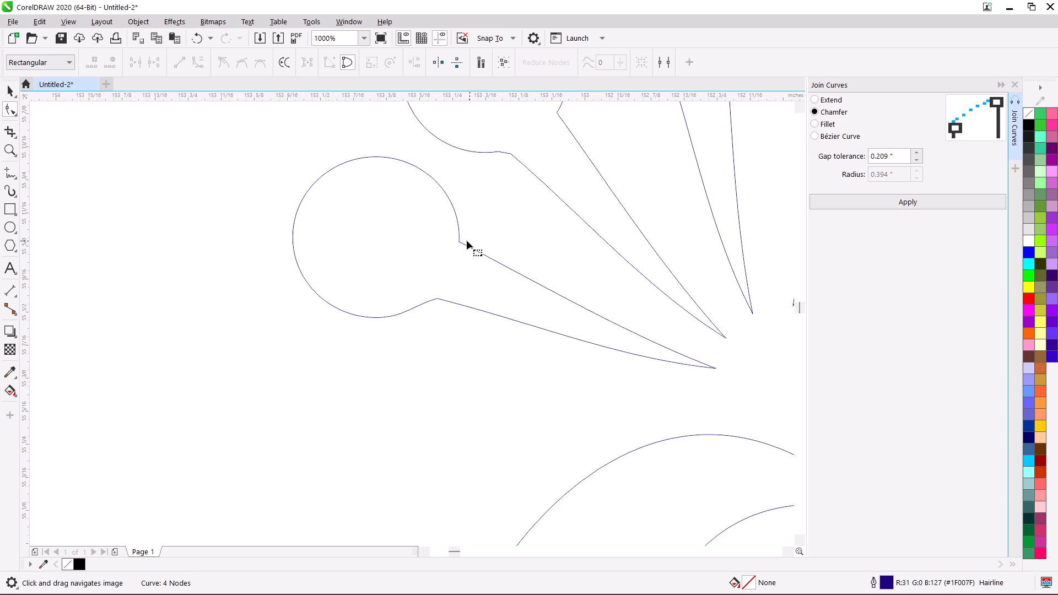
pyautogui.click(464, 245)
pyautogui.scroll(3, 464, 245)
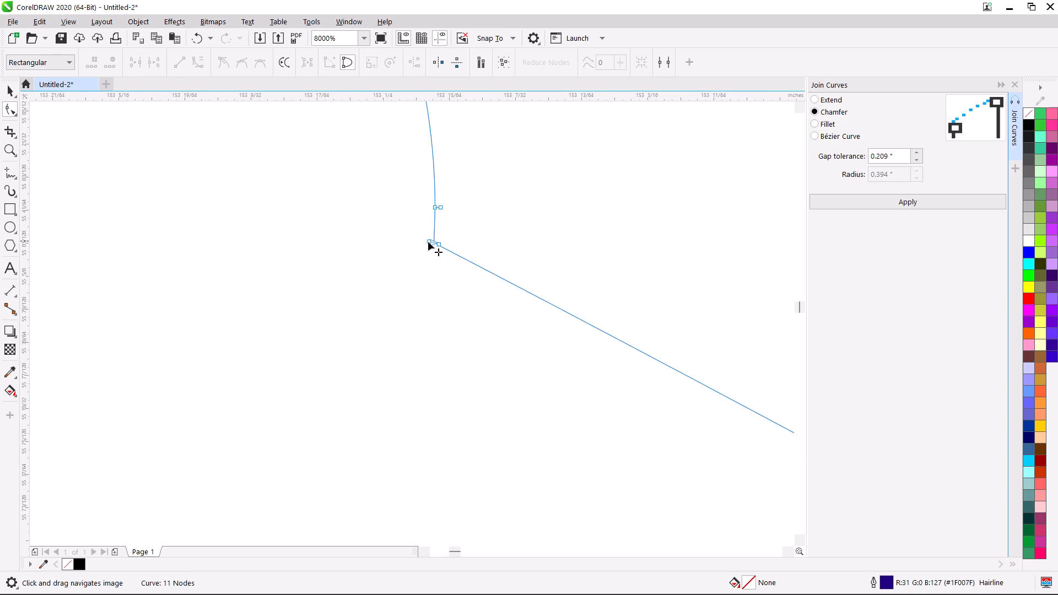
pyautogui.click(428, 242)
pyautogui.press('Delete')
pyautogui.click(439, 244)
pyautogui.press('Delete')
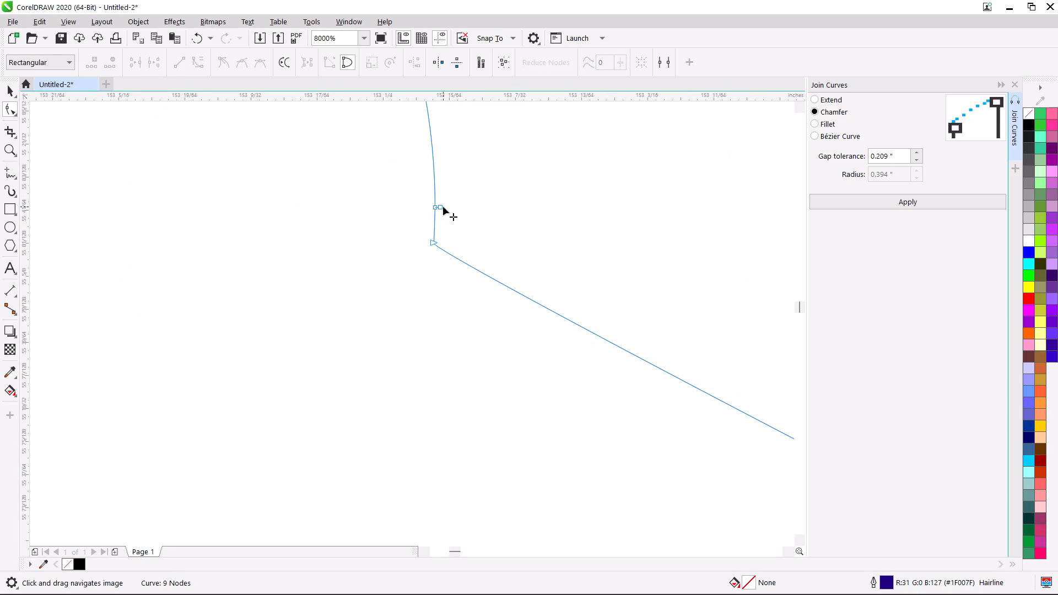
pyautogui.click(443, 207)
pyautogui.press('Delete')
pyautogui.moveTo(403, 201); pyautogui.dragTo(465, 223)
pyautogui.press('Delete')
pyautogui.scroll(-3, 465, 225)
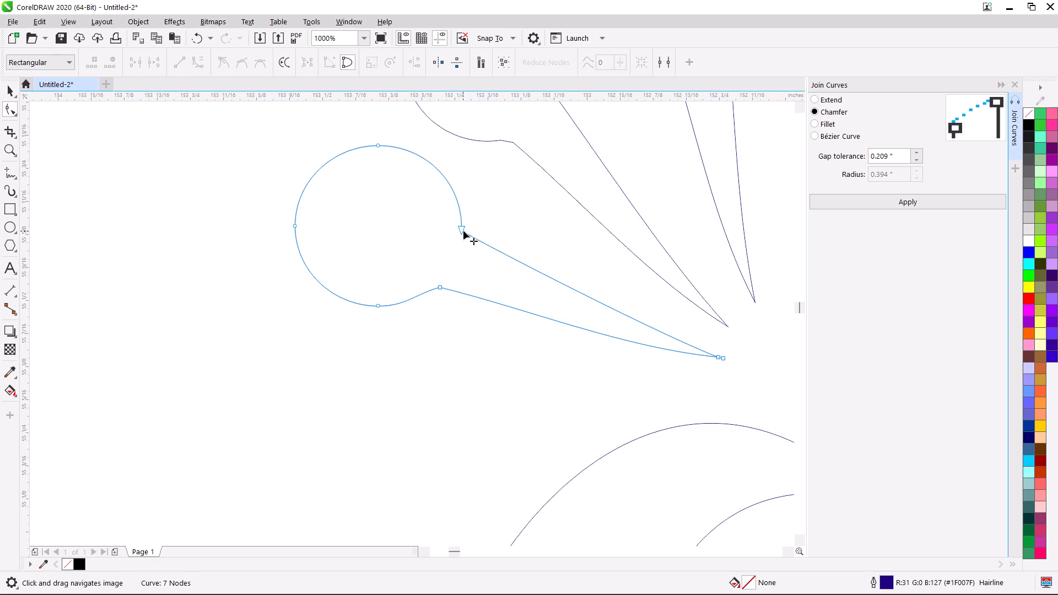
# Delete the duplicate node at the pointed end of the feather nearest the beak and deselect the curve.
pyautogui.moveTo(480, 229); pyautogui.dragTo(397, 359, button='middle')
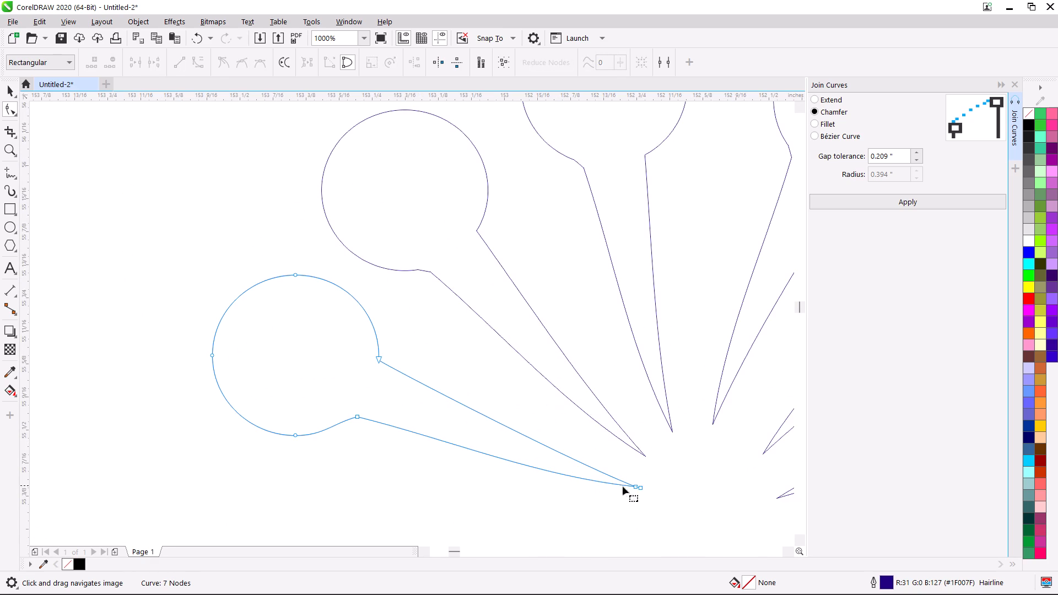
pyautogui.click(640, 489)
pyautogui.press('Delete')
pyautogui.click(496, 270)
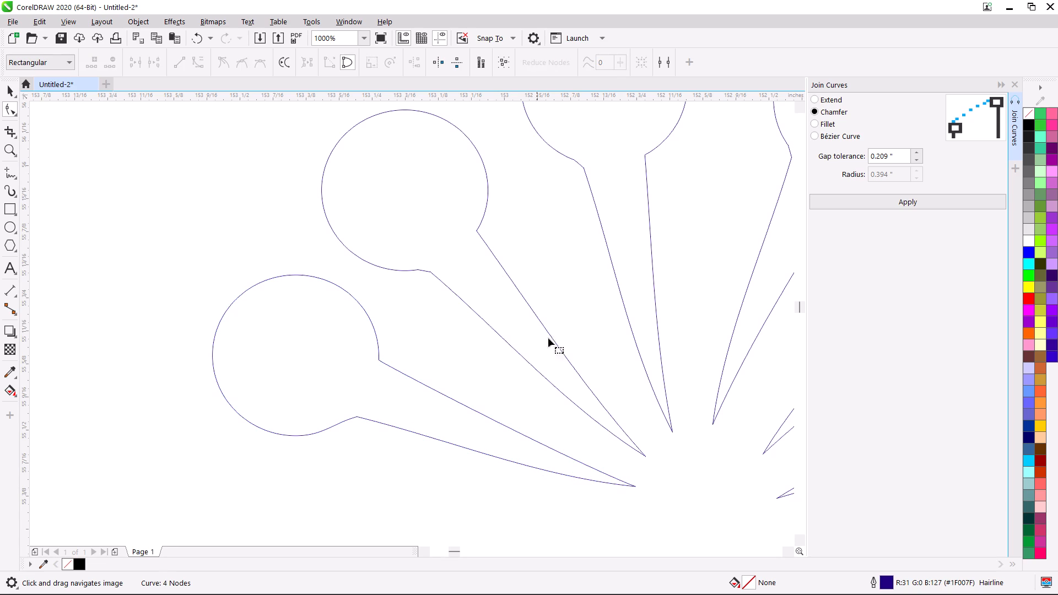
# On the second crest feather from the beak, delete the duplicate node at the pointed end and the nodes beside the lower head-stem junction.
pyautogui.click(583, 378)
pyautogui.click(586, 382)
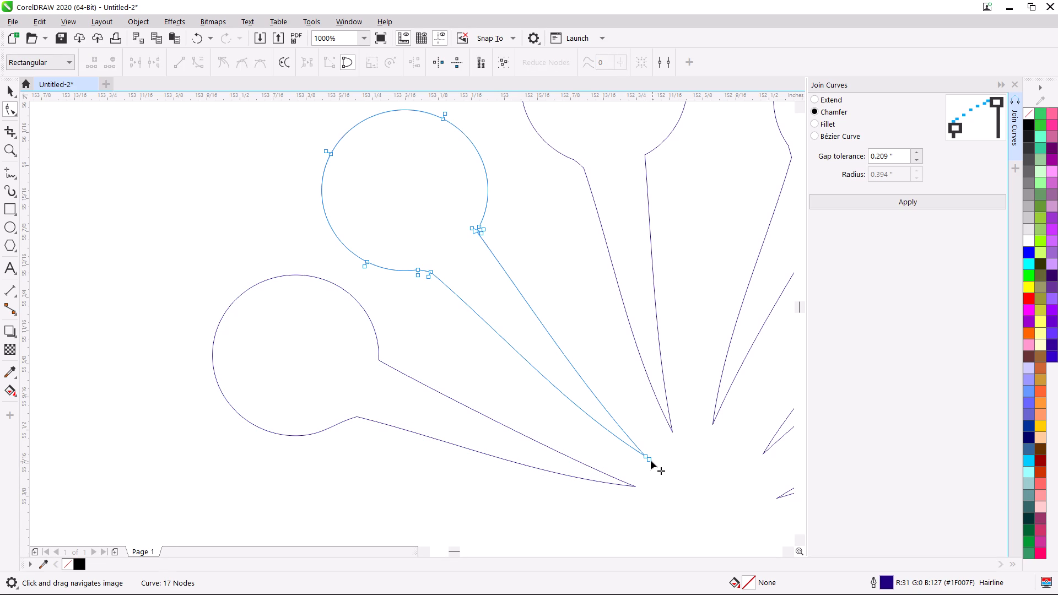
pyautogui.click(650, 459)
pyautogui.press('Delete')
pyautogui.moveTo(395, 258); pyautogui.dragTo(419, 287)
pyautogui.moveTo(419, 287); pyautogui.dragTo(422, 288)
pyautogui.press('Delete')
# Delete the redundant nodes at the upper junction of the second crest feather's round head and stem.
pyautogui.scroll(2, 479, 230)
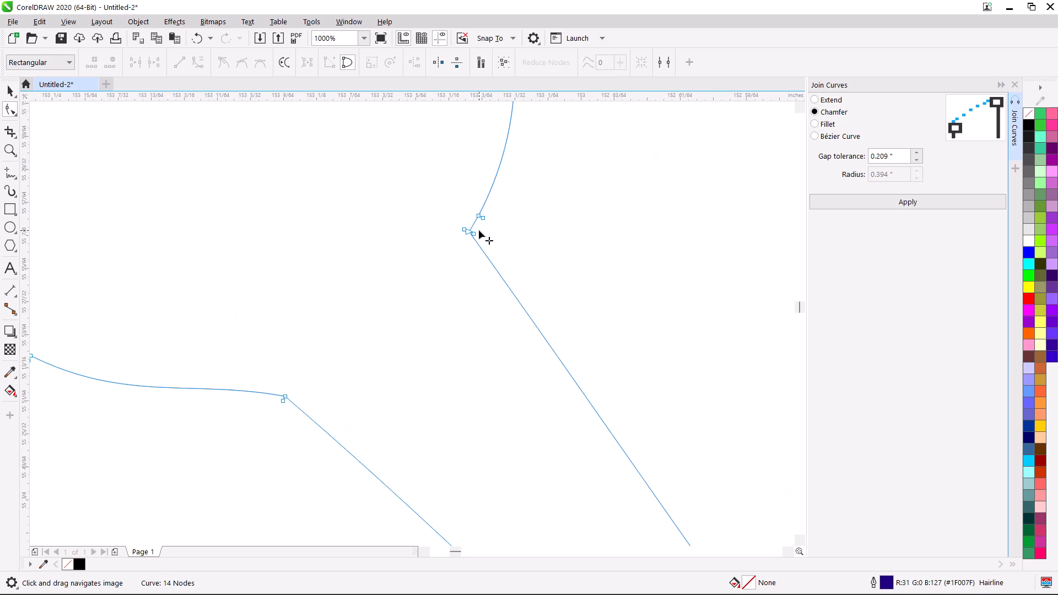
pyautogui.moveTo(462, 204); pyautogui.dragTo(509, 221)
pyautogui.press('Delete')
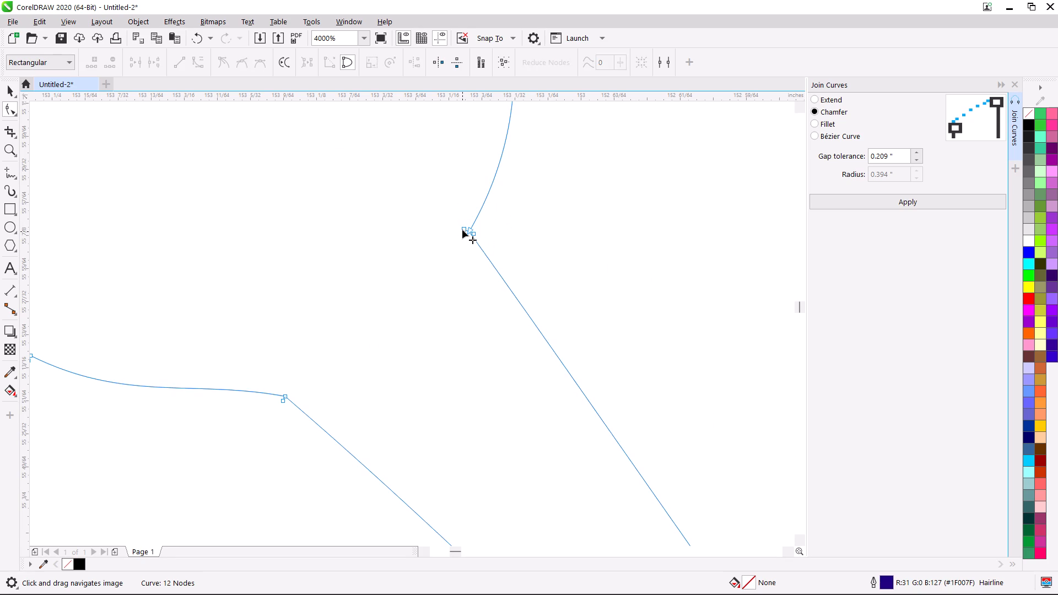
pyautogui.click(462, 228)
pyautogui.press('Delete')
pyautogui.click(473, 234)
pyautogui.press('Delete')
pyautogui.scroll(-2, 453, 266)
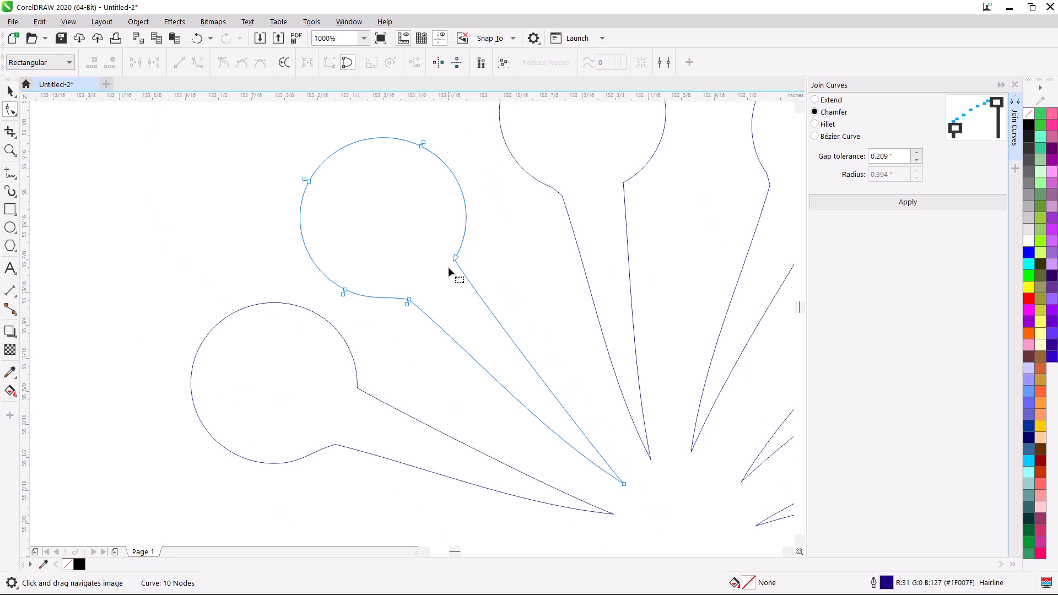
# Delete the three duplicate nodes around the round head of the second crest feather from the beak.
pyautogui.moveTo(316, 280); pyautogui.dragTo(347, 306)
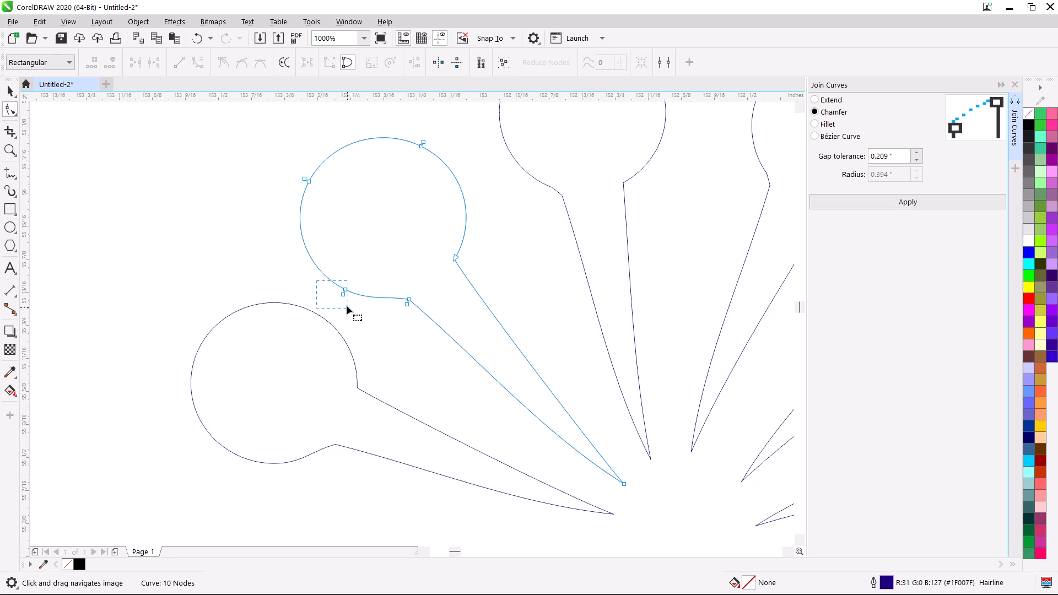
pyautogui.moveTo(347, 306); pyautogui.dragTo(346, 301)
pyautogui.click(341, 295)
pyautogui.click(361, 307)
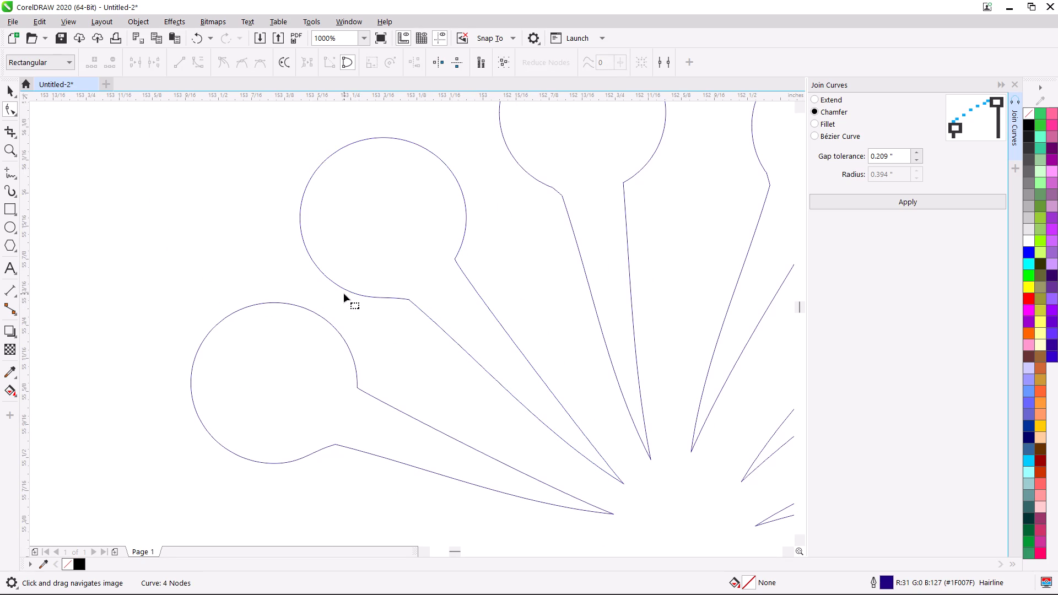
pyautogui.click(344, 294)
pyautogui.click(350, 290)
pyautogui.click(343, 294)
pyautogui.press('Delete')
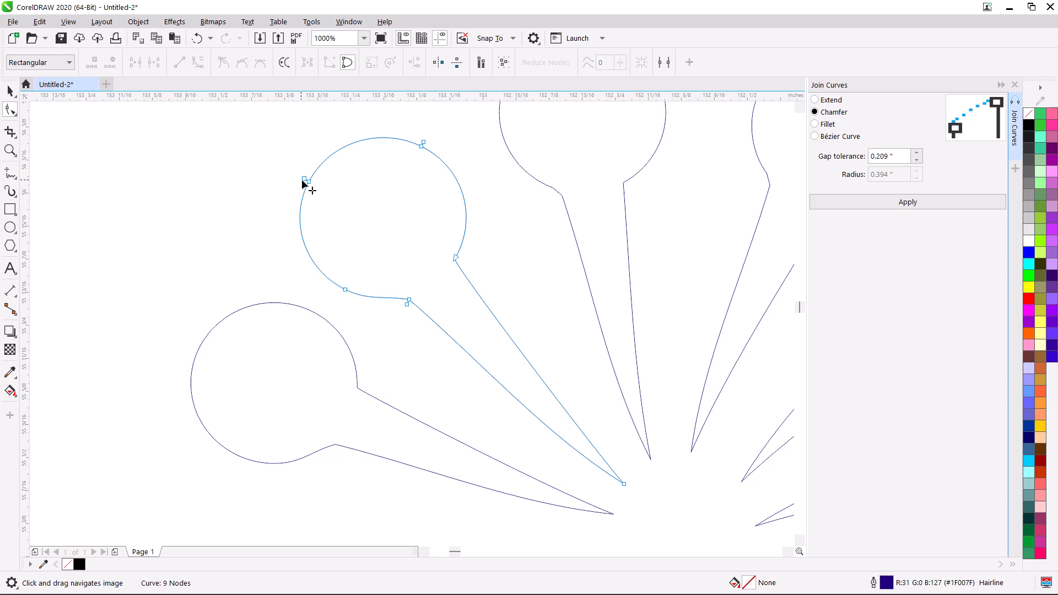
pyautogui.click(304, 180)
pyautogui.press('Delete')
pyautogui.click(424, 142)
pyautogui.press('Delete')
# Smooth the three remaining nodes on that round head and delete the duplicate node at its lower junction with the stem.
pyautogui.moveTo(425, 121); pyautogui.dragTo(290, 291)
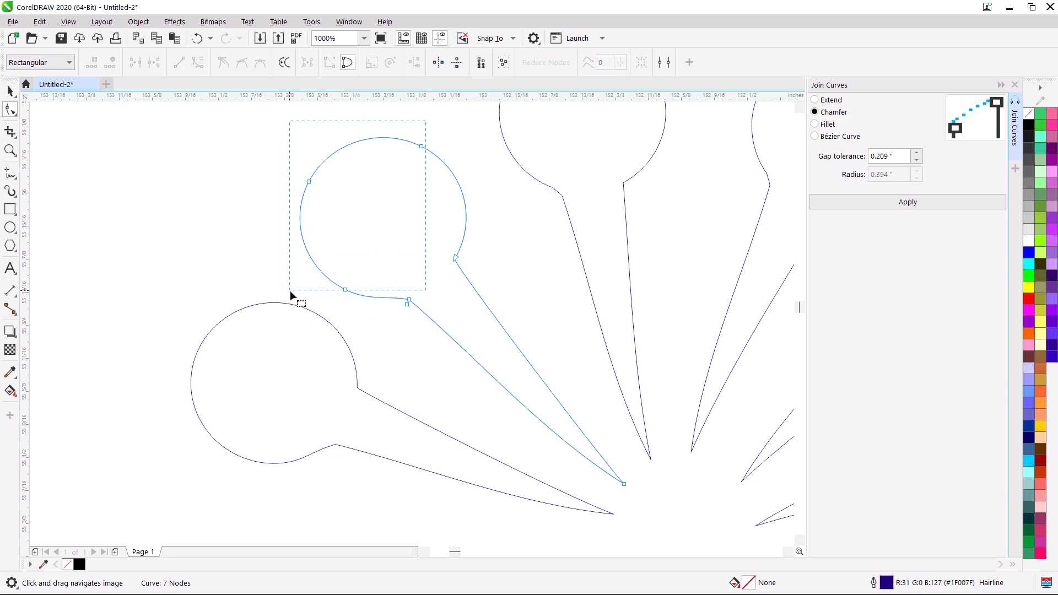
pyautogui.moveTo(290, 291); pyautogui.dragTo(291, 292)
pyautogui.rightClick(343, 288)
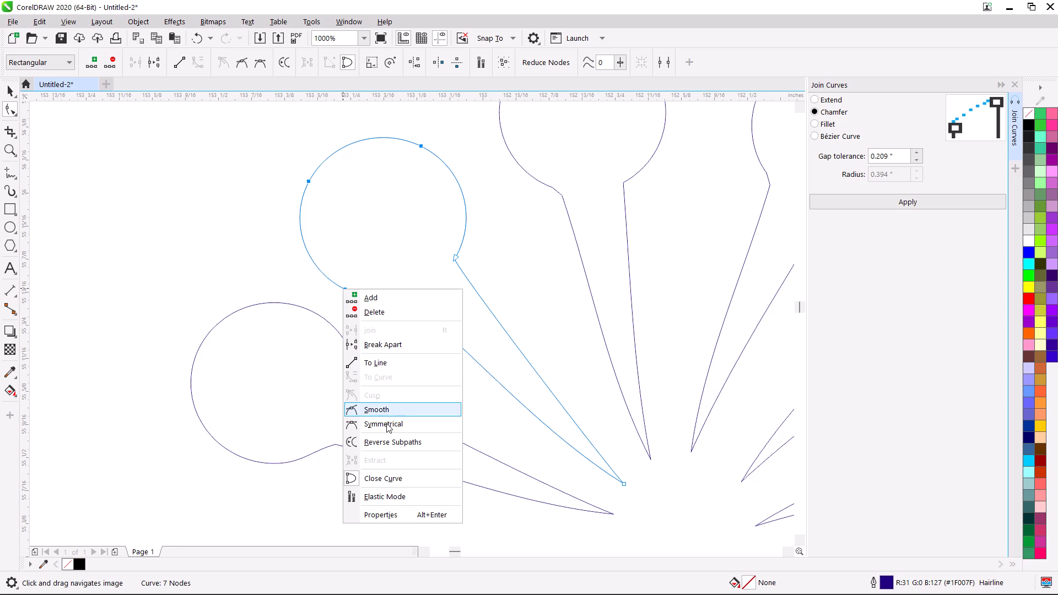
pyautogui.click(377, 407)
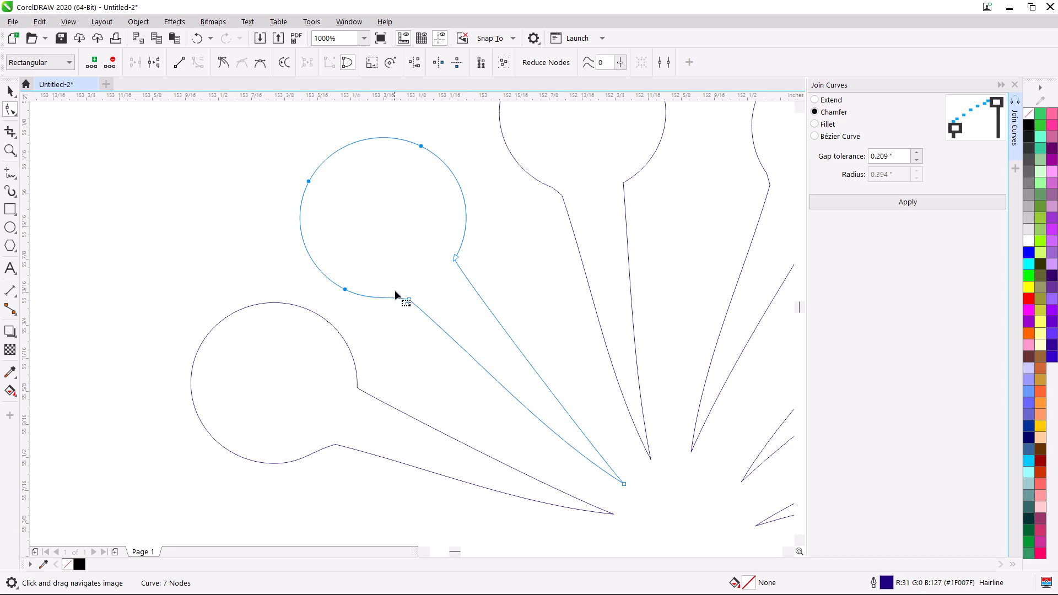
pyautogui.click(407, 307)
pyautogui.press('Delete')
# On the third crest feather, delete the duplicate node on the head's beak-facing side and the redundant nodes at the nearby head-stem junction.
pyautogui.moveTo(511, 209); pyautogui.dragTo(445, 274, button='middle')
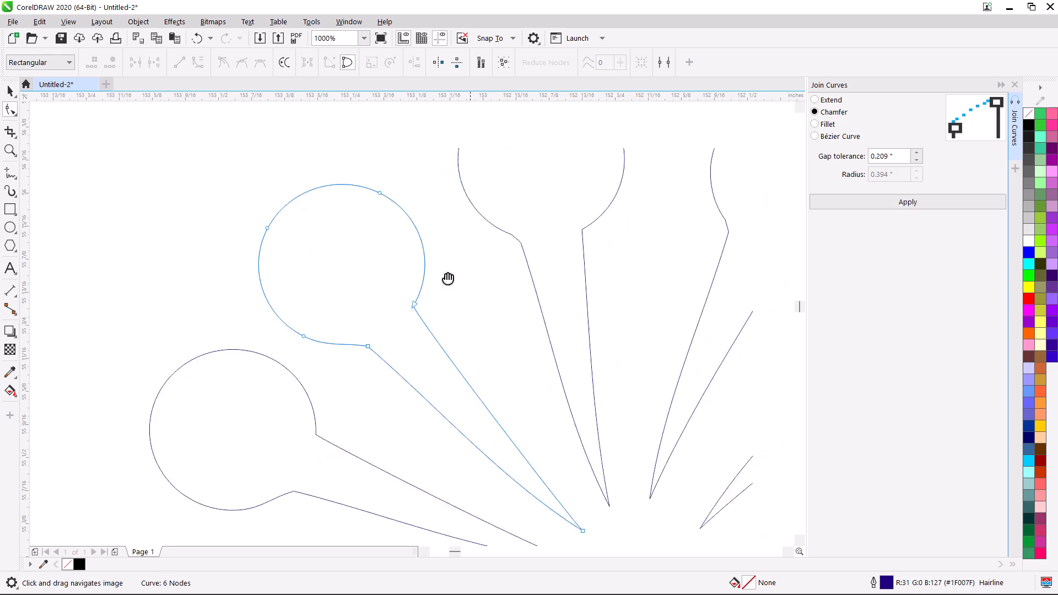
pyautogui.moveTo(445, 274); pyautogui.dragTo(406, 313, button='middle')
pyautogui.click(448, 272)
pyautogui.click(454, 299)
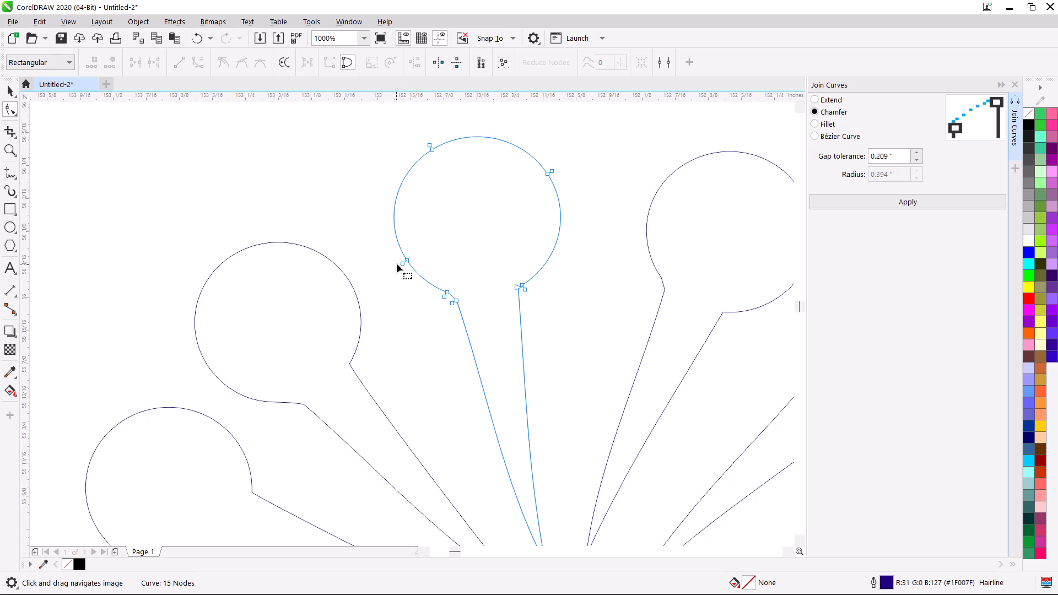
pyautogui.click(401, 263)
pyautogui.press('Delete')
pyautogui.click(442, 297)
pyautogui.press('Delete')
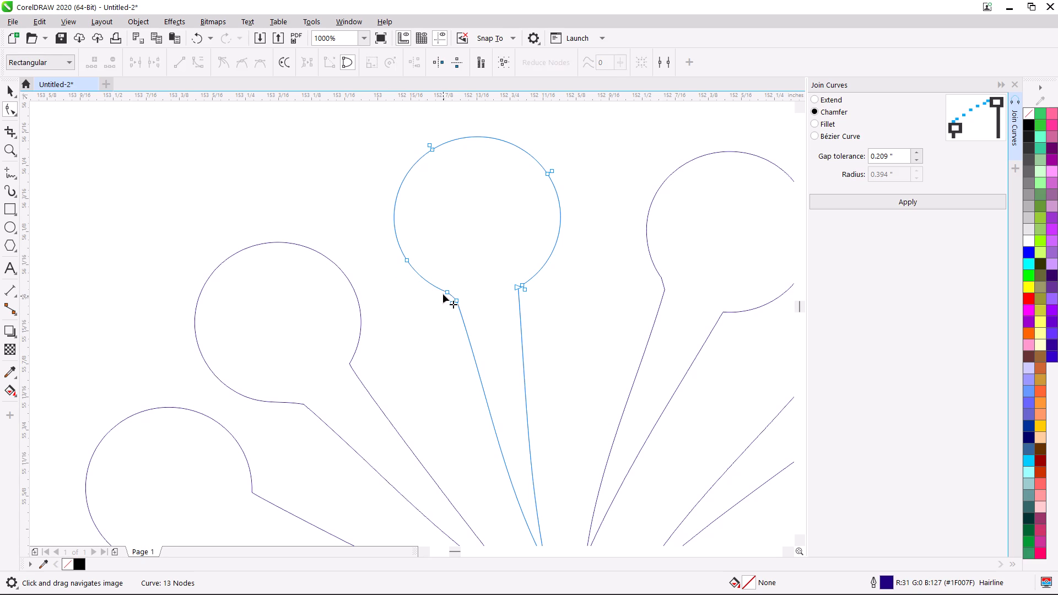
pyautogui.click(445, 291)
pyautogui.press('Delete')
pyautogui.click(450, 303)
pyautogui.press('Delete')
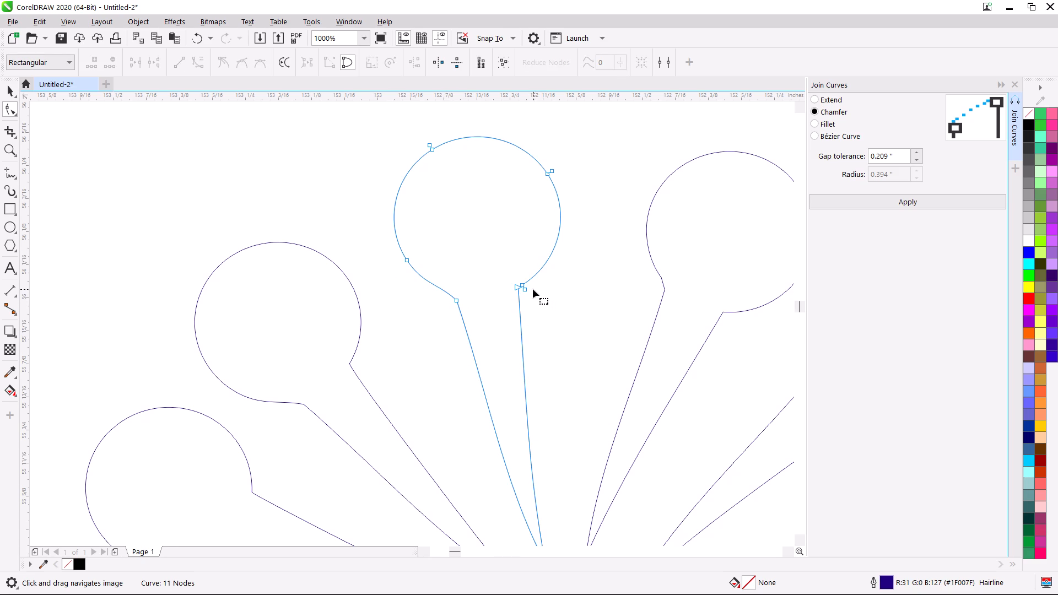
# Delete the redundant nodes at the third feather's other head-stem junction and the duplicates along the upper part of its round head.
pyautogui.click(527, 290)
pyautogui.press('Delete')
pyautogui.click(522, 285)
pyautogui.press('Delete')
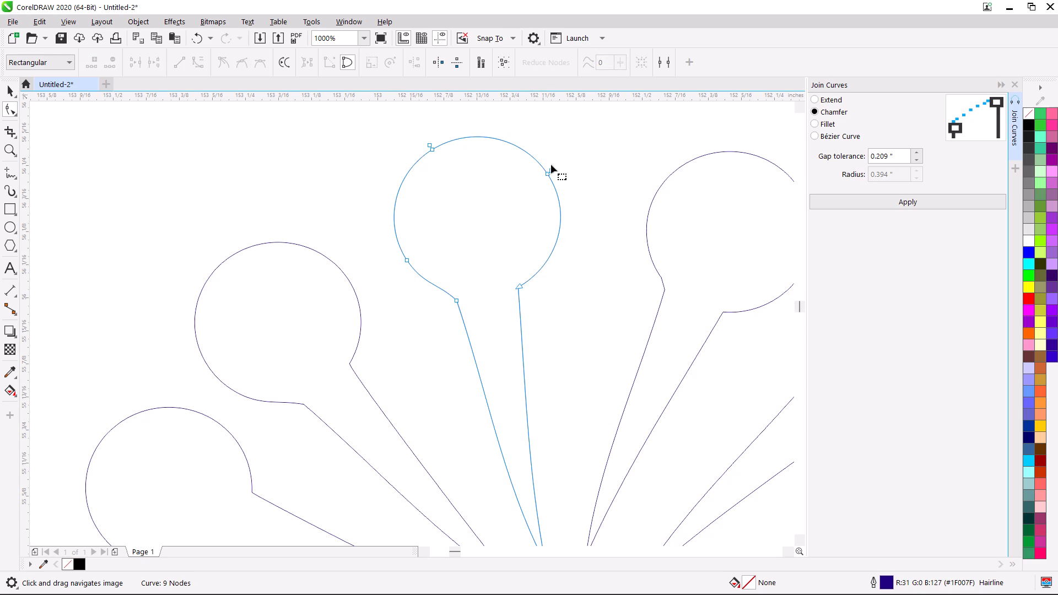
pyautogui.click(552, 169)
pyautogui.press('Delete')
pyautogui.click(430, 142)
pyautogui.press('Delete')
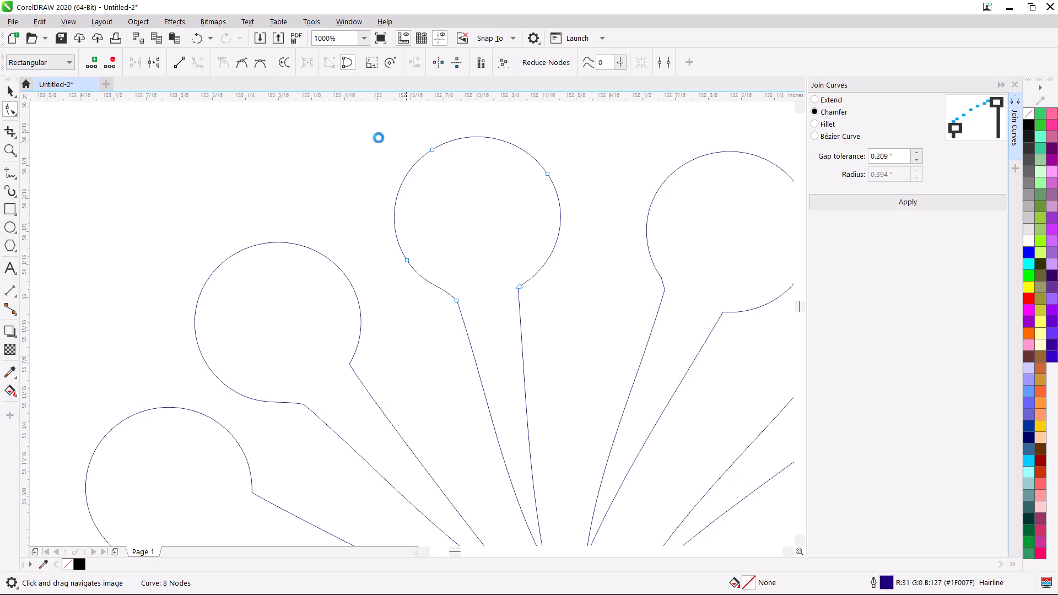
# Smooth the three remaining nodes on the third feather's round head.
pyautogui.moveTo(330, 119); pyautogui.dragTo(574, 264)
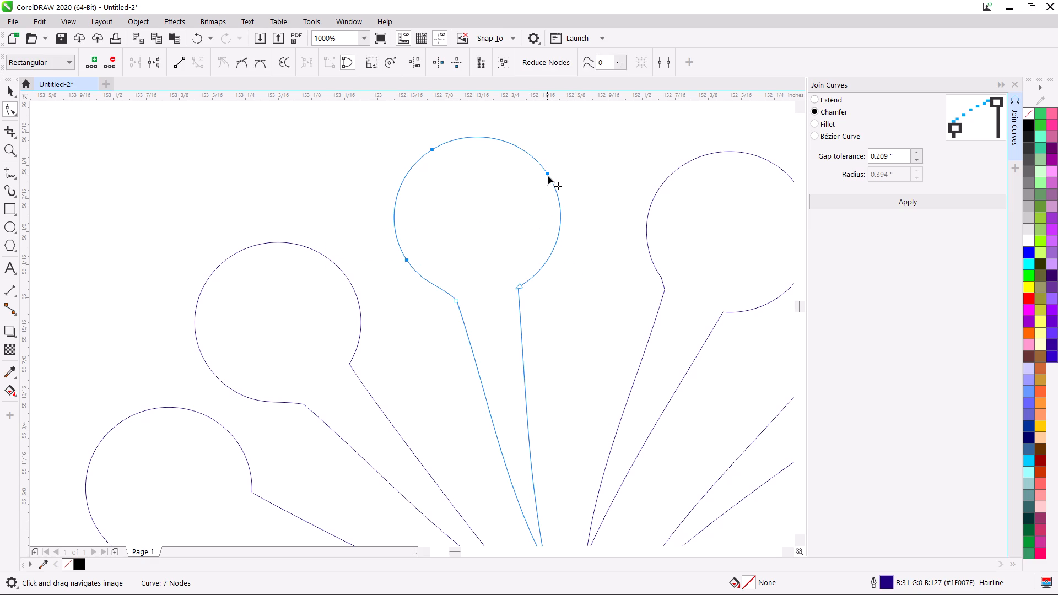
pyautogui.rightClick(548, 174)
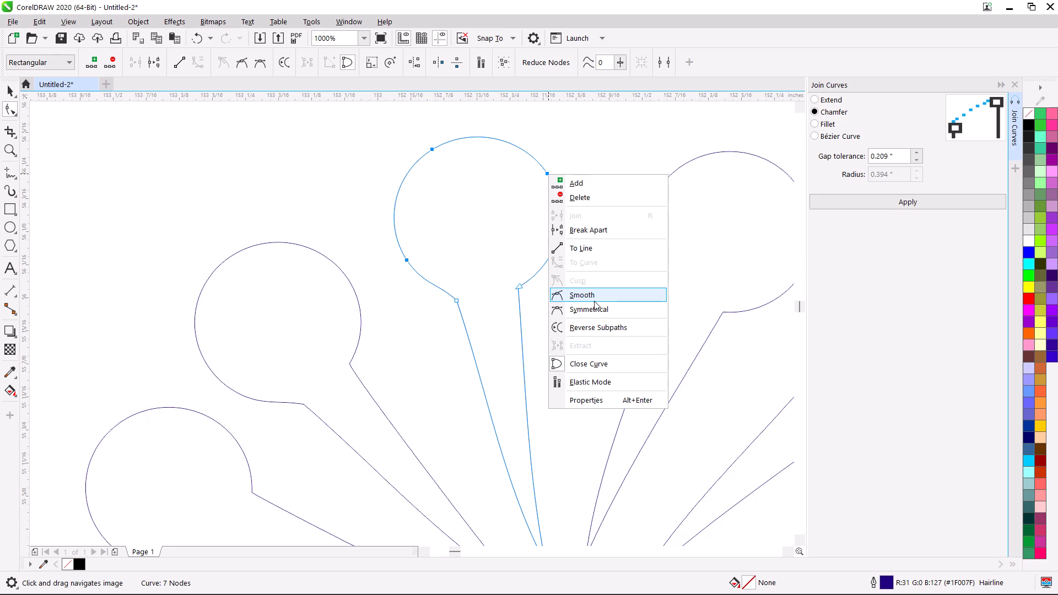
pyautogui.click(594, 301)
# Select all the peacock and tree artwork inside its circle, excluding the circle, and combine it into a single curve.
pyautogui.scroll(-3, 593, 301)
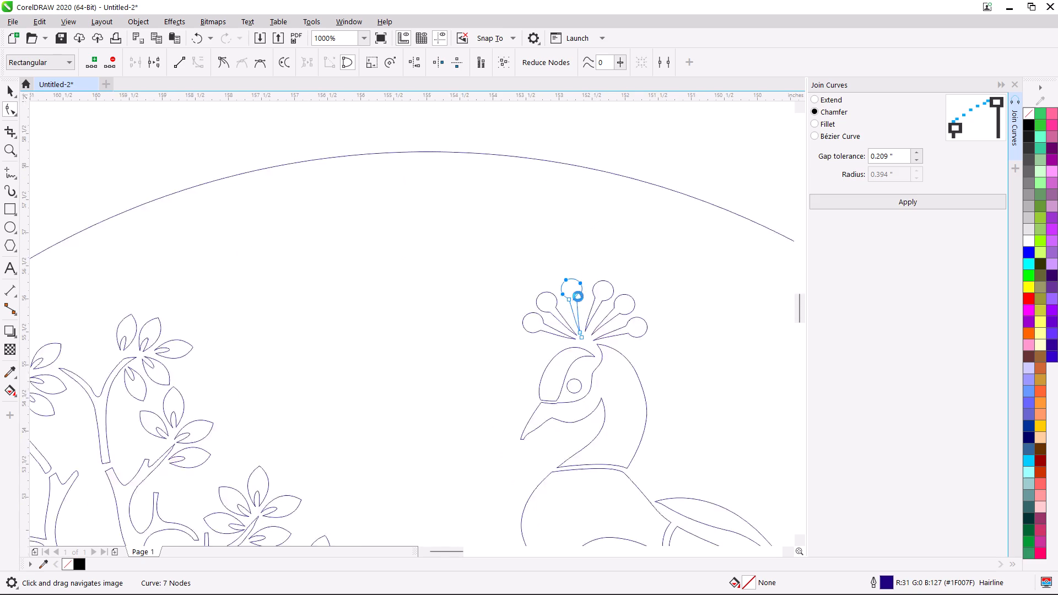
pyautogui.scroll(-2, 578, 296)
pyautogui.moveTo(566, 288); pyautogui.dragTo(511, 208, button='middle')
pyautogui.press('space')
pyautogui.click(640, 163)
pyautogui.scroll(-1, 550, 174)
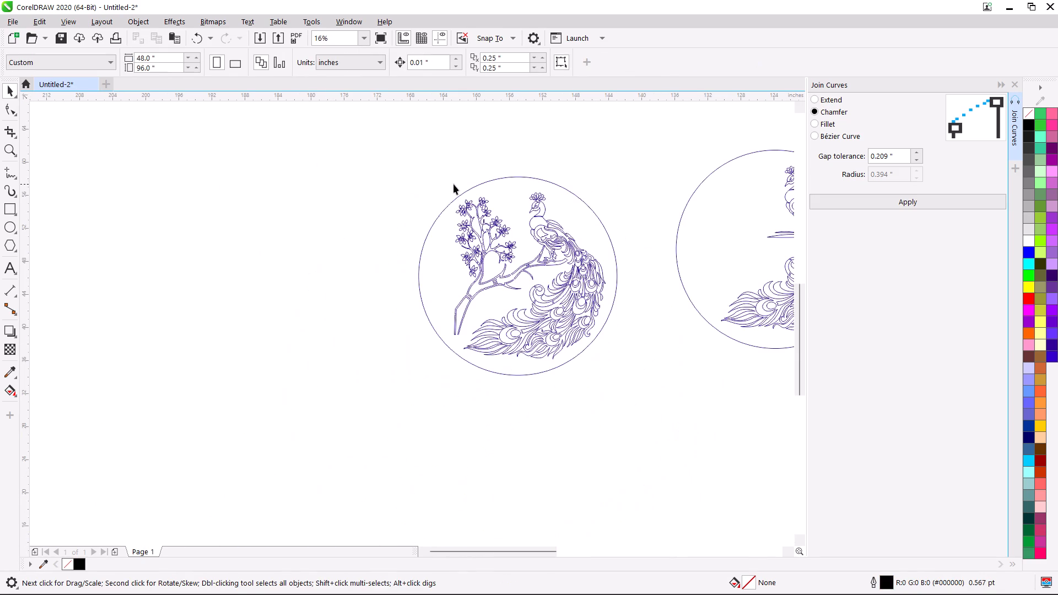
pyautogui.moveTo(397, 170); pyautogui.dragTo(645, 366)
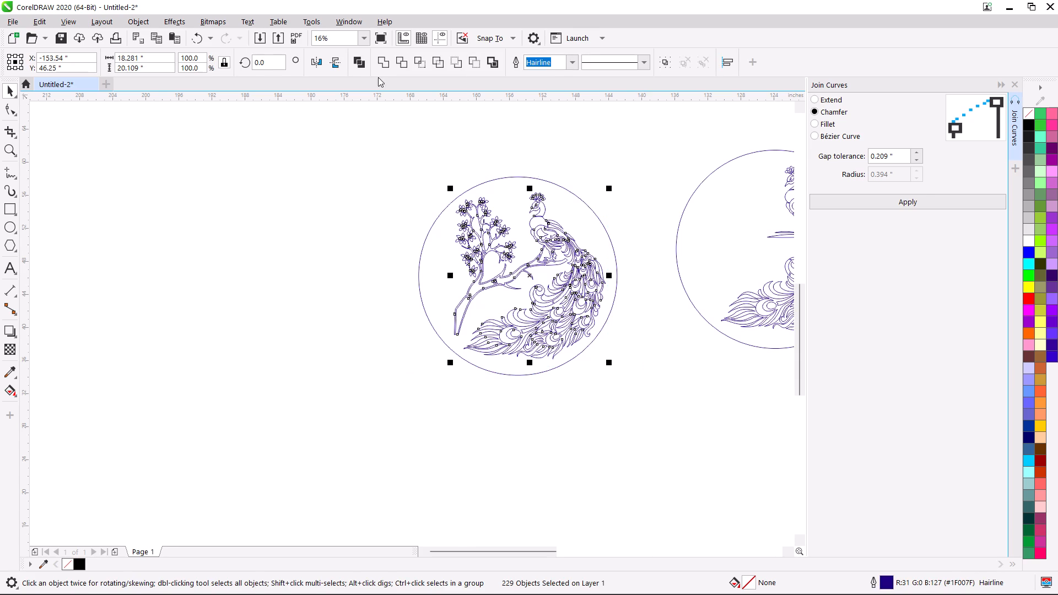
pyautogui.click(366, 64)
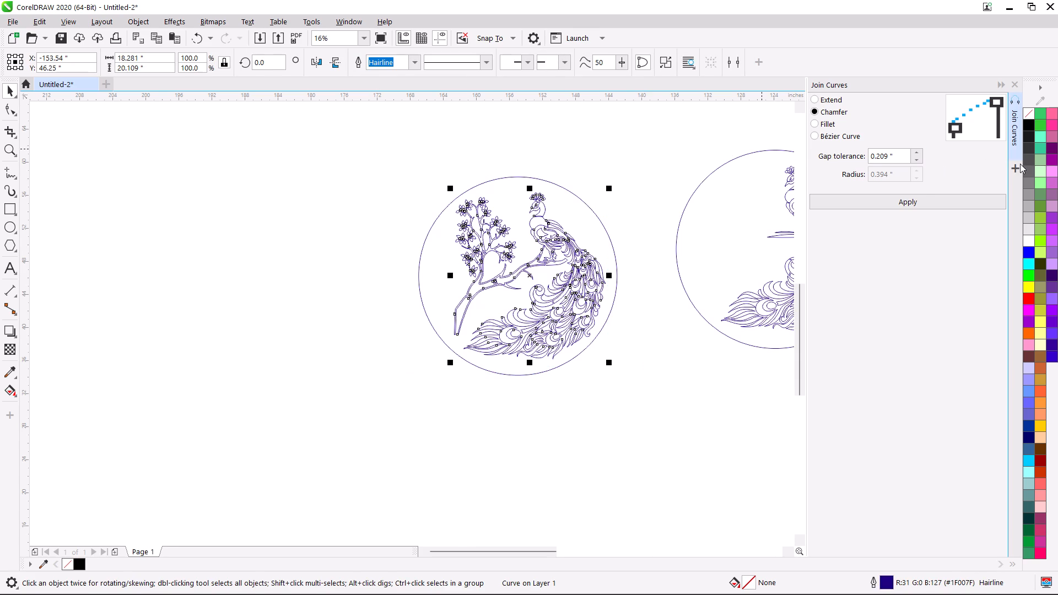
# Collapse the Join Curves docker to widen the drawing area around both circular panels.
pyautogui.click(1021, 164)
pyautogui.click(675, 154)
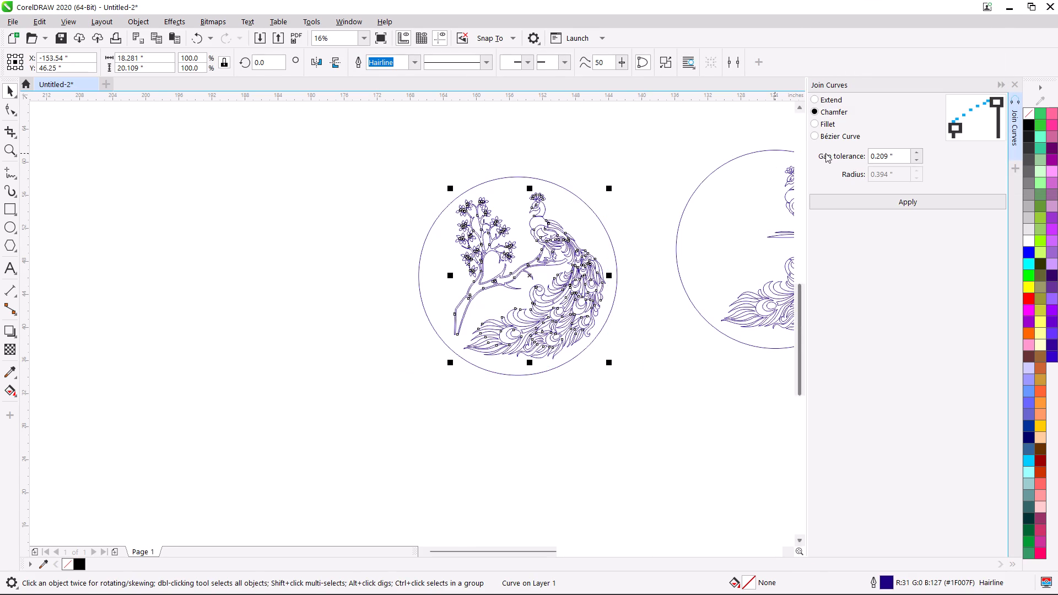
pyautogui.click(1002, 88)
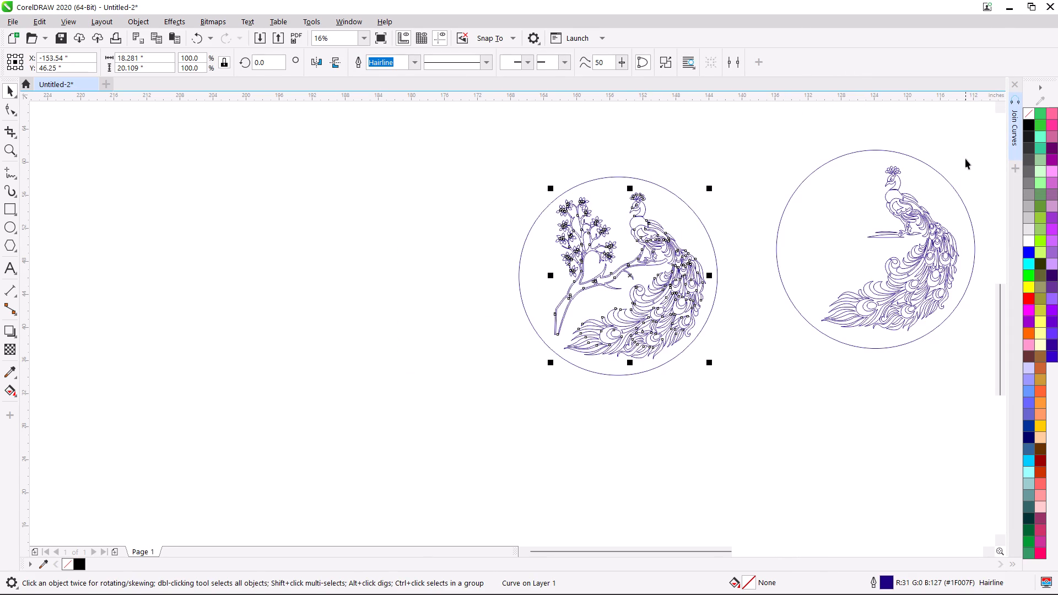
pyautogui.moveTo(957, 143); pyautogui.dragTo(830, 177, button='middle')
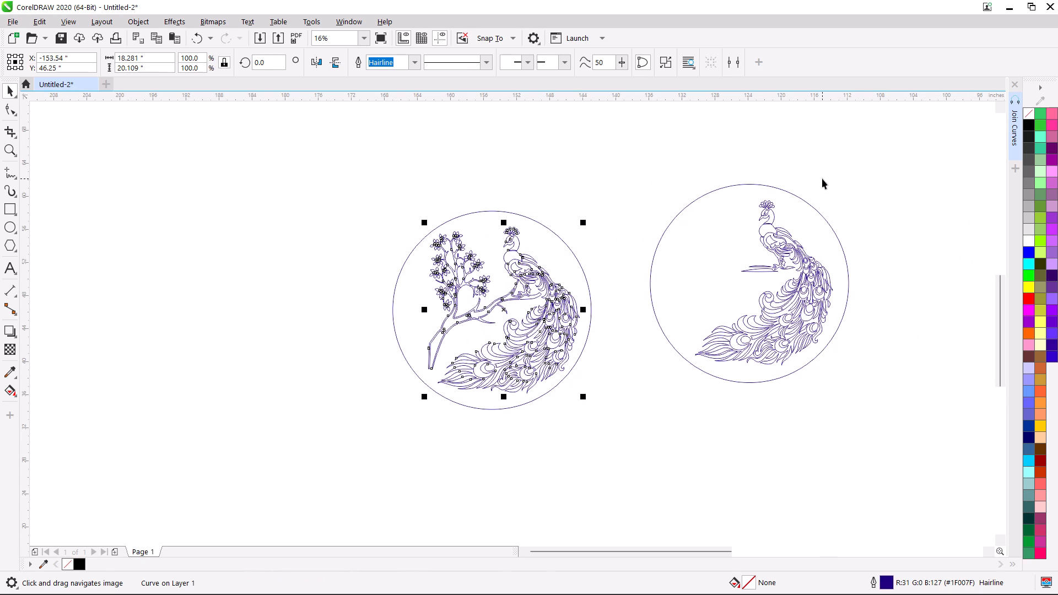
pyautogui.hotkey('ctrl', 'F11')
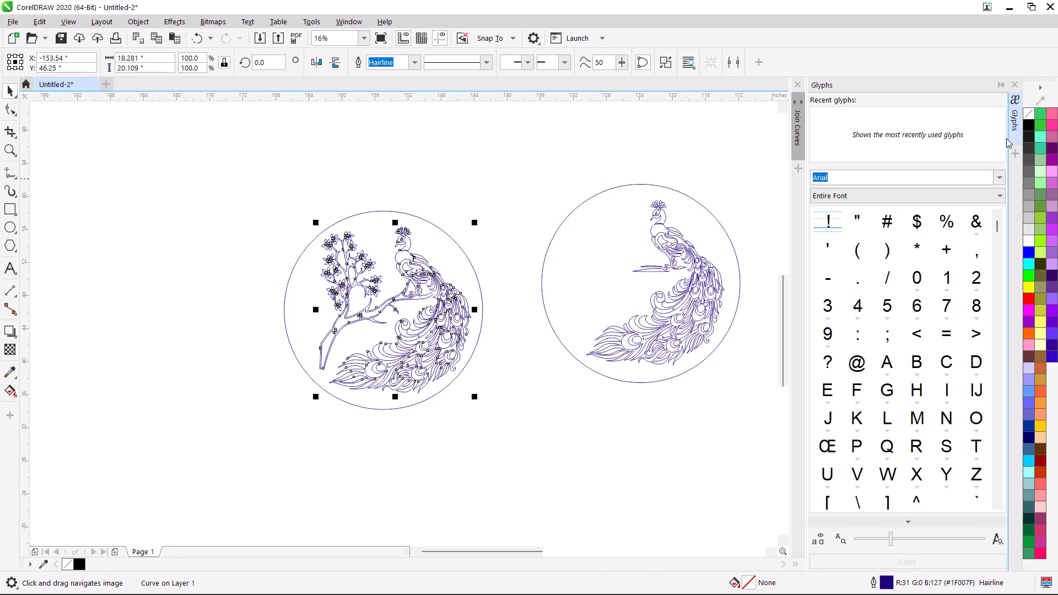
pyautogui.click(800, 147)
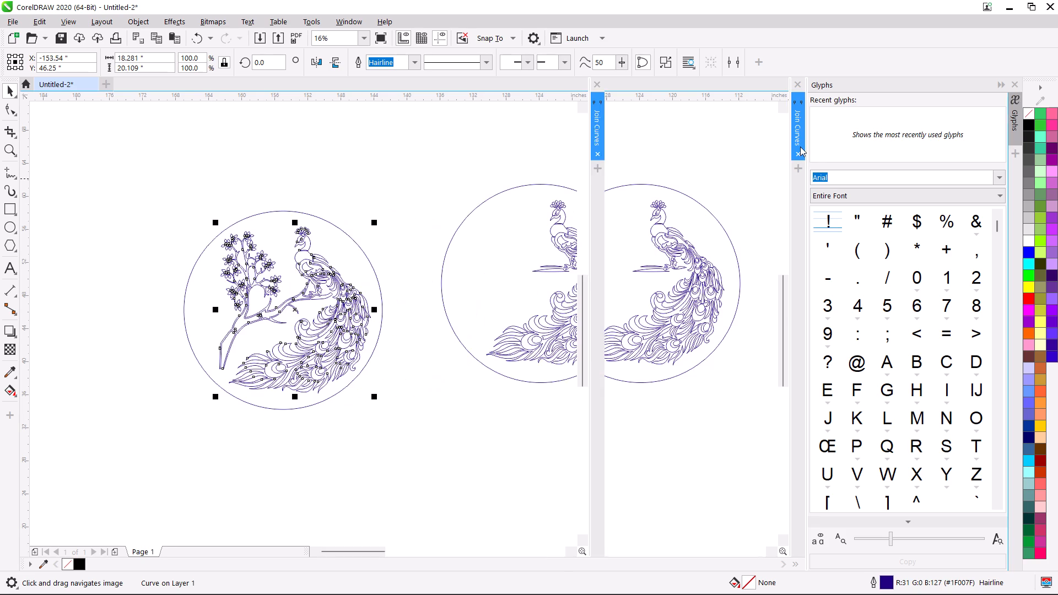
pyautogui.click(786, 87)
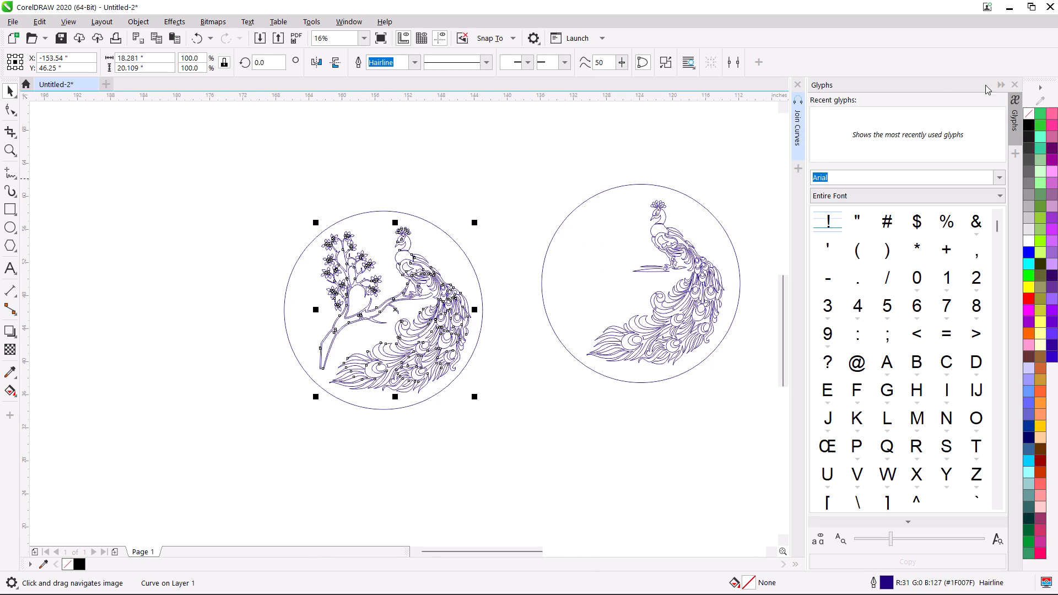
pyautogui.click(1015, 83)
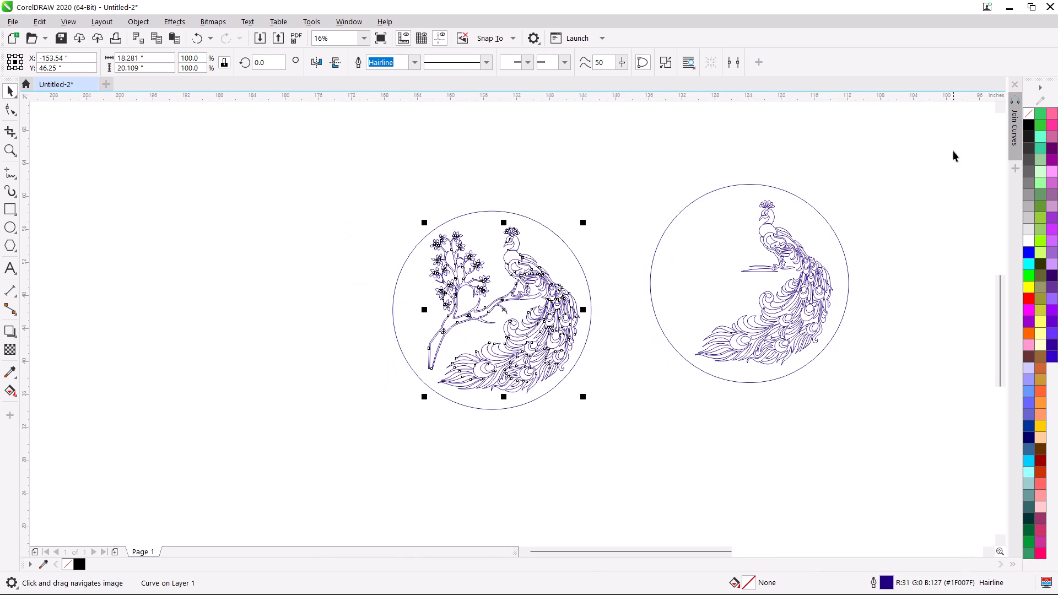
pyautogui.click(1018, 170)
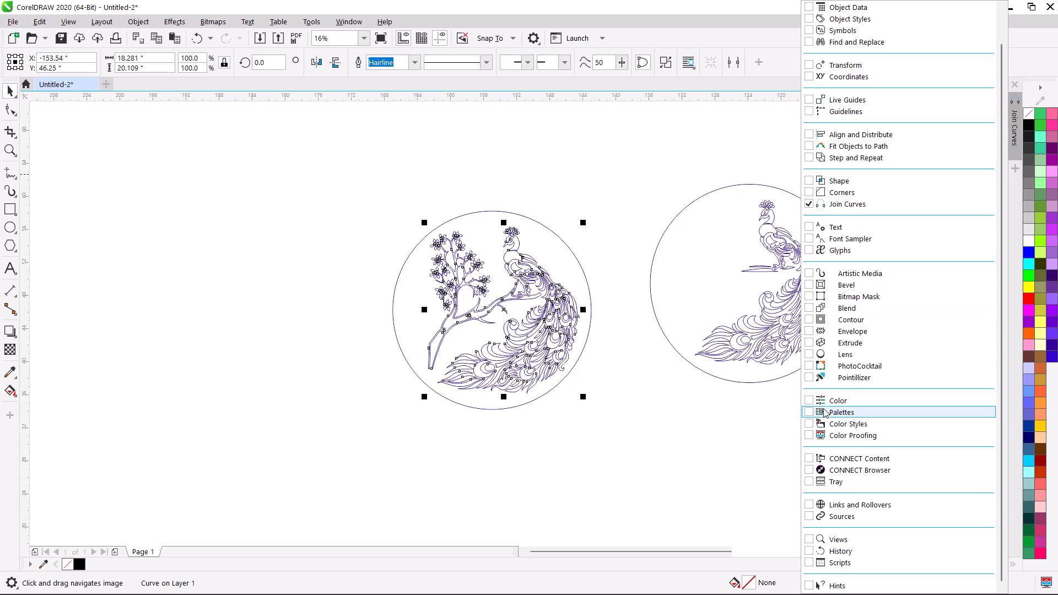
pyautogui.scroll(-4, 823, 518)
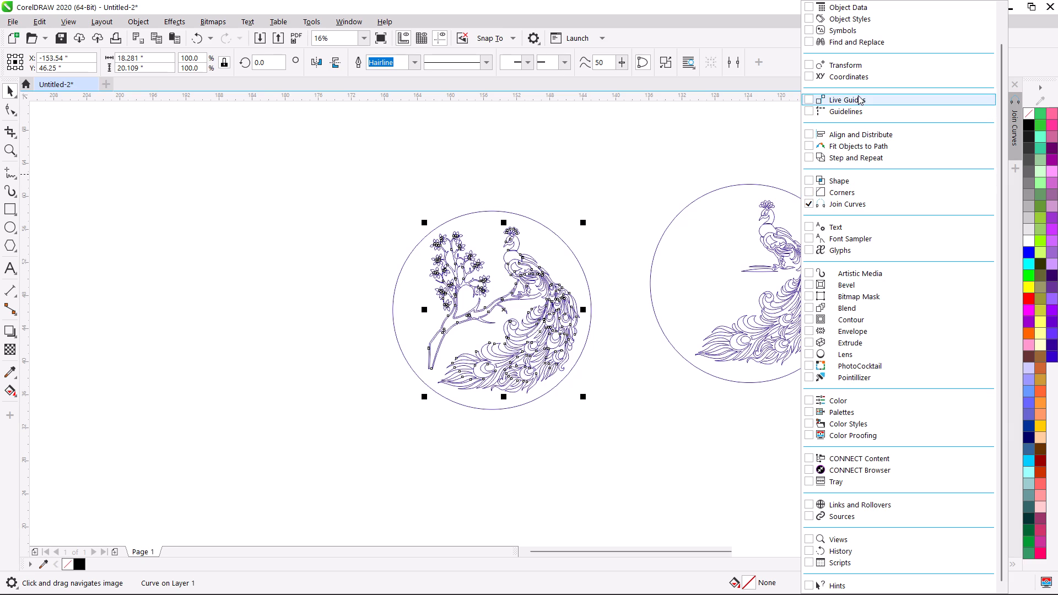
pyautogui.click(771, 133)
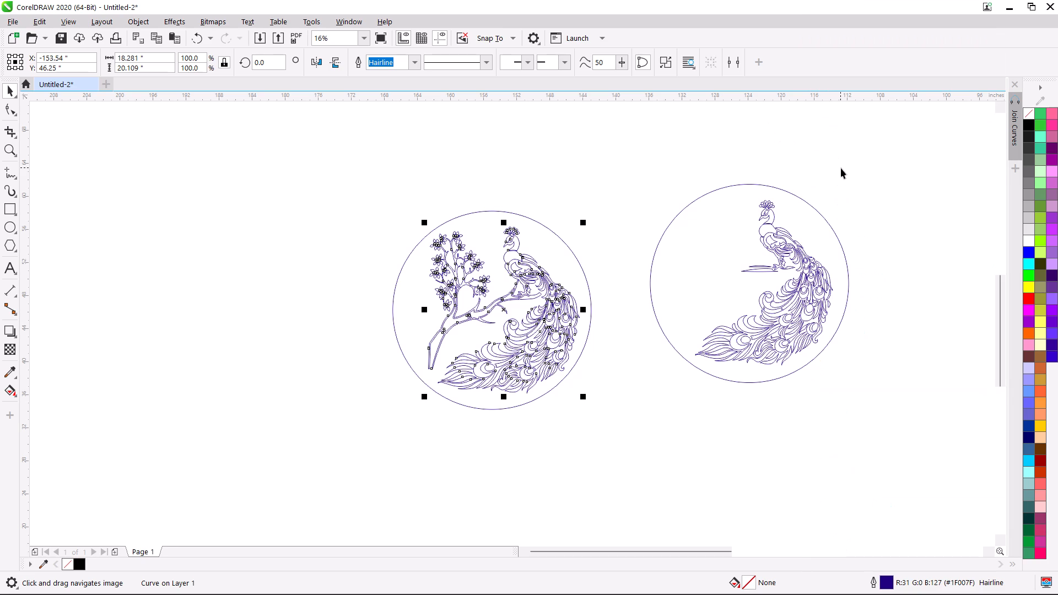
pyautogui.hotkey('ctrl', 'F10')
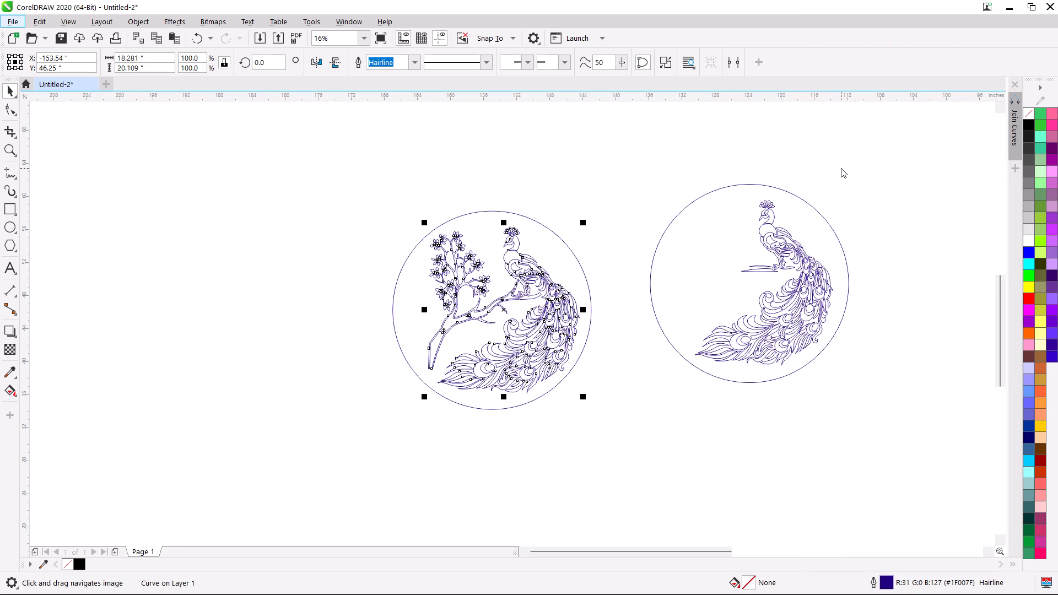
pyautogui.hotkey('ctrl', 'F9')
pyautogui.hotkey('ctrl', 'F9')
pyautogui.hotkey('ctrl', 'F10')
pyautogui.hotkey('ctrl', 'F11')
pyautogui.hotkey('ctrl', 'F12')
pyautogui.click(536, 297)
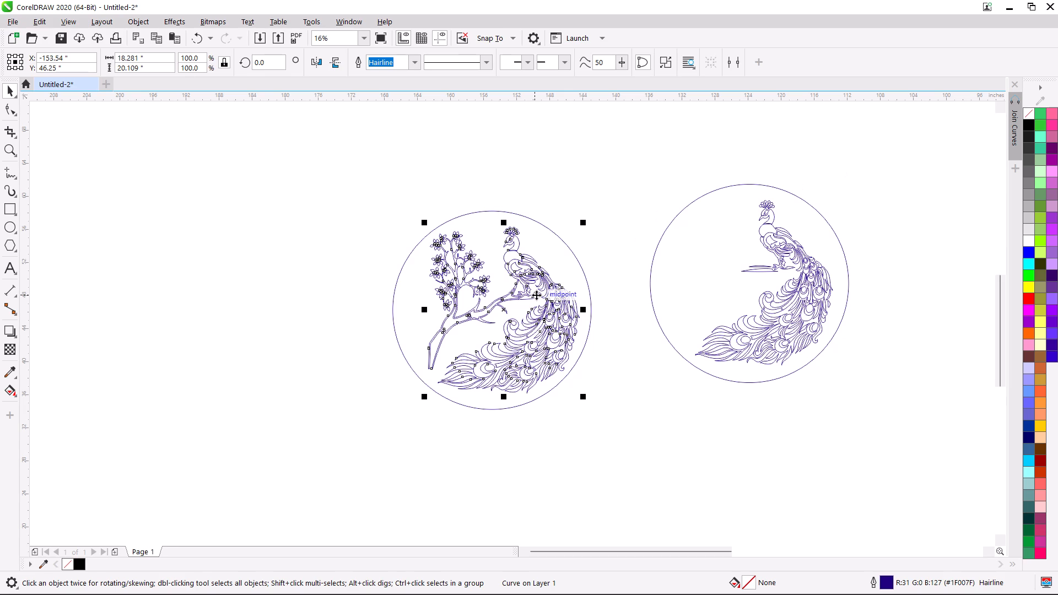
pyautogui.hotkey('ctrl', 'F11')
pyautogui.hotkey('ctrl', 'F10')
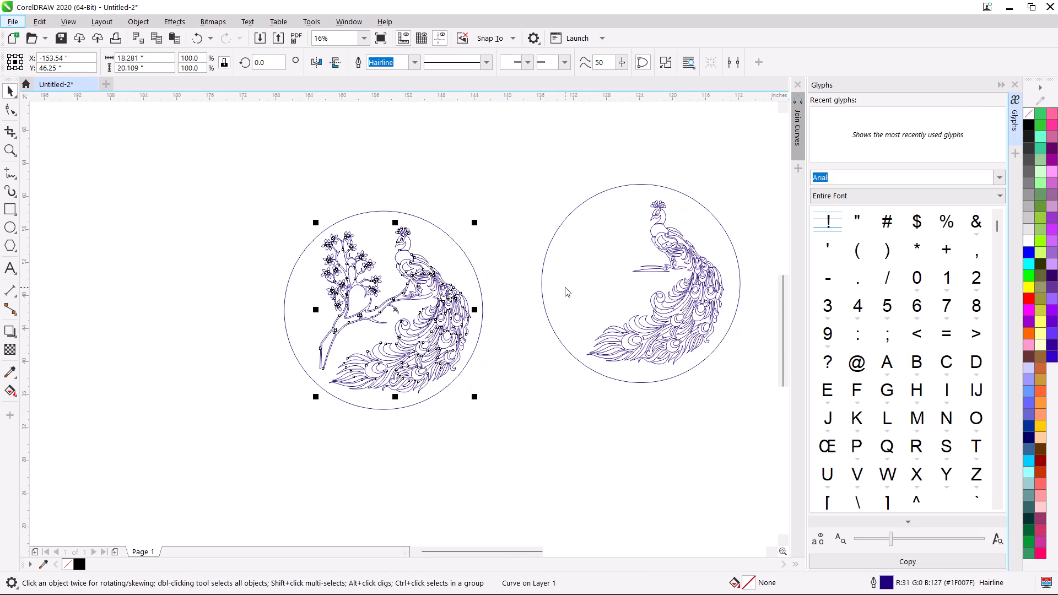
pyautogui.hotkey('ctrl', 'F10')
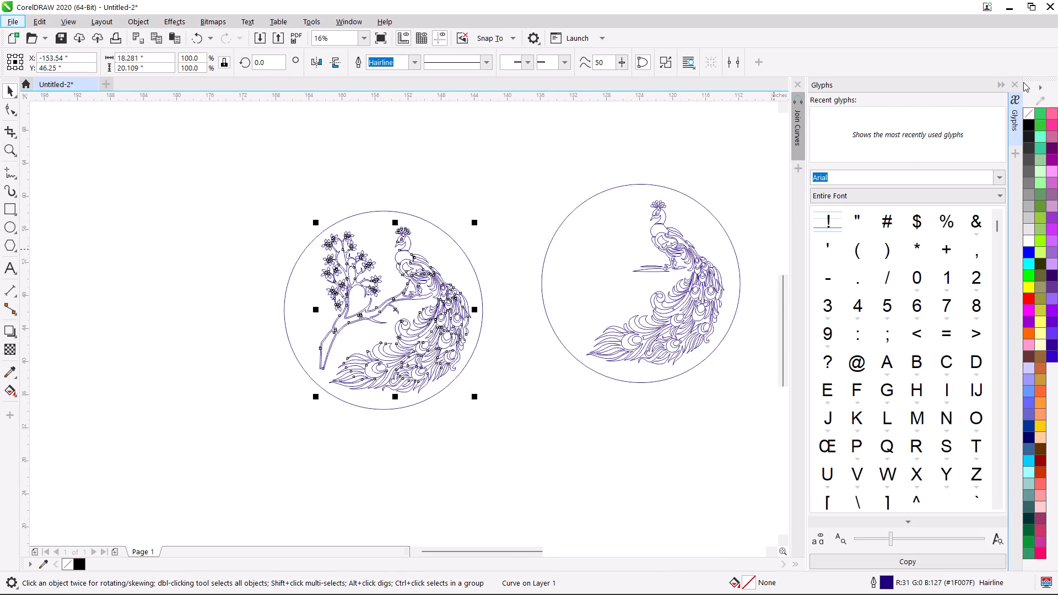
# Close the Glyphs docker.
pyautogui.click(1015, 84)
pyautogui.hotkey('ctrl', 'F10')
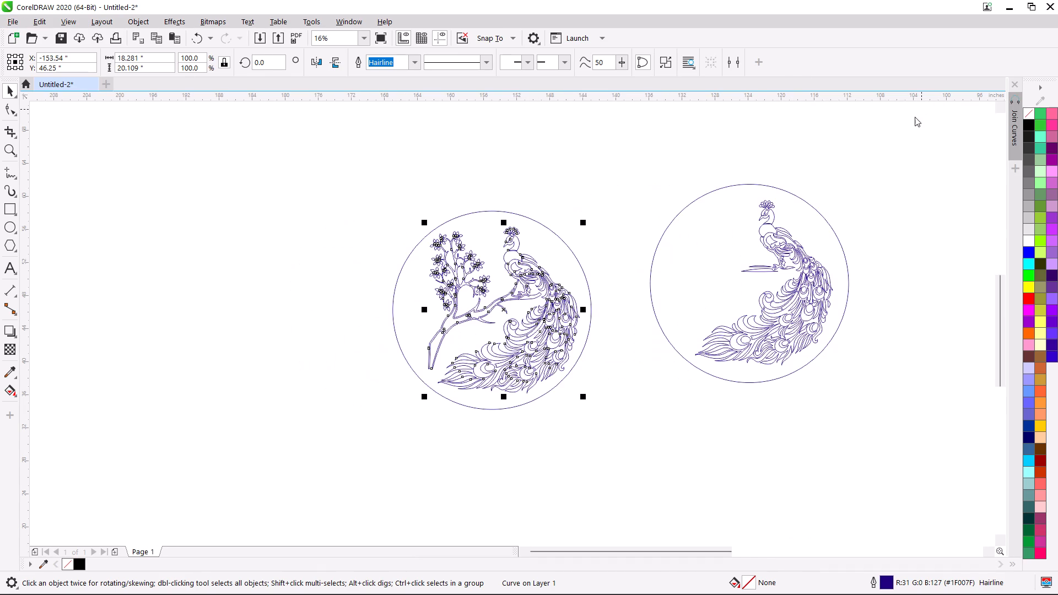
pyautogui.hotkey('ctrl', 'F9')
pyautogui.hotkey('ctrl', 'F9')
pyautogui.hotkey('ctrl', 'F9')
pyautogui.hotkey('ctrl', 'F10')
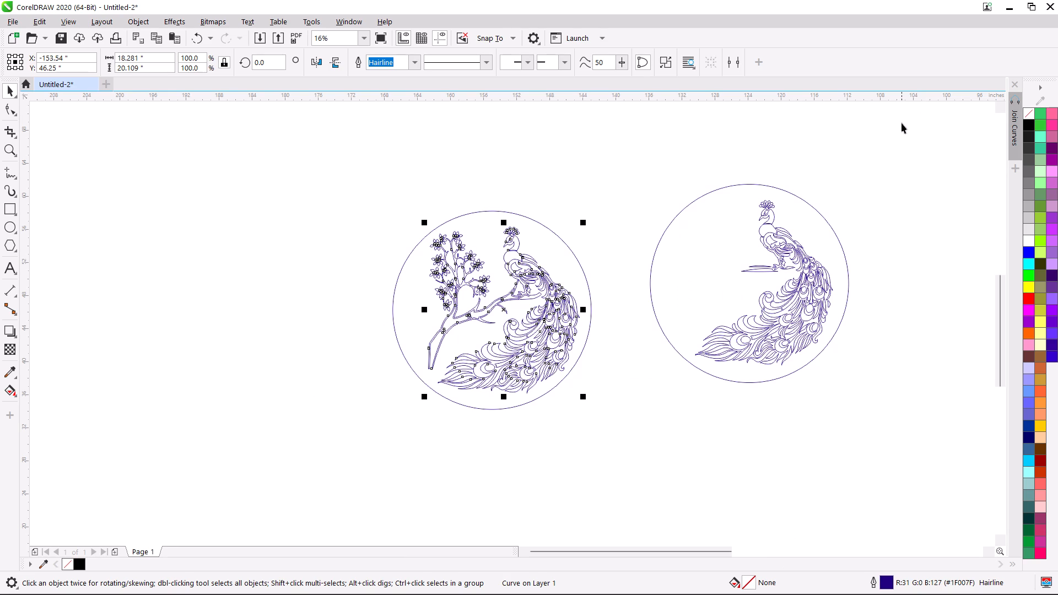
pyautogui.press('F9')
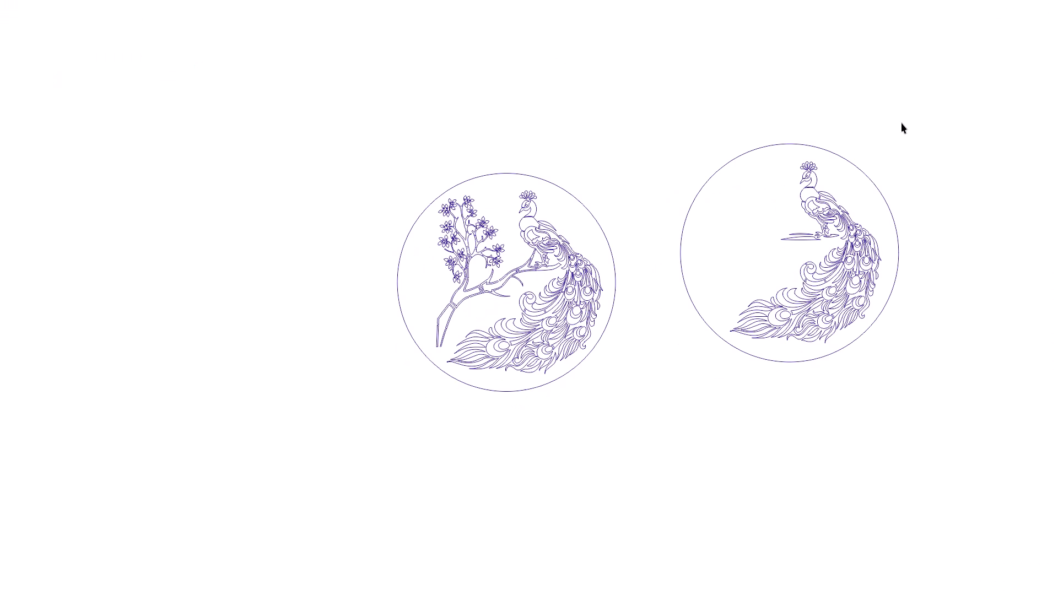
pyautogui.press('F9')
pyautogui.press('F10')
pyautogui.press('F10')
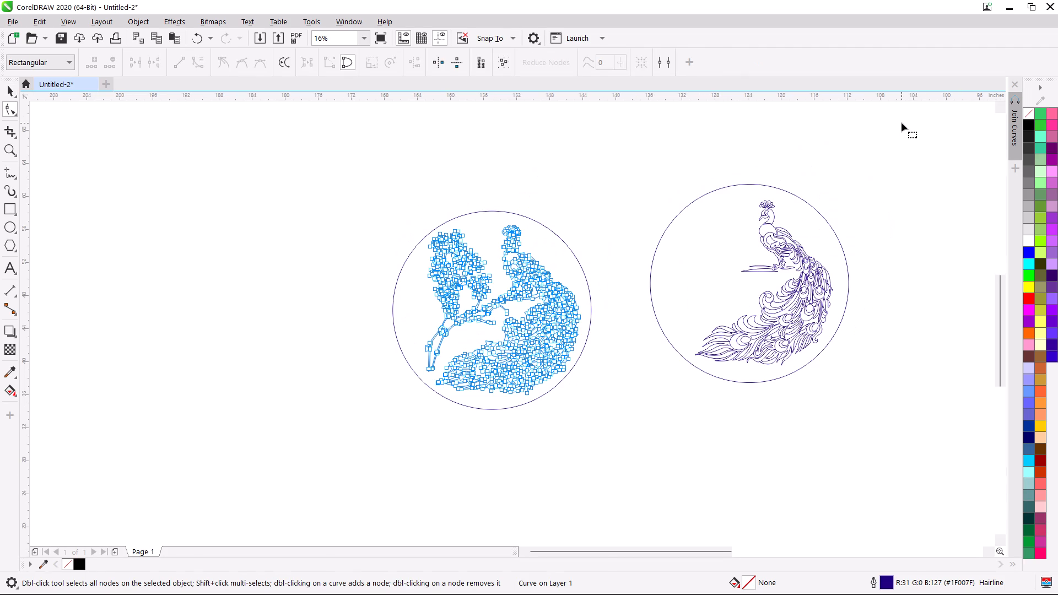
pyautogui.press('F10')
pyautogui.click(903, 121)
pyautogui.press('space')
# Select the combined peacock and tree curve inside its circle and apply a one-step outside contour with a 0.001-inch offset.
pyautogui.moveTo(373, 199); pyautogui.dragTo(526, 336)
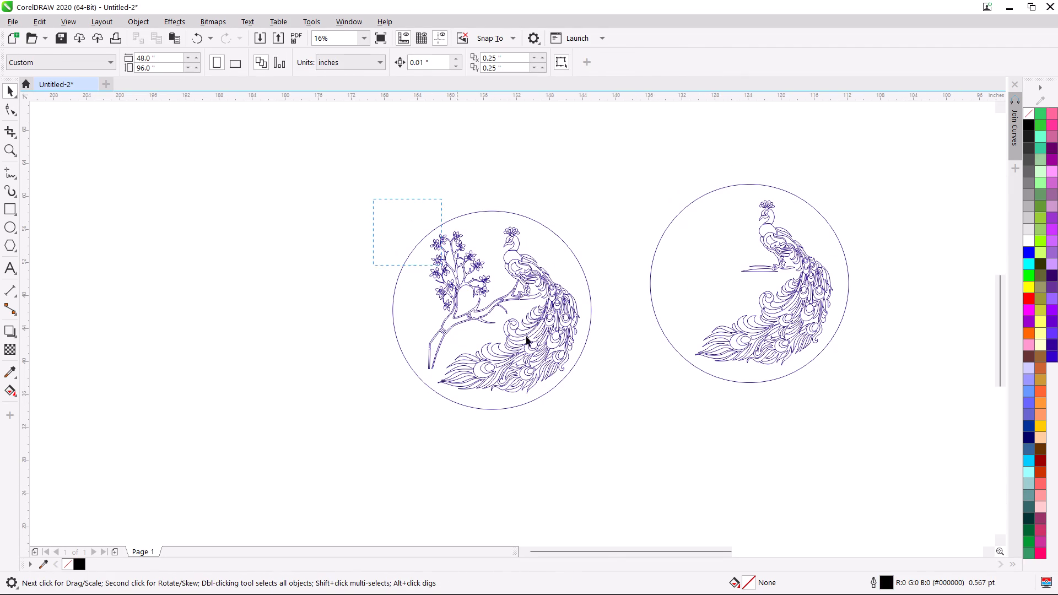
pyautogui.moveTo(526, 336); pyautogui.dragTo(601, 401)
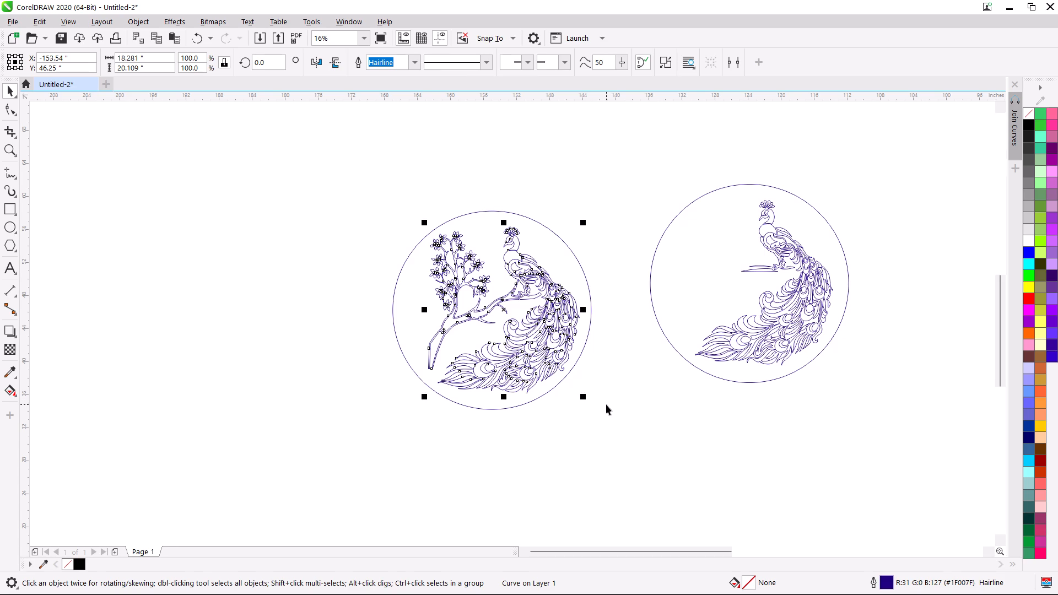
pyautogui.hotkey('ctrl', 'F8')
pyautogui.hotkey('ctrl', 'F9')
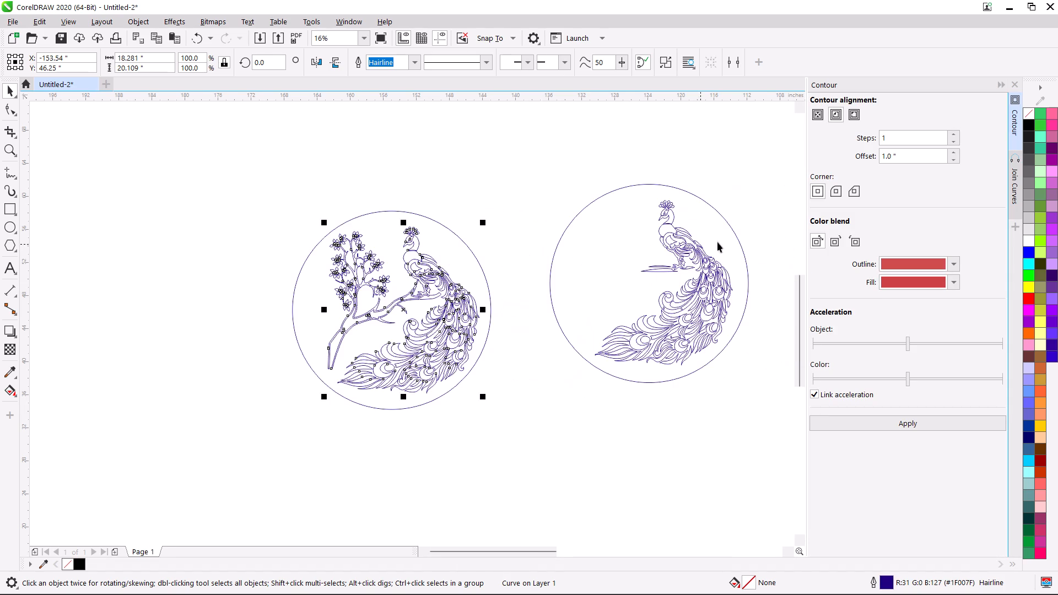
pyautogui.moveTo(911, 156); pyautogui.dragTo(901, 156)
pyautogui.moveTo(901, 156); pyautogui.dragTo(859, 158)
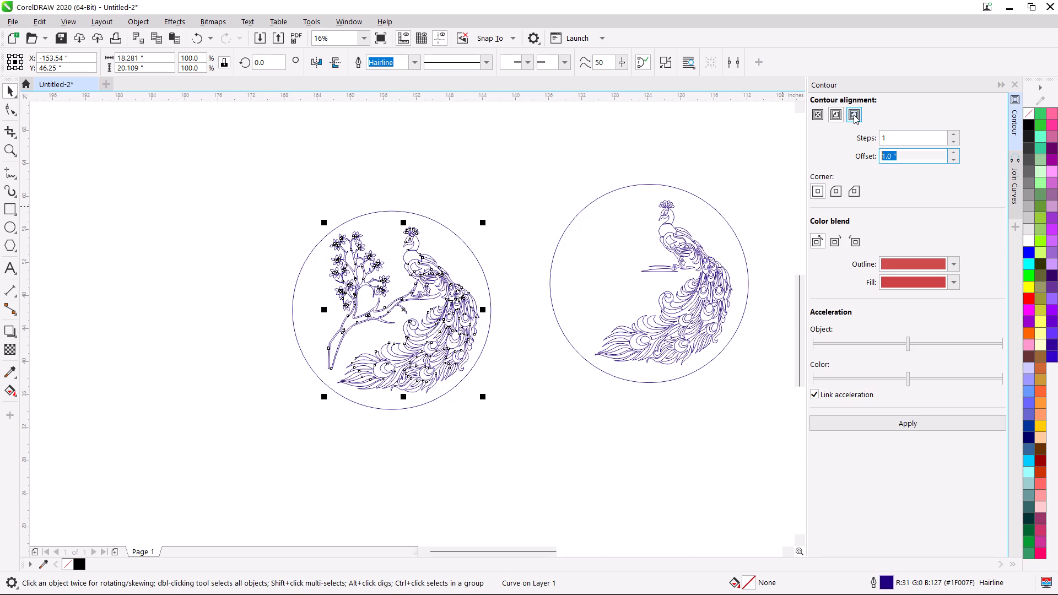
pyautogui.click(854, 115)
pyautogui.scroll(4, 892, 152)
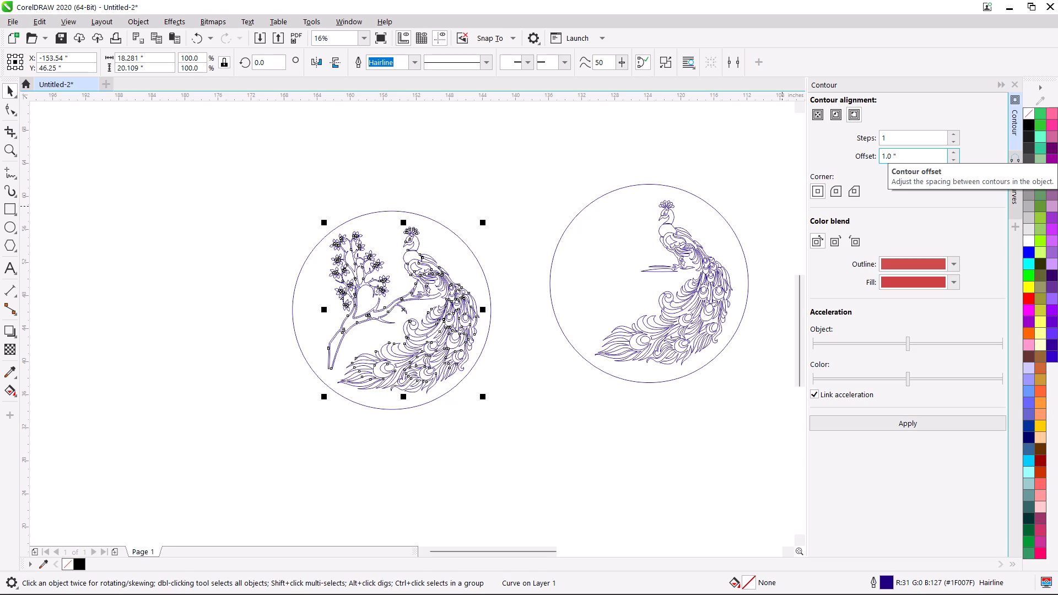
pyautogui.moveTo(892, 155); pyautogui.dragTo(859, 161)
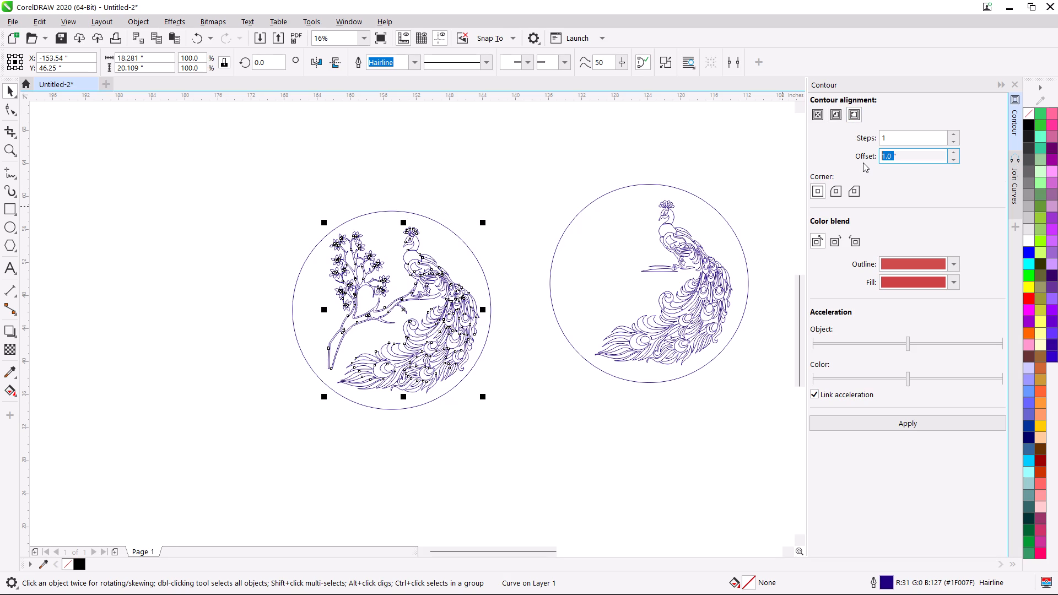
pyautogui.press('.')
pyautogui.write('000')
pyautogui.press('1')
pyautogui.click(962, 433)
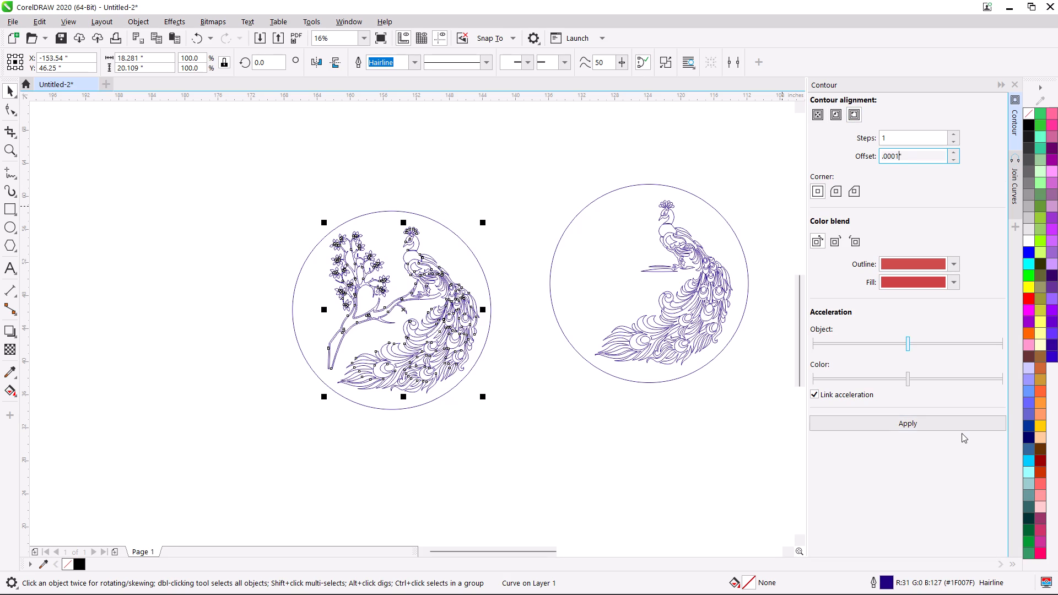
pyautogui.click(956, 430)
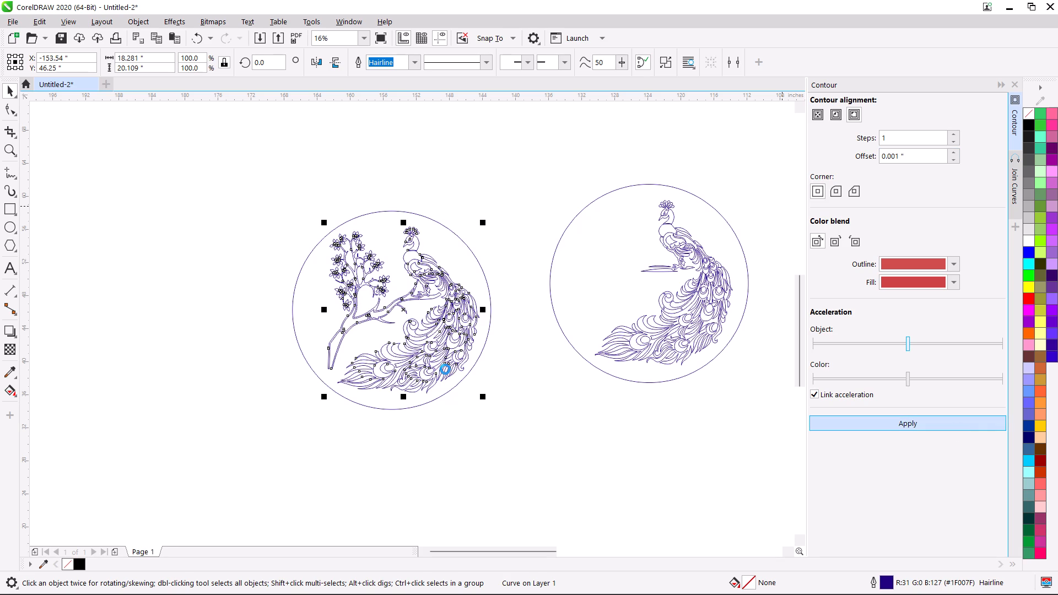
# Break the contour apart, move the original blue peacock and tree curve out of the circle, and delete it.
pyautogui.scroll(7, 437, 358)
pyautogui.scroll(3, 471, 323)
pyautogui.scroll(-9, 471, 323)
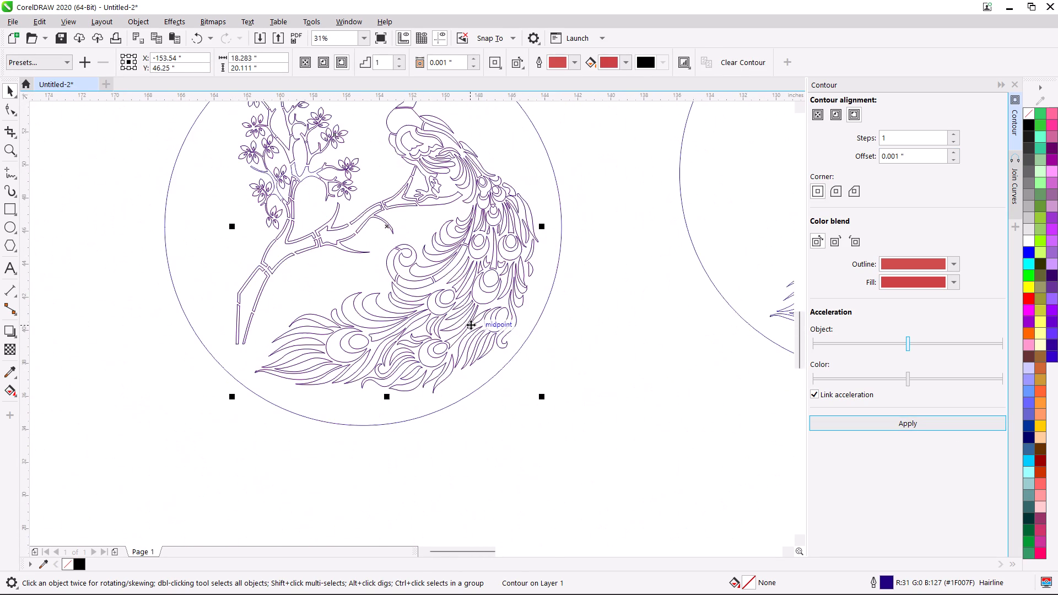
pyautogui.scroll(-1, 471, 324)
pyautogui.moveTo(470, 333); pyautogui.dragTo(469, 359, button='middle')
pyautogui.hotkey('ctrl', 'k')
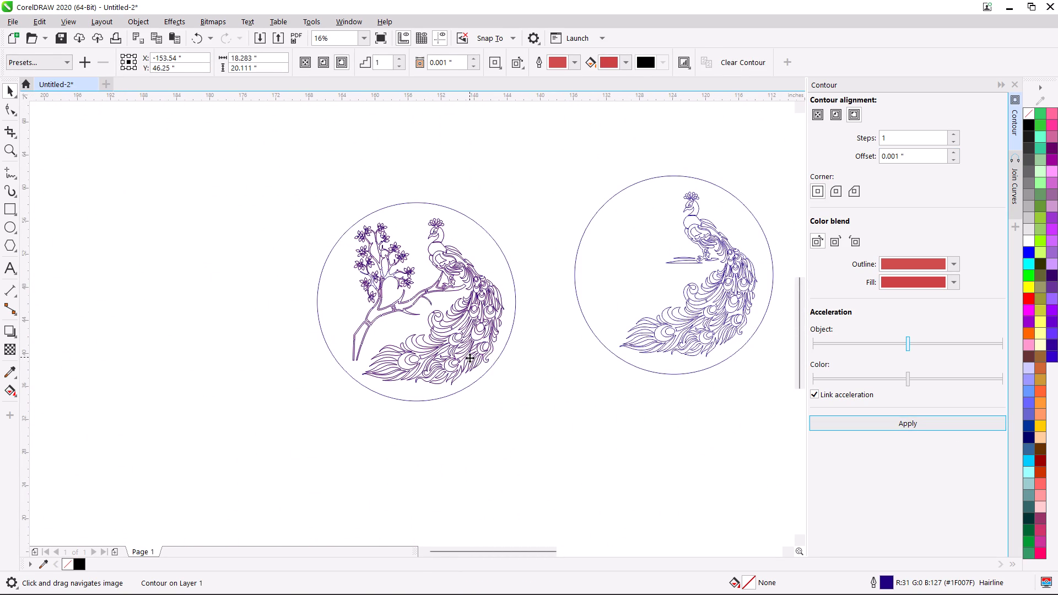
pyautogui.click(549, 354)
pyautogui.moveTo(489, 298); pyautogui.dragTo(276, 281)
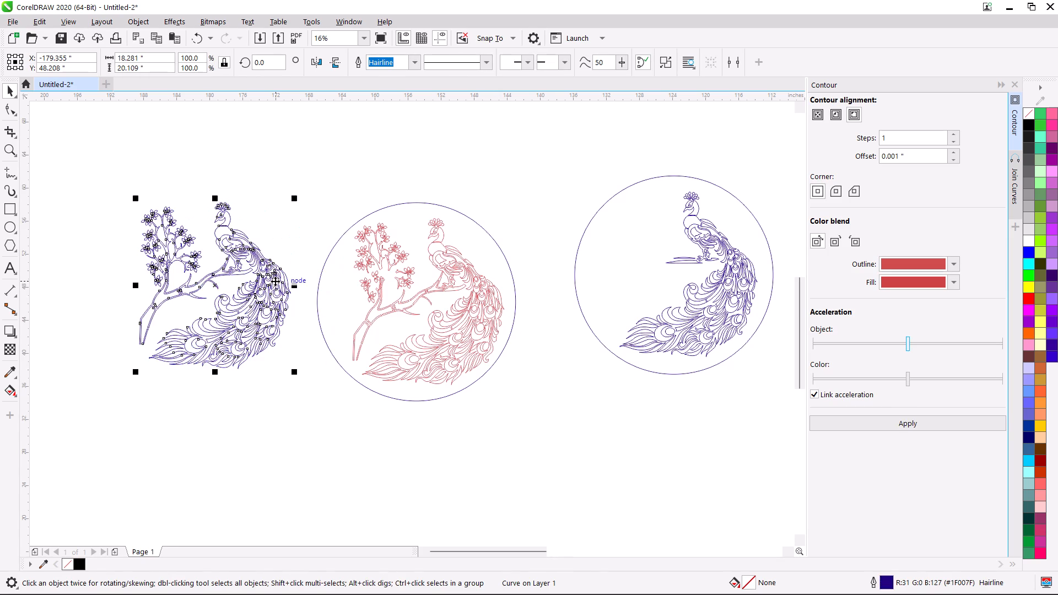
pyautogui.press('Delete')
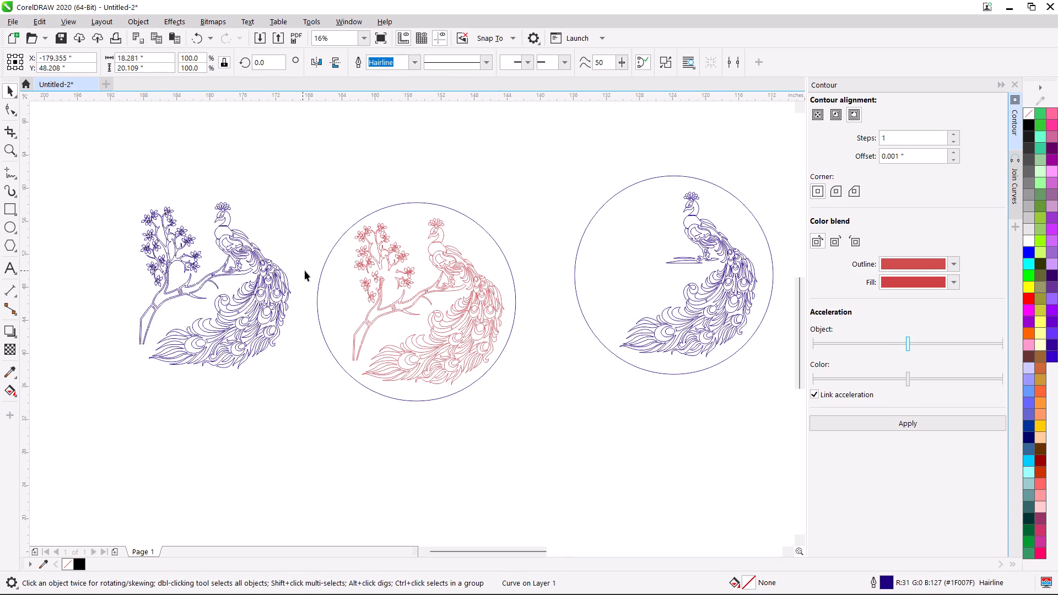
# Select the contoured peacock and tree artwork together with its surrounding circle and combine them into a single curve.
pyautogui.moveTo(307, 161); pyautogui.dragTo(532, 391)
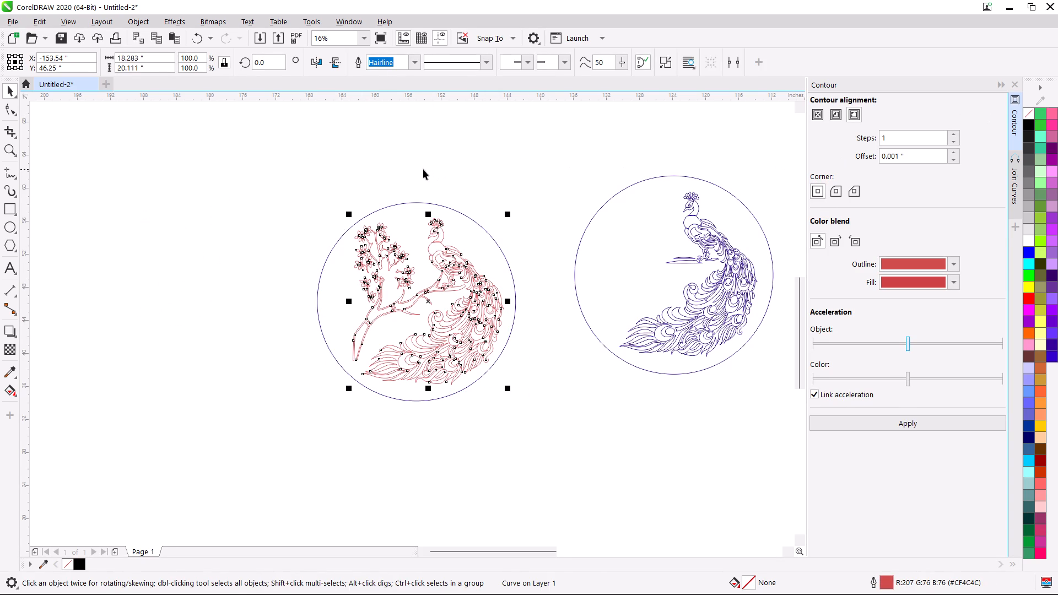
pyautogui.moveTo(420, 170); pyautogui.dragTo(383, 175, button='middle')
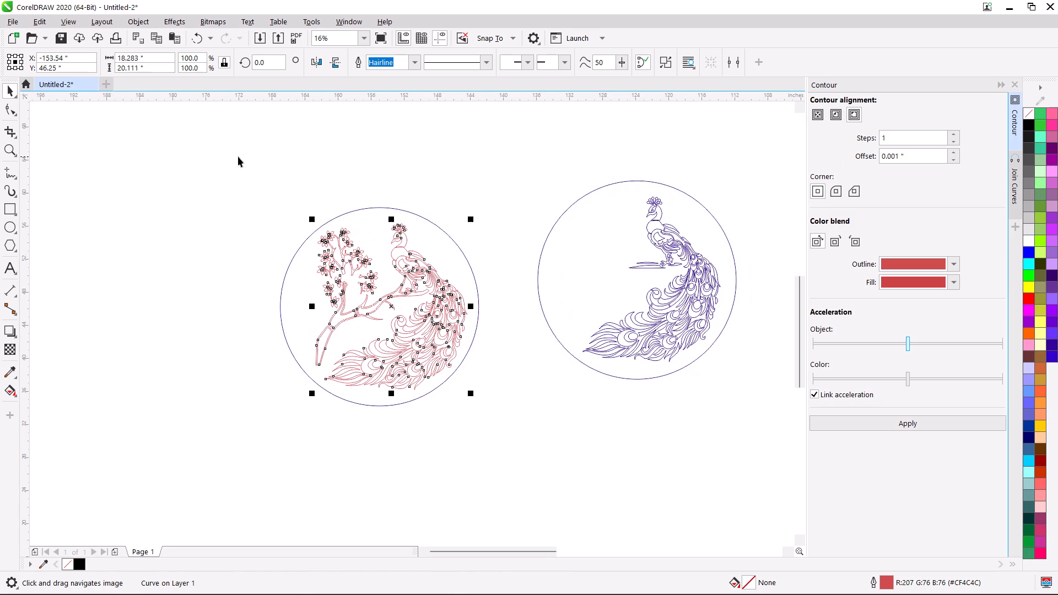
pyautogui.moveTo(236, 156); pyautogui.dragTo(526, 422)
pyautogui.click(359, 63)
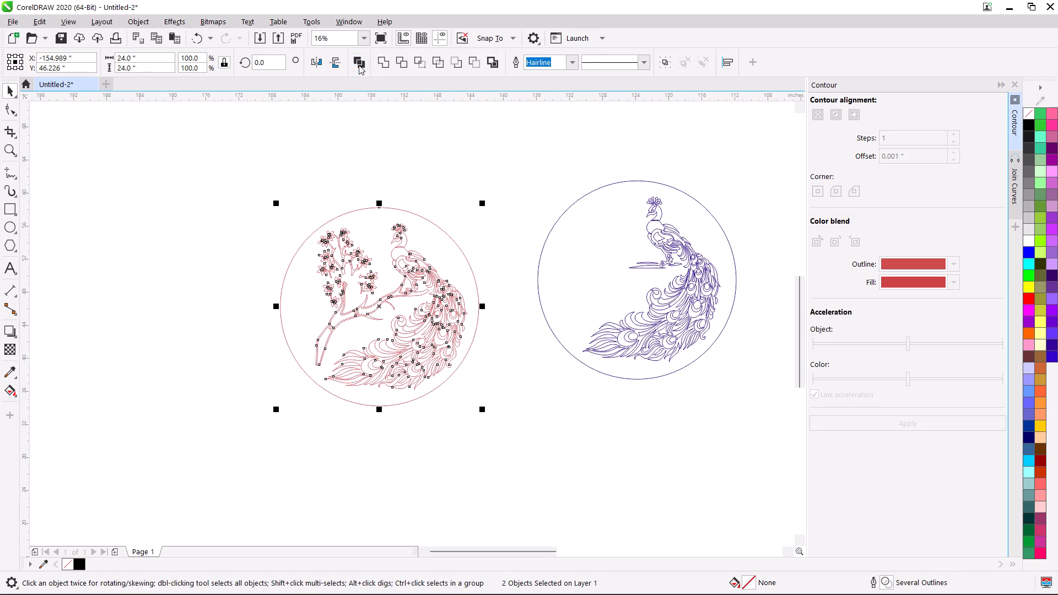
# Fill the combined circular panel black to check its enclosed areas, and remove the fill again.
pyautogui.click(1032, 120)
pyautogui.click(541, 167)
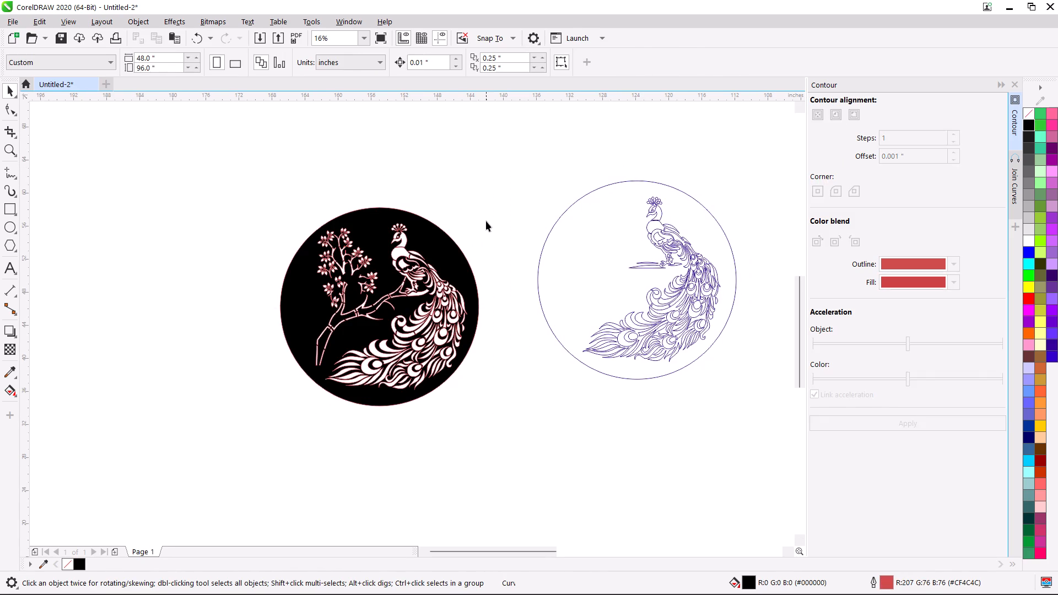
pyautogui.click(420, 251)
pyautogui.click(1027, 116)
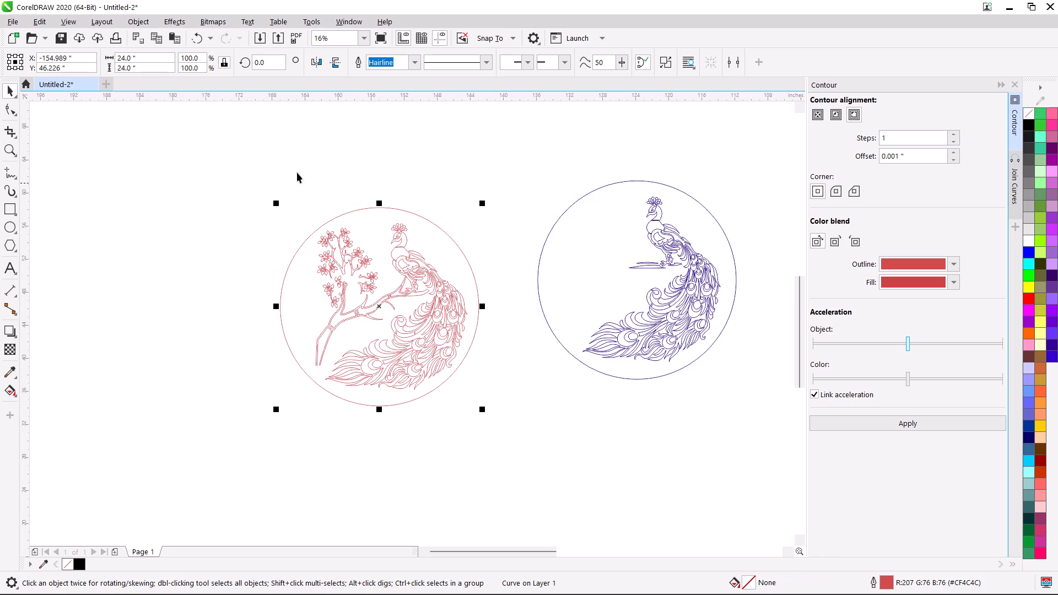
# Export only the selected panel to the Desktop as AutoCAD DXF, overwriting 24x24, with version AutoCAD 2007-2019, millimetre units and unfilled shapes.
pyautogui.click(17, 22)
pyautogui.click(54, 245)
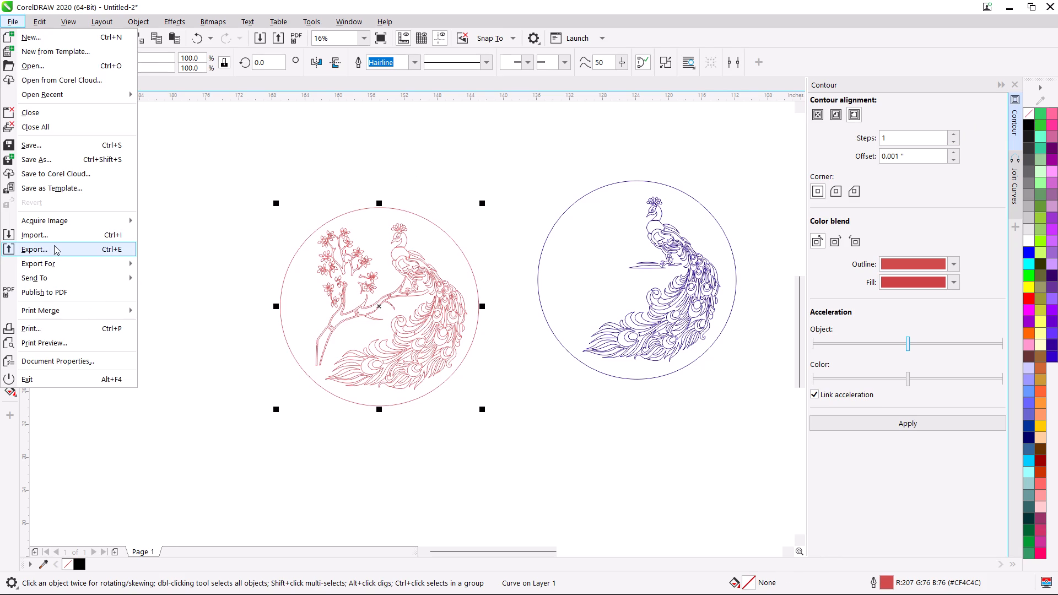
pyautogui.click(193, 115)
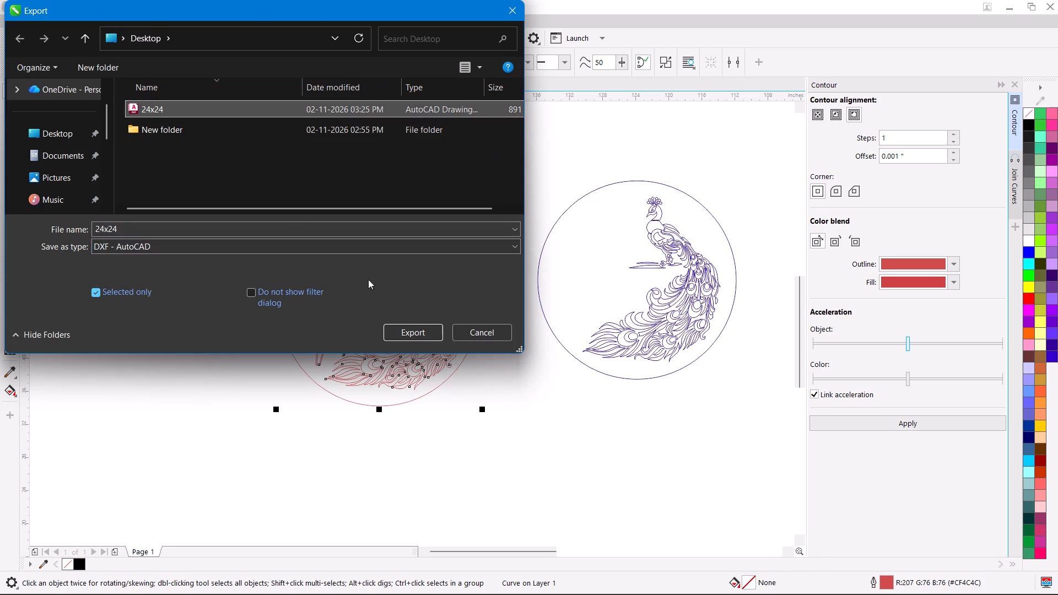
pyautogui.click(391, 331)
pyautogui.click(581, 316)
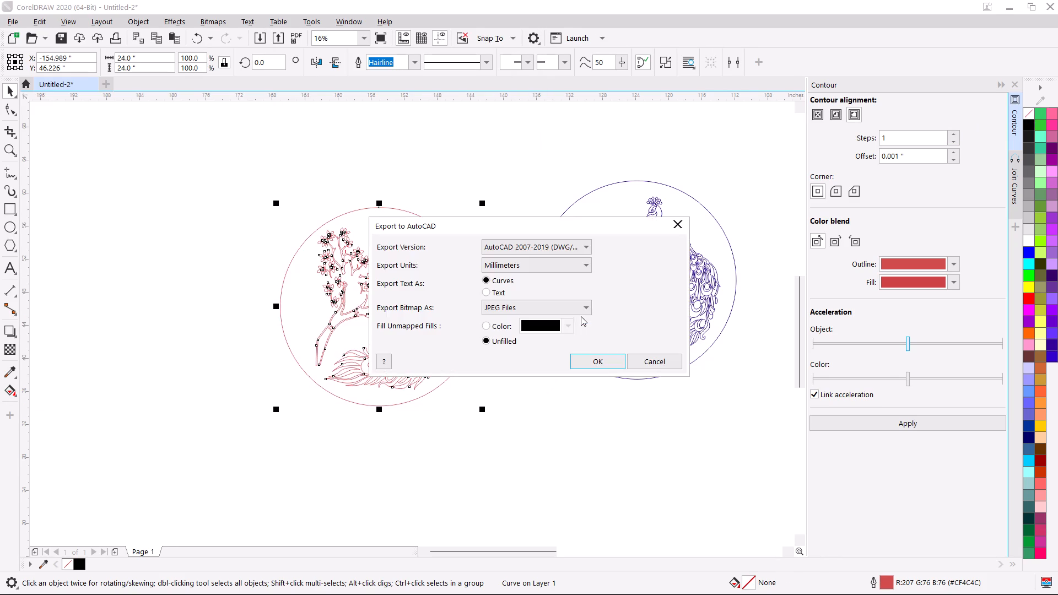
pyautogui.click(596, 356)
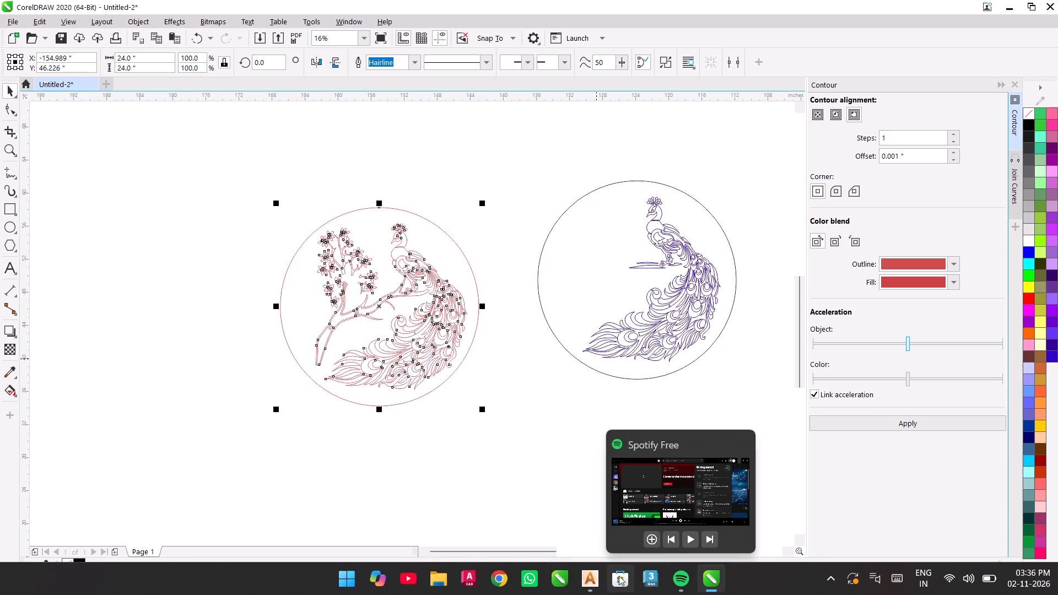
# Switch to ArtCAM, delete the previously imported vectors, clear the problem markers and close Vector Doctor.
pyautogui.click(590, 576)
pyautogui.scroll(-3, 382, 266)
pyautogui.moveTo(233, 232); pyautogui.dragTo(774, 456)
pyautogui.press('Delete')
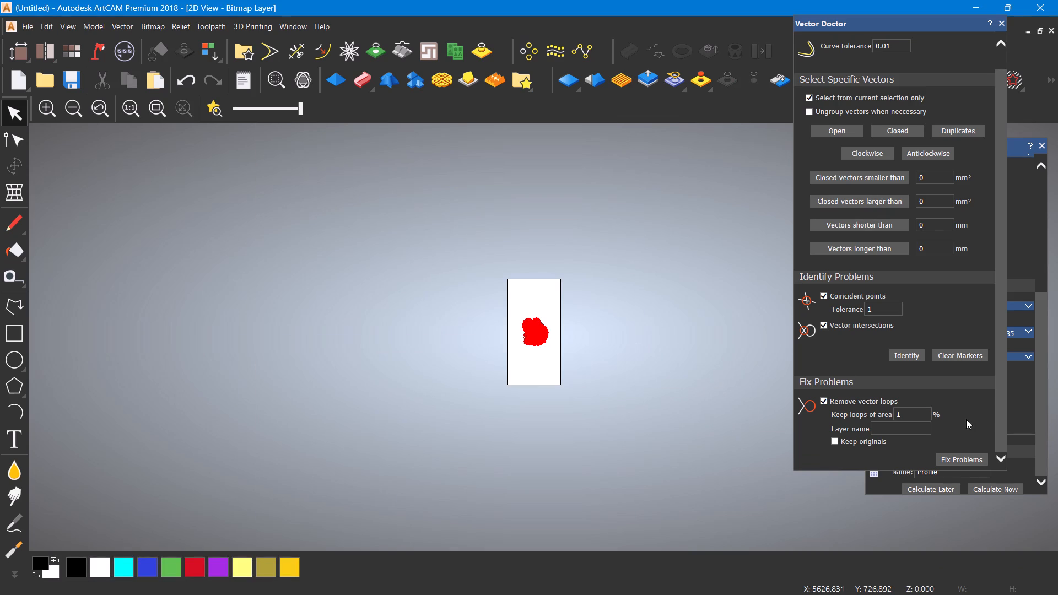
pyautogui.click(979, 355)
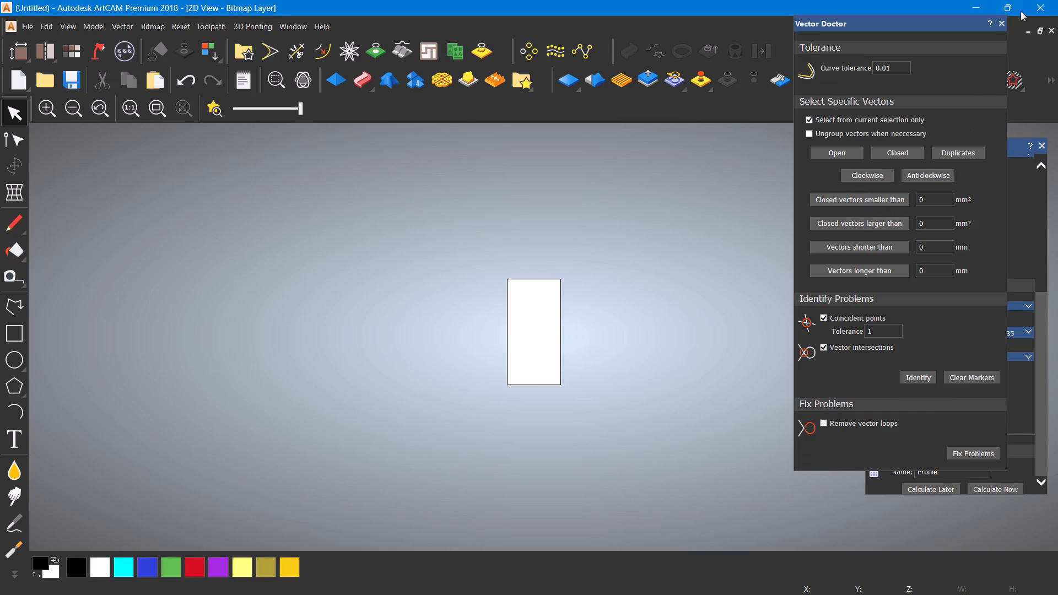
pyautogui.click(998, 21)
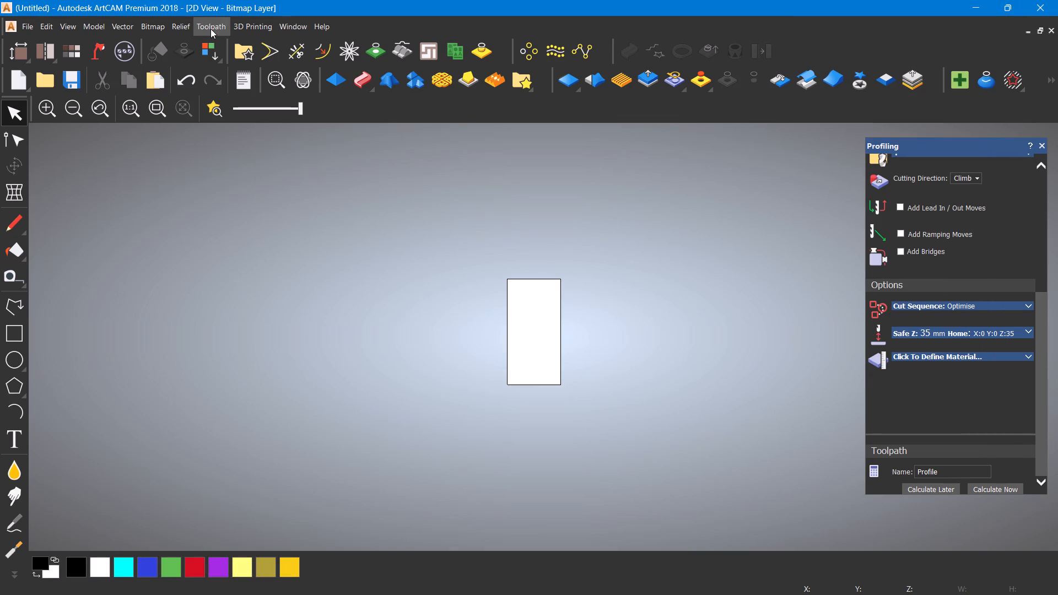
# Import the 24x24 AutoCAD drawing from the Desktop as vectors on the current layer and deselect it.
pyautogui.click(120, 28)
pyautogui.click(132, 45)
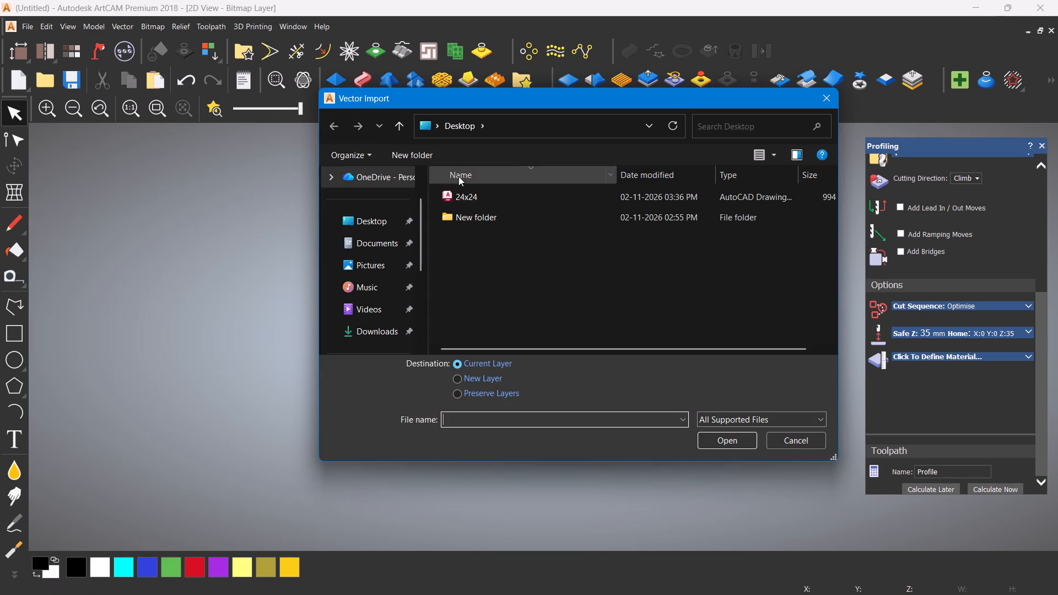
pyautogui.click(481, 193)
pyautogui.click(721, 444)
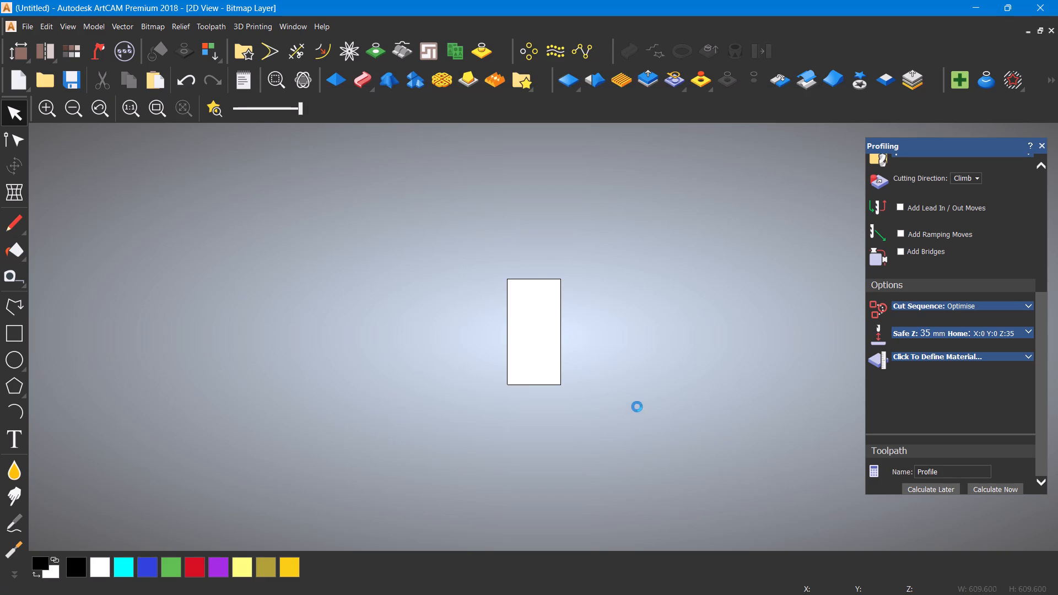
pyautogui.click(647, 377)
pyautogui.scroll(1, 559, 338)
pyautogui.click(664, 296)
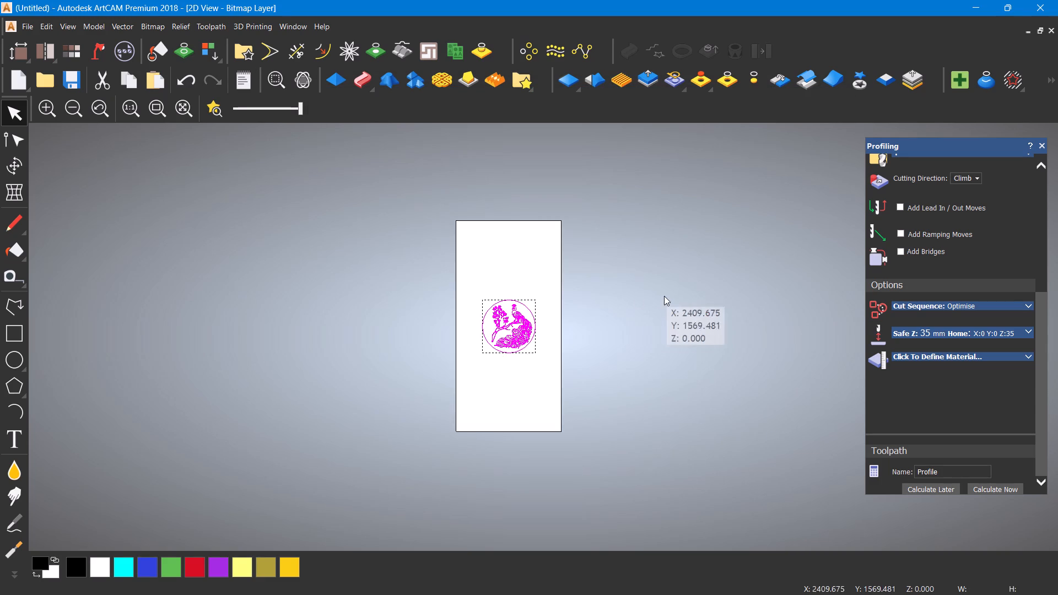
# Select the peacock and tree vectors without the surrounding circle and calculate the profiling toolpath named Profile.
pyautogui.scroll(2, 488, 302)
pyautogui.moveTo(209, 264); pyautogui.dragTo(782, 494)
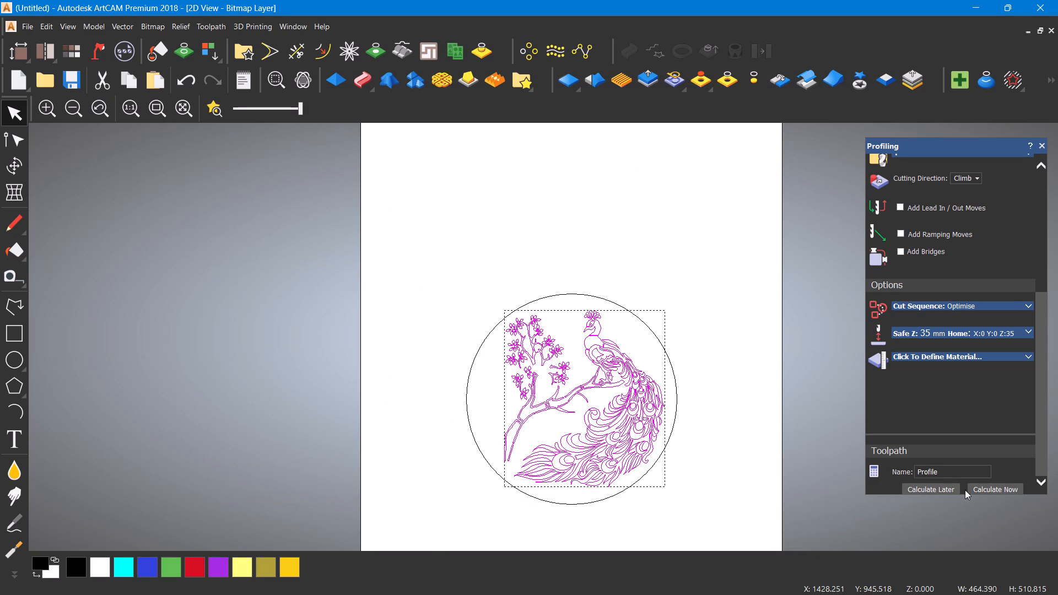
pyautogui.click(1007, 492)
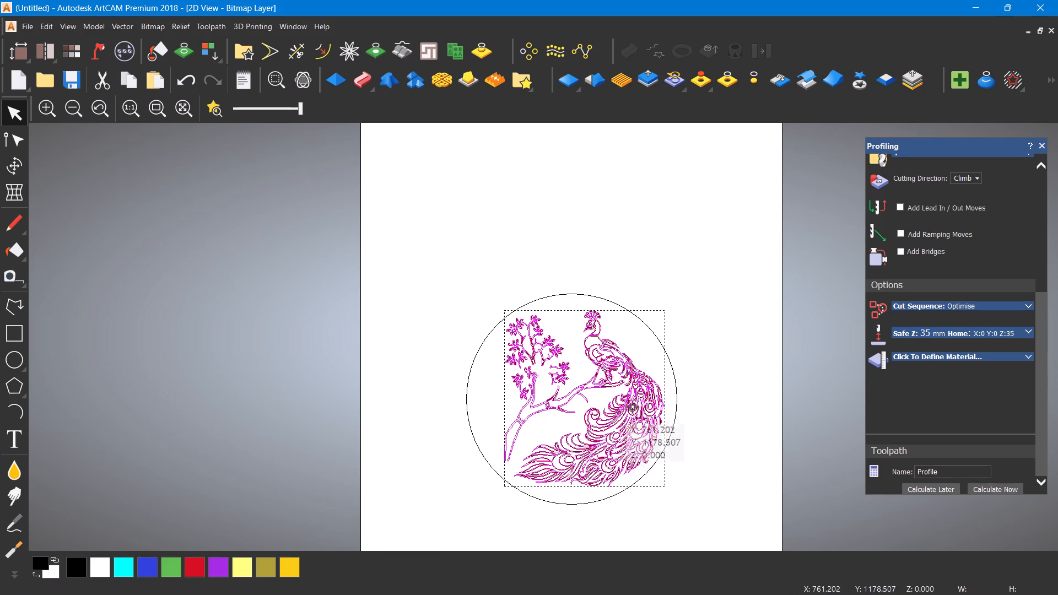
# Examine the calculated profile toolpath along the tree branches, leaves and peacock feathers.
pyautogui.scroll(1, 633, 407)
pyautogui.scroll(2, 451, 372)
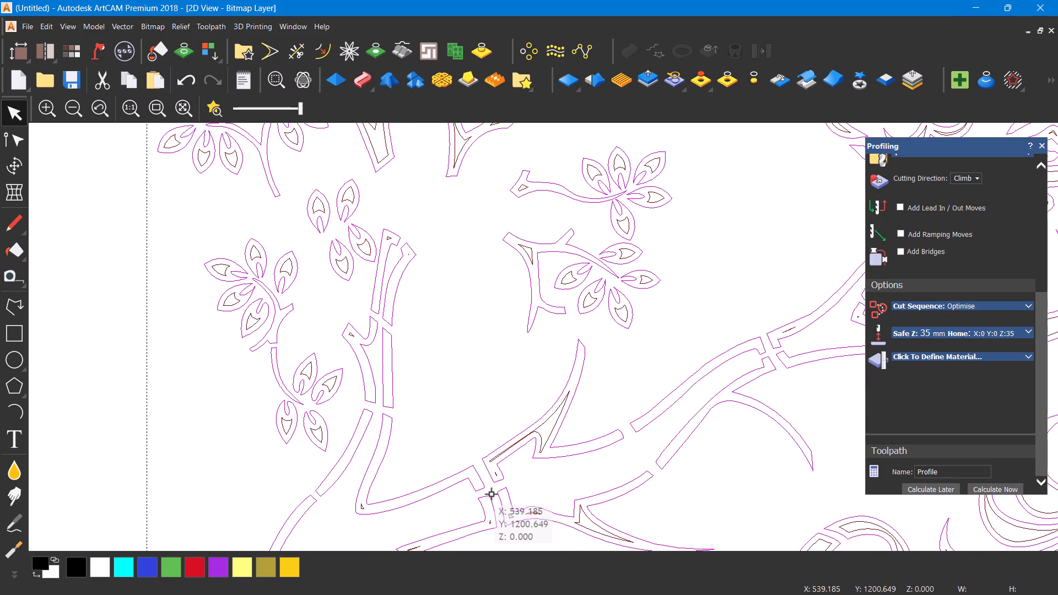
pyautogui.scroll(-1, 490, 496)
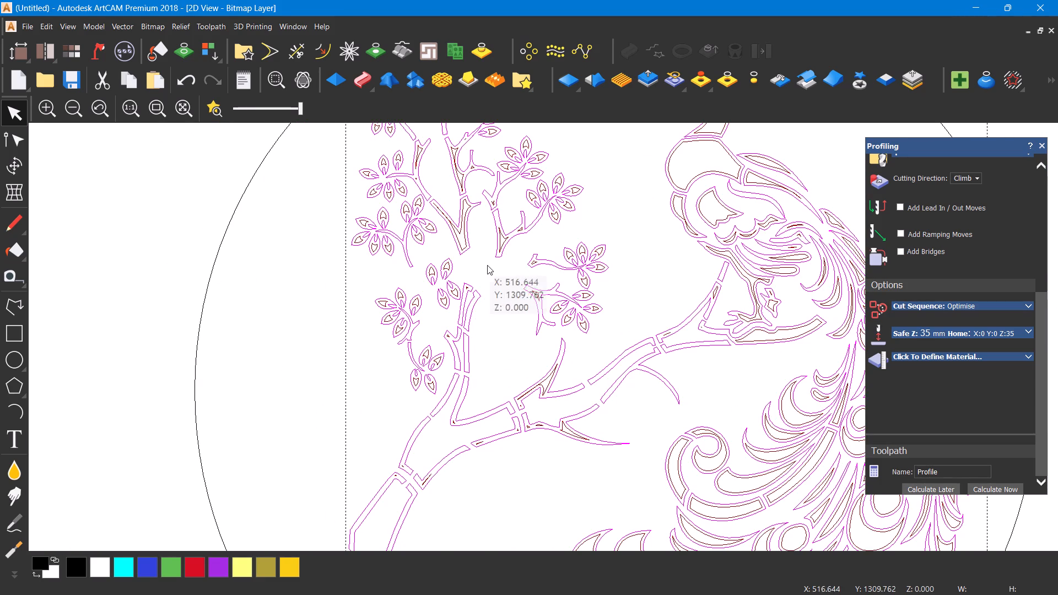
pyautogui.scroll(1, 482, 236)
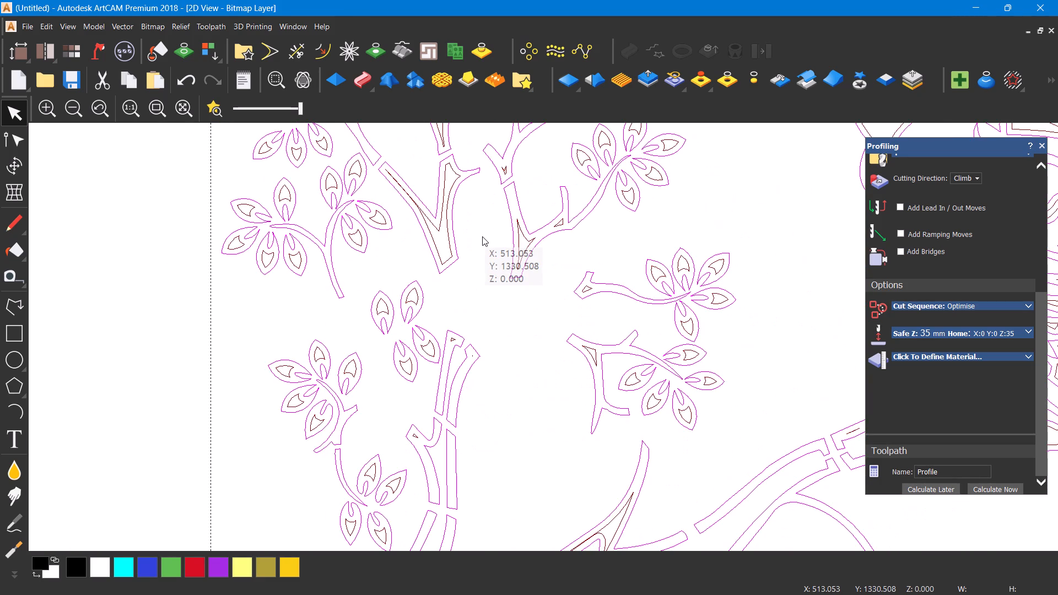
pyautogui.scroll(-2, 483, 240)
pyautogui.scroll(-1, 645, 321)
pyautogui.moveTo(644, 321); pyautogui.dragTo(532, 285, button='middle')
pyautogui.scroll(2, 625, 398)
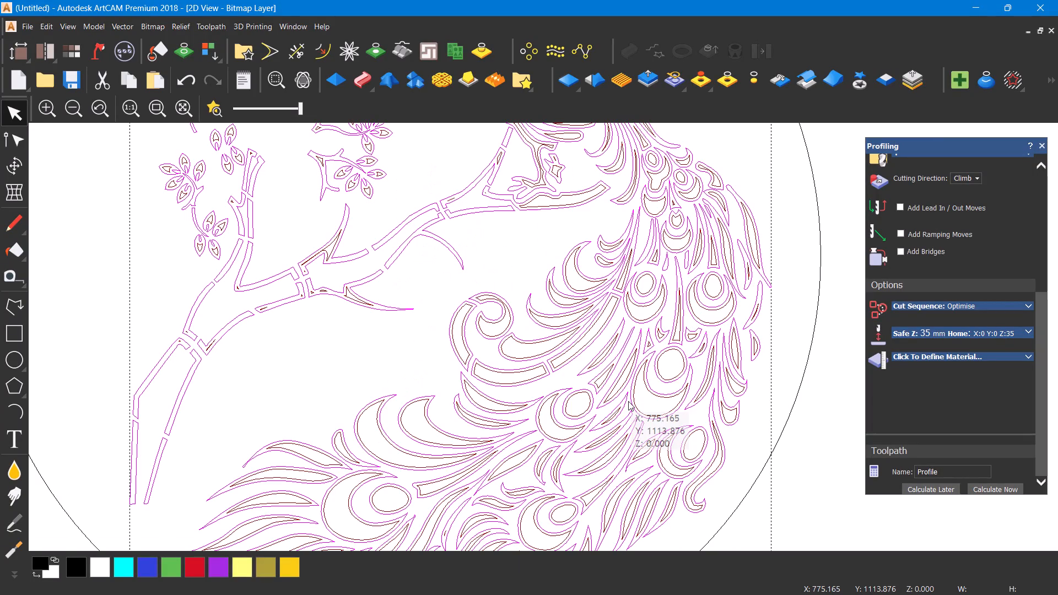
pyautogui.scroll(-3, 684, 307)
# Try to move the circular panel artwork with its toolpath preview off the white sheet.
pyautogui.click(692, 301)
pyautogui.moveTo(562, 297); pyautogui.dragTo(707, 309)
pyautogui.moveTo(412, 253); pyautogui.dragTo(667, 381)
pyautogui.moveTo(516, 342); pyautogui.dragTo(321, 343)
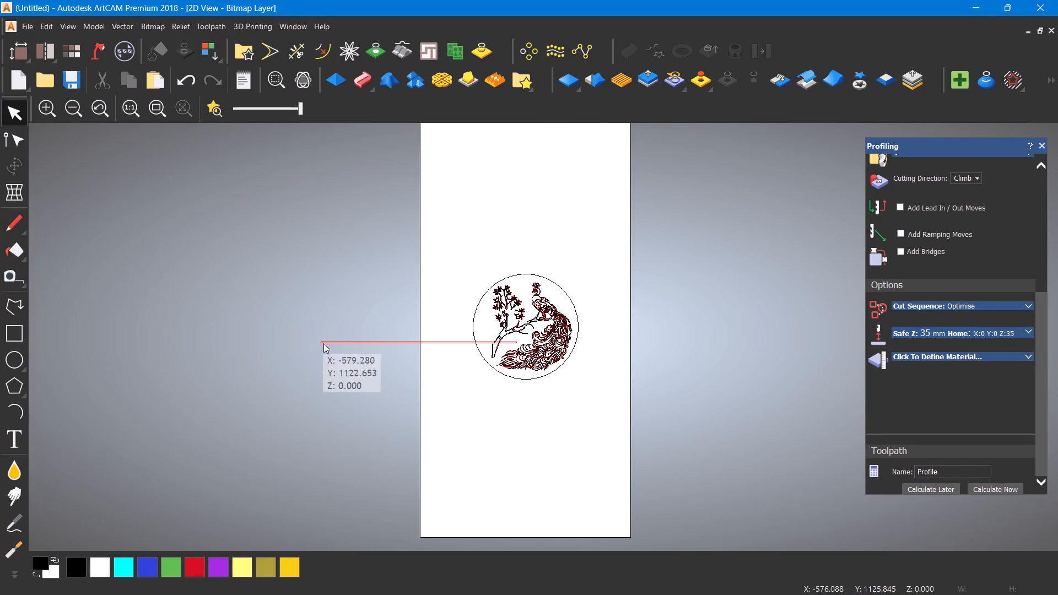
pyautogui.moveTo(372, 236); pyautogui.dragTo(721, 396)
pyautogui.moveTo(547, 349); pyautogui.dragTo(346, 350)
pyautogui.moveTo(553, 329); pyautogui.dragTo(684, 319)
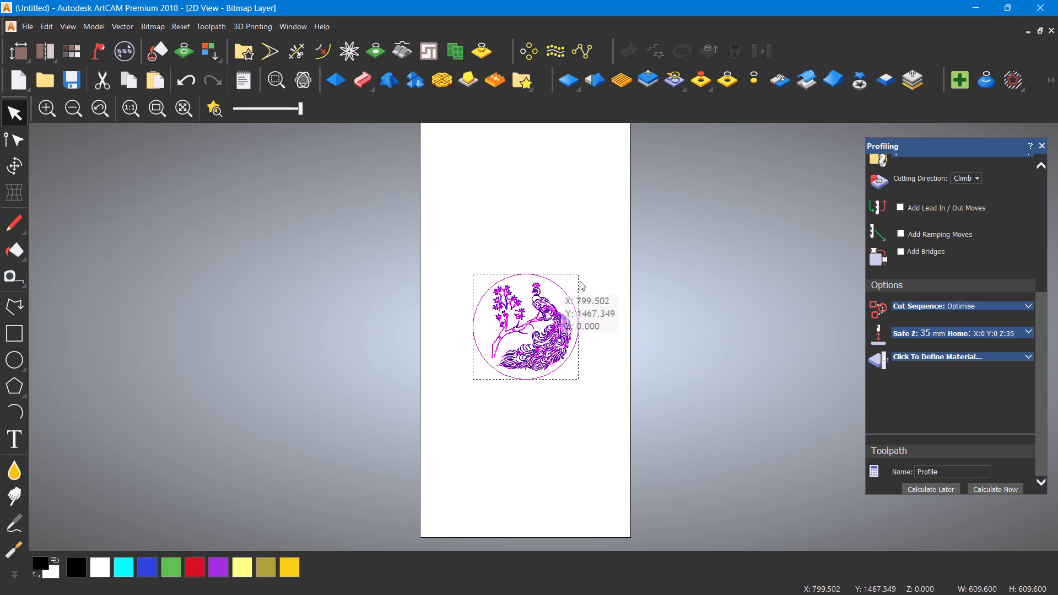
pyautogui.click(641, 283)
# Examine the toolpath against the branches, leaves and the peacock's body and tail for narrow areas.
pyautogui.scroll(1, 522, 331)
pyautogui.scroll(1, 592, 318)
pyautogui.scroll(1, 516, 318)
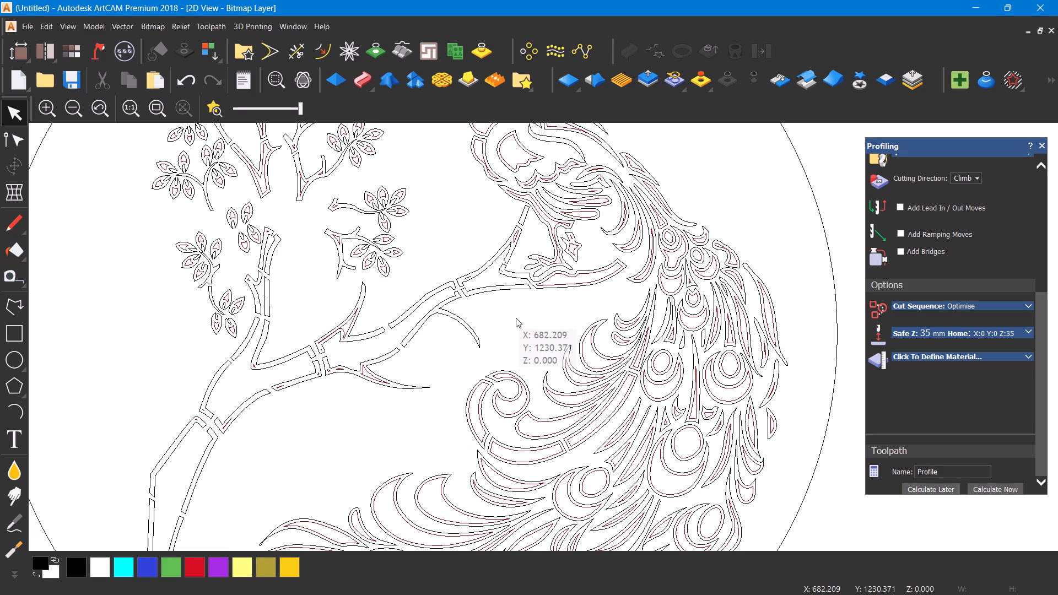
pyautogui.scroll(-1, 516, 317)
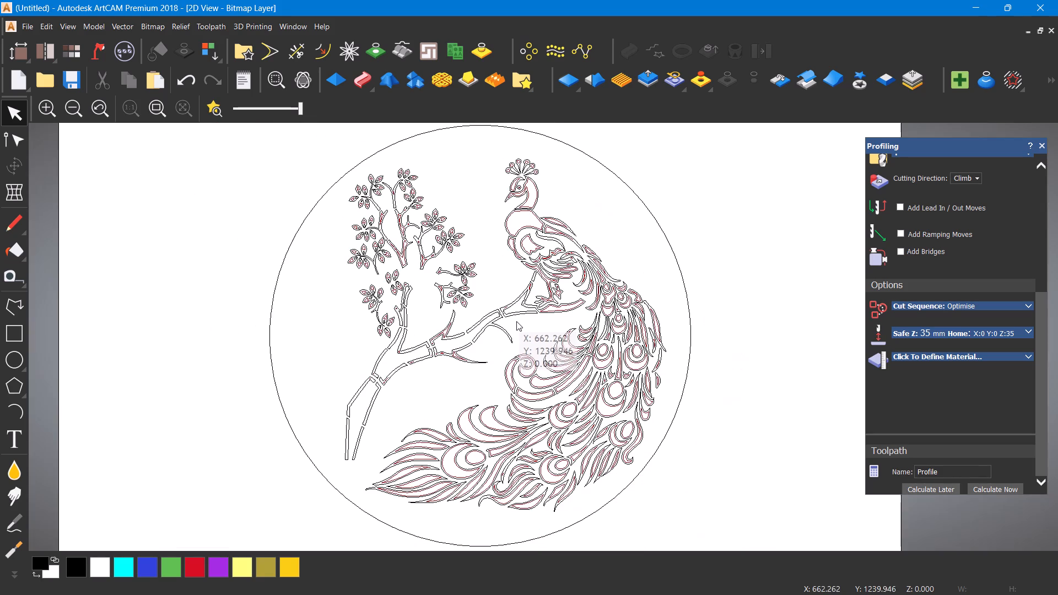
pyautogui.scroll(1, 424, 220)
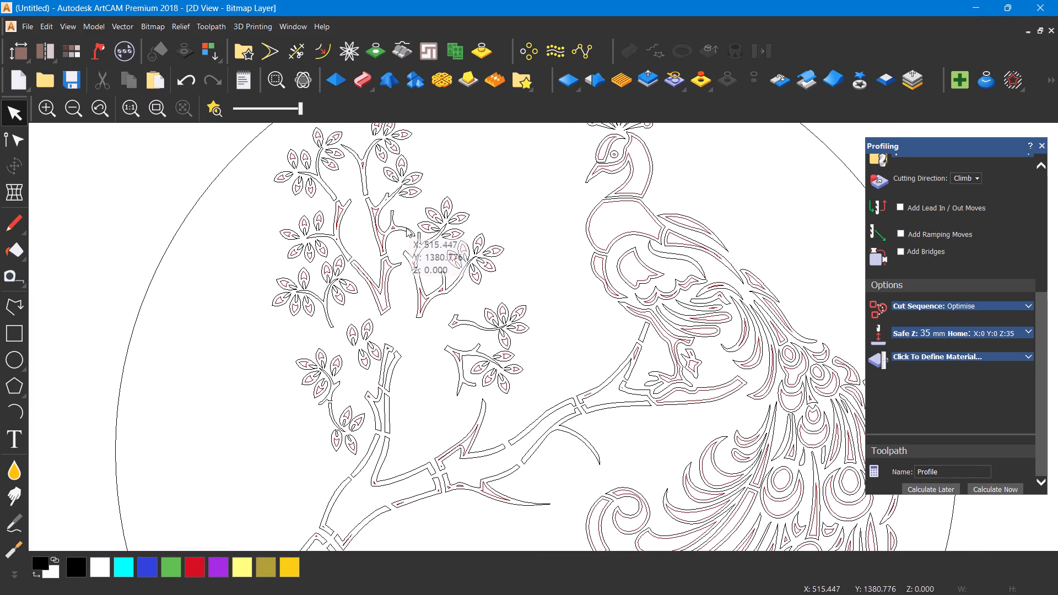
pyautogui.scroll(-1, 406, 235)
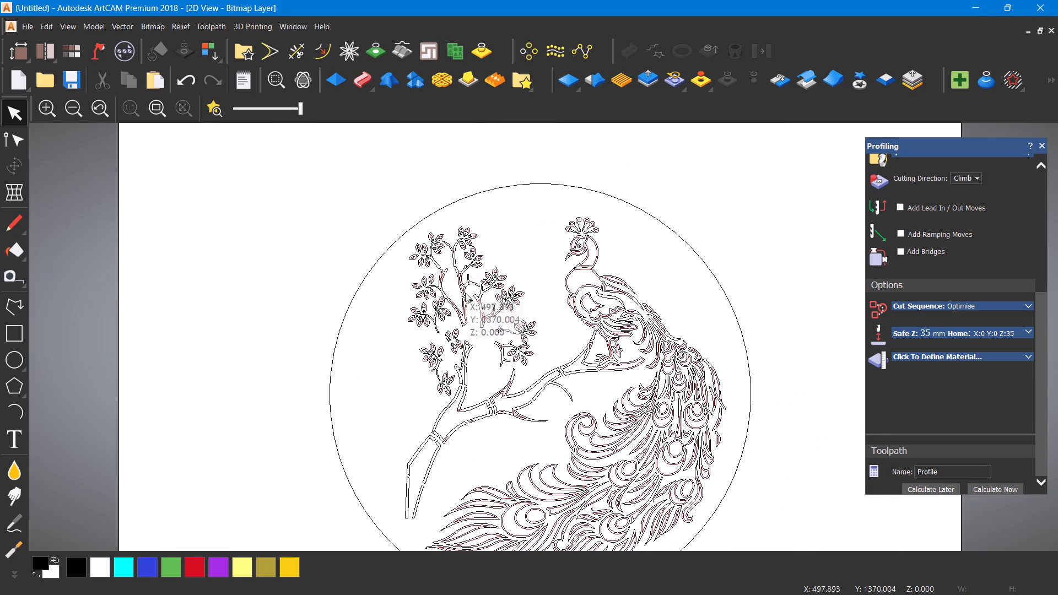
pyautogui.scroll(2, 623, 307)
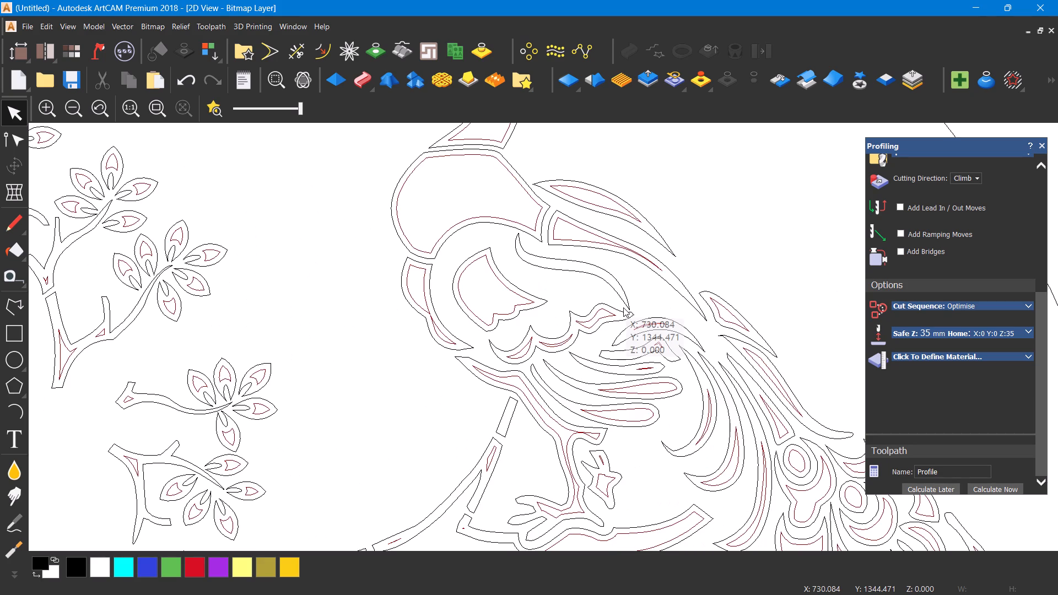
pyautogui.scroll(-4, 623, 307)
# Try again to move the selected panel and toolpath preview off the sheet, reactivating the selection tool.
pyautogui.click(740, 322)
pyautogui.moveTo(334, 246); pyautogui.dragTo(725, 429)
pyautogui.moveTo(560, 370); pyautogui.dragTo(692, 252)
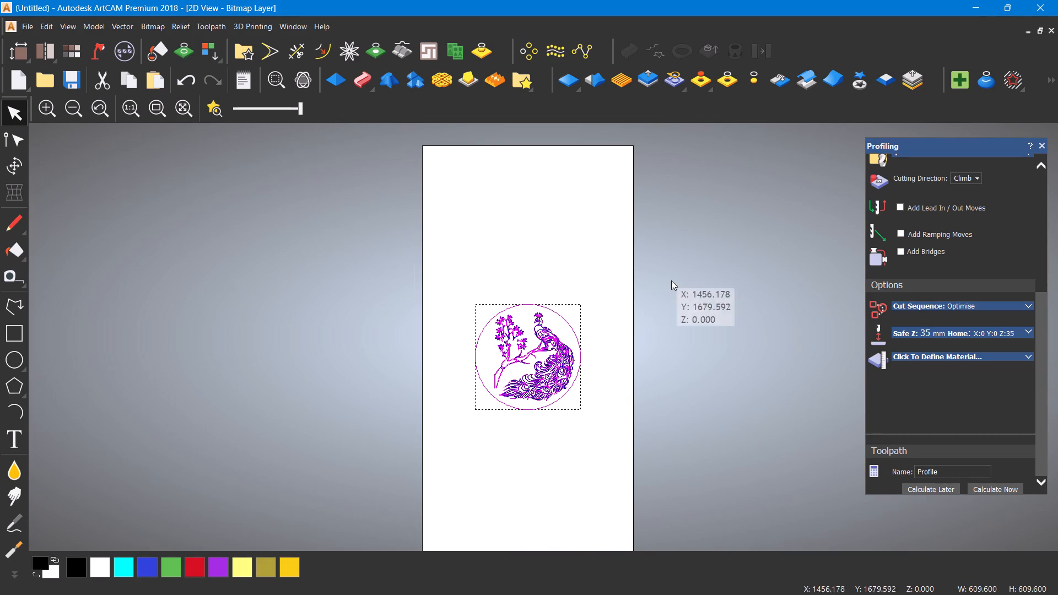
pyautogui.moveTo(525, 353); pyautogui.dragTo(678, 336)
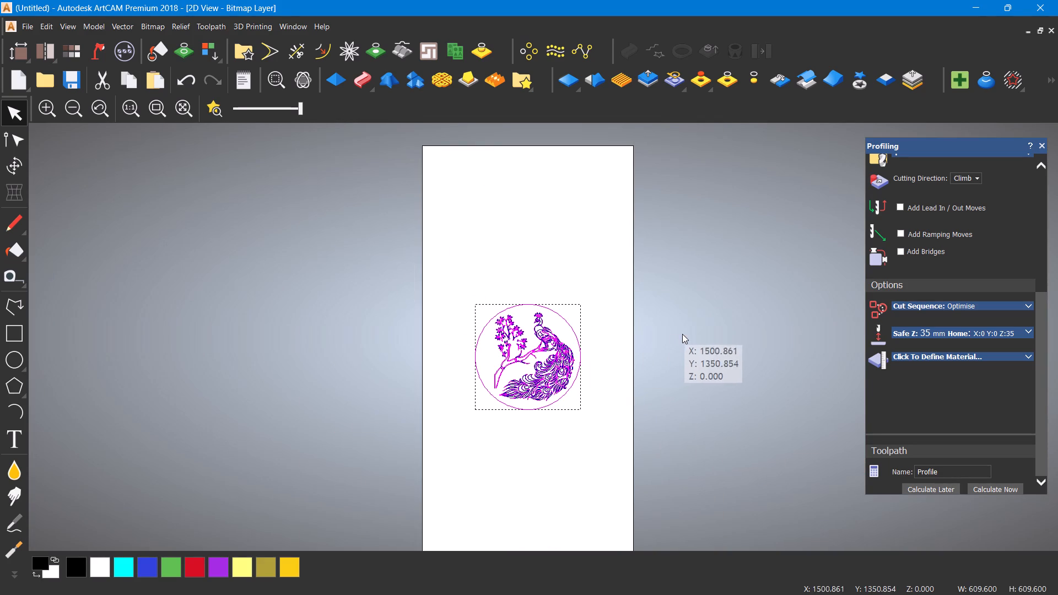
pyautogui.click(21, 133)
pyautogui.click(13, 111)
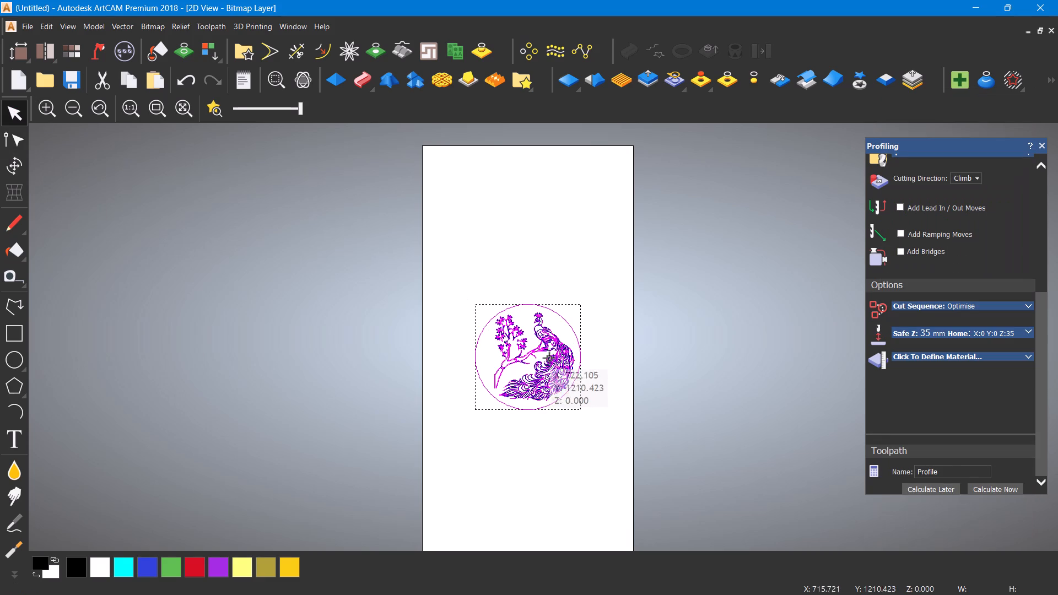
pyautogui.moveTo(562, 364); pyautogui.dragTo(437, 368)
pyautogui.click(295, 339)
# Dock the vertical drawing tools horizontally above the 2D view.
pyautogui.moveTo(0, 403); pyautogui.dragTo(161, 437)
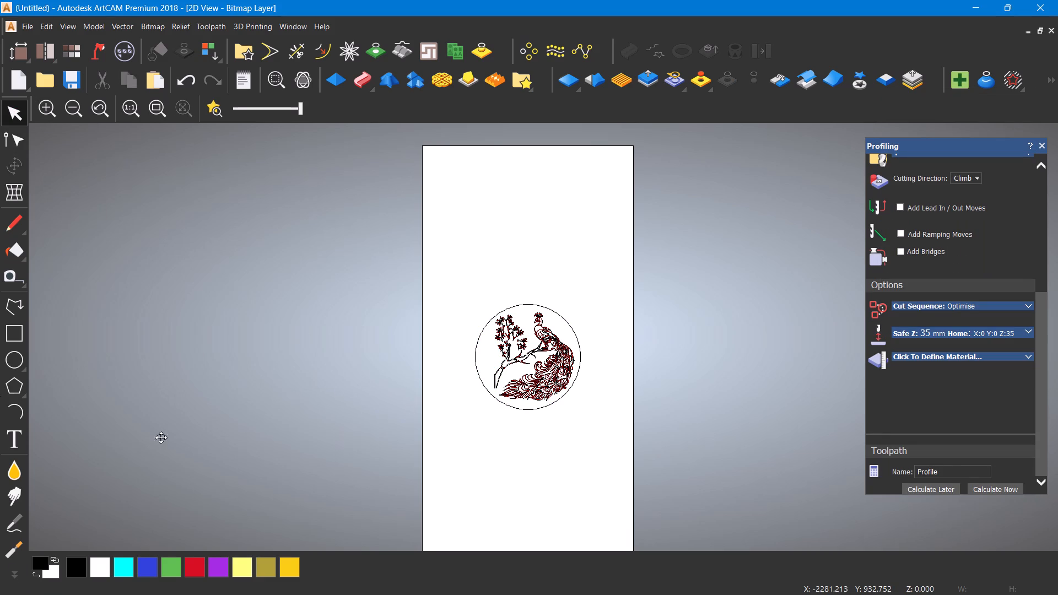
pyautogui.moveTo(161, 437); pyautogui.dragTo(236, 440)
pyautogui.moveTo(422, 436); pyautogui.dragTo(407, 100)
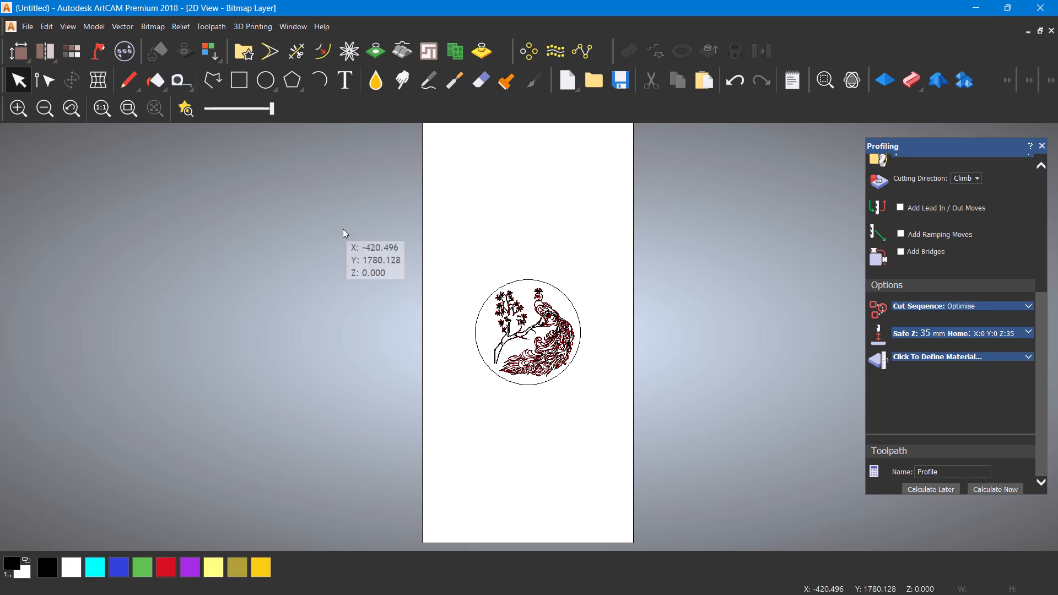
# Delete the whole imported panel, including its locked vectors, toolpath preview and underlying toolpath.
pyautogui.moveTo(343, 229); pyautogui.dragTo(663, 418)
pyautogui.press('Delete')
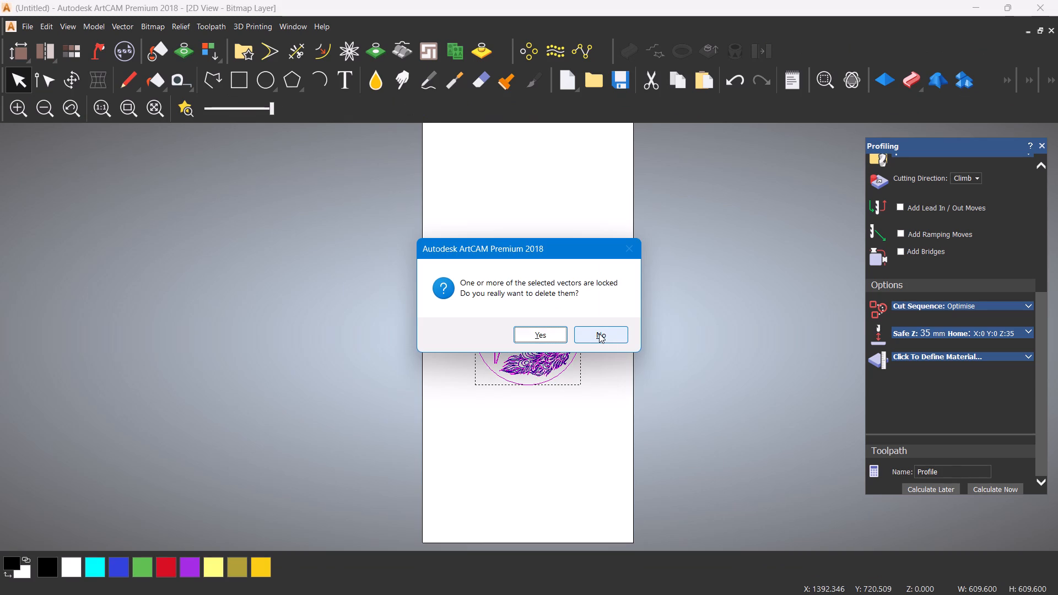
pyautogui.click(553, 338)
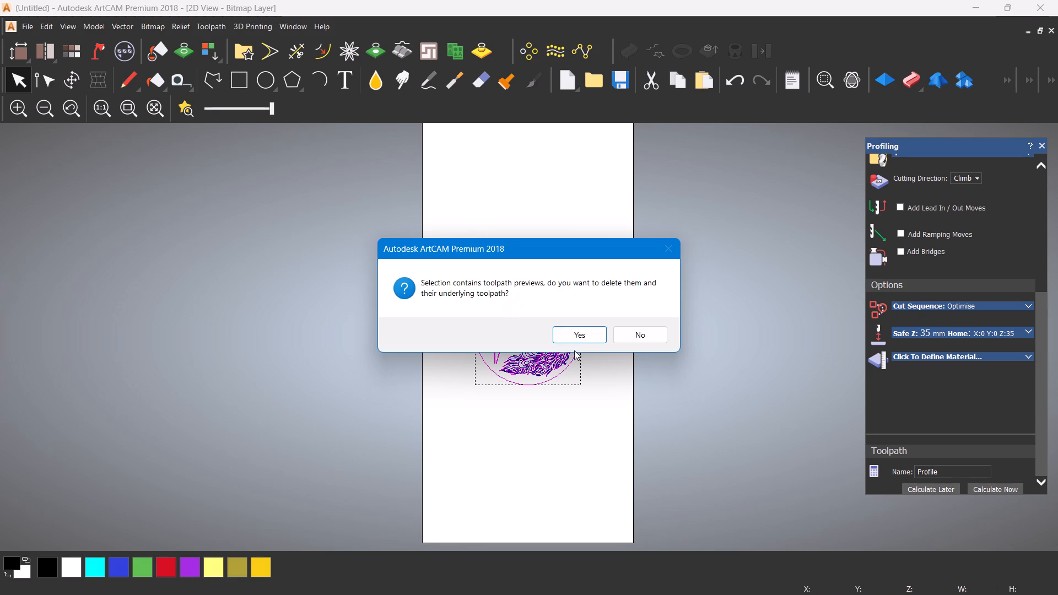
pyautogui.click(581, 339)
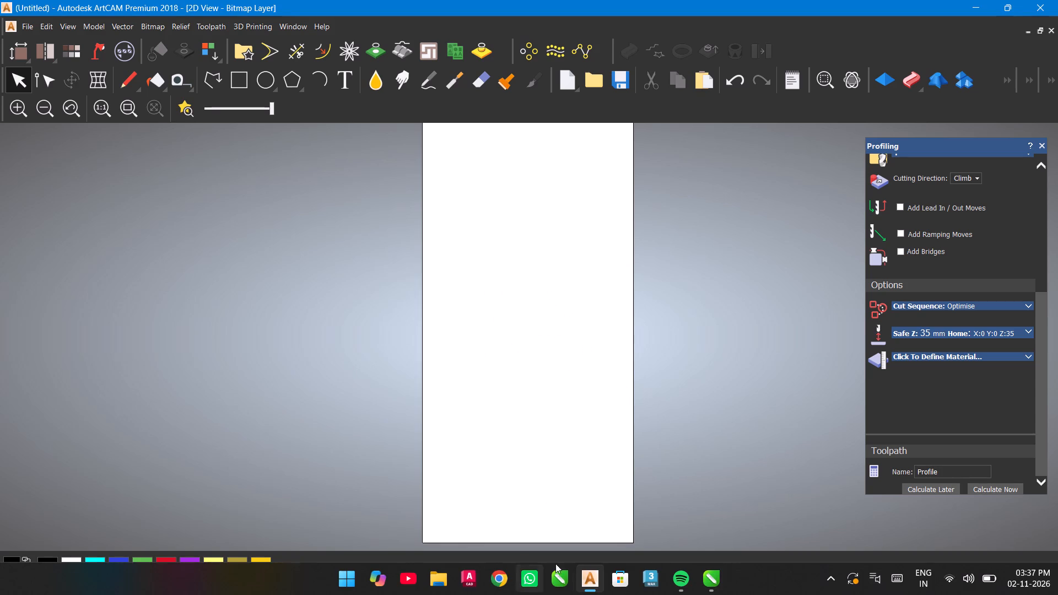
# Switch to CorelDRAW and unlock the size ratio for the red circular panel.
pyautogui.click(710, 586)
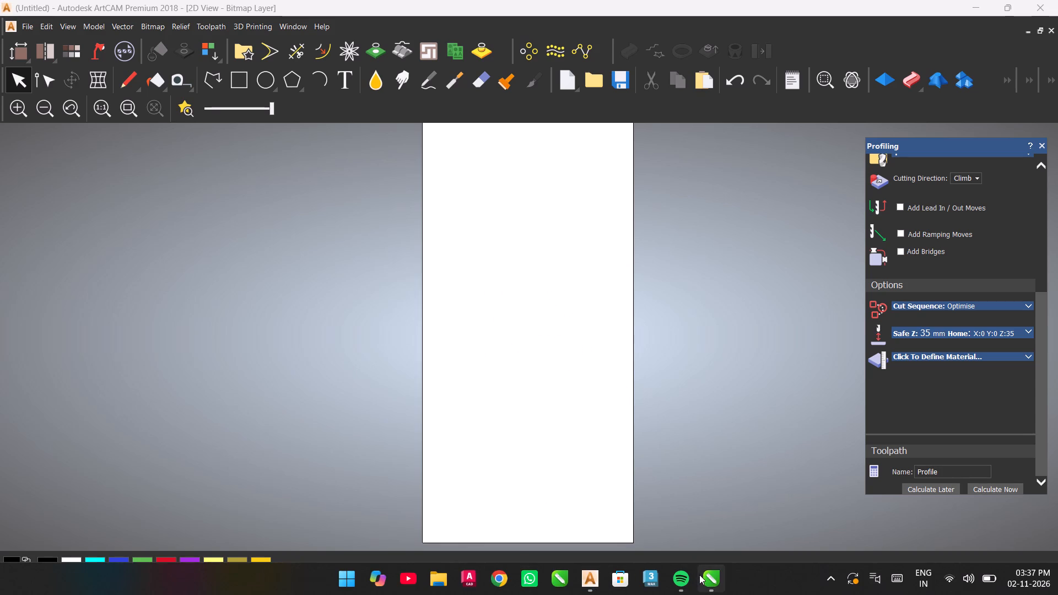
pyautogui.click(701, 576)
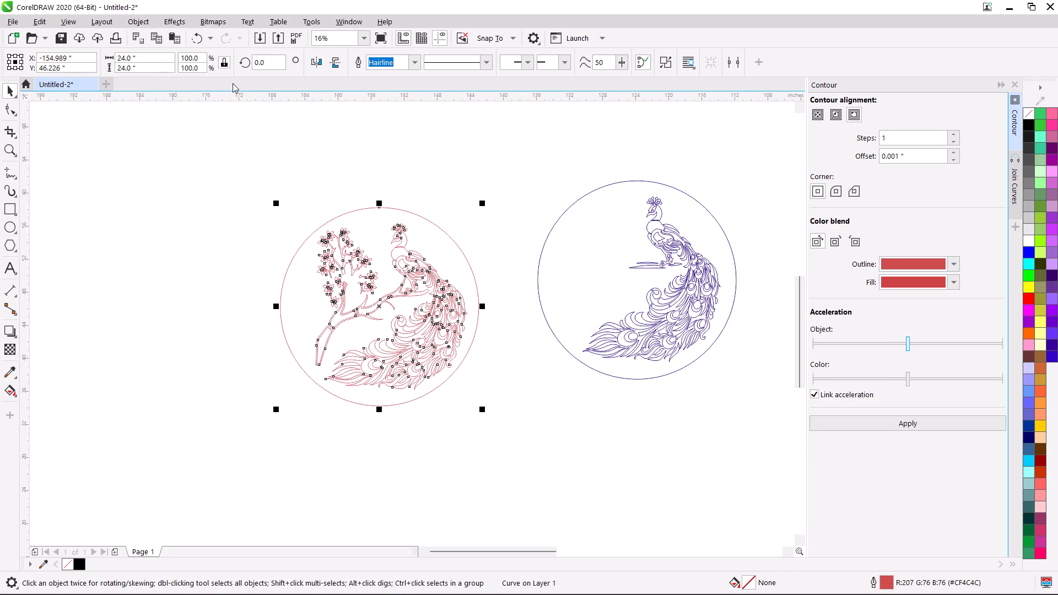
pyautogui.click(224, 55)
pyautogui.click(230, 113)
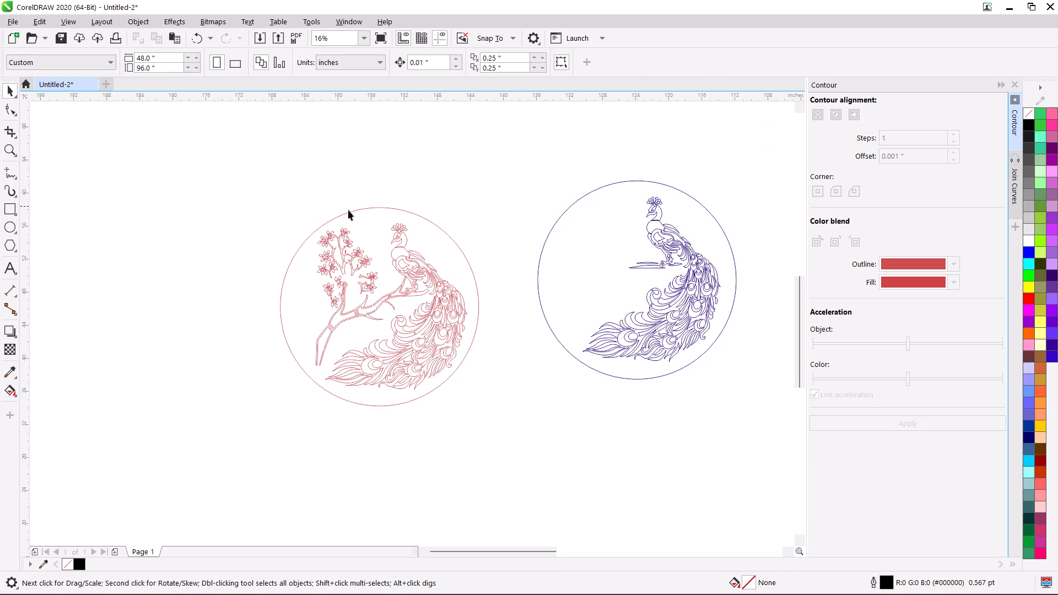
pyautogui.click(350, 212)
pyautogui.click(222, 67)
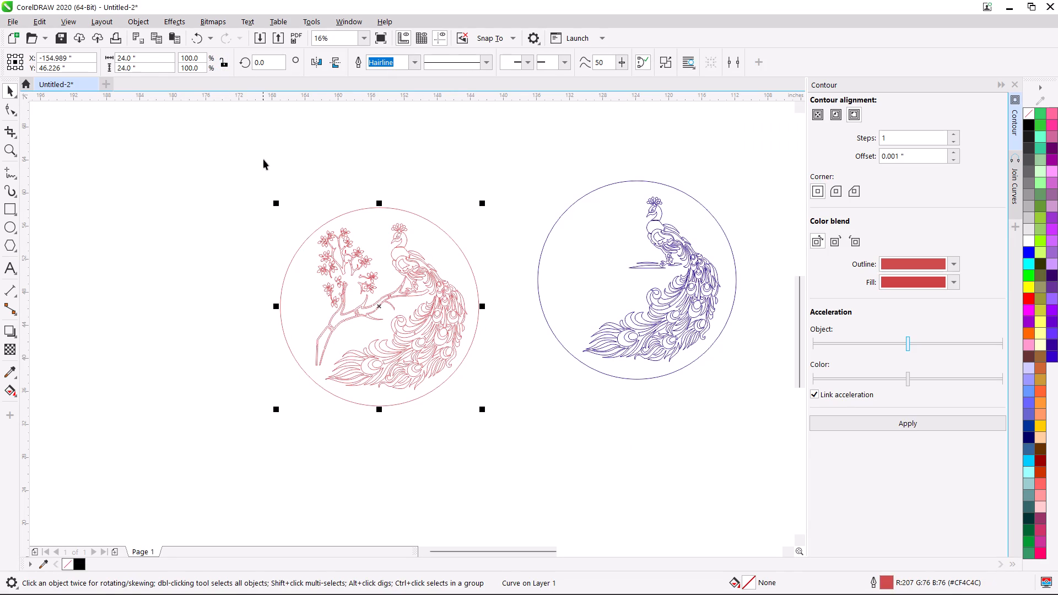
# Move the red circular panel about 13.7 inches farther away from the blue peacock panel.
pyautogui.click(263, 159)
pyautogui.moveTo(204, 157); pyautogui.dragTo(521, 455)
pyautogui.moveTo(409, 307); pyautogui.dragTo(296, 314)
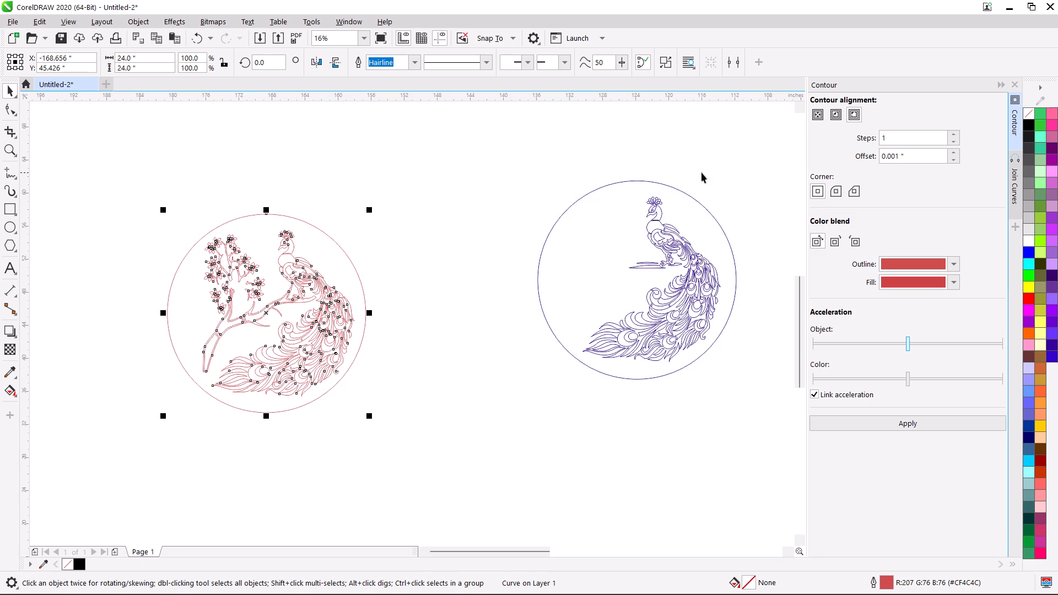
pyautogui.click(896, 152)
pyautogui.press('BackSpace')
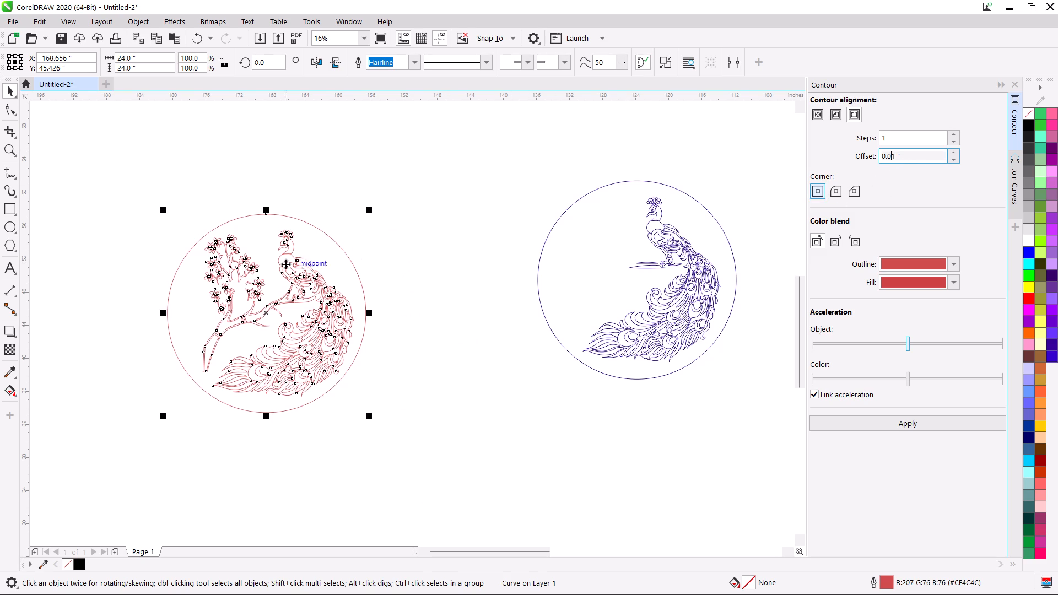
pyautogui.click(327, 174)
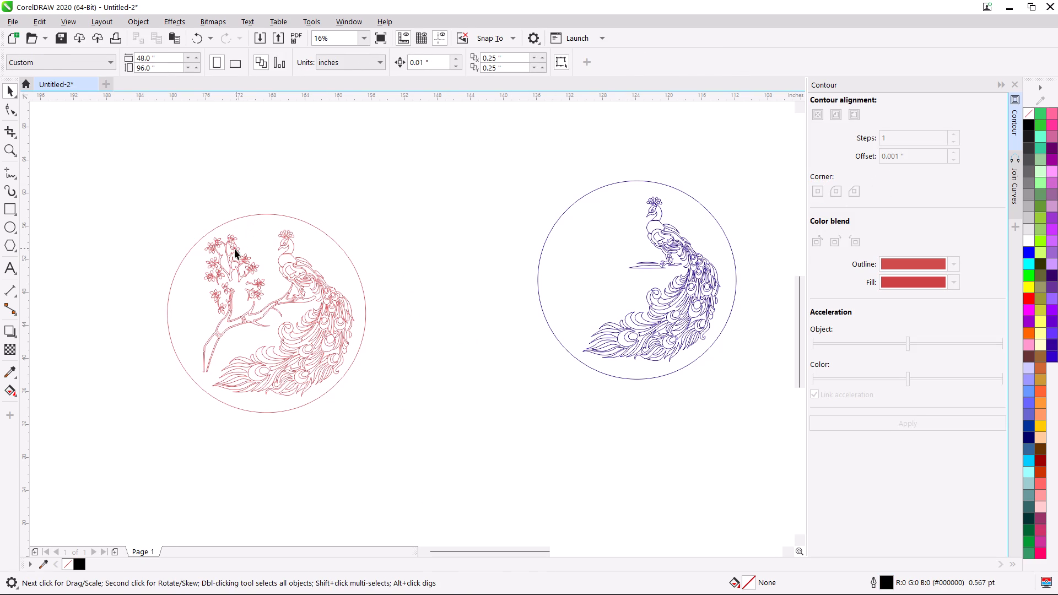
# Break the red panel apart and combine its peacock and tree curves, without the circle, into one curve.
pyautogui.click(235, 249)
pyautogui.hotkey('ctrl', 'k')
pyautogui.click(226, 145)
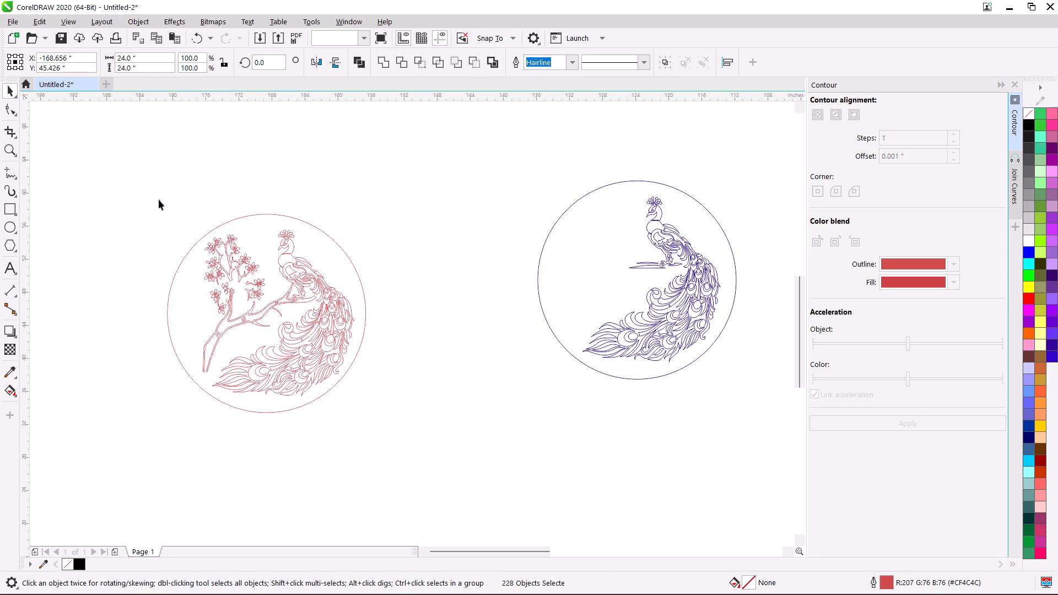
pyautogui.moveTo(138, 187); pyautogui.dragTo(425, 404)
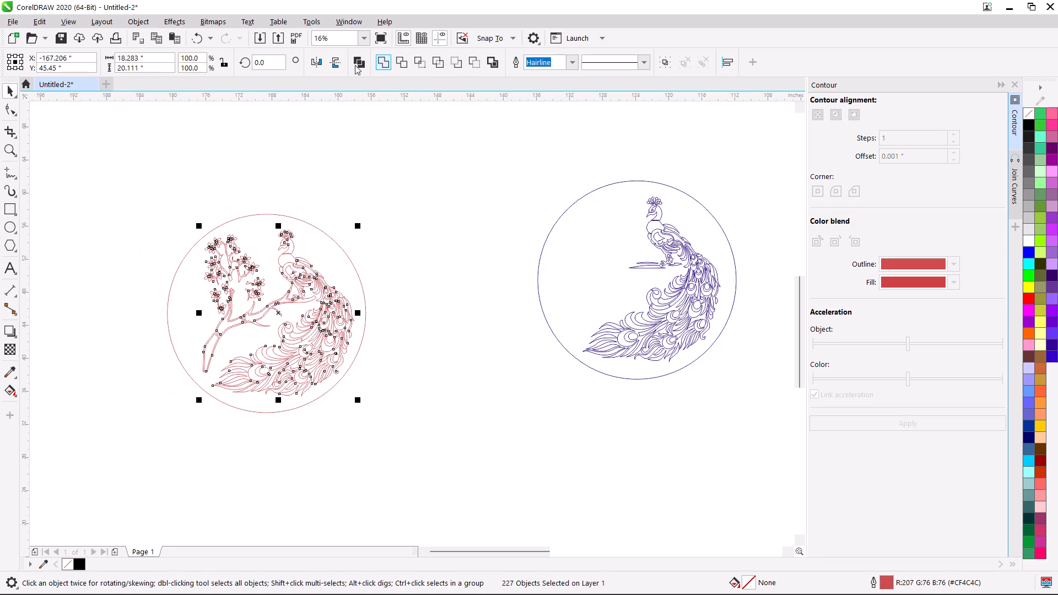
pyautogui.click(353, 64)
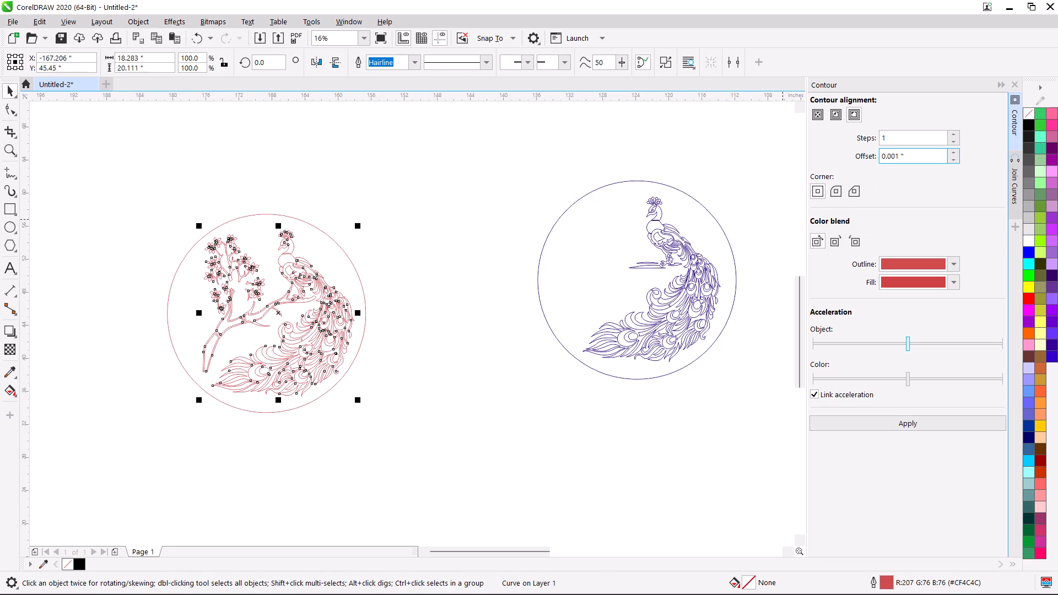
# Apply a one-step outside contour with a 0.01-inch offset to the red peacock curve and break the contour apart.
pyautogui.click(894, 153)
pyautogui.press('BackSpace')
pyautogui.click(916, 424)
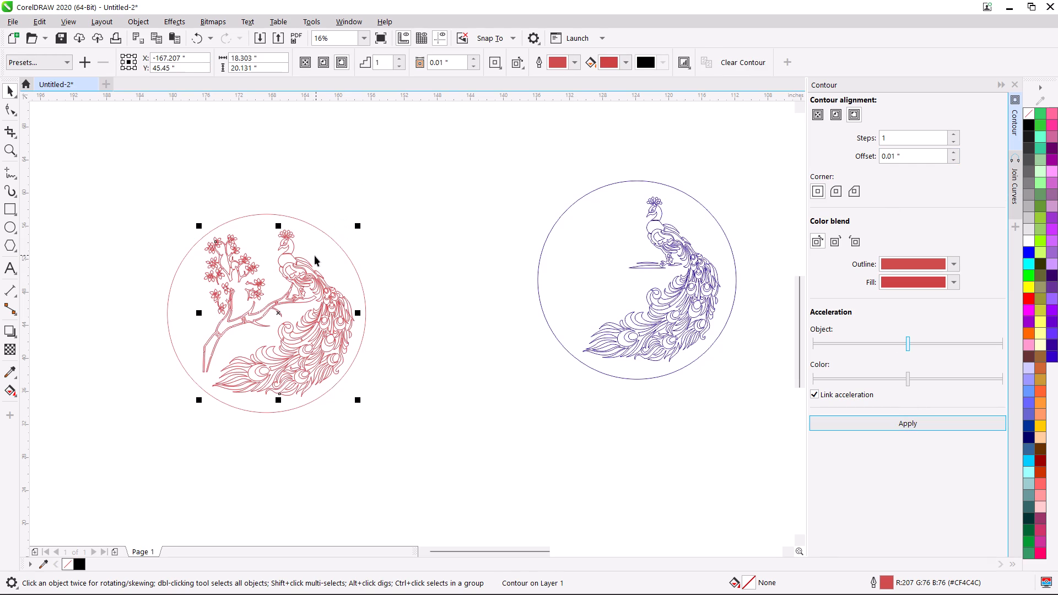
pyautogui.hotkey('ctrl', 'k')
# Move the original inner peacock curve about 25 inches out of the red circle, toward the blue panel, leaving the contour in place.
pyautogui.scroll(2, 312, 257)
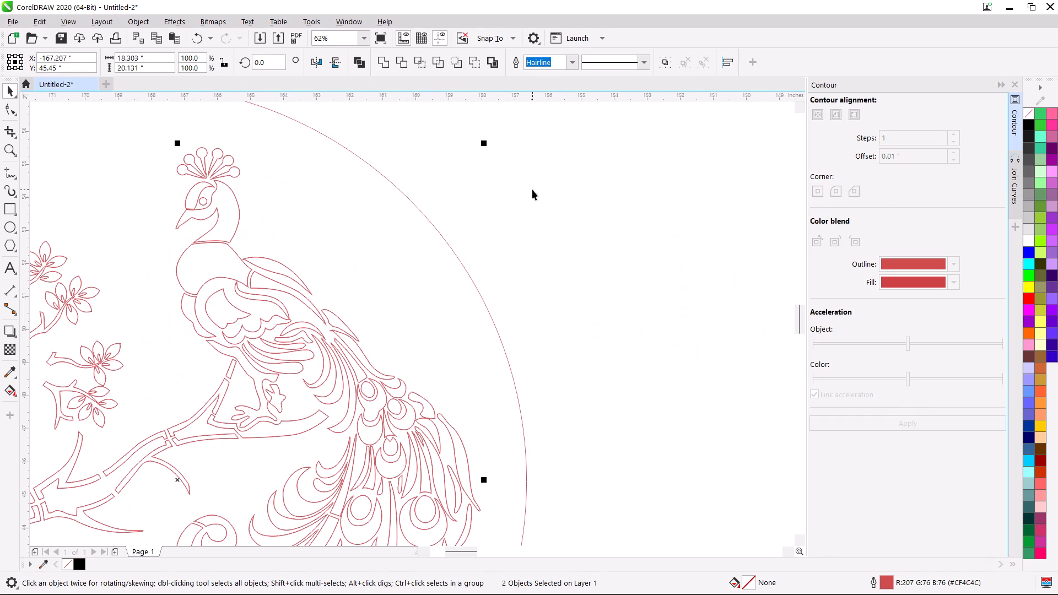
pyautogui.click(532, 190)
pyautogui.scroll(2, 239, 255)
pyautogui.scroll(2, 285, 268)
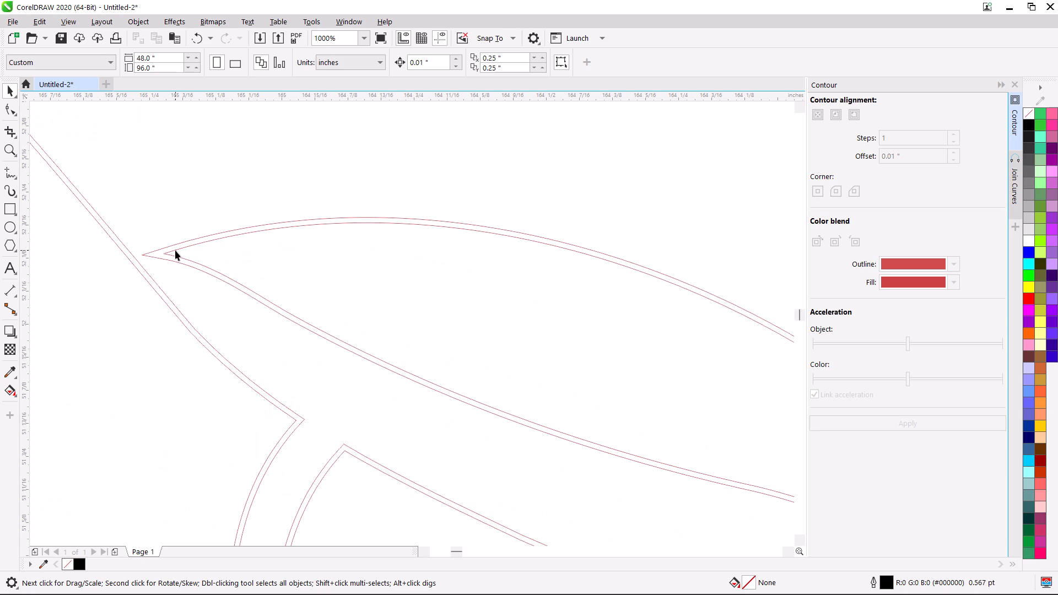
pyautogui.moveTo(175, 250); pyautogui.dragTo(533, 252)
pyautogui.scroll(-4, 533, 252)
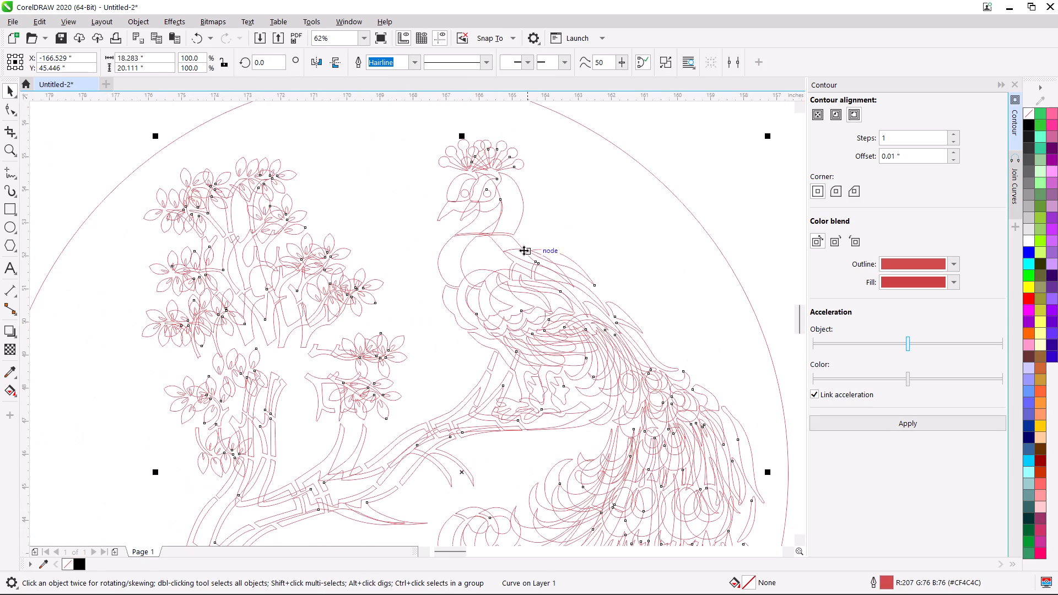
pyautogui.scroll(-2, 523, 250)
pyautogui.moveTo(519, 248); pyautogui.dragTo(414, 219, button='middle')
pyautogui.moveTo(454, 282); pyautogui.dragTo(618, 273)
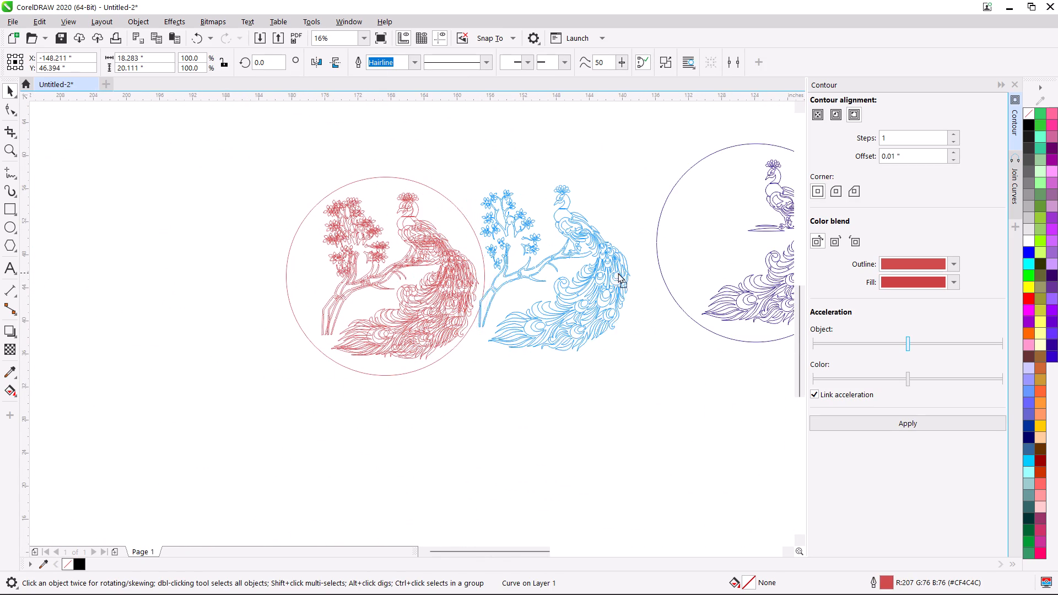
pyautogui.moveTo(618, 273); pyautogui.dragTo(652, 272)
pyautogui.click(487, 164)
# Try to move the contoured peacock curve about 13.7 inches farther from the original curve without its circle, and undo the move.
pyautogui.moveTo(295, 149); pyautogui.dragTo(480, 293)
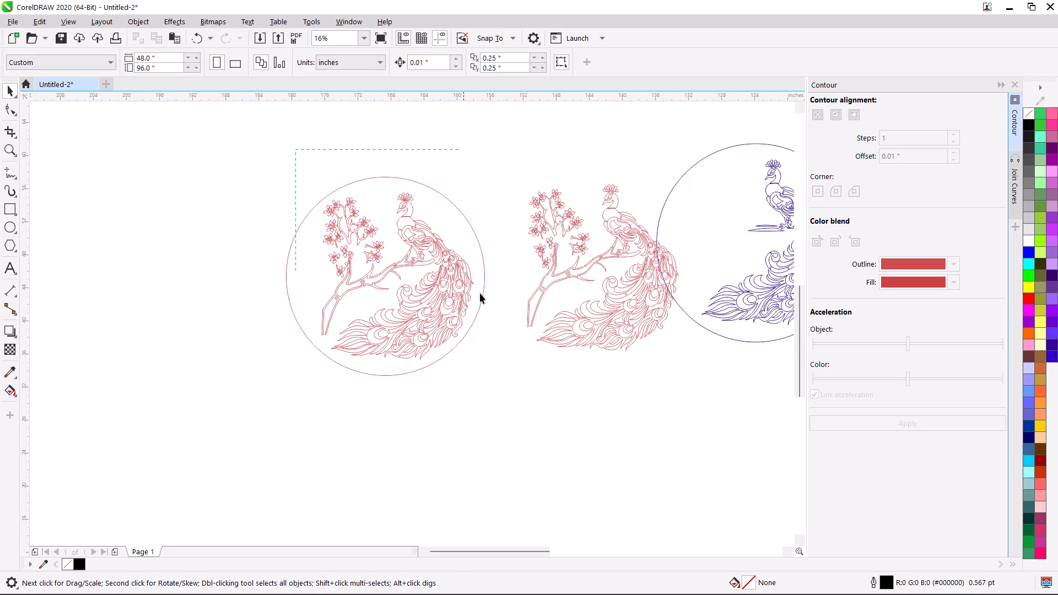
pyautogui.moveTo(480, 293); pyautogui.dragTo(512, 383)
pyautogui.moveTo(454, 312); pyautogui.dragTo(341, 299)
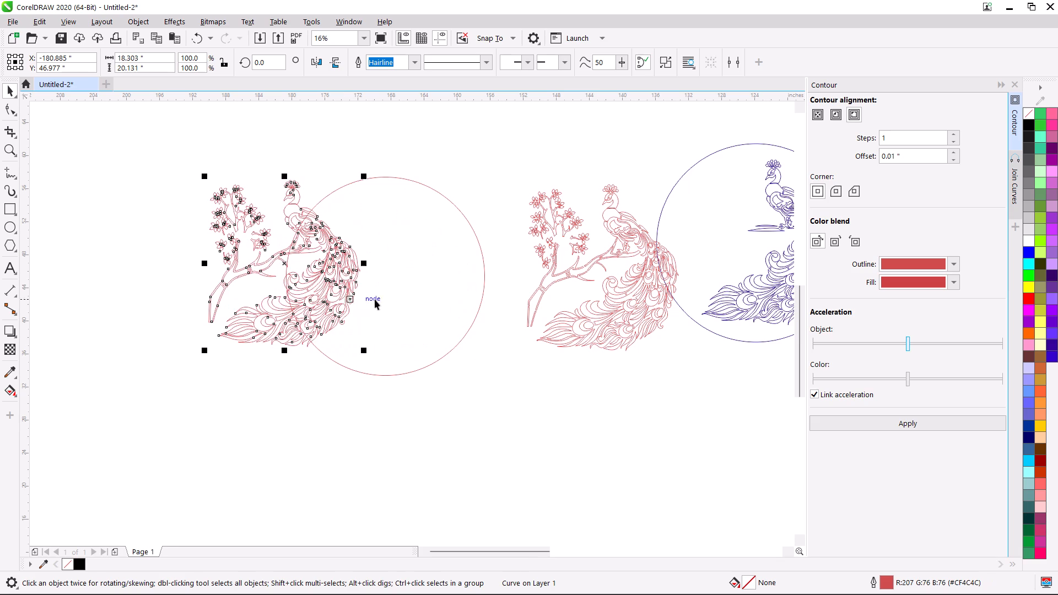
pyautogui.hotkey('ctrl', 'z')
# Move the contoured peacock curve together with its circle about 19.7 inches farther away from the original curve.
pyautogui.moveTo(219, 149); pyautogui.dragTo(466, 340)
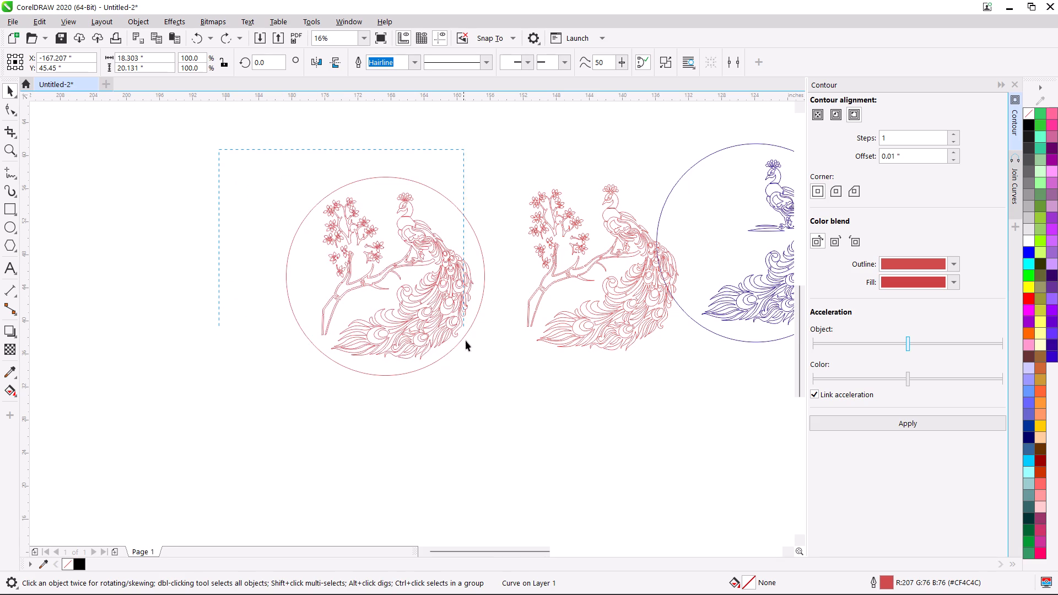
pyautogui.moveTo(466, 340); pyautogui.dragTo(494, 388)
pyautogui.moveTo(449, 295); pyautogui.dragTo(285, 280)
pyautogui.click(479, 410)
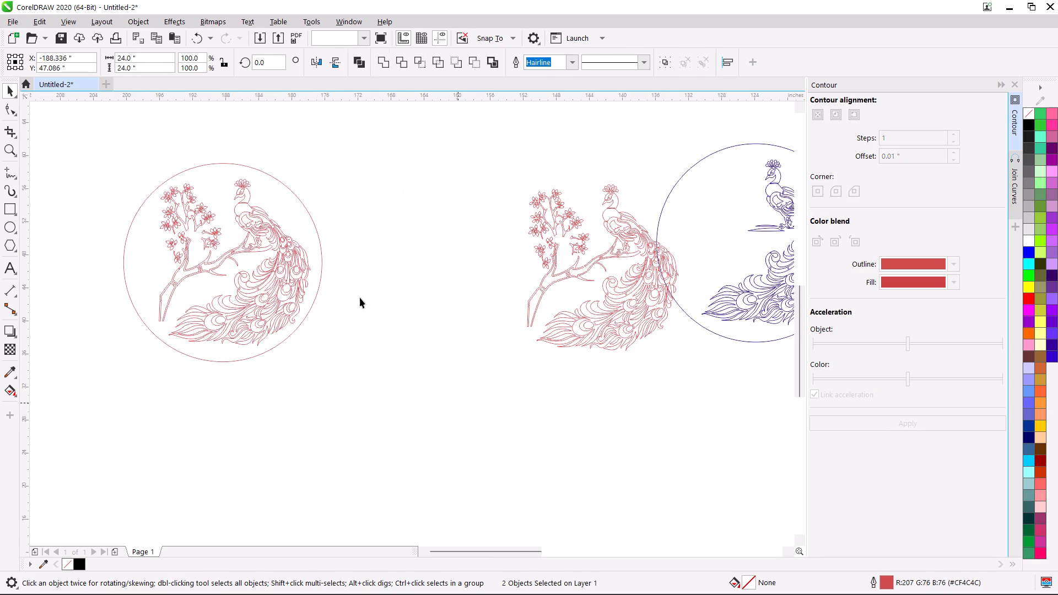
# Combine the contoured peacock curve and its surrounding circle into one curve.
pyautogui.moveTo(104, 154); pyautogui.dragTo(413, 349)
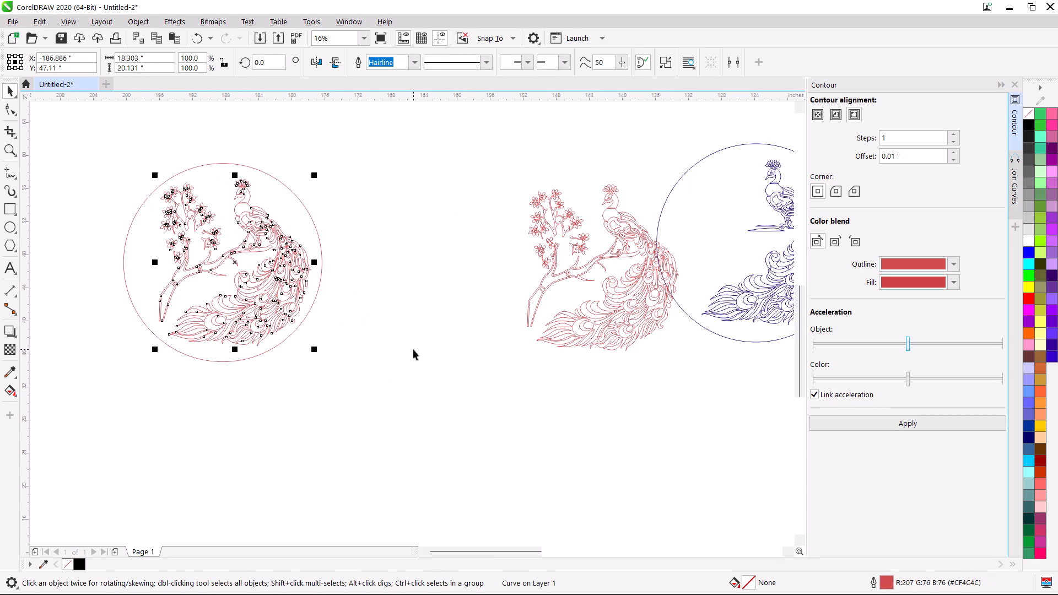
pyautogui.moveTo(471, 150); pyautogui.dragTo(690, 378)
pyautogui.click(390, 225)
pyautogui.moveTo(84, 133); pyautogui.dragTo(401, 391)
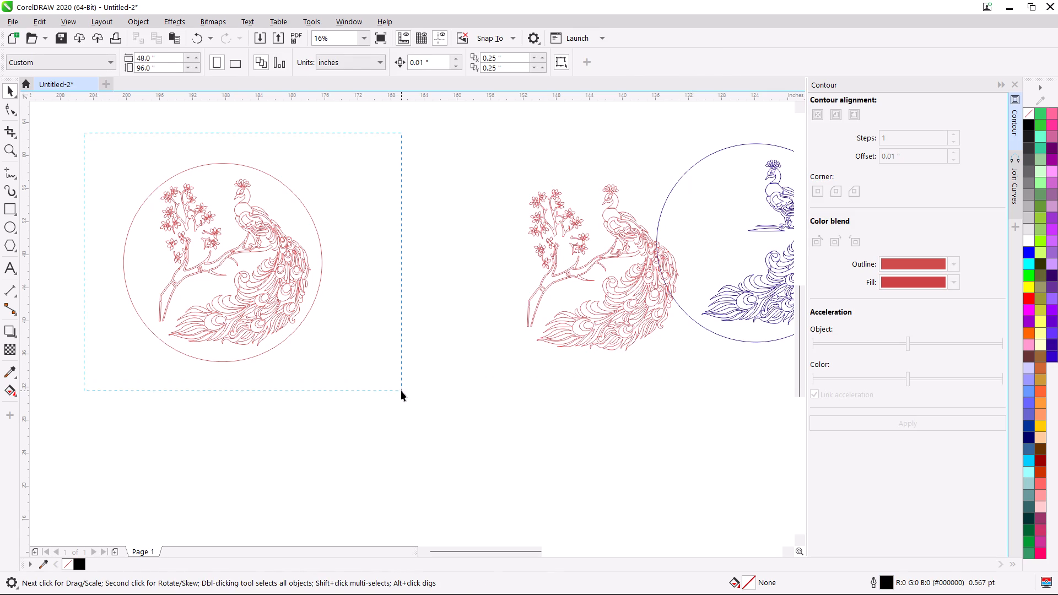
pyautogui.moveTo(401, 391); pyautogui.dragTo(404, 395)
pyautogui.click(361, 63)
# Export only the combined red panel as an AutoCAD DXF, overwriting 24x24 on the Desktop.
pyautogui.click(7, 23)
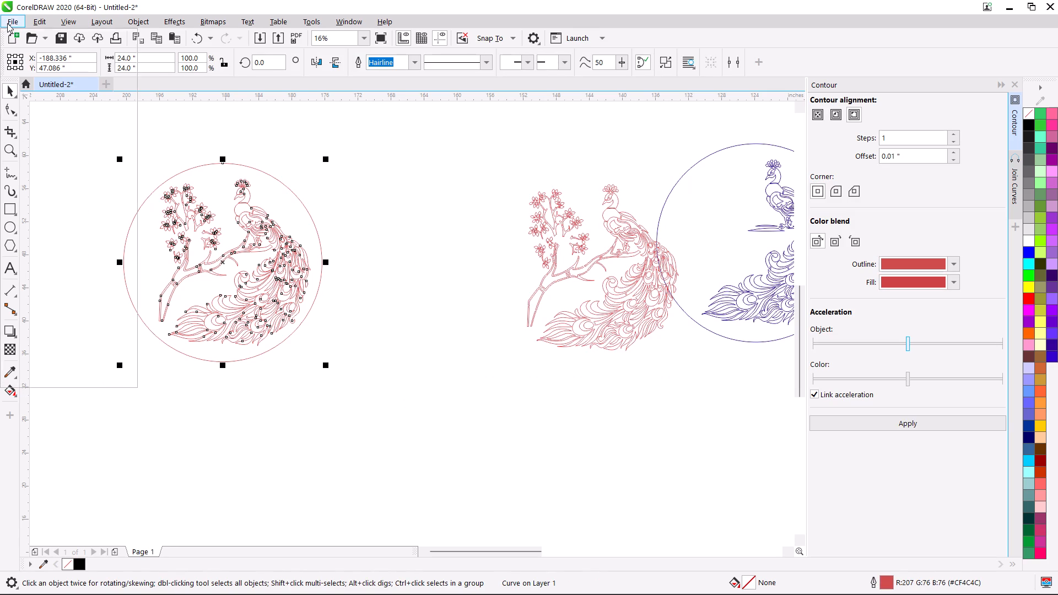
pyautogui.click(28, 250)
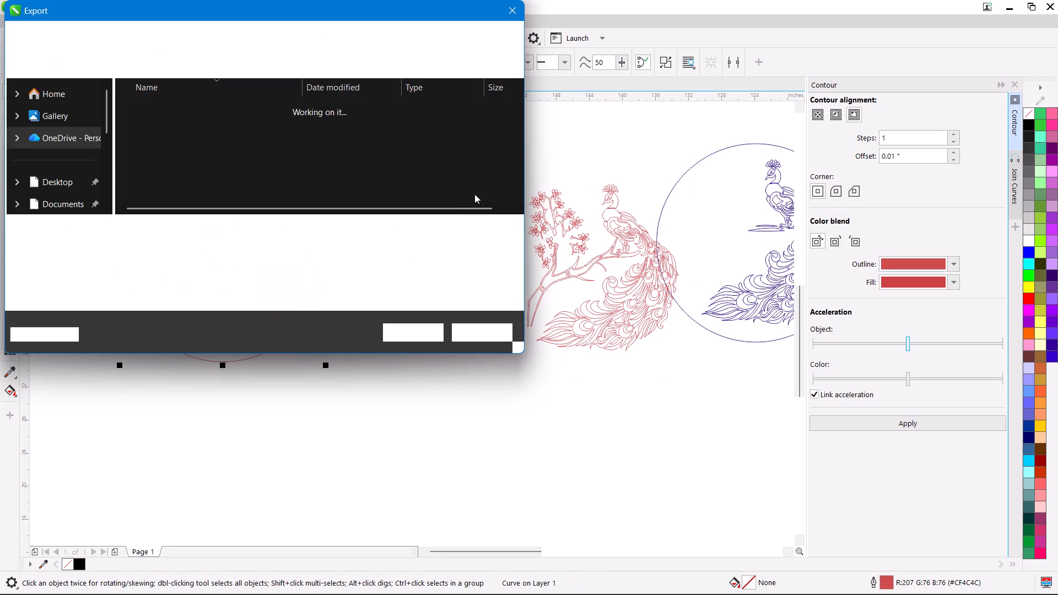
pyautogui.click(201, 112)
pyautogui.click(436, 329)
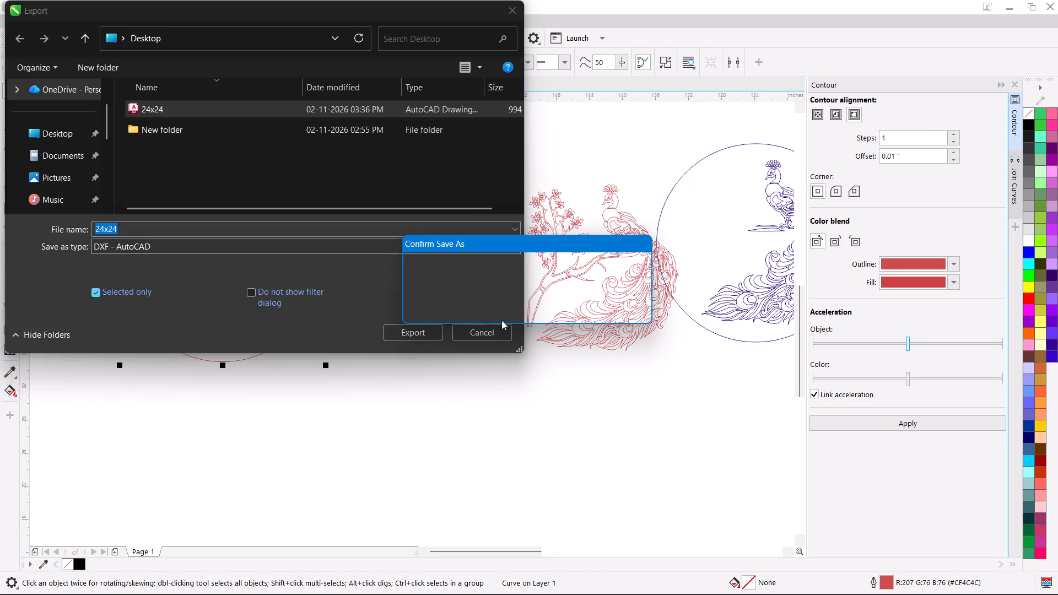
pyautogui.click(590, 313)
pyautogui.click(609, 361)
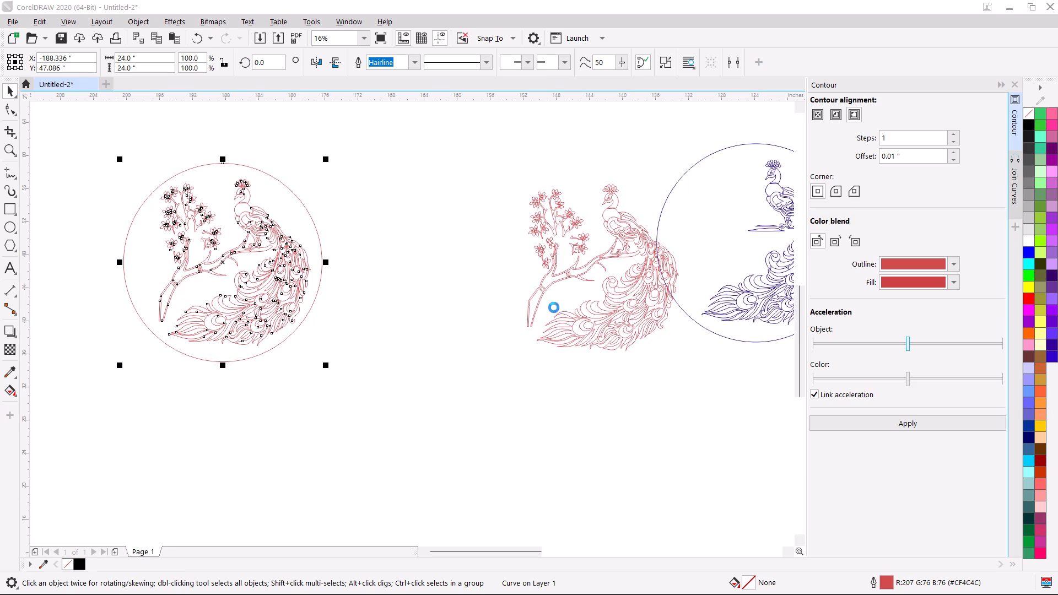
# Delete the leftover original peacock curve between the two circular panels.
pyautogui.moveTo(442, 138); pyautogui.dragTo(695, 420)
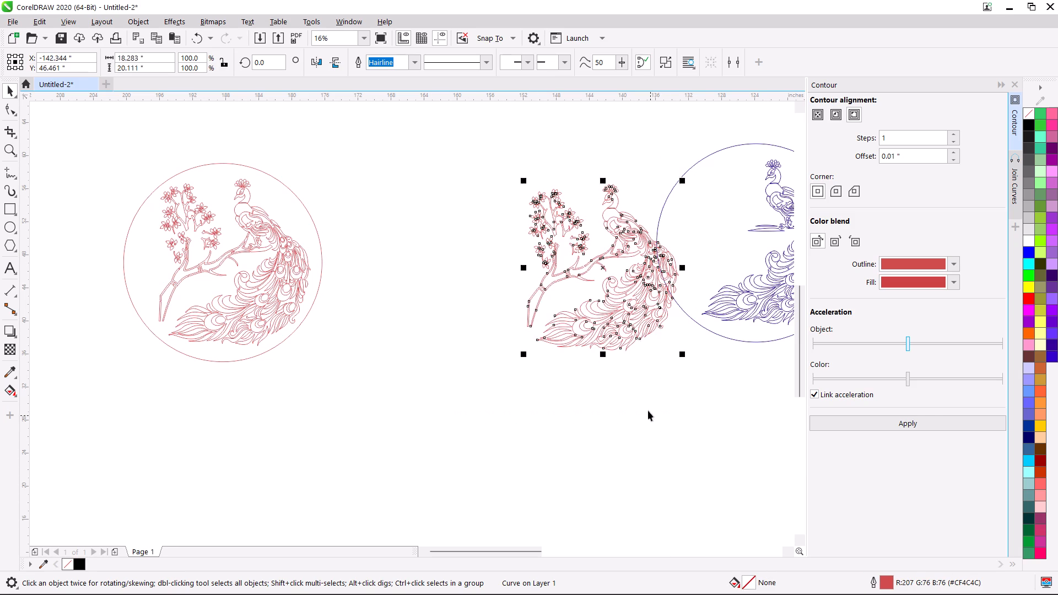
pyautogui.press('Delete')
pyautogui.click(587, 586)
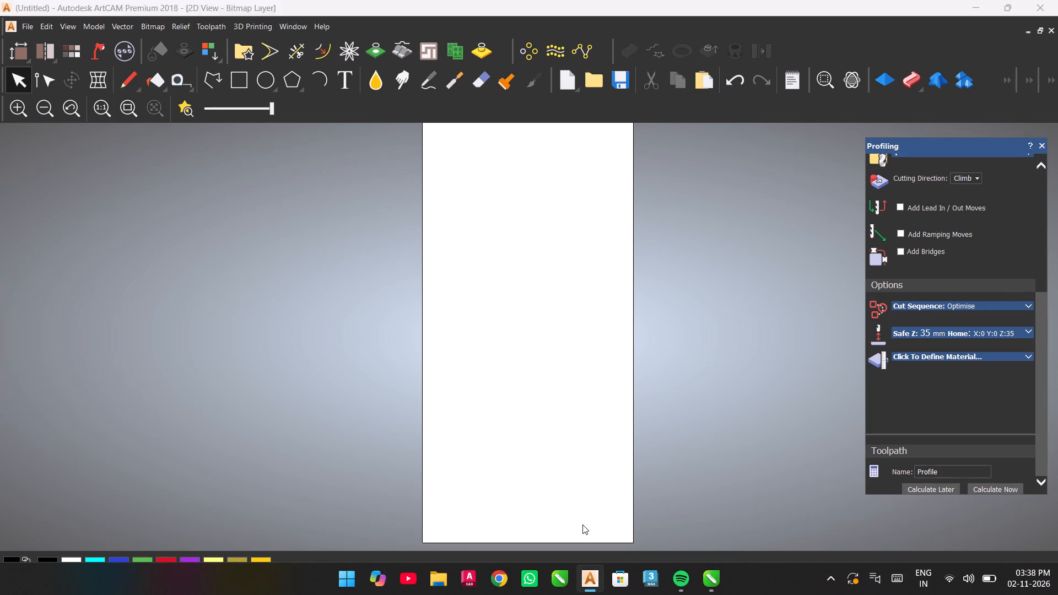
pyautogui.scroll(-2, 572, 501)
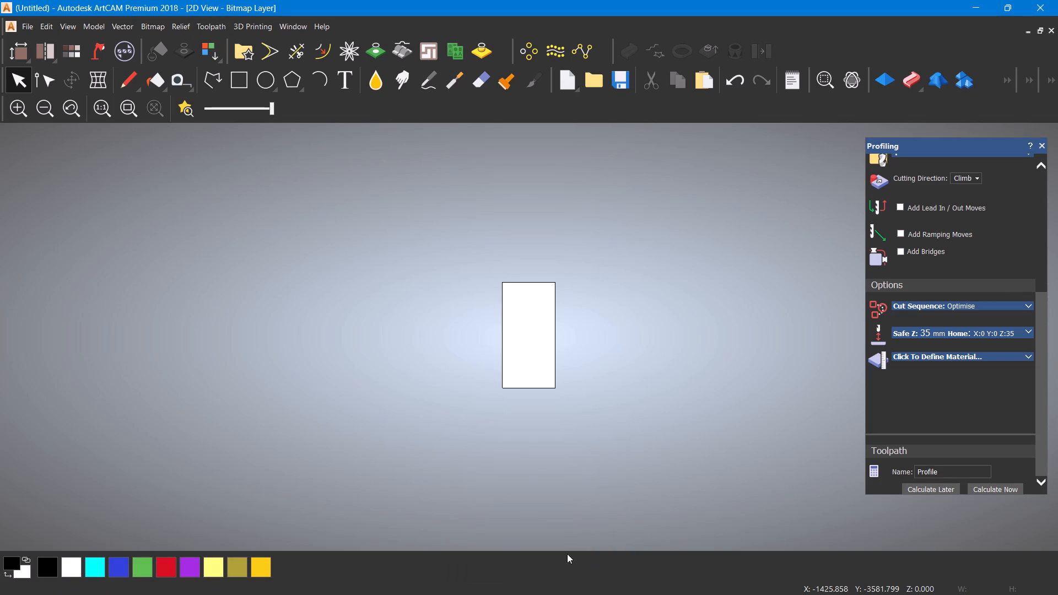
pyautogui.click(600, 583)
# Draw a rectangle below the panels and set its height and width to 24 inches each.
pyautogui.scroll(-1, 258, 232)
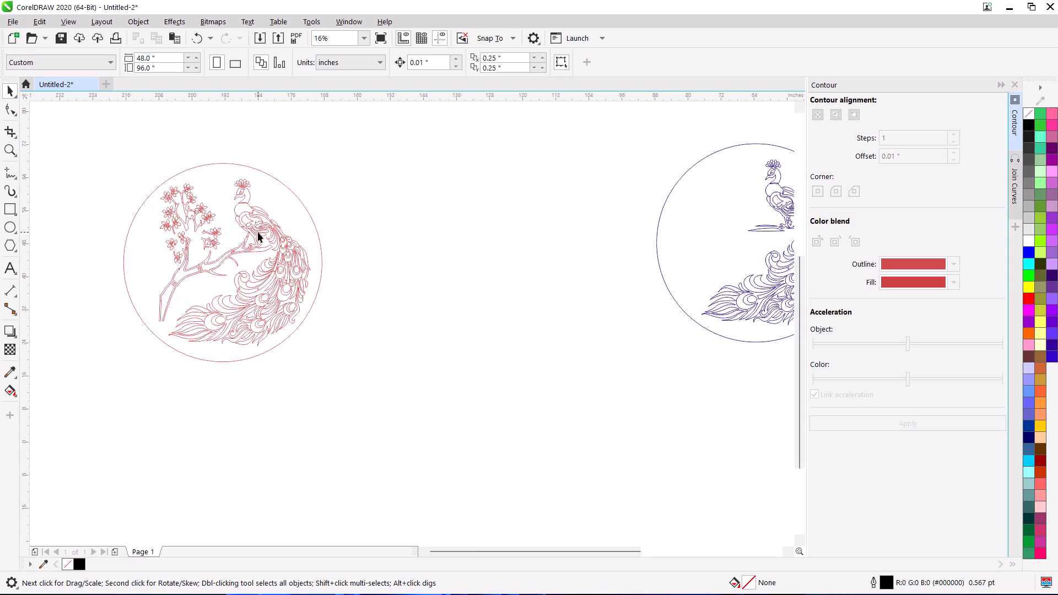
pyautogui.click(7, 207)
pyautogui.moveTo(245, 369); pyautogui.dragTo(472, 498)
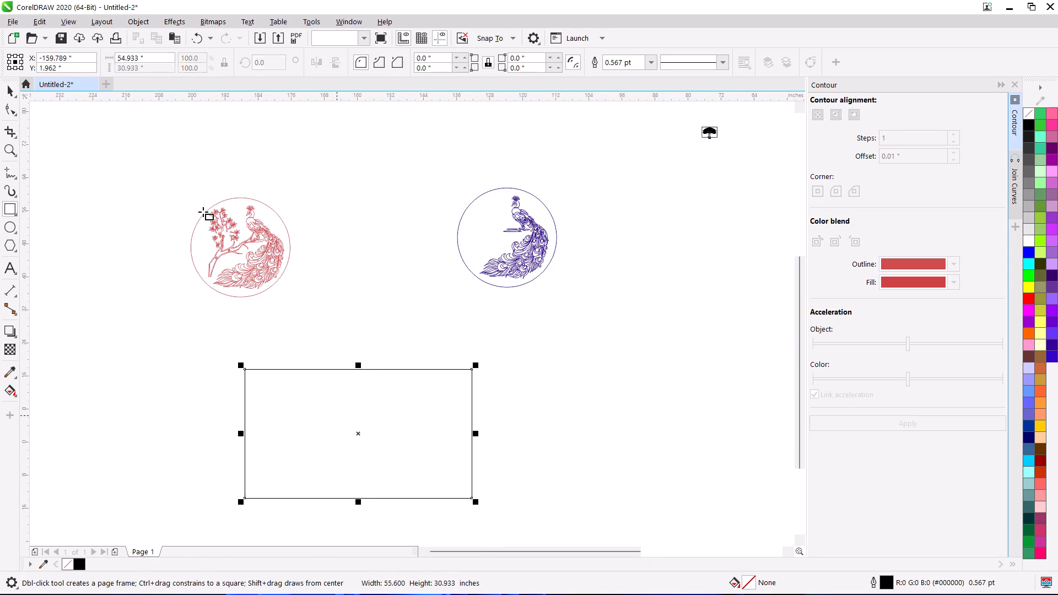
pyautogui.moveTo(152, 63); pyautogui.dragTo(86, 53)
pyautogui.write('24')
pyautogui.press('Return')
pyautogui.moveTo(162, 54); pyautogui.dragTo(0, 54)
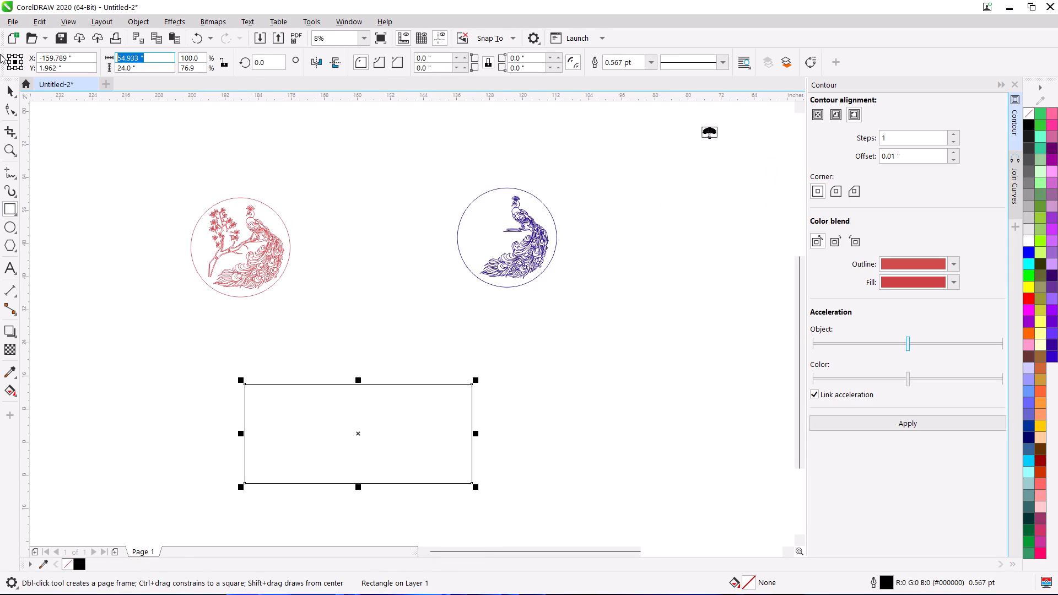
pyautogui.write('24')
pyautogui.press('Return')
pyautogui.press('space')
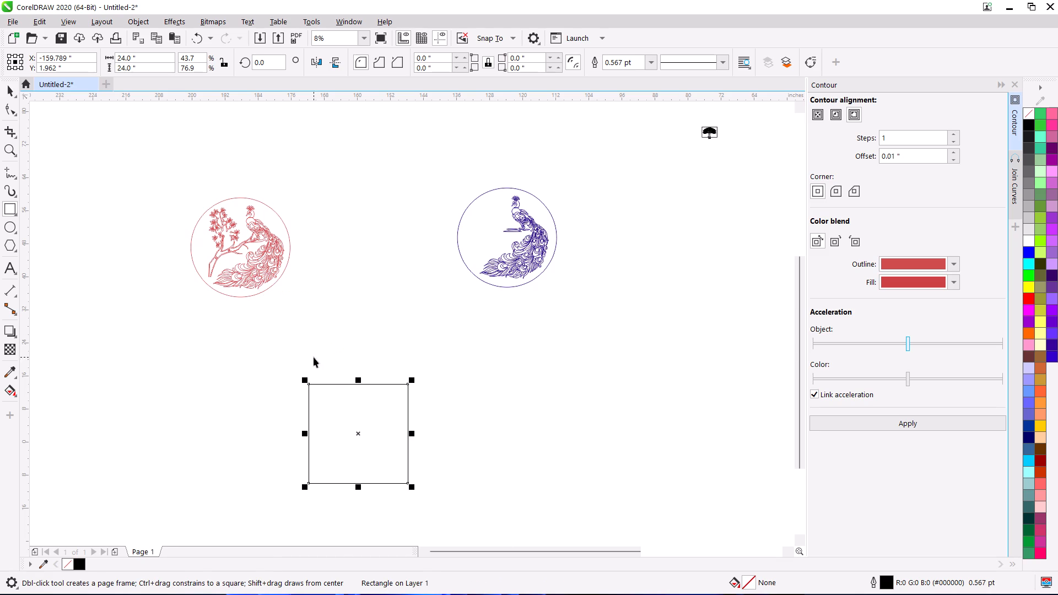
# Center the 24-inch square on the red circular panel, both horizontally and vertically.
pyautogui.moveTo(344, 409); pyautogui.dragTo(309, 373)
pyautogui.keyDown('shift'); pyautogui.click(254, 274); pyautogui.keyUp('shift')
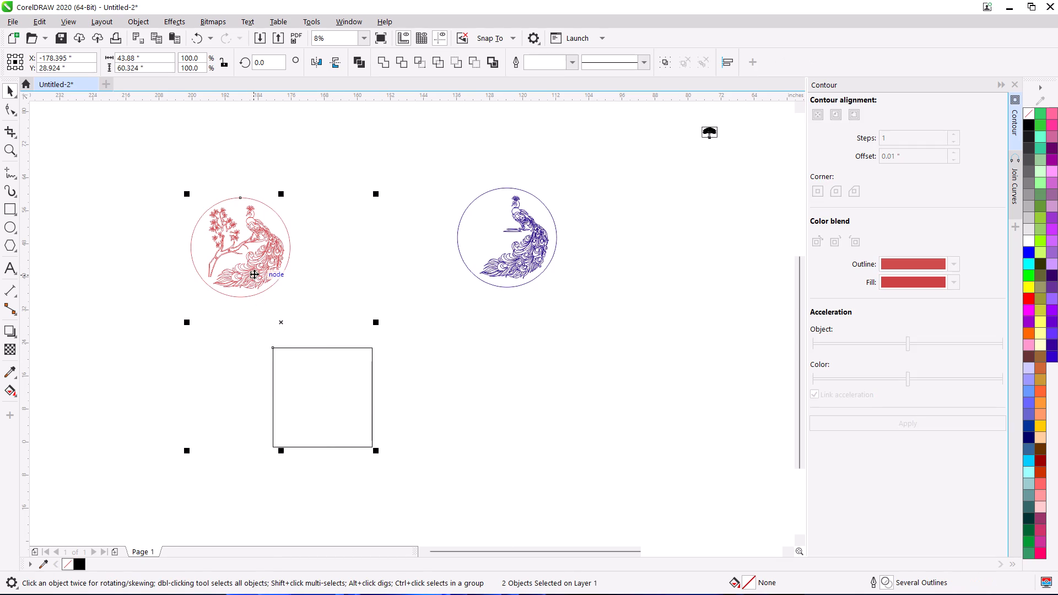
pyautogui.press('c')
pyautogui.press('e')
# Export the red panel with its square frame as a selected-only AutoCAD DXF, overwriting 24x24 on the Desktop.
pyautogui.moveTo(142, 161); pyautogui.dragTo(382, 362)
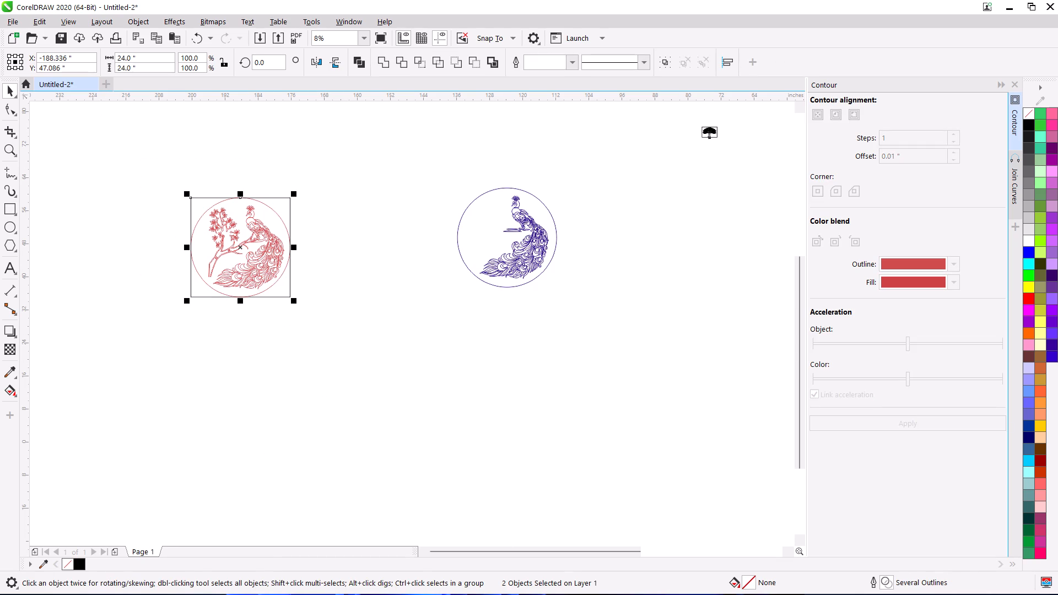
pyautogui.click(2, 23)
pyautogui.click(45, 250)
pyautogui.click(258, 110)
pyautogui.click(403, 344)
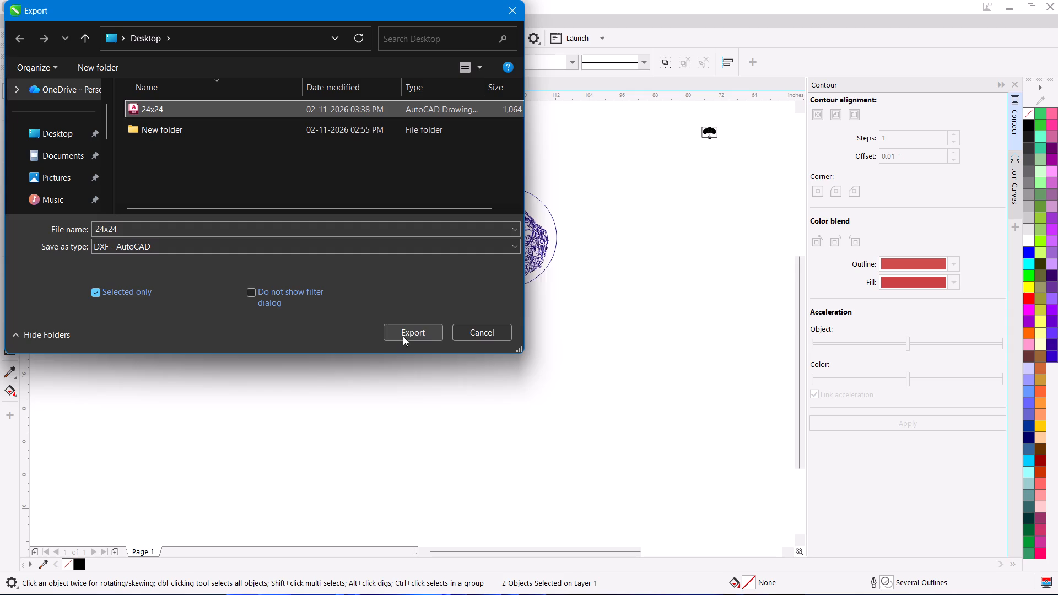
pyautogui.click(403, 336)
pyautogui.click(558, 312)
pyautogui.click(611, 363)
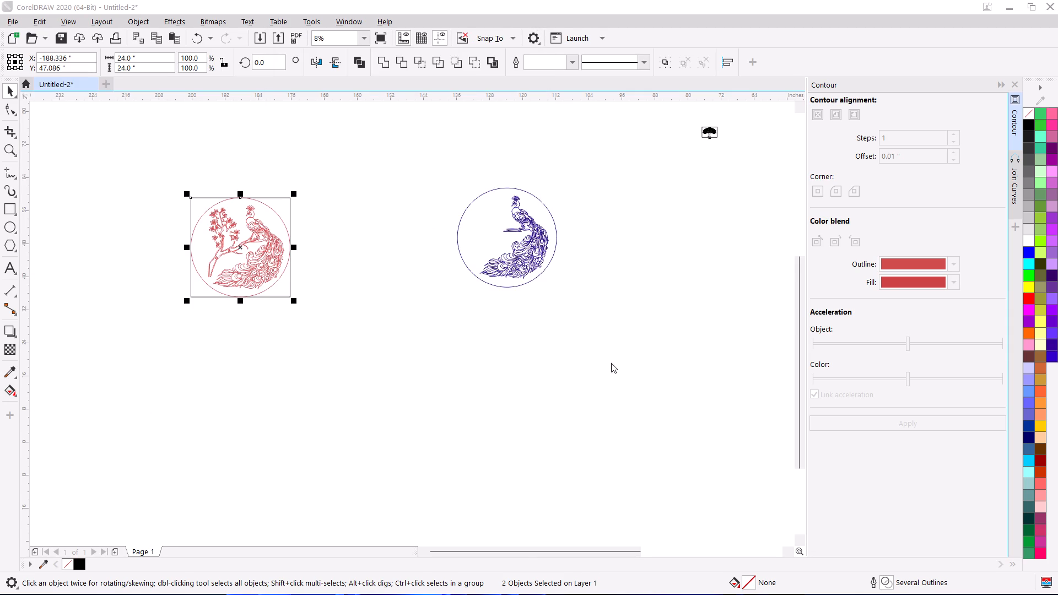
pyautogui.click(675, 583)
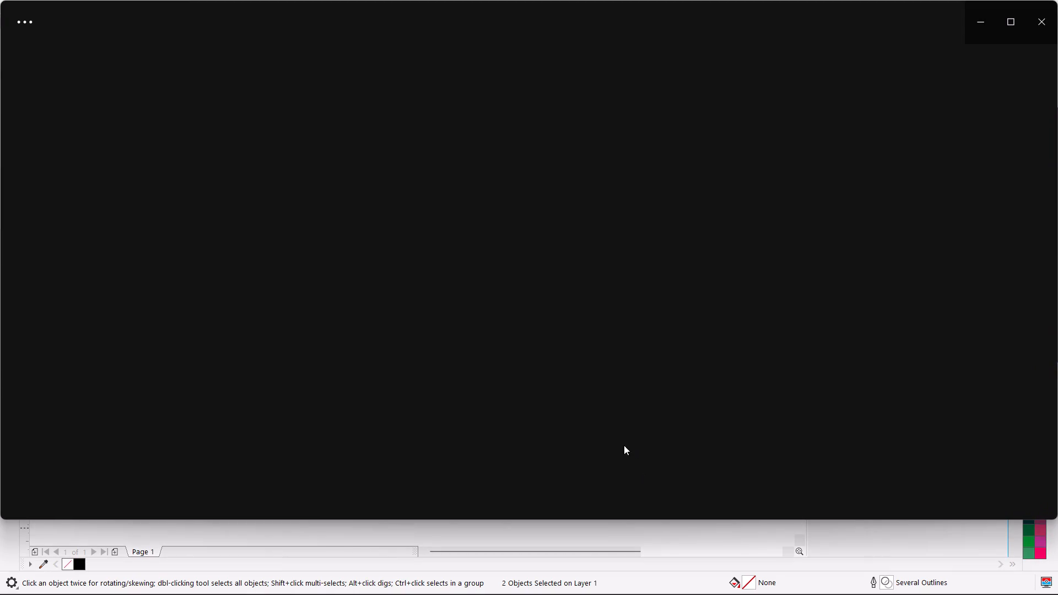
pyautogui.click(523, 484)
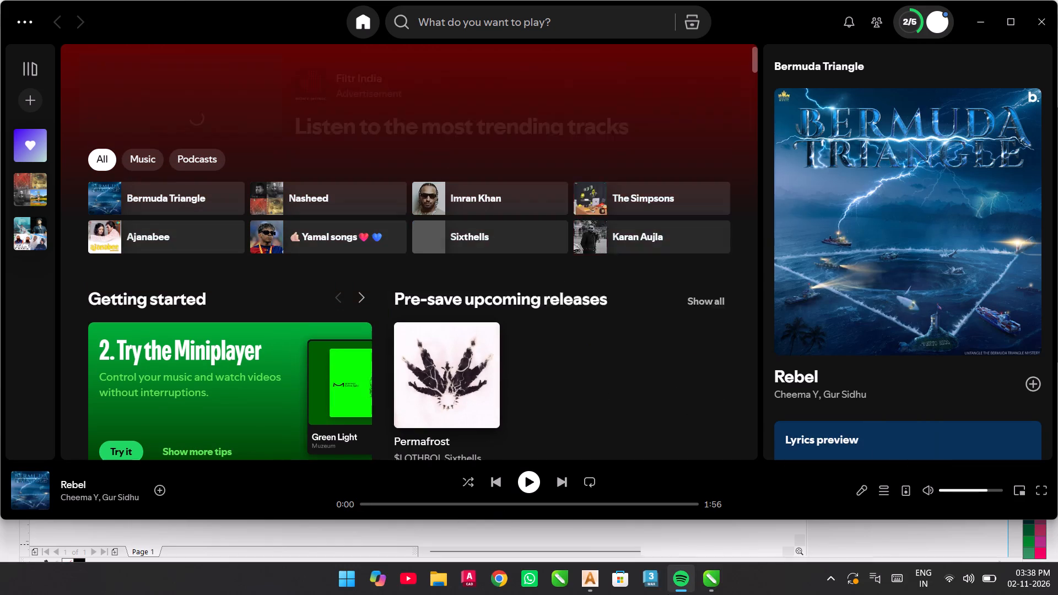
# Switch to ArtCAM and import the 24x24 DXF from the Desktop into the current vector layer.
pyautogui.click(598, 579)
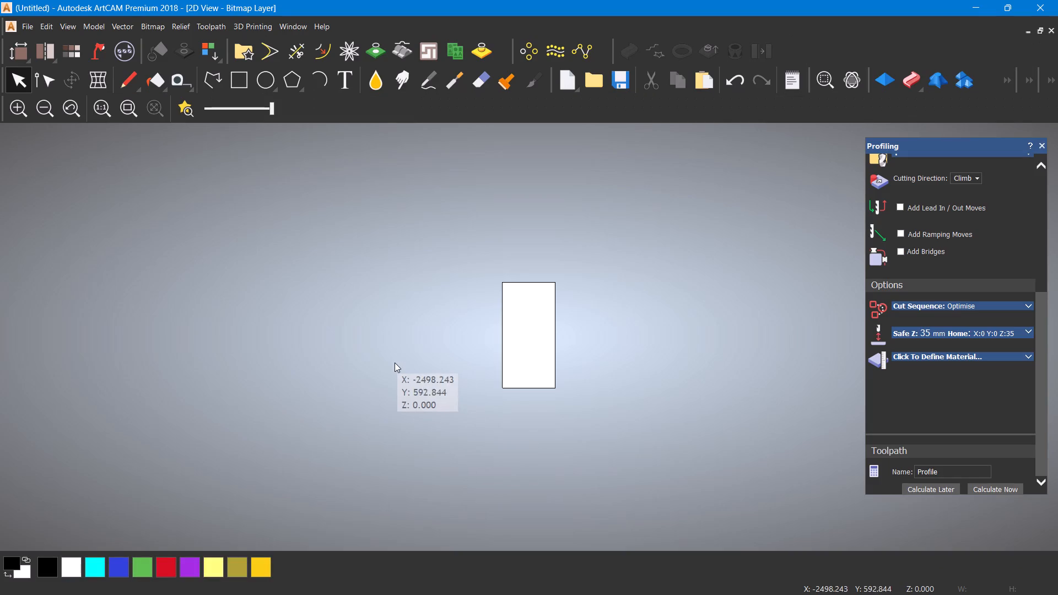
pyautogui.click(125, 24)
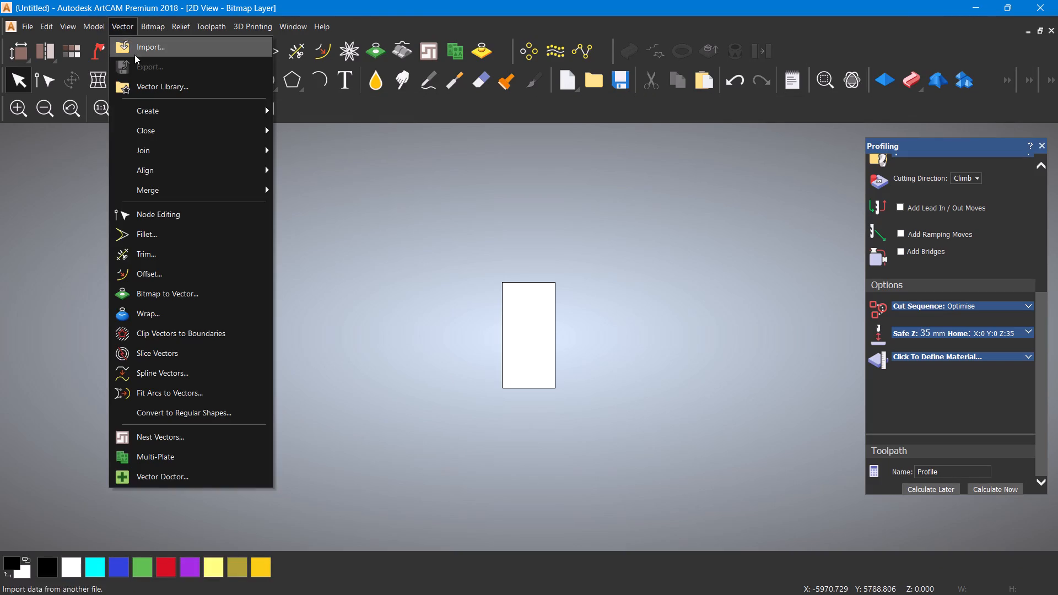
pyautogui.click(134, 55)
pyautogui.click(471, 192)
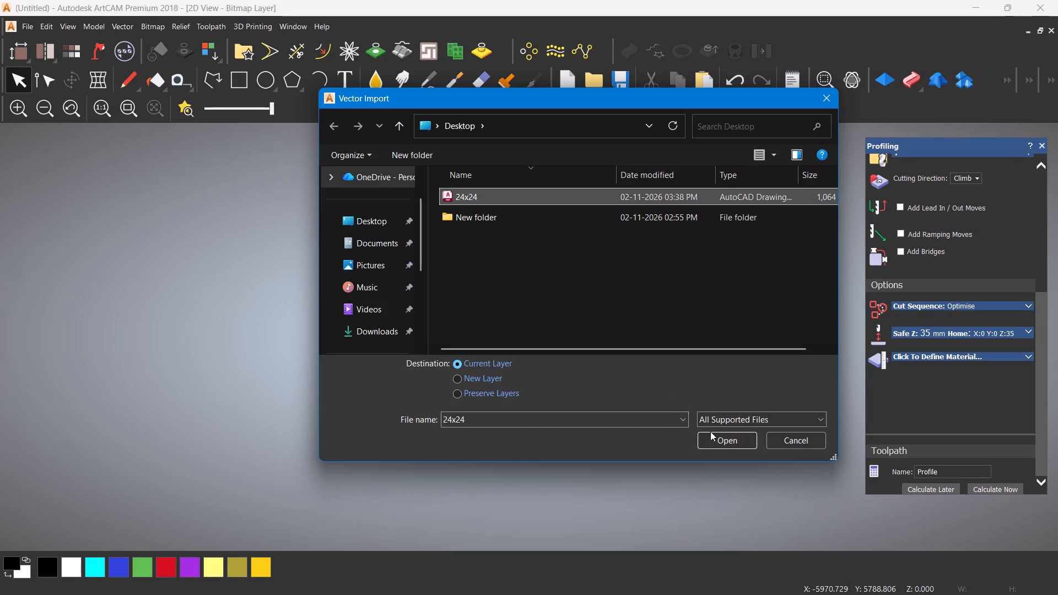
pyautogui.click(725, 435)
pyautogui.click(618, 377)
pyautogui.press('t')
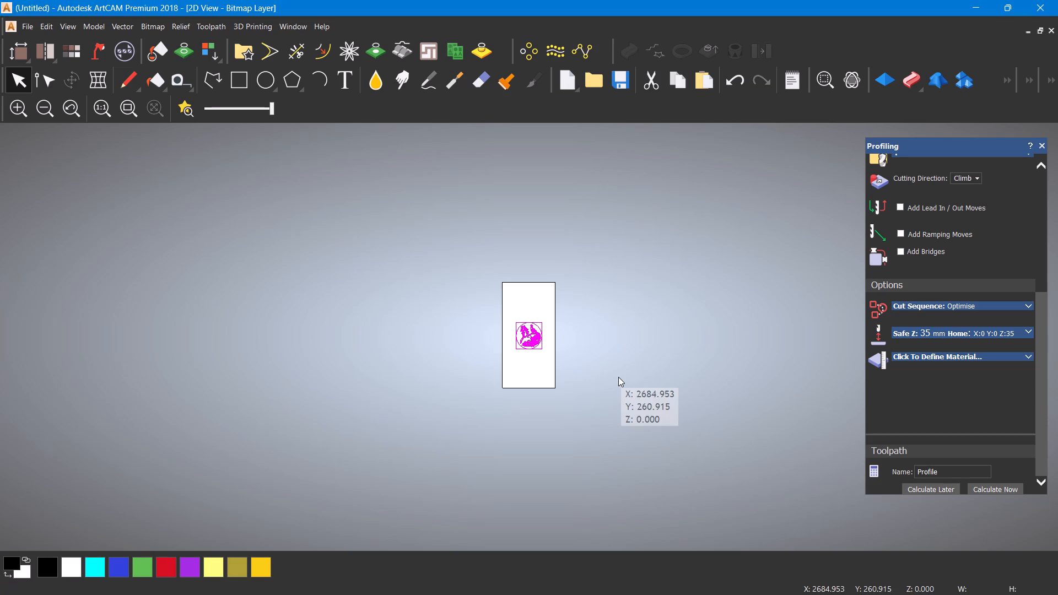
# Move the imported panel and its square frame so their bottom-left corner sits at X 0, Y 0.
pyautogui.moveTo(939, 258); pyautogui.dragTo(889, 259)
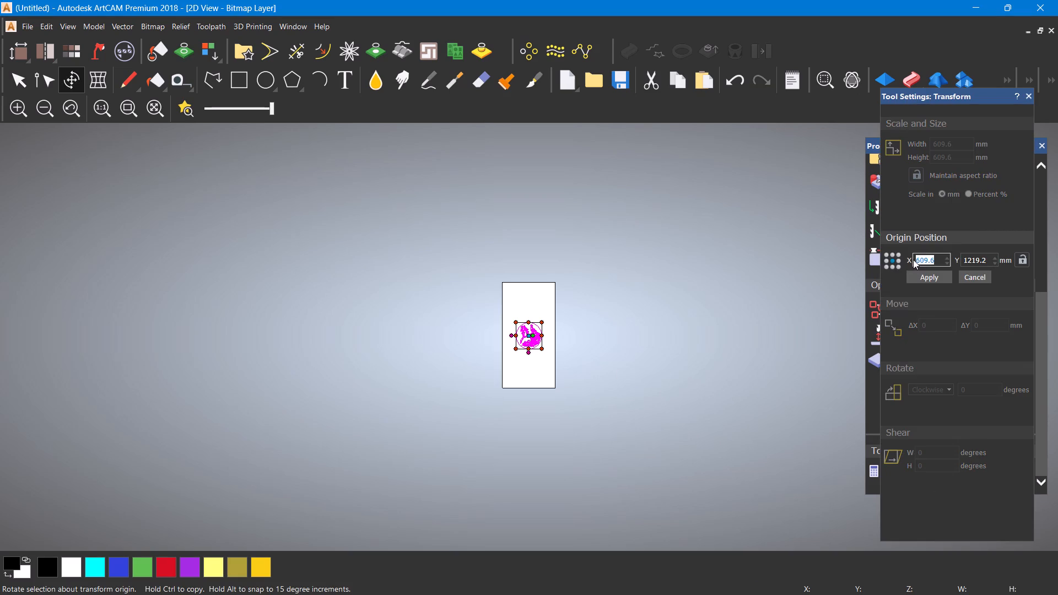
pyautogui.click(882, 267)
pyautogui.click(888, 267)
pyautogui.moveTo(935, 263); pyautogui.dragTo(904, 256)
pyautogui.press('0')
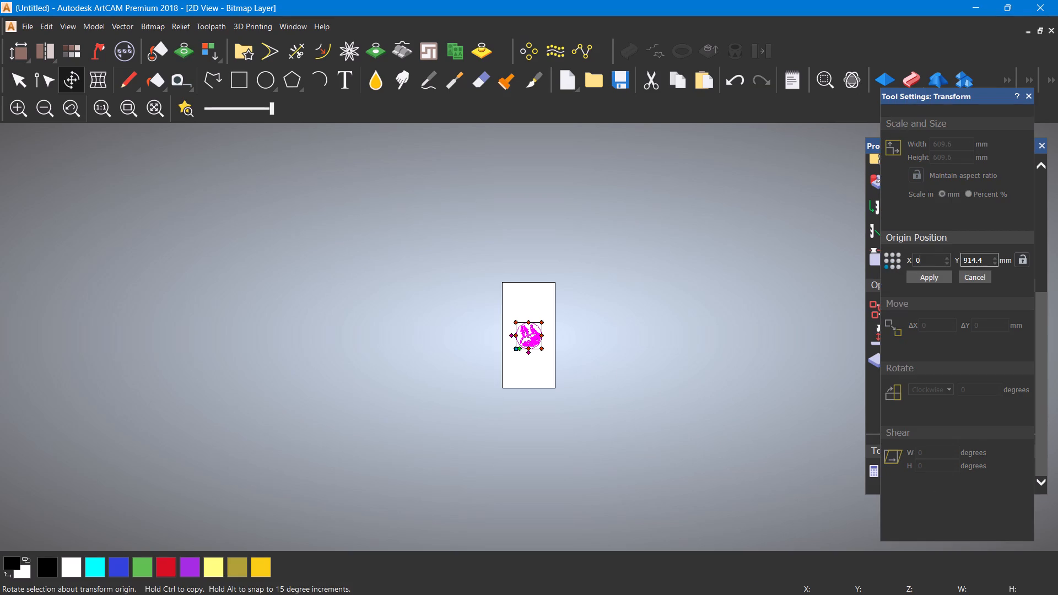
pyautogui.moveTo(991, 261); pyautogui.dragTo(958, 260)
pyautogui.press('0')
pyautogui.click(932, 276)
pyautogui.moveTo(662, 327); pyautogui.dragTo(655, 332)
pyautogui.scroll(2, 512, 367)
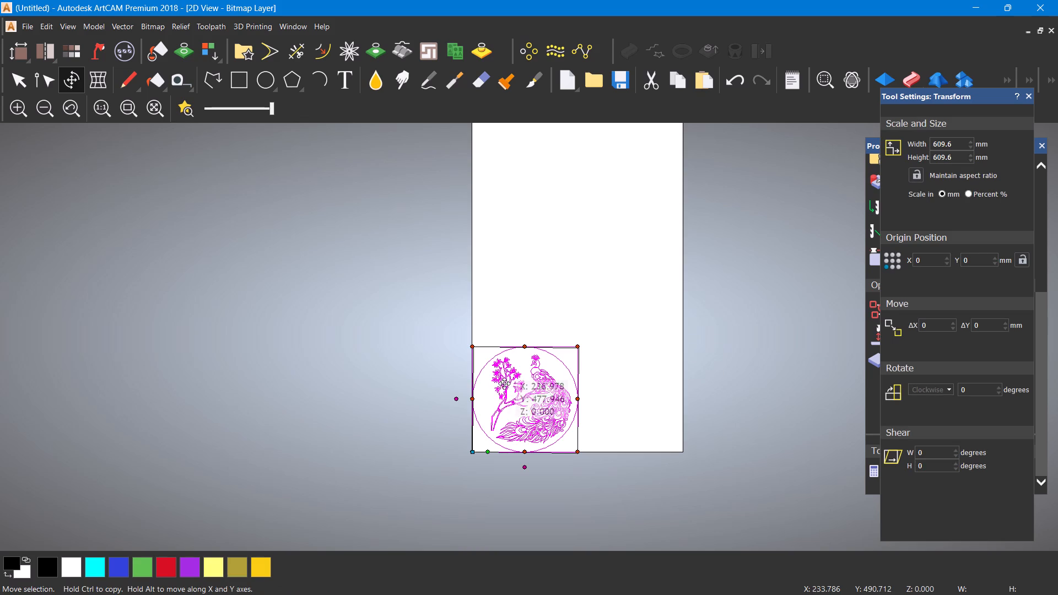
pyautogui.click(388, 329)
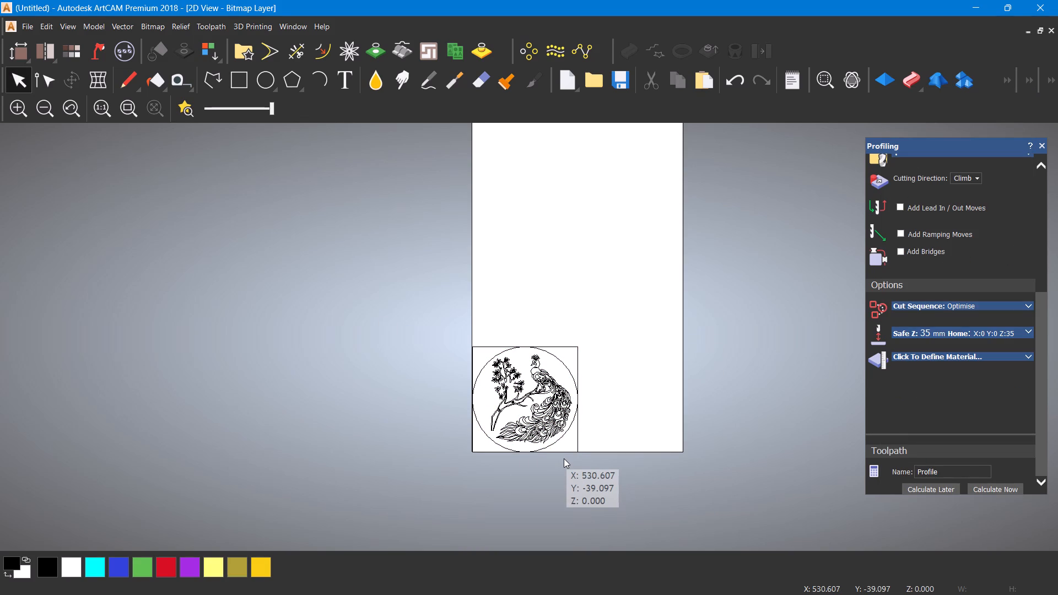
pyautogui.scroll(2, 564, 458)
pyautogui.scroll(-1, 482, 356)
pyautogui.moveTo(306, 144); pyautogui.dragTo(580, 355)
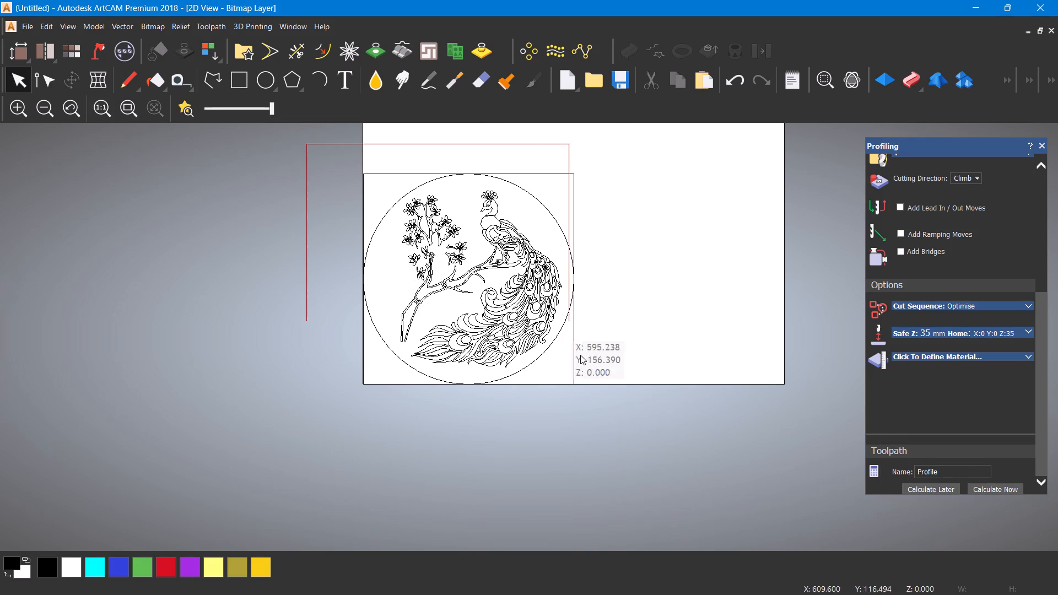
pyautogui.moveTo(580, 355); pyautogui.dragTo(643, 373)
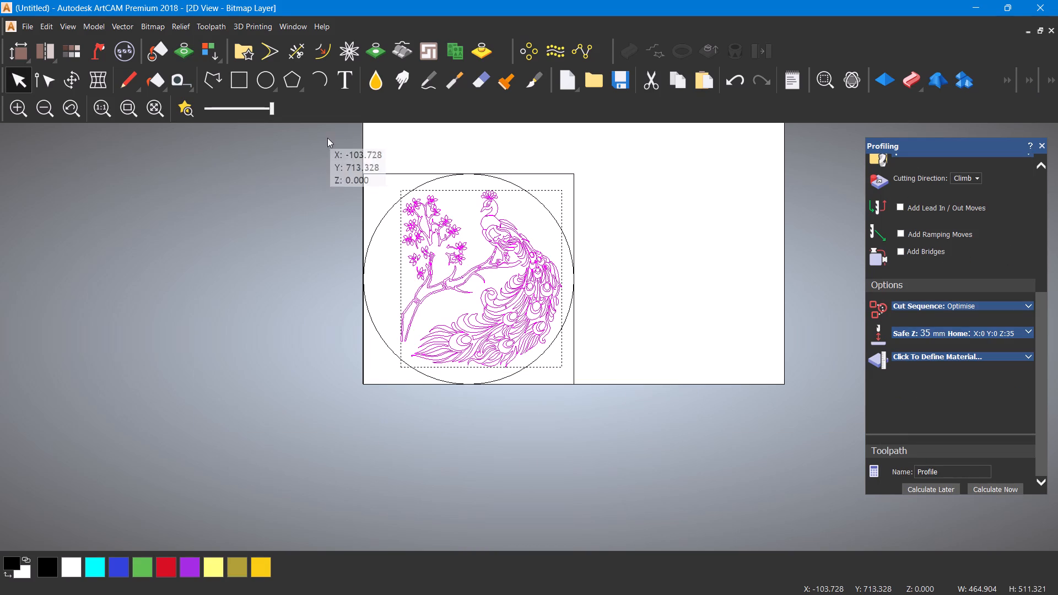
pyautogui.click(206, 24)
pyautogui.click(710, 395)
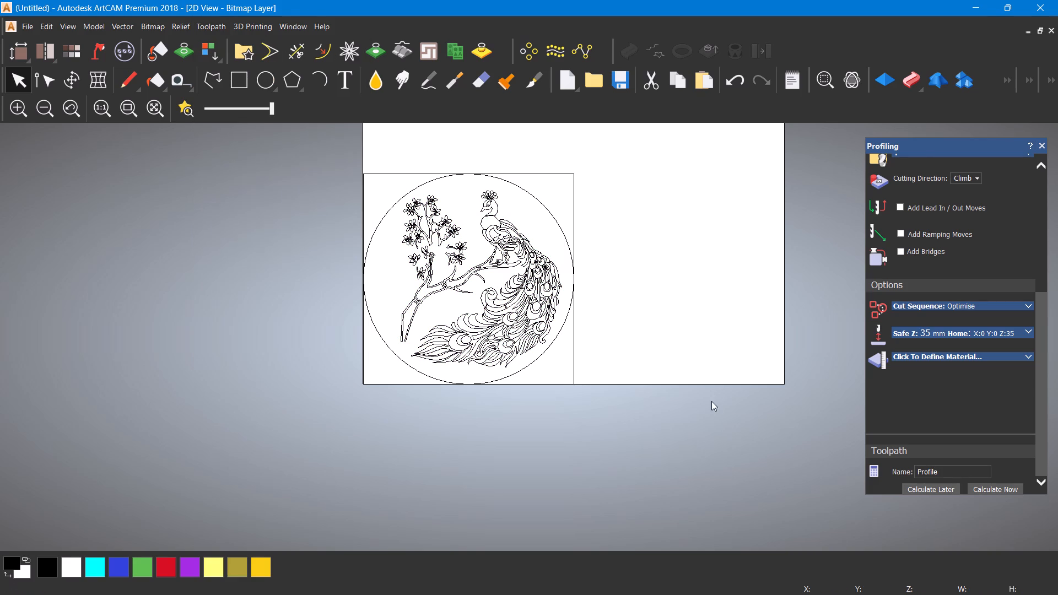
# Select the peacock and tree vectors inside the circle and set an Inside profile with a 12 mm finish depth.
pyautogui.scroll(4, 987, 372)
pyautogui.moveTo(285, 152); pyautogui.dragTo(663, 373)
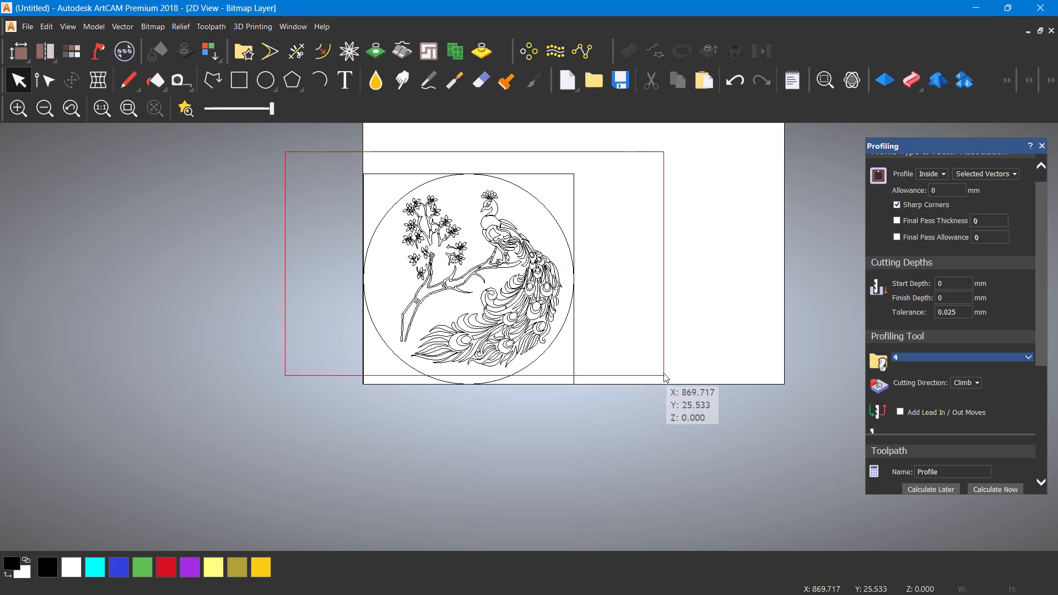
pyautogui.moveTo(663, 373); pyautogui.dragTo(663, 371)
pyautogui.scroll(3, 987, 261)
pyautogui.click(937, 186)
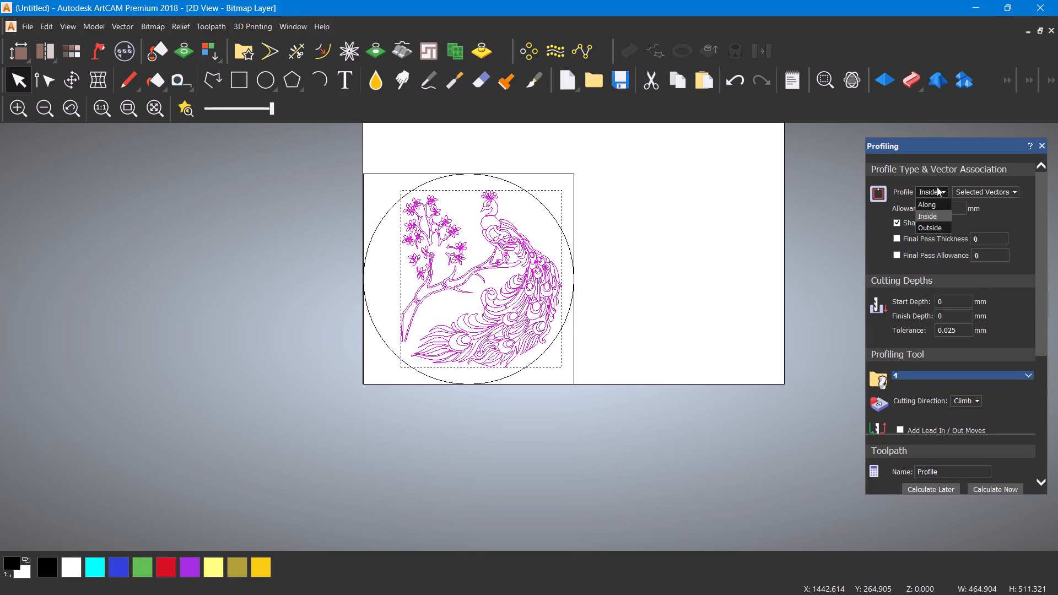
pyautogui.click(940, 215)
pyautogui.moveTo(951, 321); pyautogui.dragTo(818, 341)
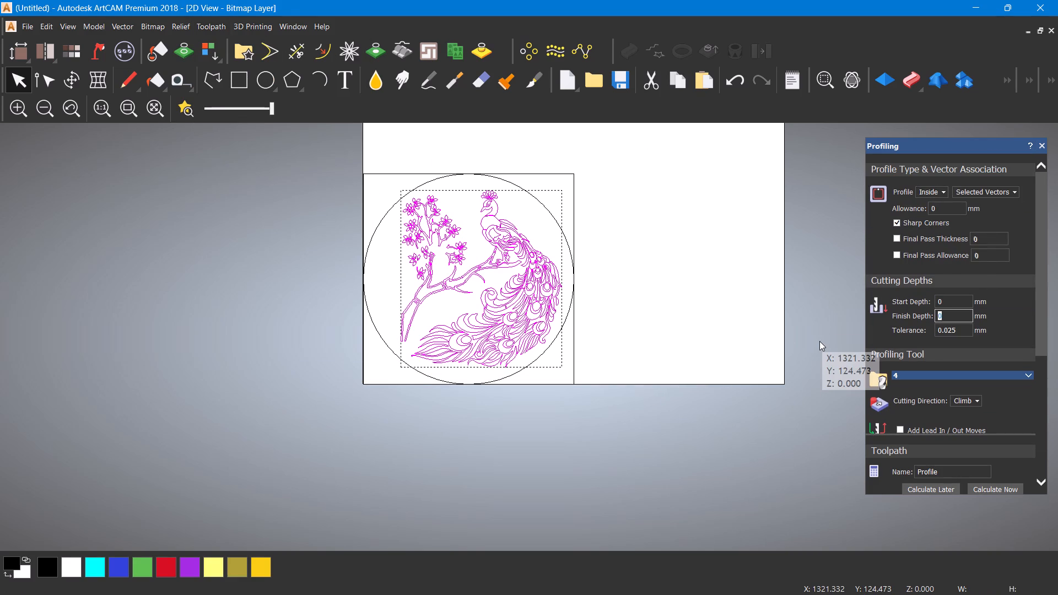
pyautogui.write('12')
pyautogui.click(949, 313)
pyautogui.moveTo(949, 316); pyautogui.dragTo(922, 318)
pyautogui.press('1')
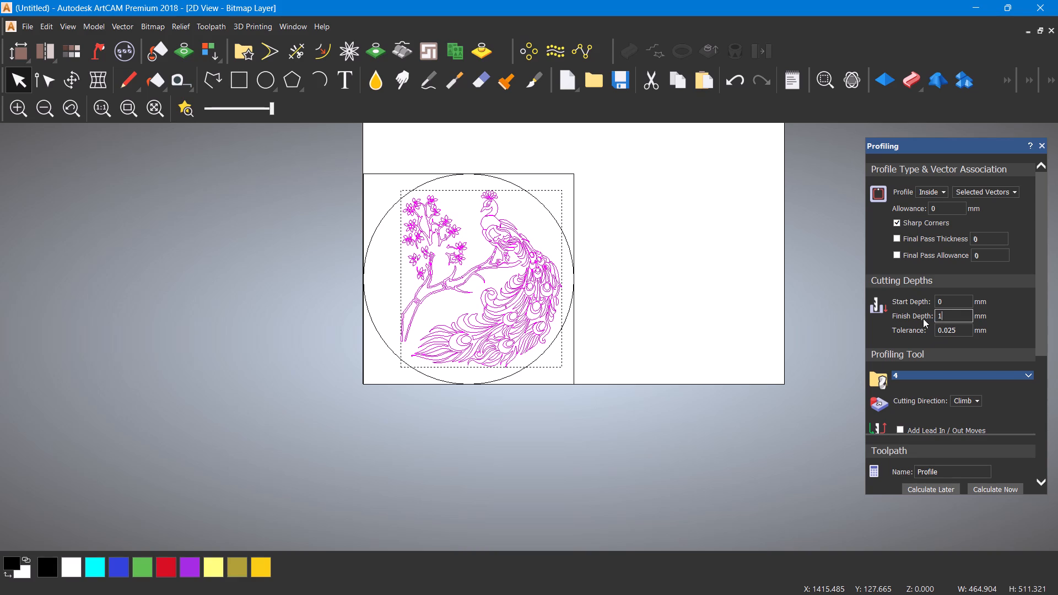
pyautogui.press('2')
# Choose the 4 mm end mill from the Wood or Plastic roughing group as the profiling tool.
pyautogui.click(987, 379)
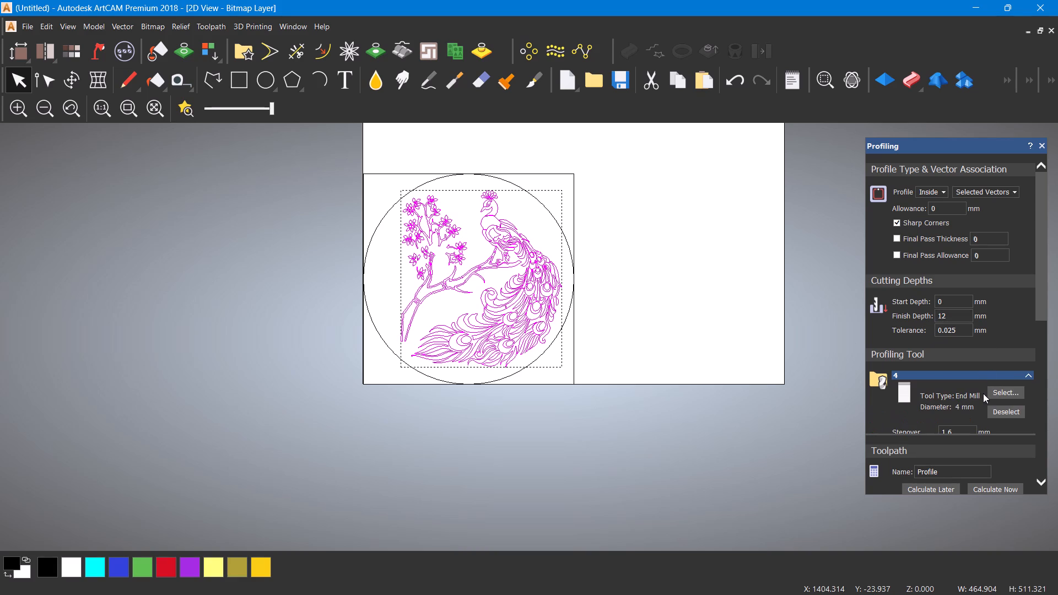
pyautogui.click(993, 393)
pyautogui.click(333, 370)
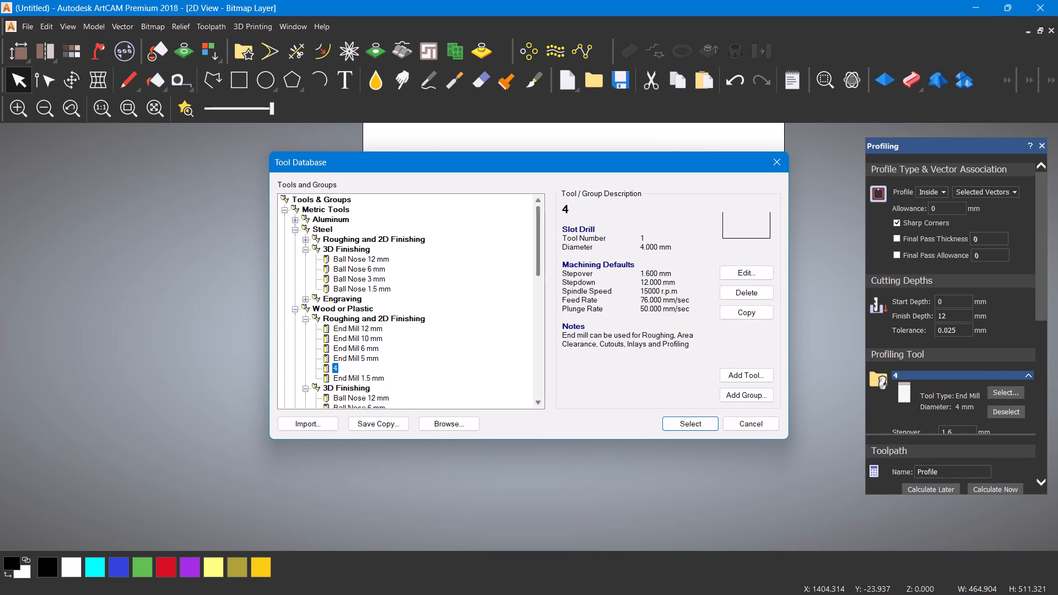
pyautogui.click(746, 277)
pyautogui.click(682, 425)
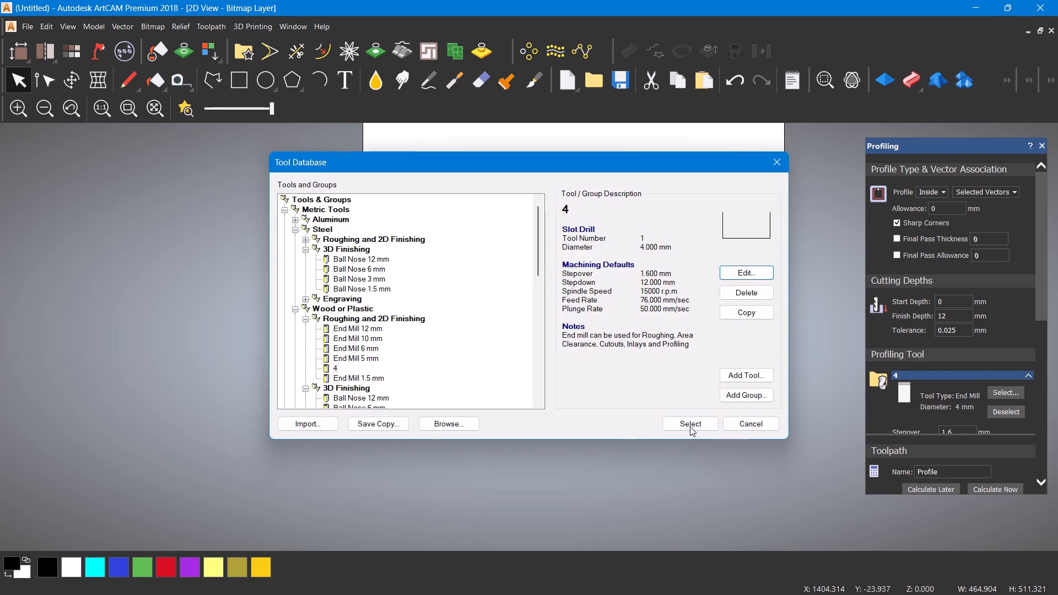
pyautogui.click(690, 426)
# Set the automatic cut sequence to Bottom to Top.
pyautogui.scroll(-1, 933, 288)
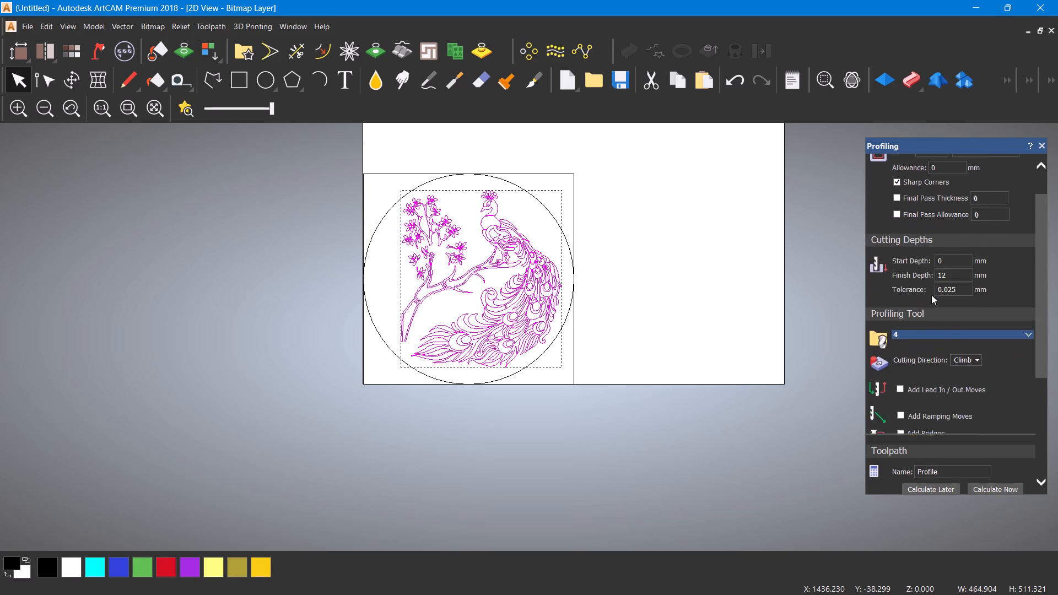
pyautogui.scroll(-4, 931, 295)
pyautogui.click(955, 304)
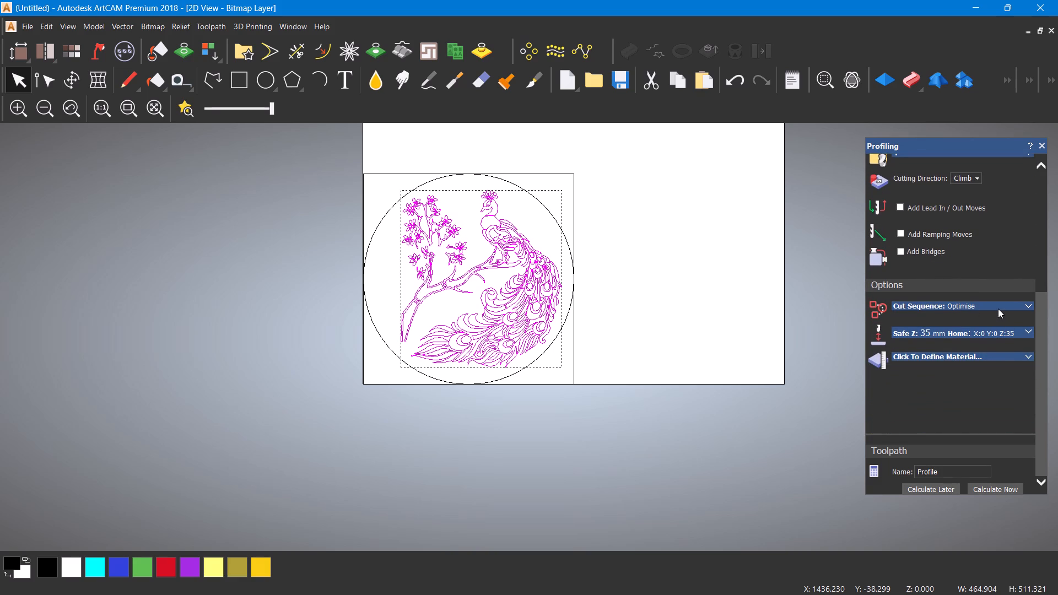
pyautogui.click(998, 309)
pyautogui.click(961, 321)
pyautogui.click(956, 387)
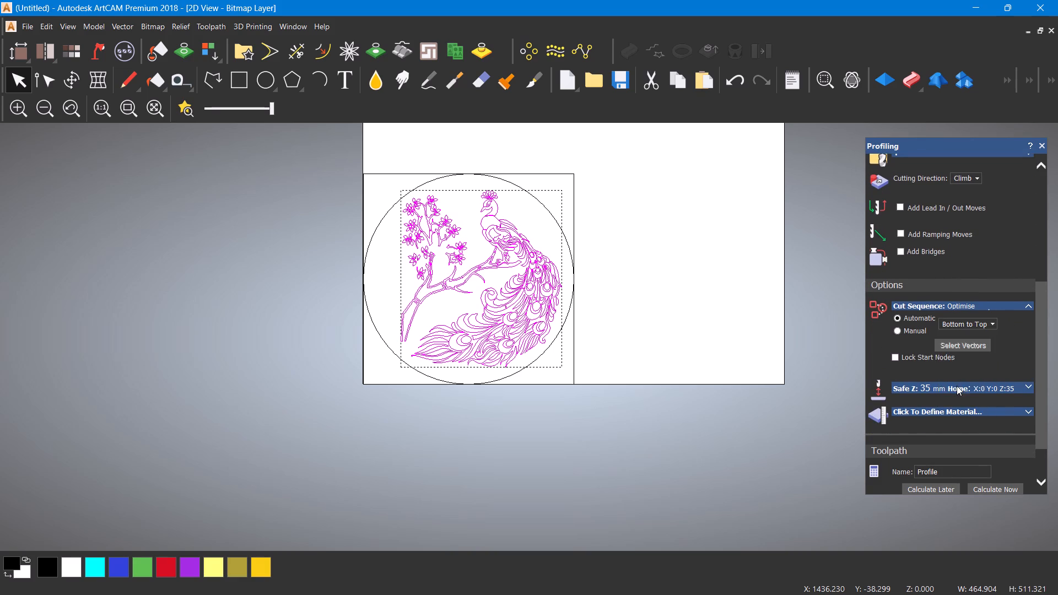
# Define the material thickness as 20 mm and calculate the profile toolpath immediately.
pyautogui.scroll(-1, 963, 393)
pyautogui.click(994, 364)
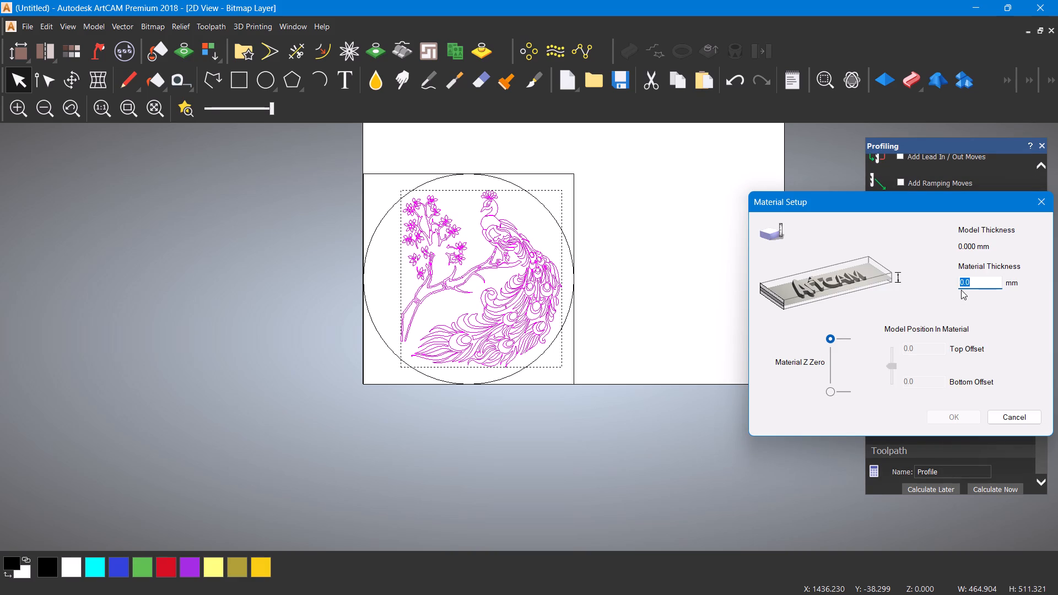
pyautogui.write('20')
pyautogui.click(955, 411)
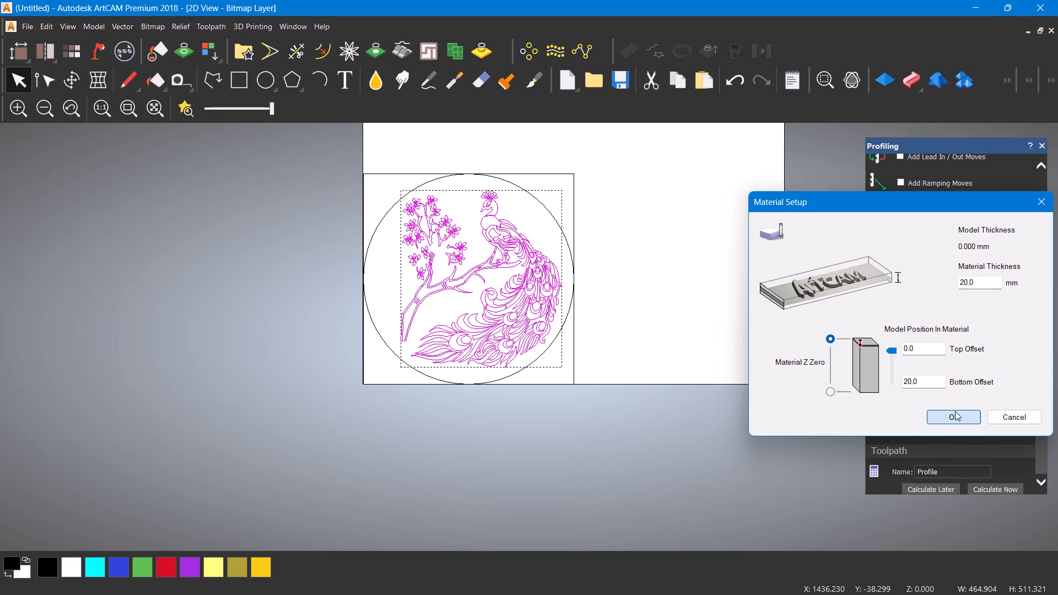
pyautogui.click(1001, 491)
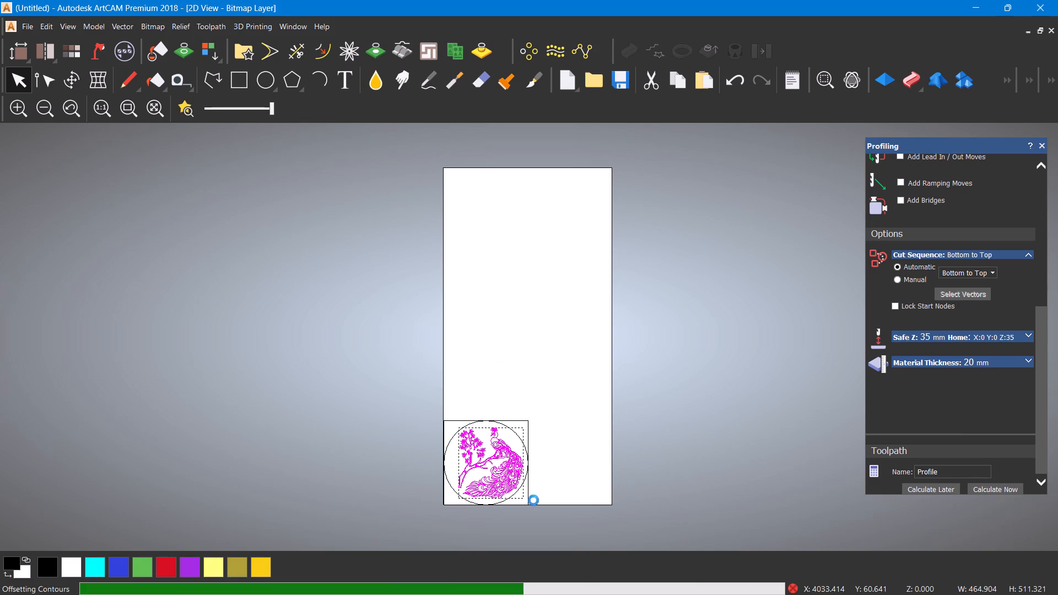
# Move the peacock and tree vectors clear of the circular panel and inspect the profile toolpath on its own.
pyautogui.scroll(2, 497, 511)
pyautogui.scroll(1, 380, 167)
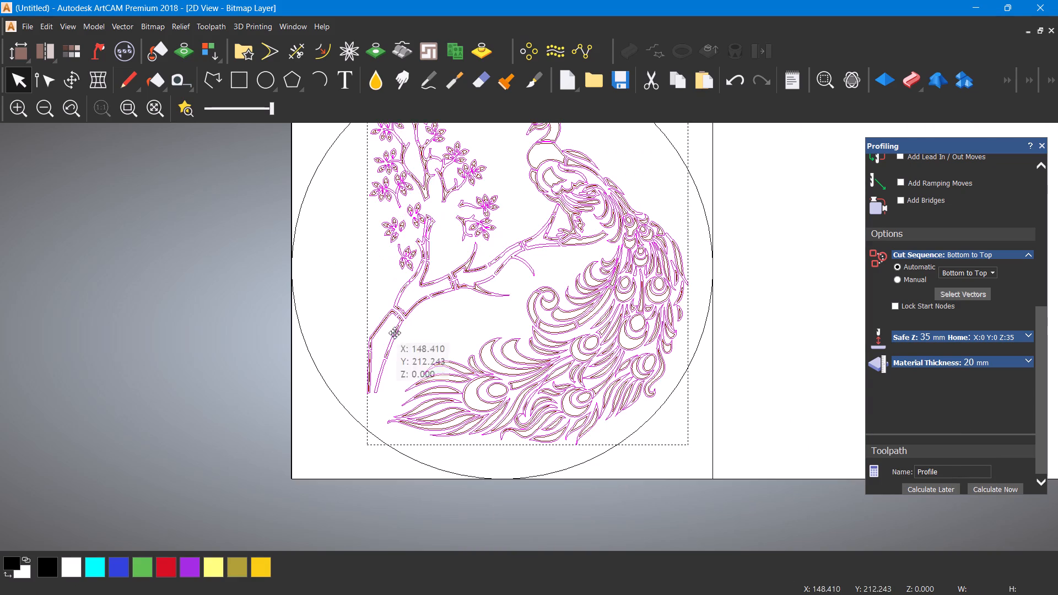
pyautogui.scroll(2, 412, 350)
pyautogui.scroll(-2, 407, 297)
pyautogui.scroll(-1, 485, 289)
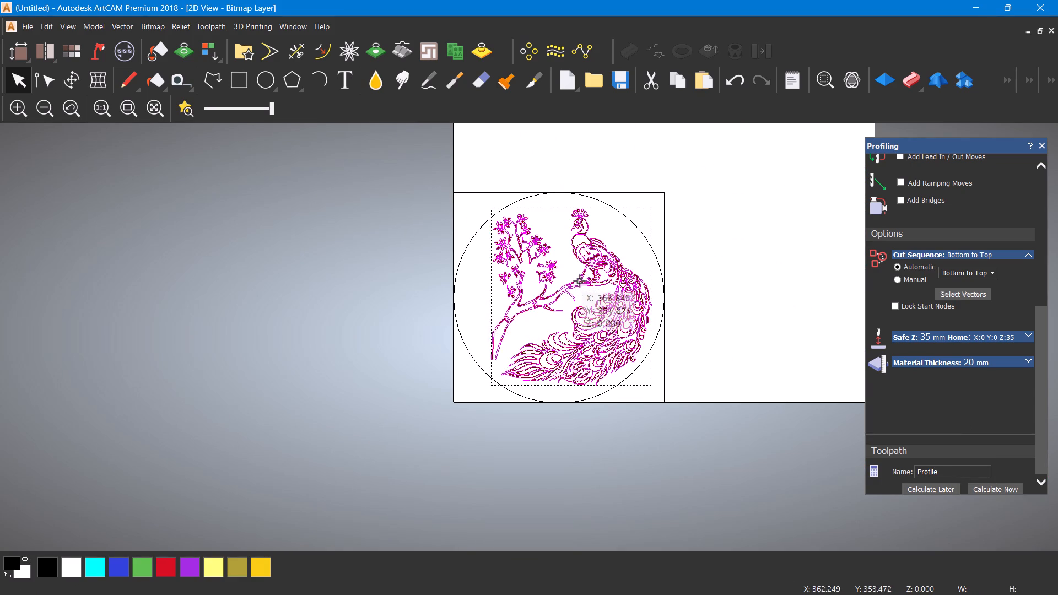
pyautogui.moveTo(580, 281); pyautogui.dragTo(817, 199)
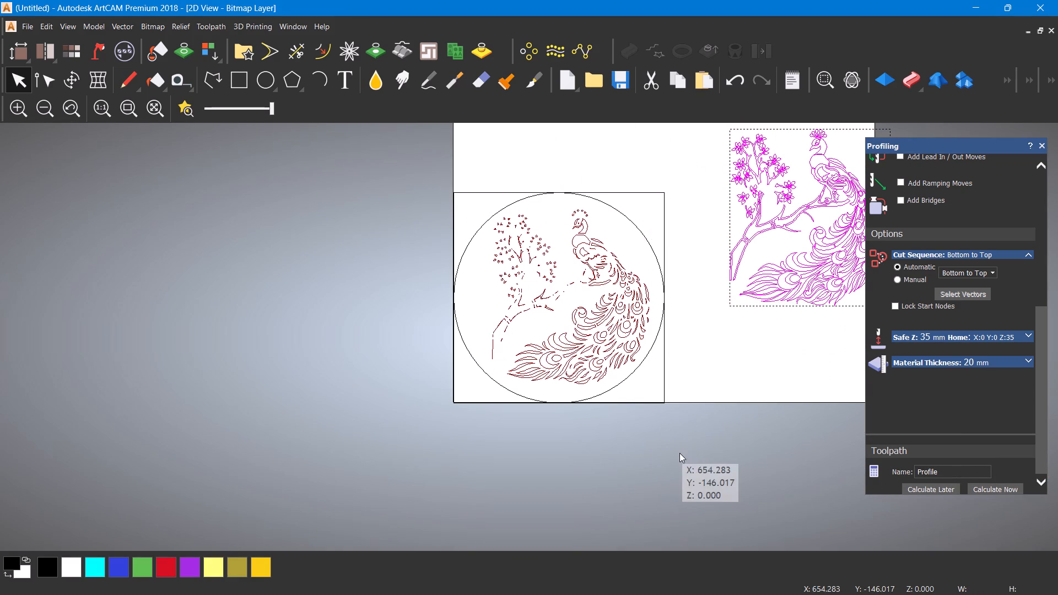
pyautogui.click(679, 453)
pyautogui.scroll(1, 624, 224)
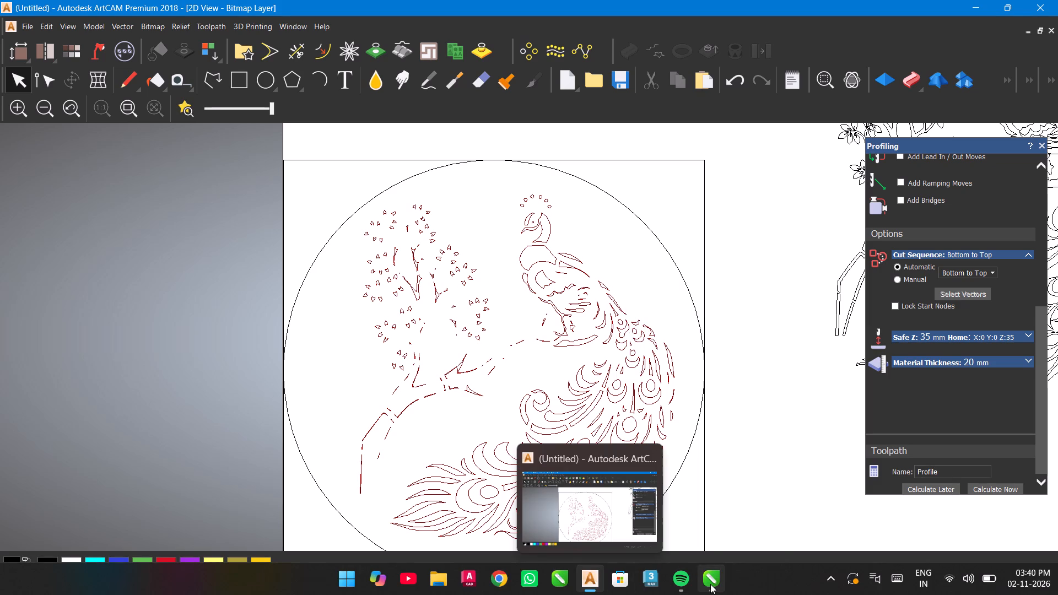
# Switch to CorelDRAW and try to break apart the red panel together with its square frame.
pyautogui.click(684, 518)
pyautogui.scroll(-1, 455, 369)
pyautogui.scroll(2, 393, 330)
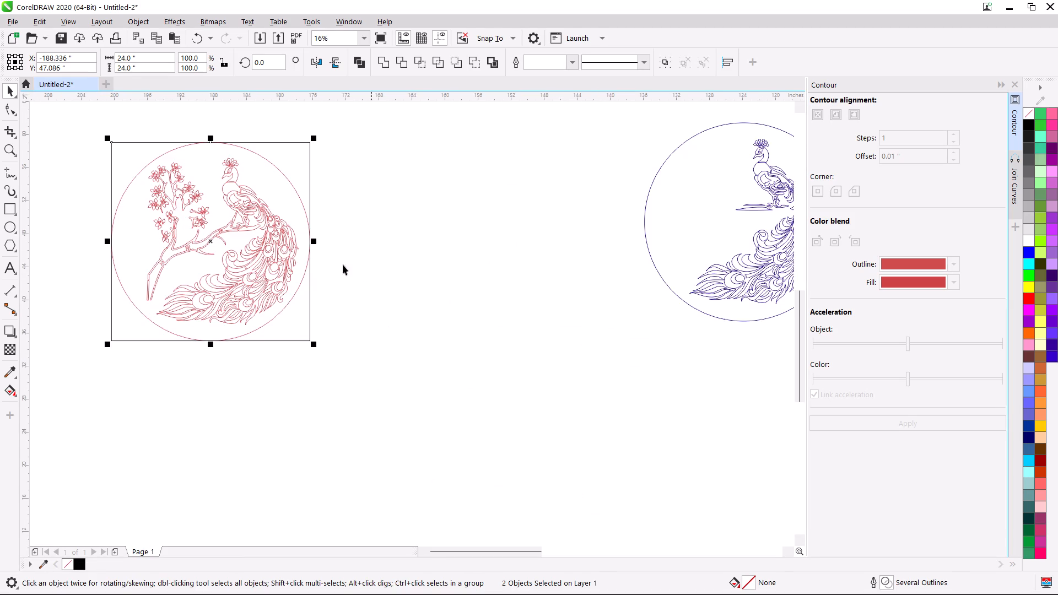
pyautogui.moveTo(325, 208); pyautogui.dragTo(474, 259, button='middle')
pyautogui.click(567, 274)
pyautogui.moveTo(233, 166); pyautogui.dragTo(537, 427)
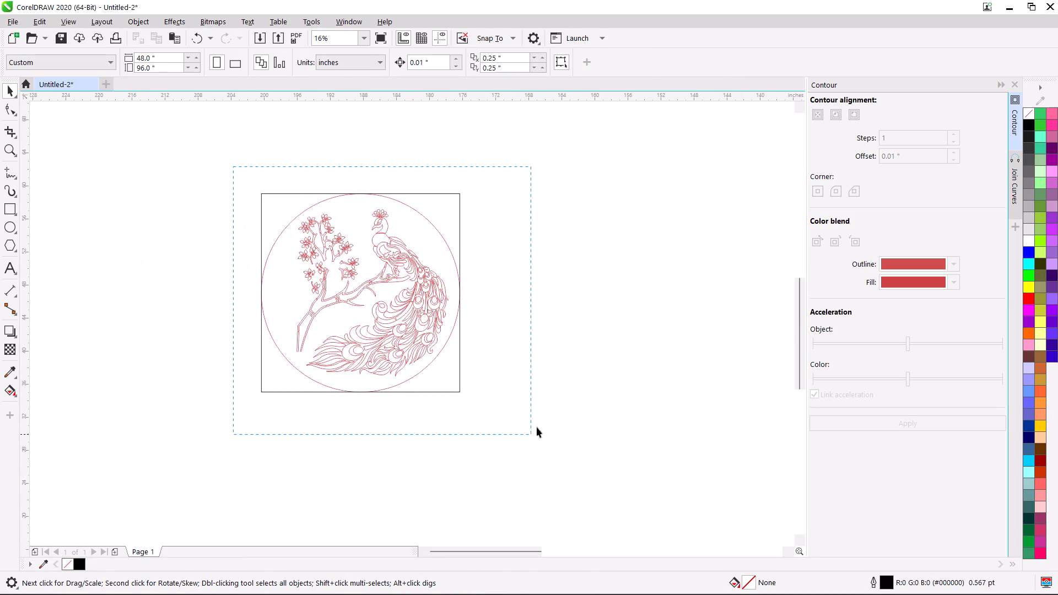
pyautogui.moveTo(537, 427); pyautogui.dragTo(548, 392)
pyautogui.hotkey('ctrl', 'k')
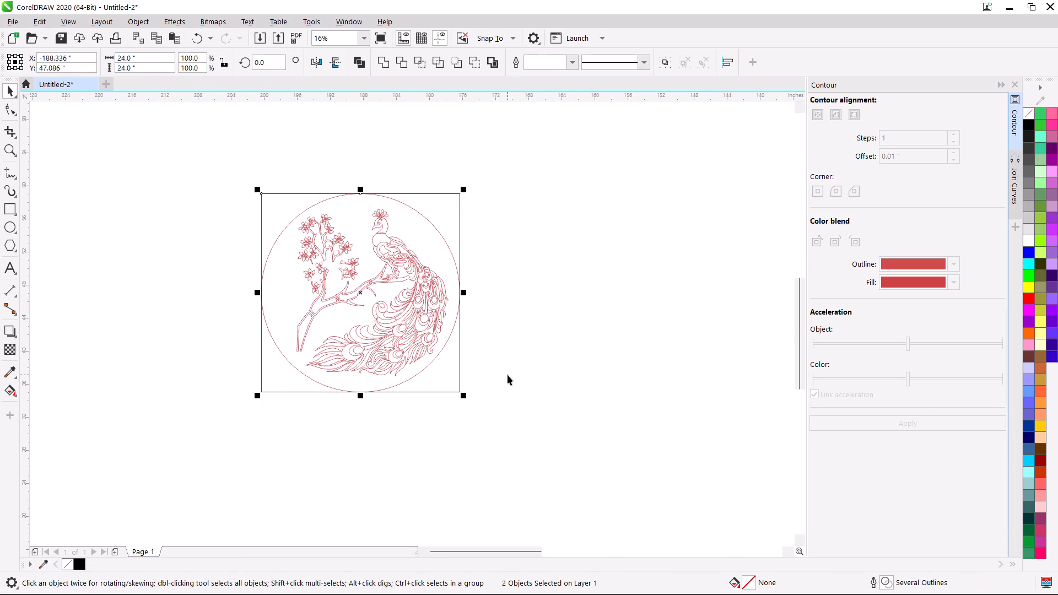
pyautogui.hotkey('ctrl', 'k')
# Move the red panel and frame towards the blue panel, and pull the 24-inch square off to the opposite side.
pyautogui.click(555, 319)
pyautogui.moveTo(164, 149); pyautogui.dragTo(412, 295)
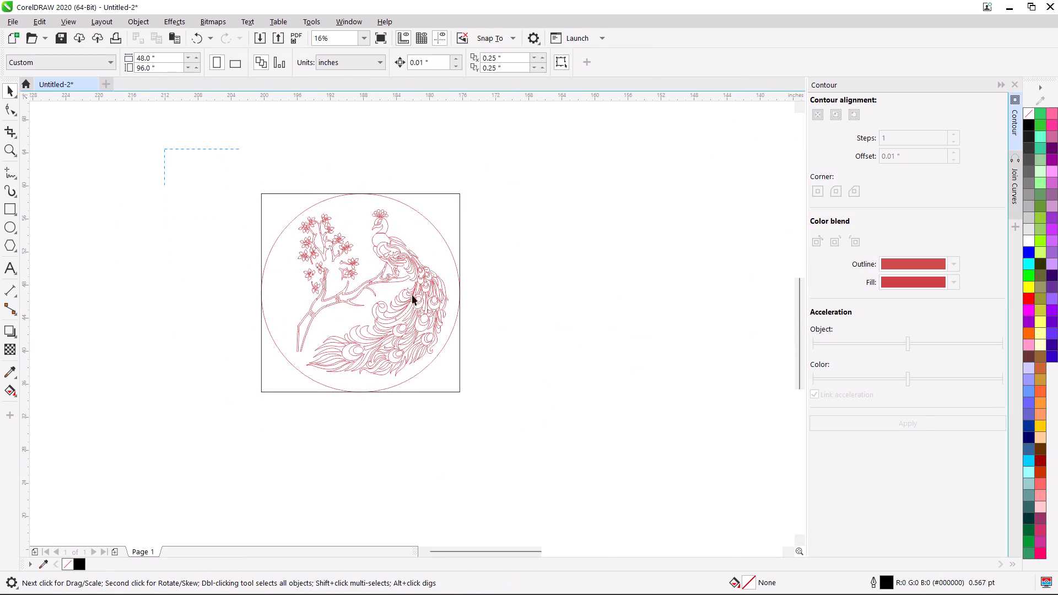
pyautogui.moveTo(412, 295); pyautogui.dragTo(531, 394)
pyautogui.moveTo(453, 240); pyautogui.dragTo(730, 285)
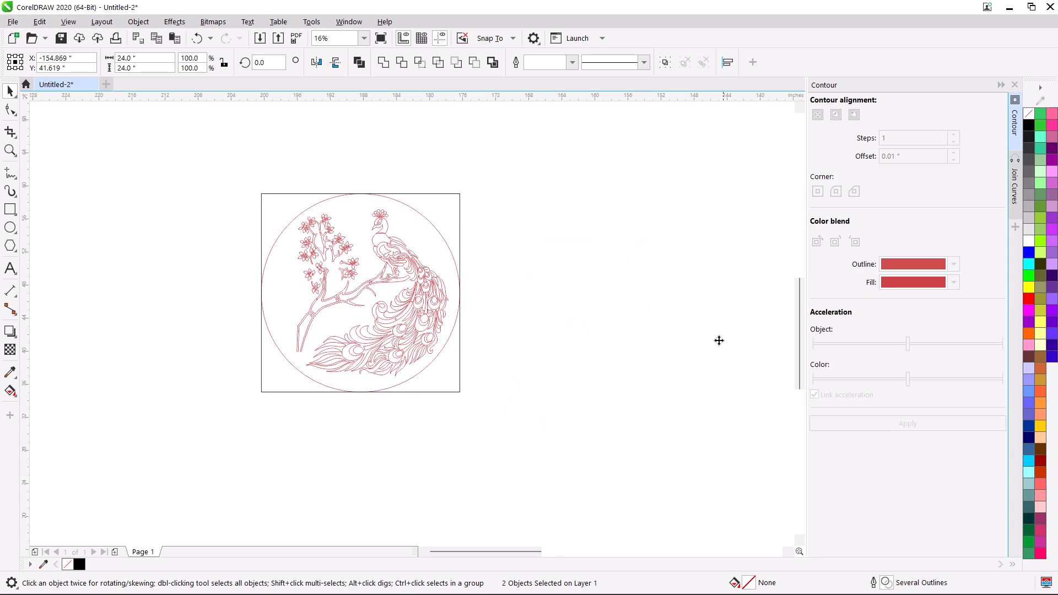
pyautogui.click(721, 500)
pyautogui.moveTo(722, 426); pyautogui.dragTo(382, 381)
# Break apart the red circular peacock panel into separate curves.
pyautogui.moveTo(520, 201); pyautogui.dragTo(798, 469)
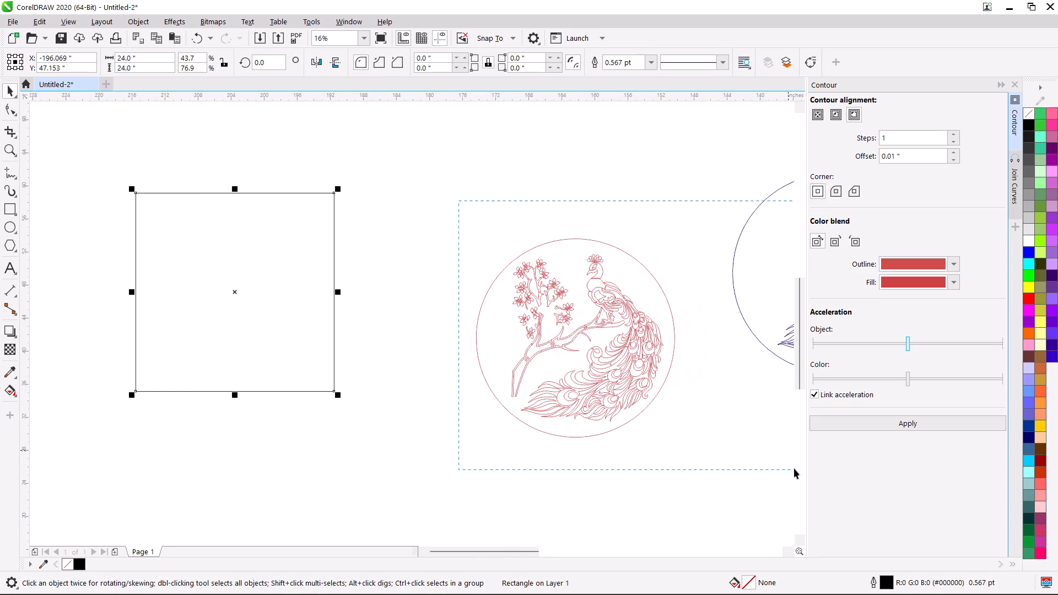
pyautogui.hotkey('ctrl', 'k')
pyautogui.click(674, 187)
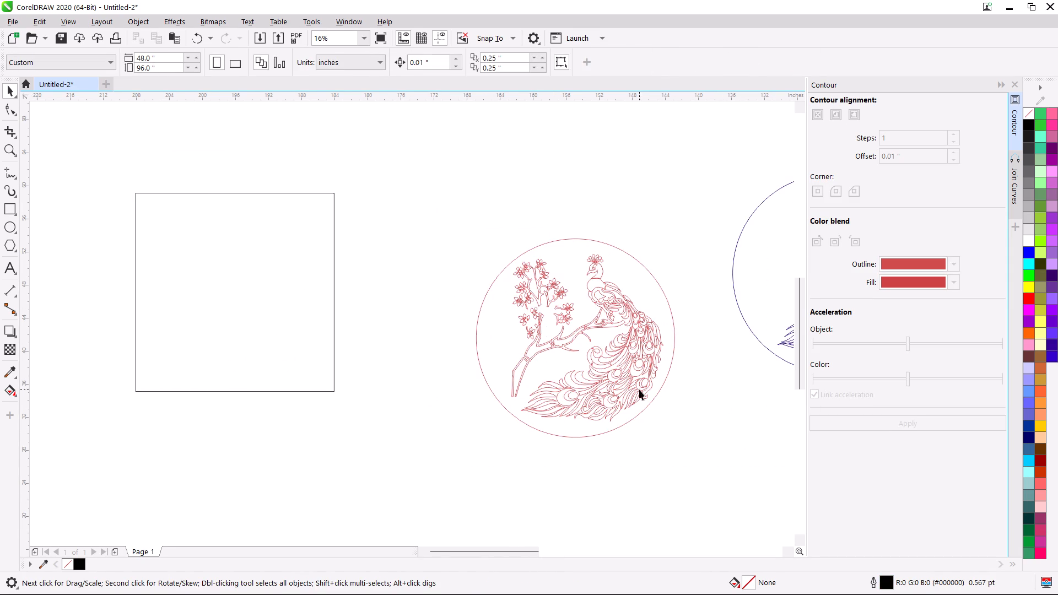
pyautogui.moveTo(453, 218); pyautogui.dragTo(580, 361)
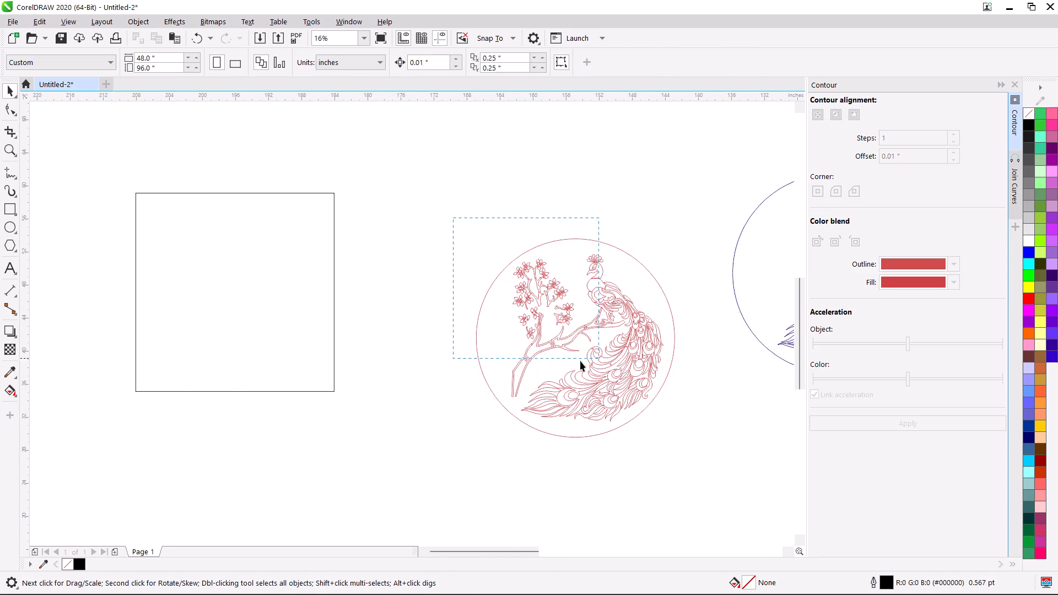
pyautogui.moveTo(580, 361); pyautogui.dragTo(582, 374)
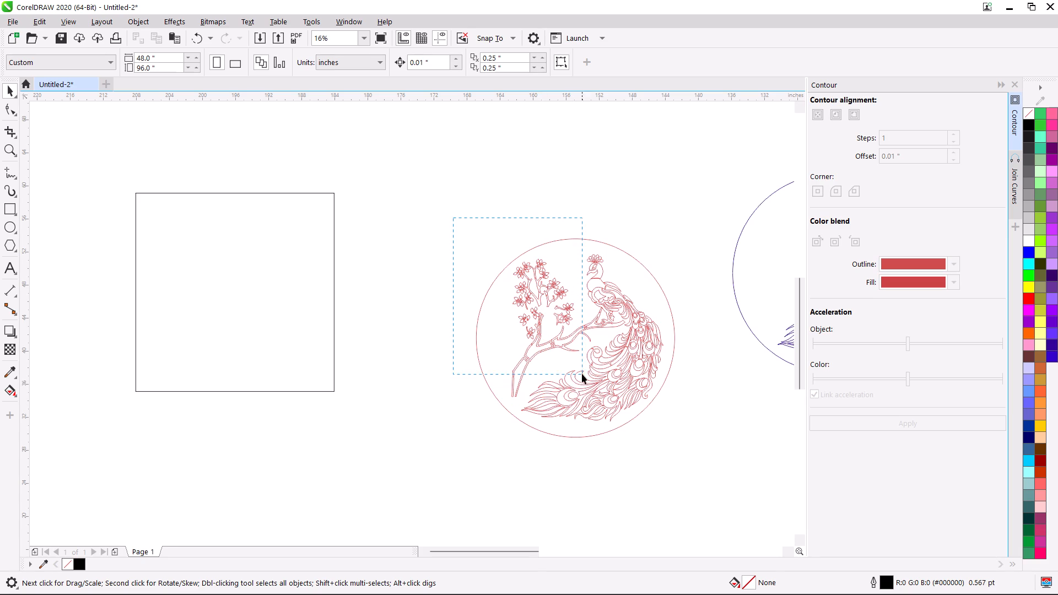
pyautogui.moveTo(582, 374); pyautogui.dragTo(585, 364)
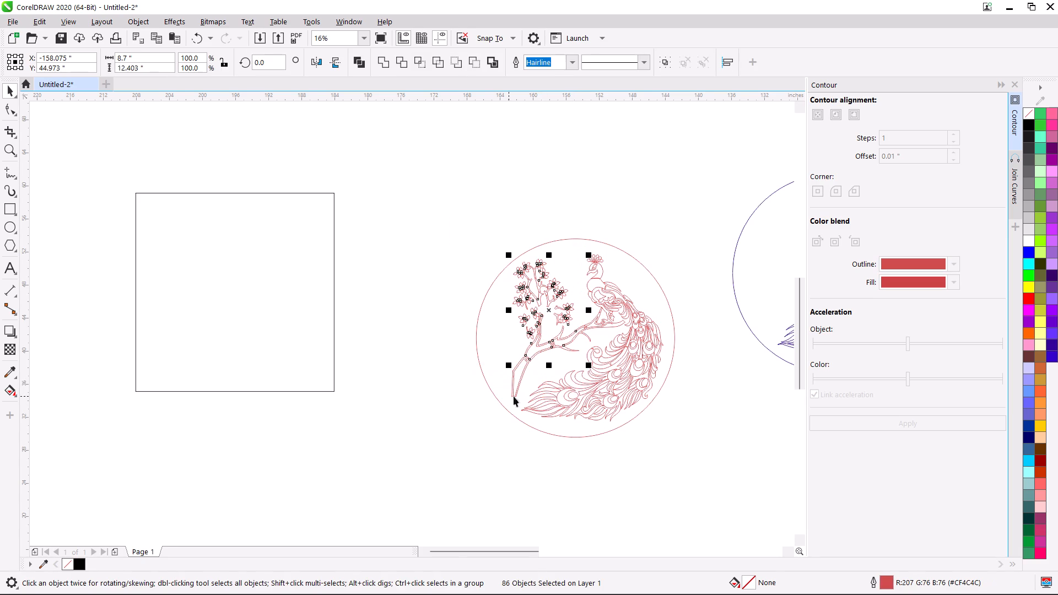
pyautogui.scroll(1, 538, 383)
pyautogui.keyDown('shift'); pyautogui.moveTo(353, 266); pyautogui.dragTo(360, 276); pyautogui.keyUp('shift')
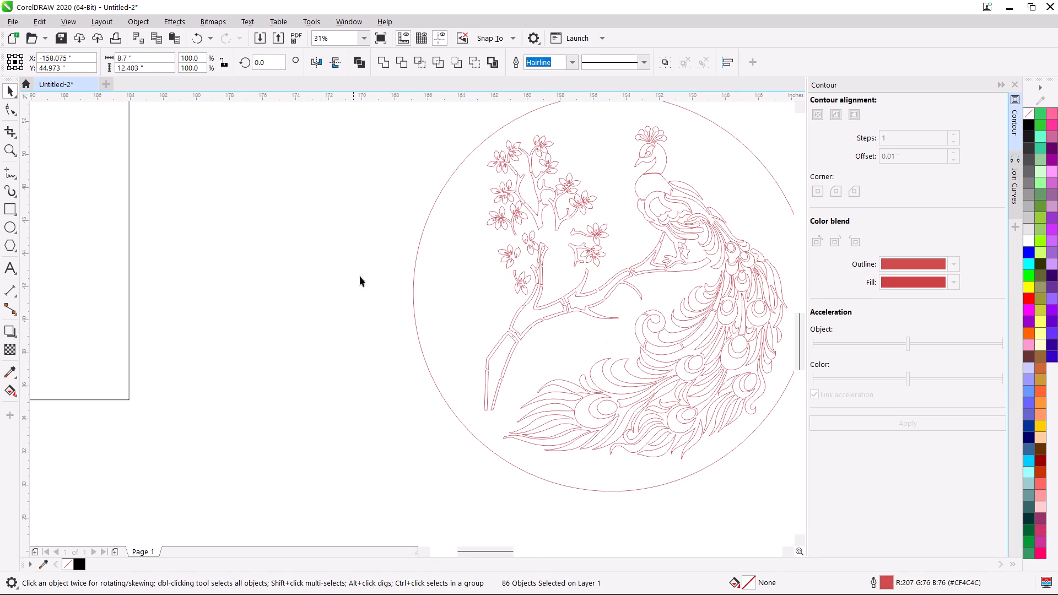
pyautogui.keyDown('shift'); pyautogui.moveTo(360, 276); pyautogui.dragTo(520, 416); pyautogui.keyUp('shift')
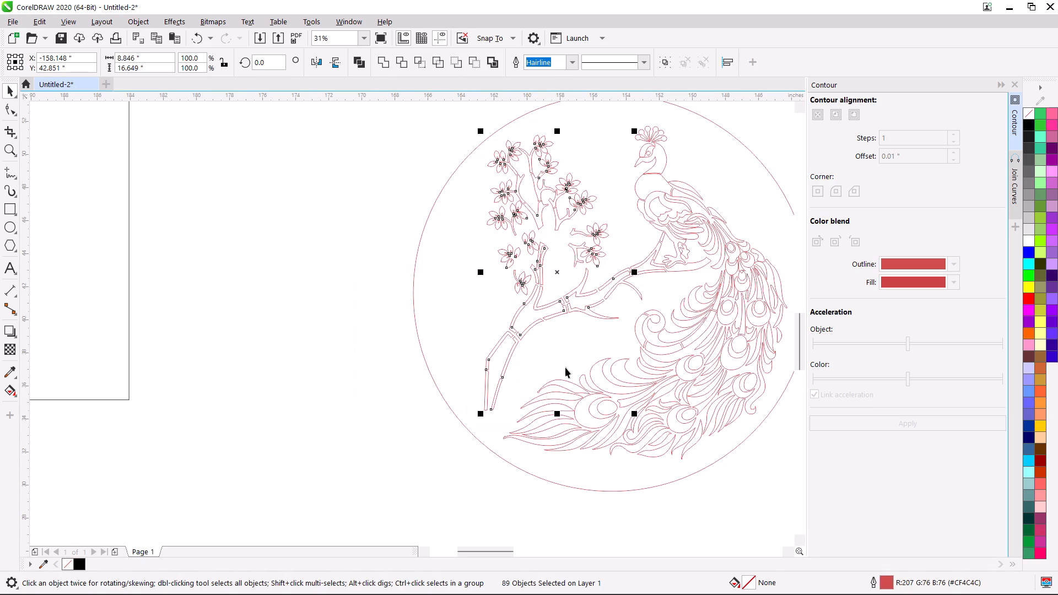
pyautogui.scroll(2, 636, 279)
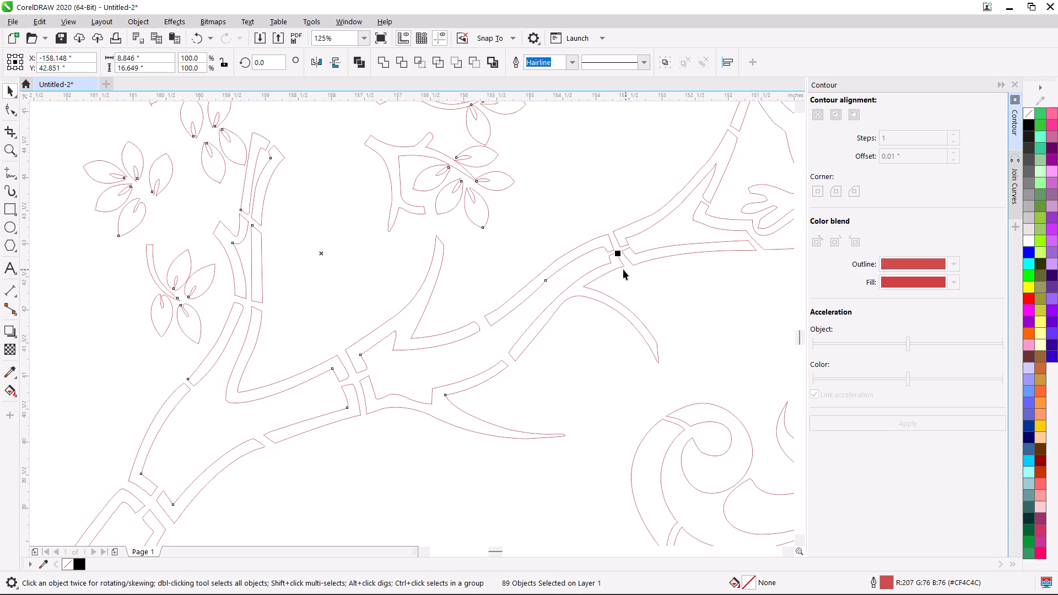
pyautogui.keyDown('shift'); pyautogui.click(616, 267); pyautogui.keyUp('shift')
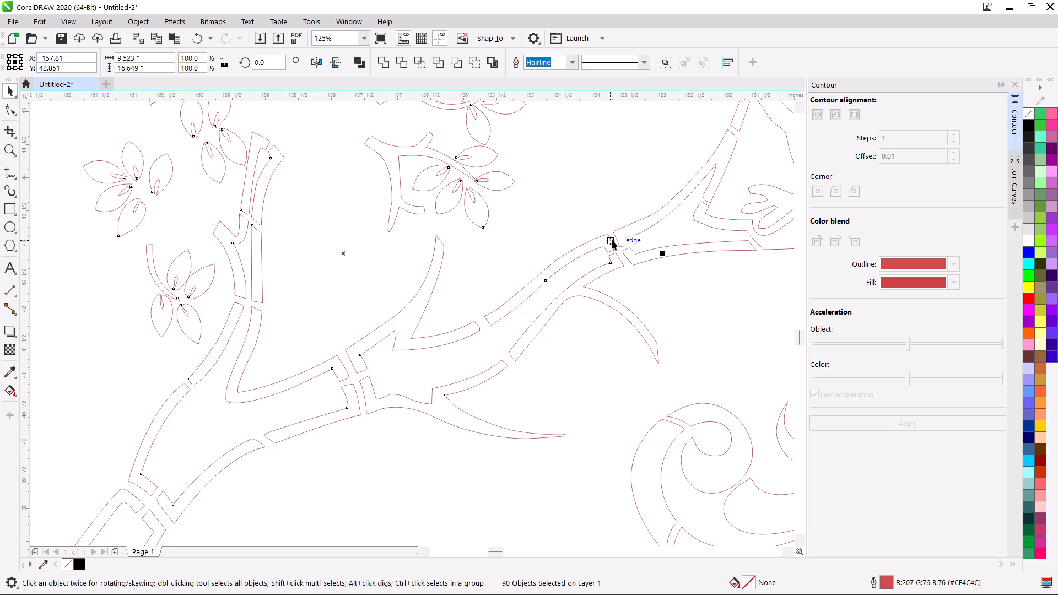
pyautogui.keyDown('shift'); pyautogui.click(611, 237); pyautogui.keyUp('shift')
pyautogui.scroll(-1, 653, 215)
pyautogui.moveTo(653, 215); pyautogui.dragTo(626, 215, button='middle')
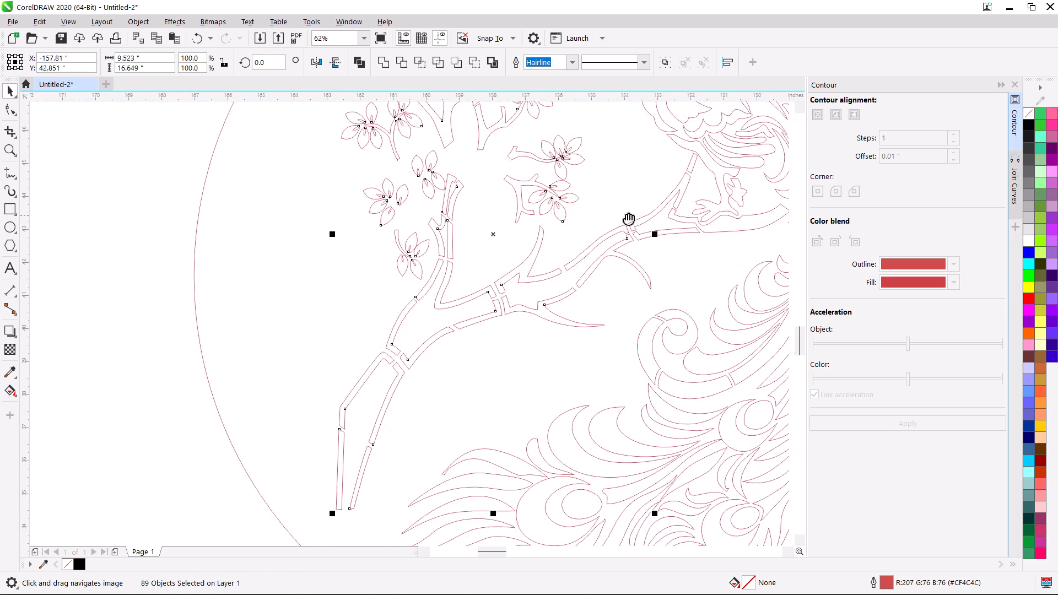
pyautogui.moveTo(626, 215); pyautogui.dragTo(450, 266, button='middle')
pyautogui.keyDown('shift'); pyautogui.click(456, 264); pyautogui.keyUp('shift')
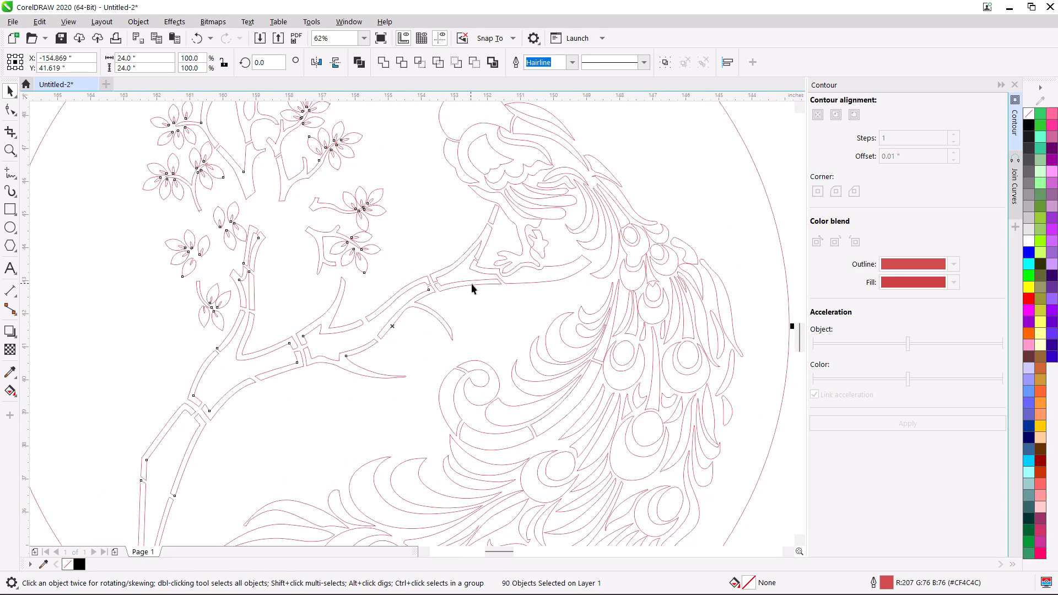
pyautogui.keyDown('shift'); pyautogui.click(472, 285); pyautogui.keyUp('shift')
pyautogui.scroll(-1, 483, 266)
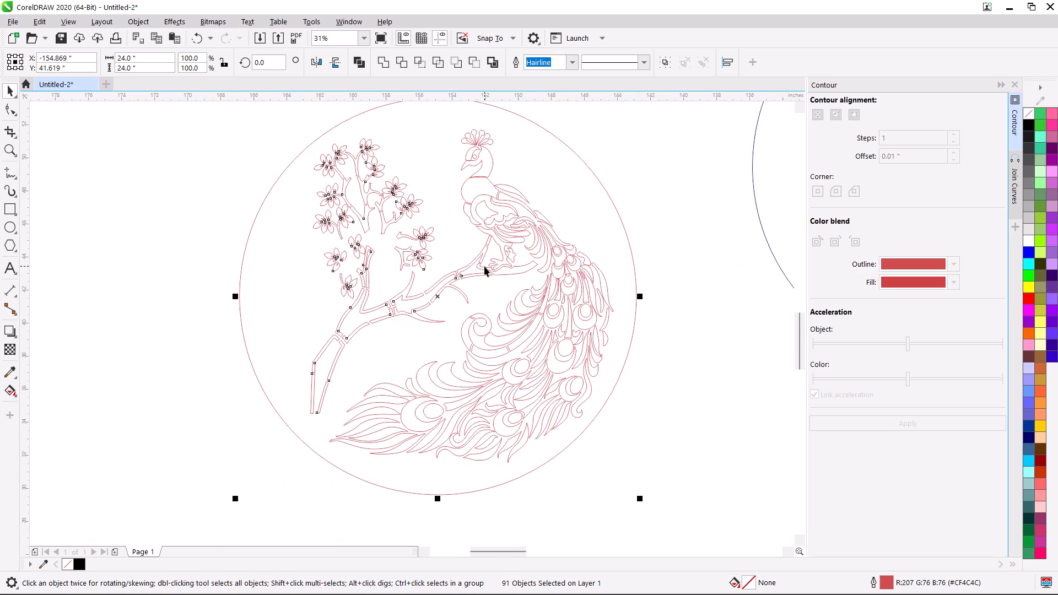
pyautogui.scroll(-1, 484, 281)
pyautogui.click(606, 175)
# Move the red panel's 24-inch outer circle off the peacock artwork to the space below the blue panel.
pyautogui.moveTo(528, 228); pyautogui.dragTo(554, 236)
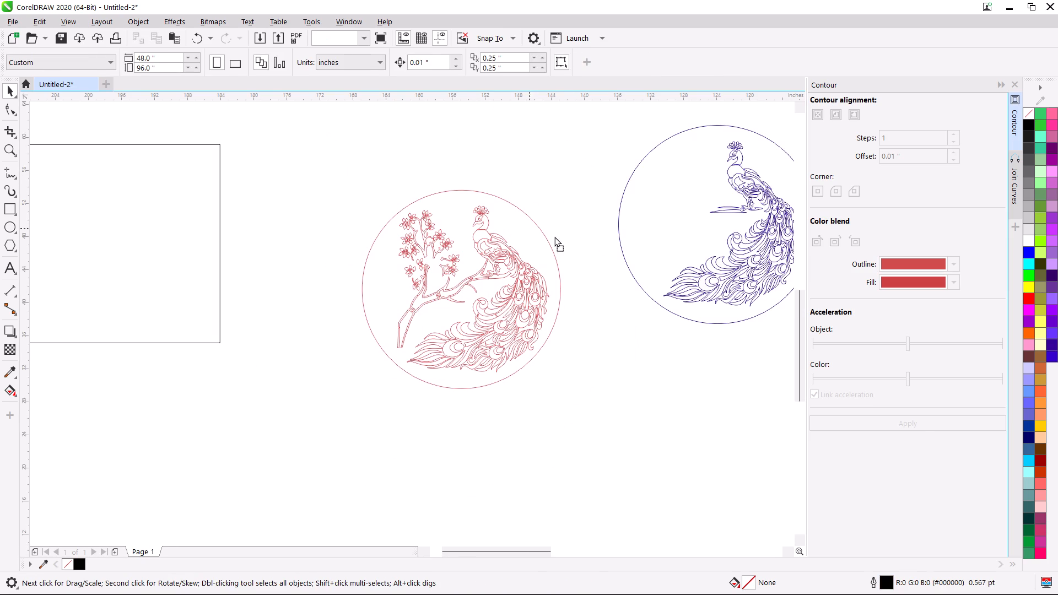
pyautogui.moveTo(554, 236); pyautogui.dragTo(724, 366)
# Select the red blossom tree, its trunk and branch pieces, and the peacock's head and upper body curves together.
pyautogui.scroll(1, 398, 220)
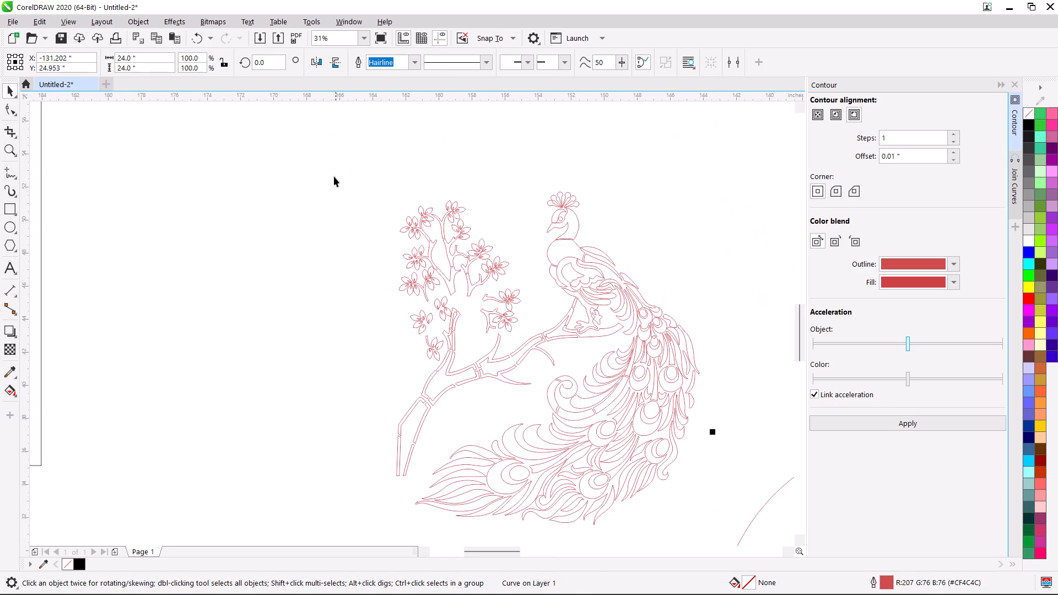
pyautogui.moveTo(332, 173); pyautogui.dragTo(559, 384)
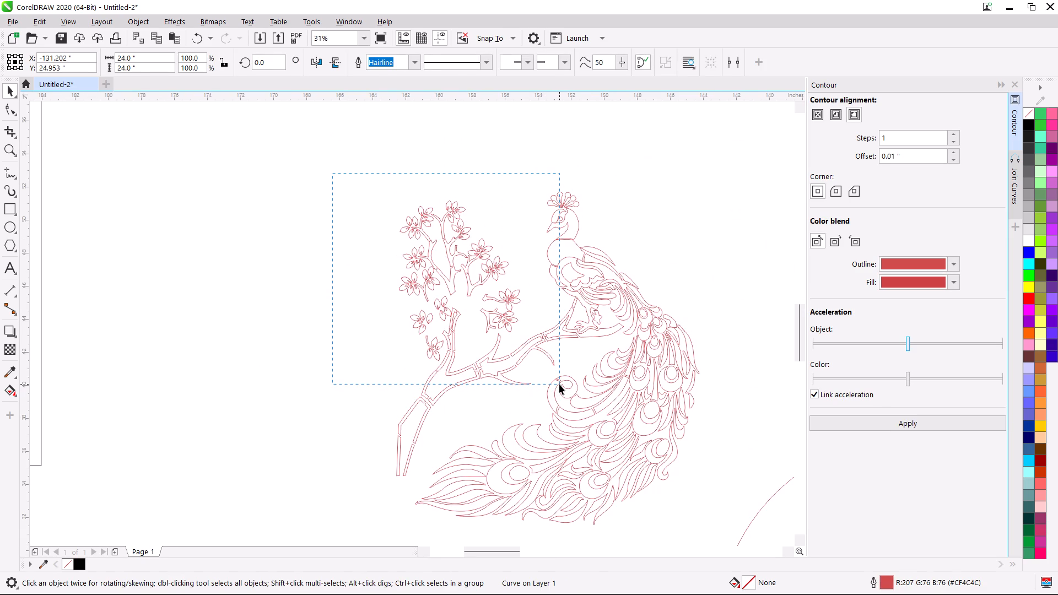
pyautogui.moveTo(559, 384); pyautogui.dragTo(536, 403)
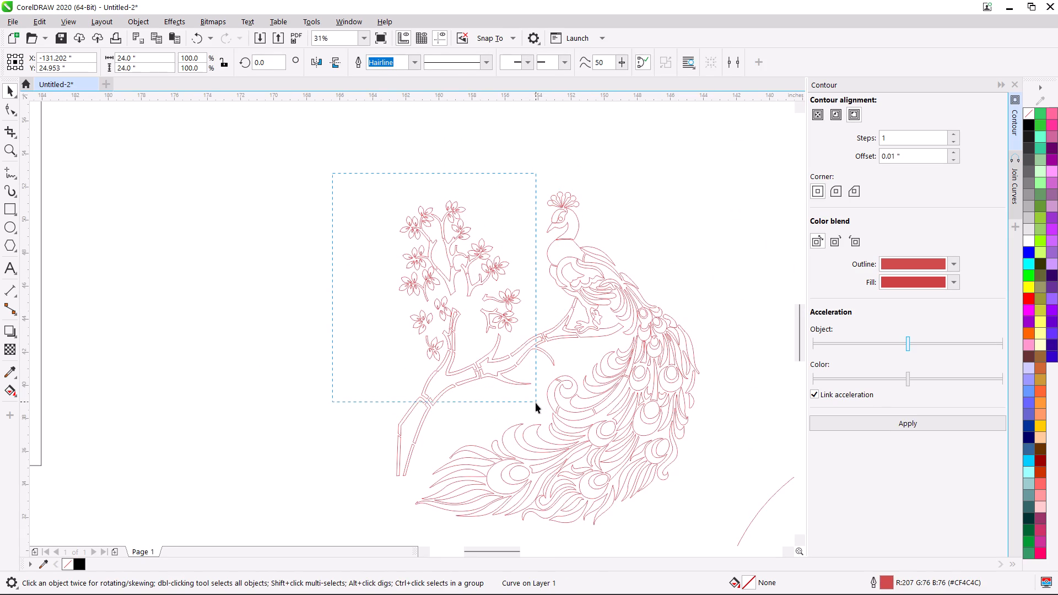
pyautogui.moveTo(536, 403); pyautogui.dragTo(537, 416)
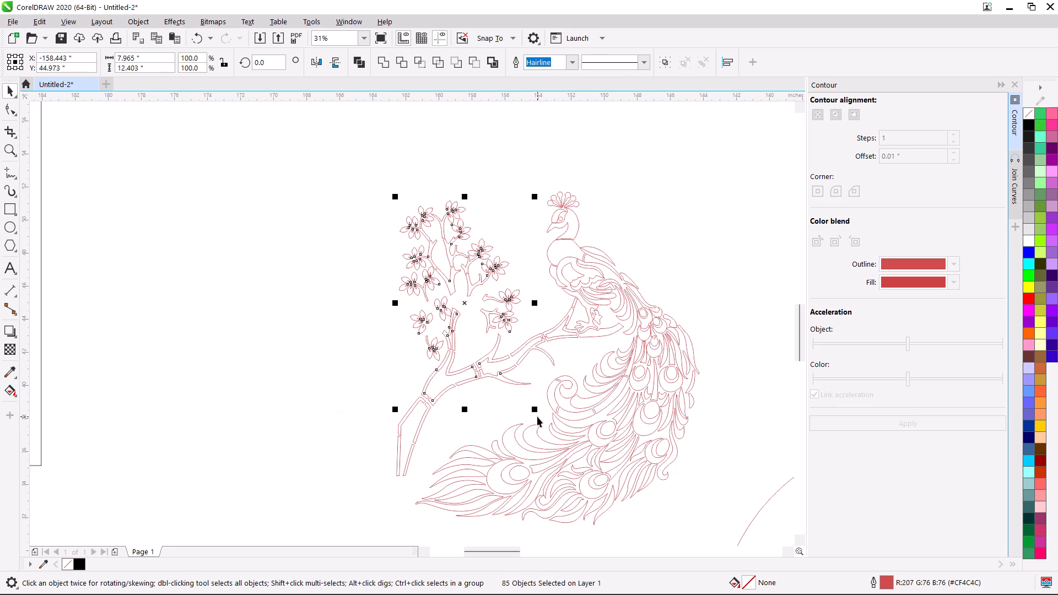
pyautogui.keyDown('shift'); pyautogui.click(400, 448); pyautogui.keyUp('shift')
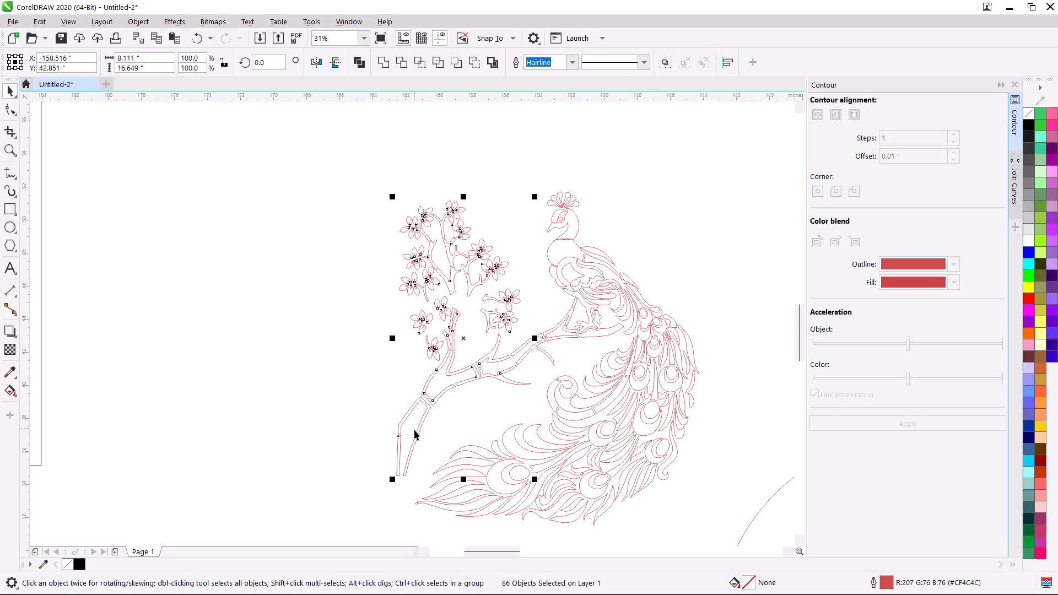
pyautogui.keyDown('shift'); pyautogui.click(417, 434); pyautogui.keyUp('shift')
pyautogui.keyDown('shift'); pyautogui.click(406, 415); pyautogui.keyUp('shift')
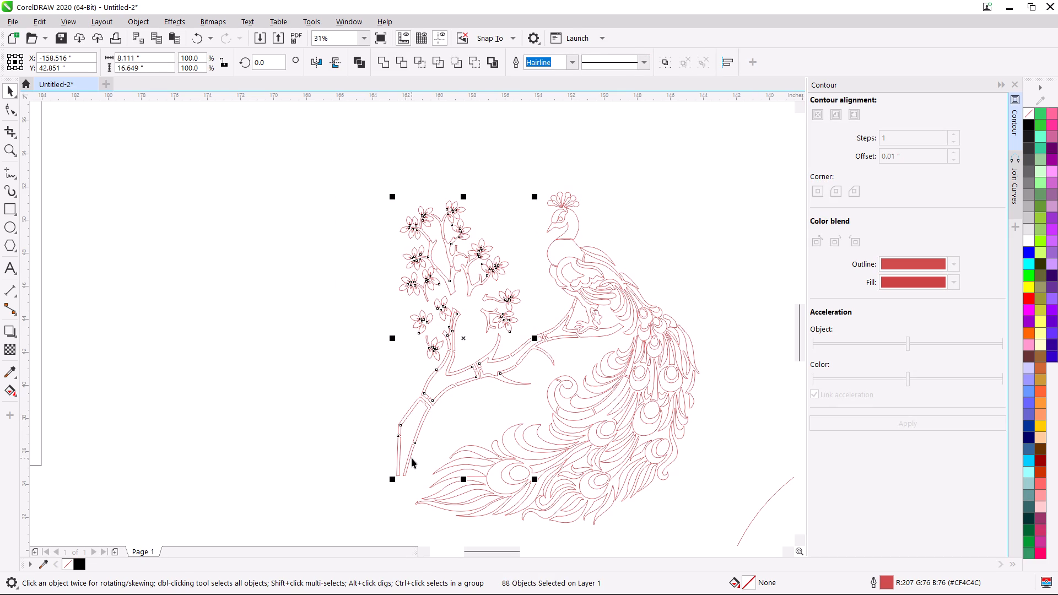
pyautogui.keyDown('shift'); pyautogui.click(409, 457); pyautogui.keyUp('shift')
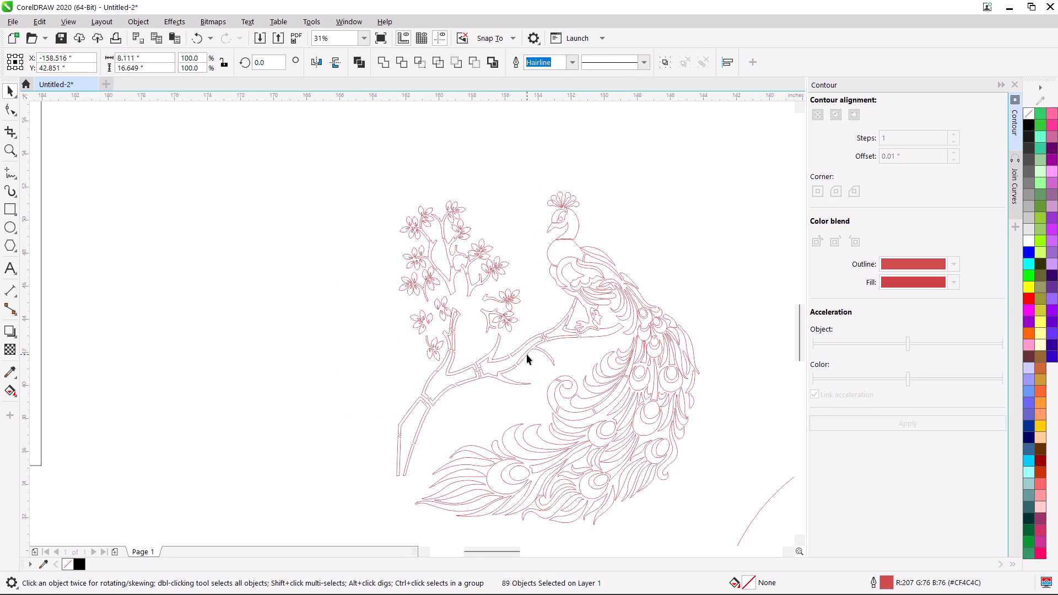
pyautogui.keyDown('shift'); pyautogui.click(527, 354); pyautogui.keyUp('shift')
pyautogui.keyDown('shift'); pyautogui.scroll(2, 527, 352); pyautogui.keyUp('shift')
pyautogui.keyDown('shift'); pyautogui.click(522, 342); pyautogui.keyUp('shift')
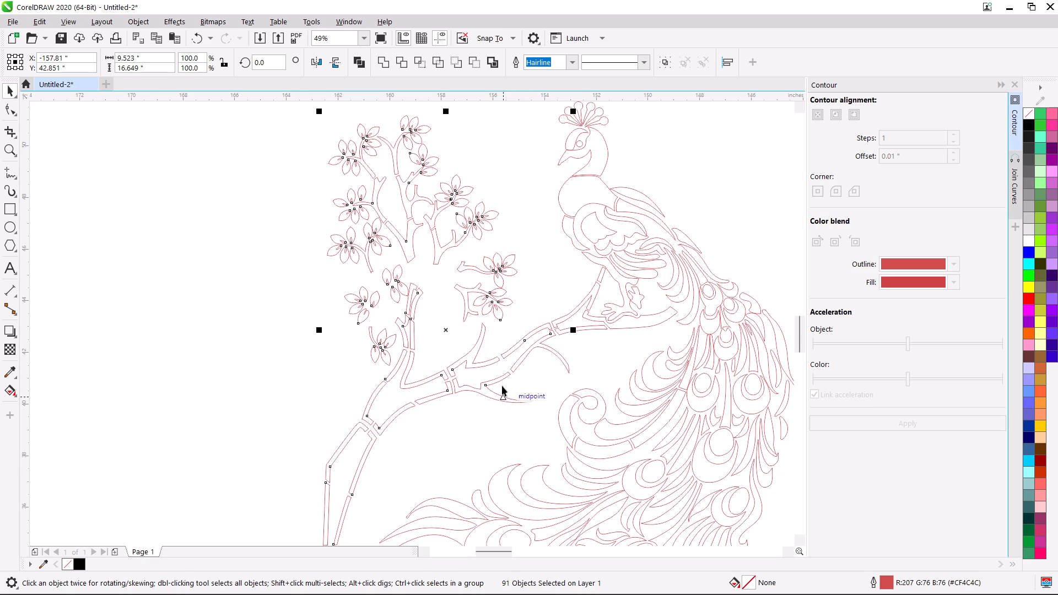
pyautogui.keyDown('shift'); pyautogui.click(579, 309); pyautogui.keyUp('shift')
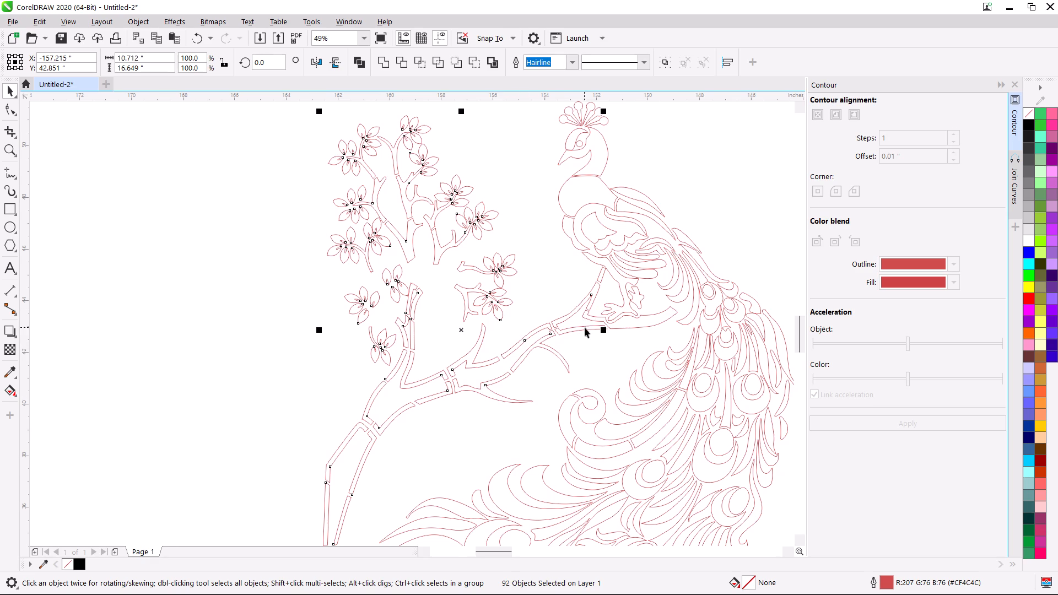
pyautogui.keyDown('shift'); pyautogui.click(592, 317); pyautogui.keyUp('shift')
pyautogui.scroll(-1, 591, 307)
pyautogui.keyDown('shift'); pyautogui.moveTo(539, 140); pyautogui.dragTo(712, 316); pyautogui.keyUp('shift')
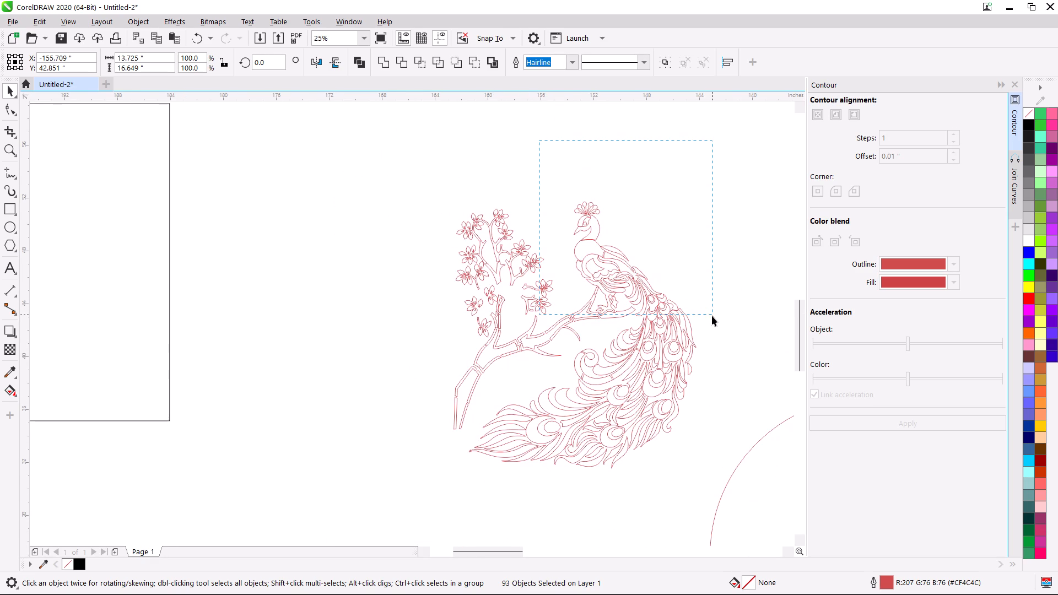
pyautogui.keyDown('shift'); pyautogui.moveTo(712, 316); pyautogui.dragTo(708, 322); pyautogui.keyUp('shift')
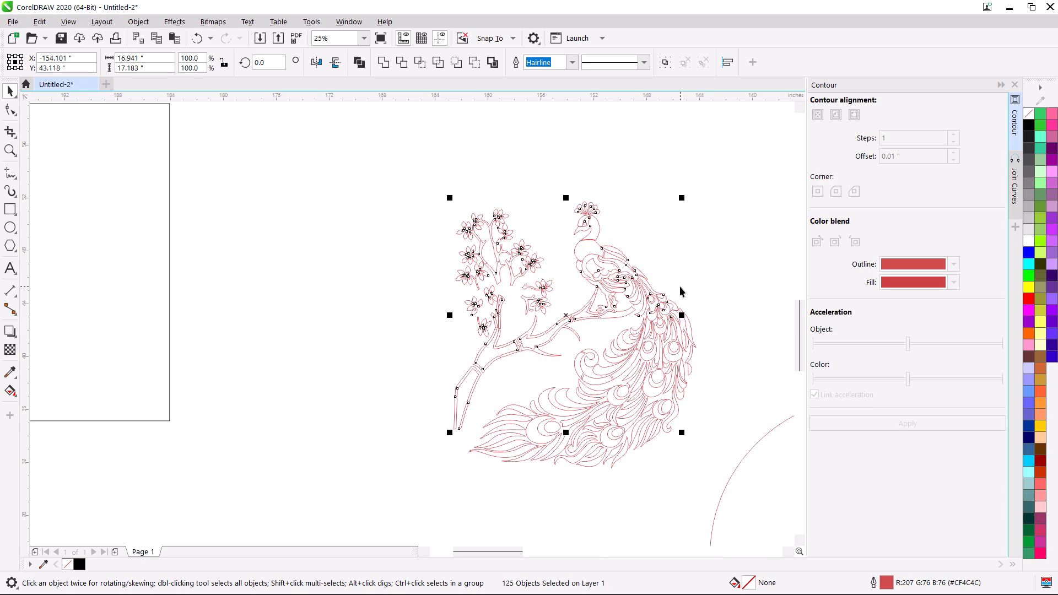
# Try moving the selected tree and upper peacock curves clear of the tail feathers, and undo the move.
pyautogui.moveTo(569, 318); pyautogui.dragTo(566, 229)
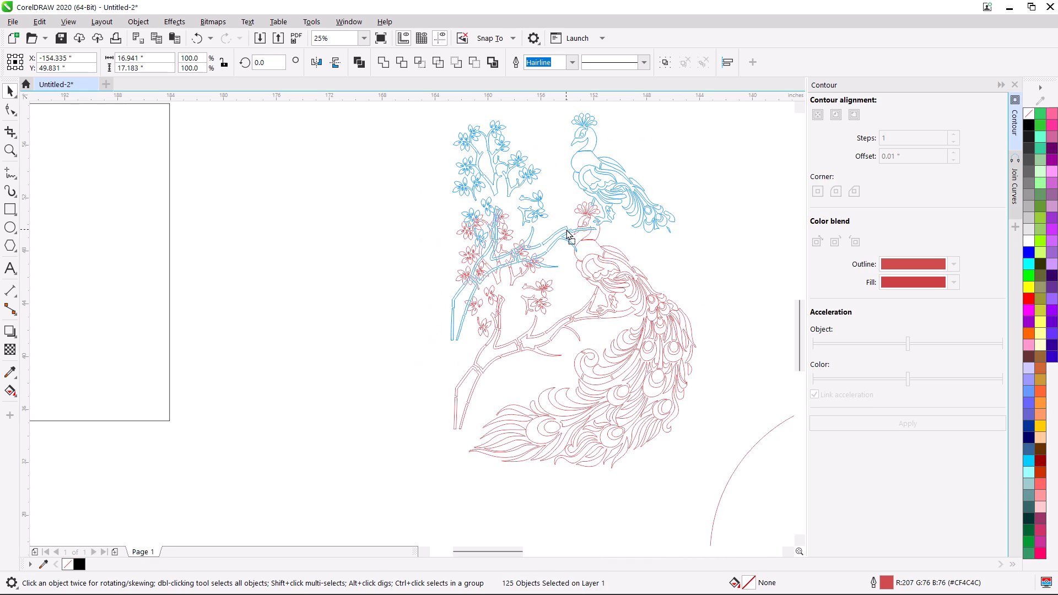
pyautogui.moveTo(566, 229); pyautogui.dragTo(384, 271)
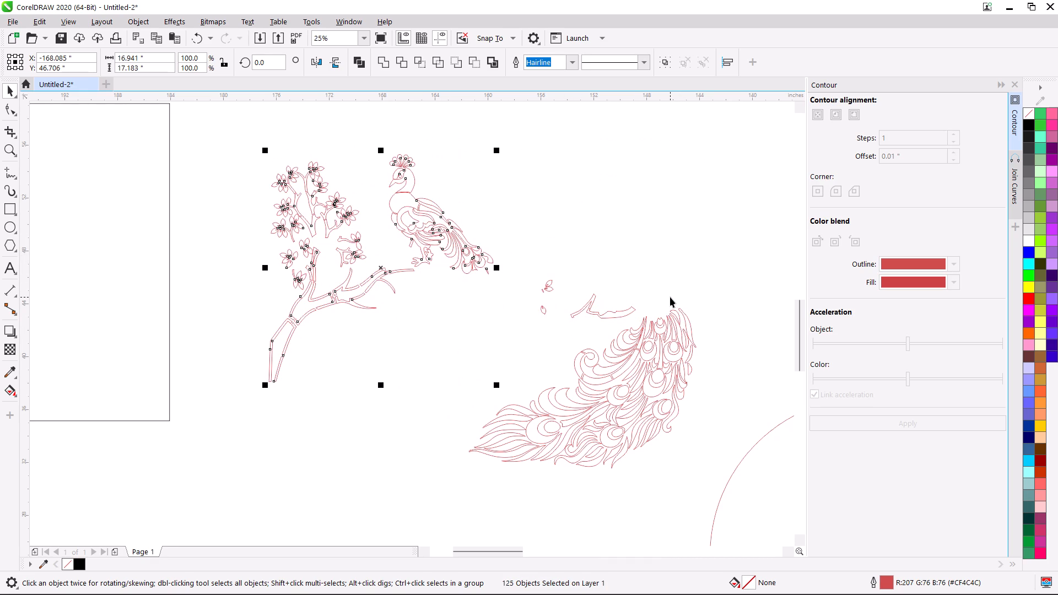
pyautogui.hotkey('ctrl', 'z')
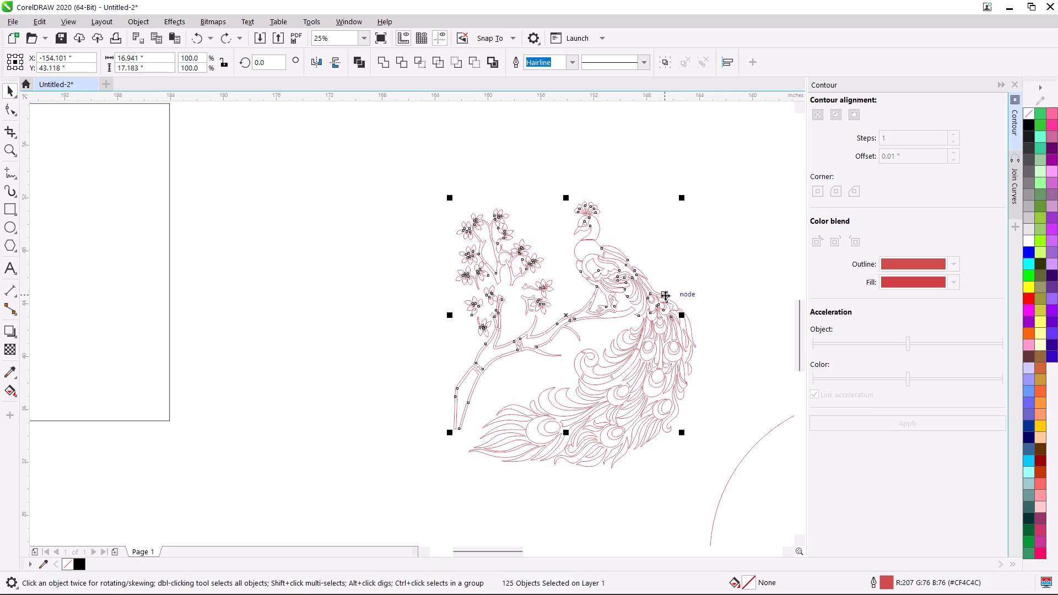
# Extend the selection with the missed branch pieces beneath the peacock's feet.
pyautogui.keyDown('shift'); pyautogui.moveTo(563, 265); pyautogui.dragTo(555, 312); pyautogui.keyUp('shift')
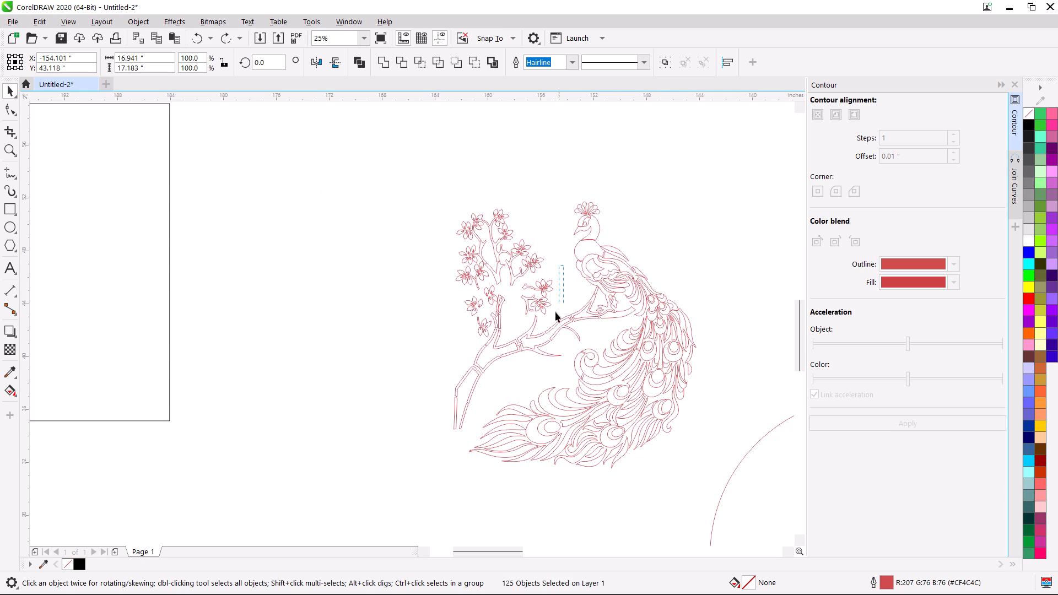
pyautogui.keyDown('shift'); pyautogui.moveTo(555, 312); pyautogui.dragTo(517, 329); pyautogui.keyUp('shift')
pyautogui.keyDown('shift'); pyautogui.scroll(2, 621, 312); pyautogui.keyUp('shift')
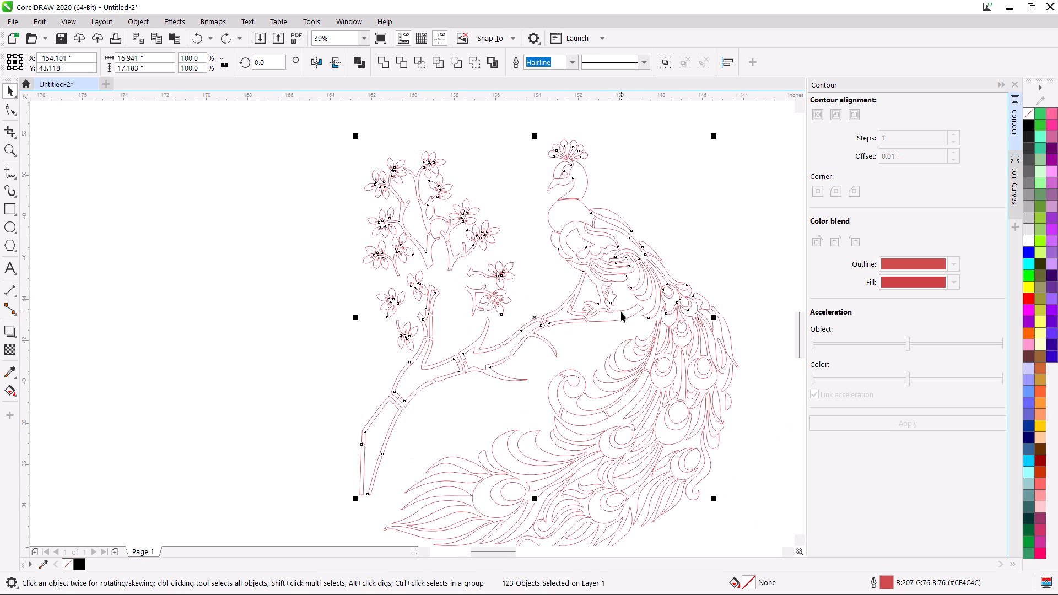
pyautogui.keyDown('shift'); pyautogui.click(621, 319); pyautogui.keyUp('shift')
pyautogui.keyDown('shift'); pyautogui.scroll(2, 603, 301); pyautogui.keyUp('shift')
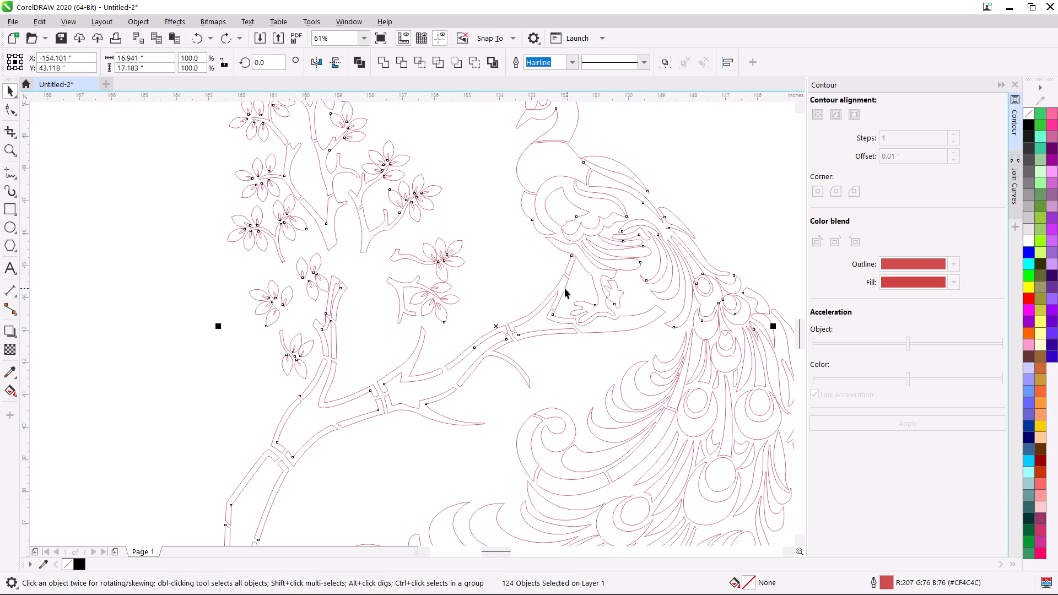
pyautogui.keyDown('shift'); pyautogui.click(565, 288); pyautogui.keyUp('shift')
pyautogui.scroll(-3, 569, 288)
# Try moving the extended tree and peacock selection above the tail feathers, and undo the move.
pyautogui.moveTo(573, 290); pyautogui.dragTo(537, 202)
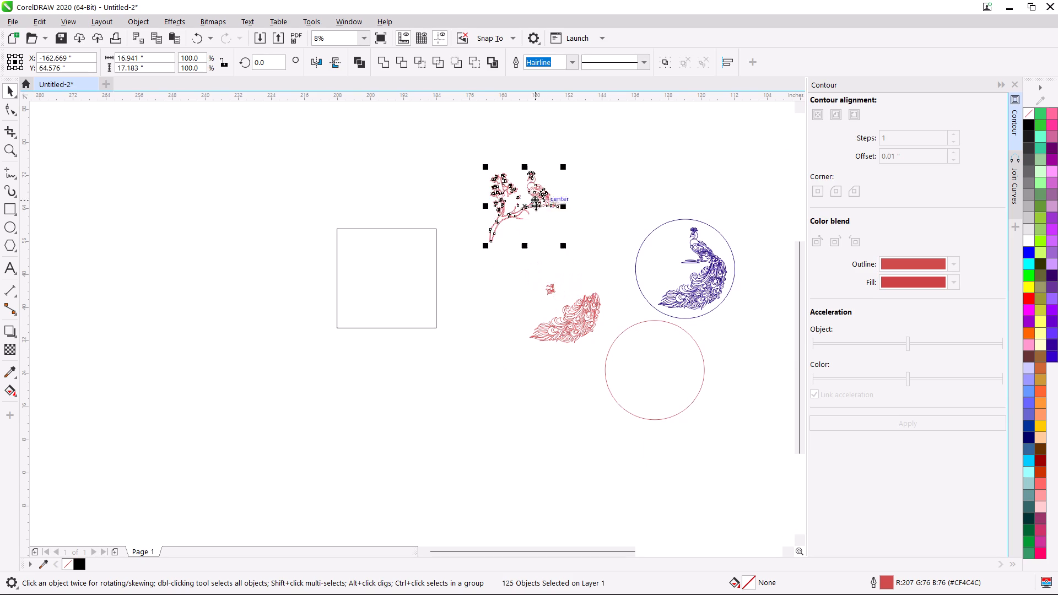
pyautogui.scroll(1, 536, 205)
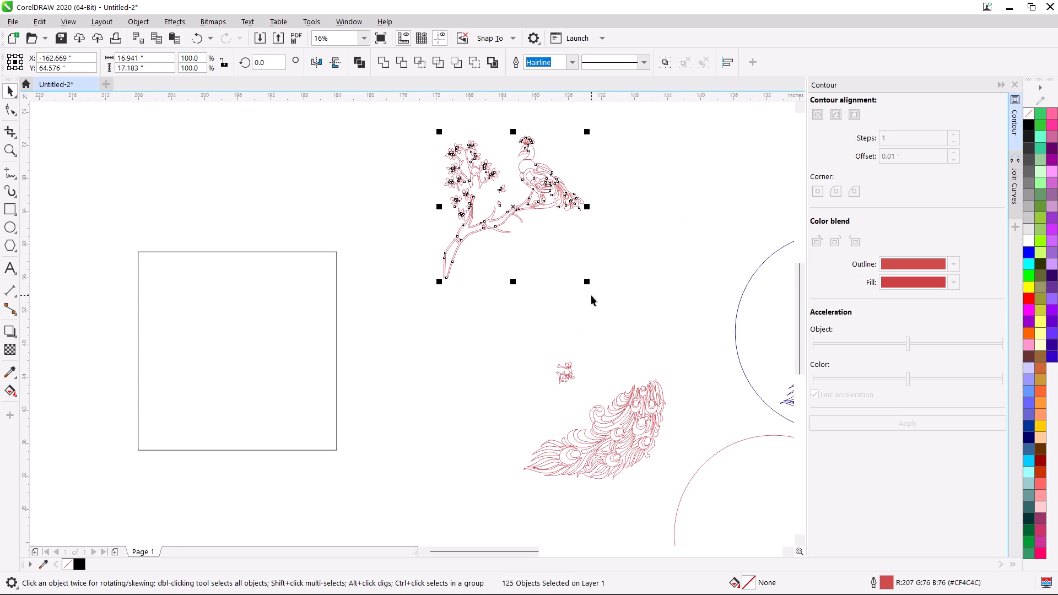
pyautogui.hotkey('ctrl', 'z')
# Extend the selection with the missed blossom branch piece between the tree trunk and the peacock.
pyautogui.keyDown('shift'); pyautogui.scroll(6, 579, 391); pyautogui.keyUp('shift')
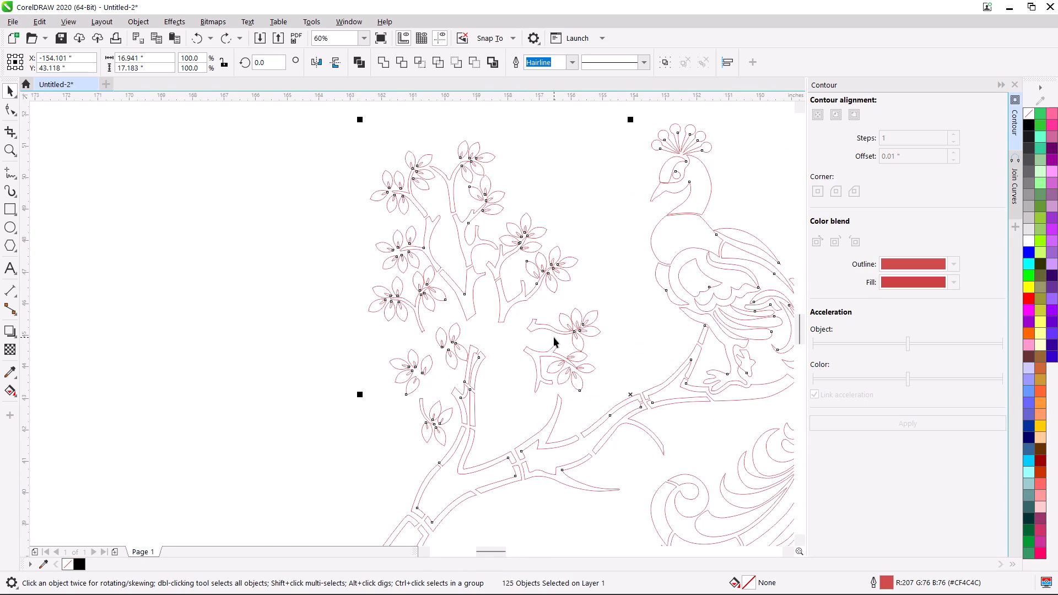
pyautogui.scroll(1, 567, 337)
pyautogui.keyDown('shift'); pyautogui.click(541, 368); pyautogui.keyUp('shift')
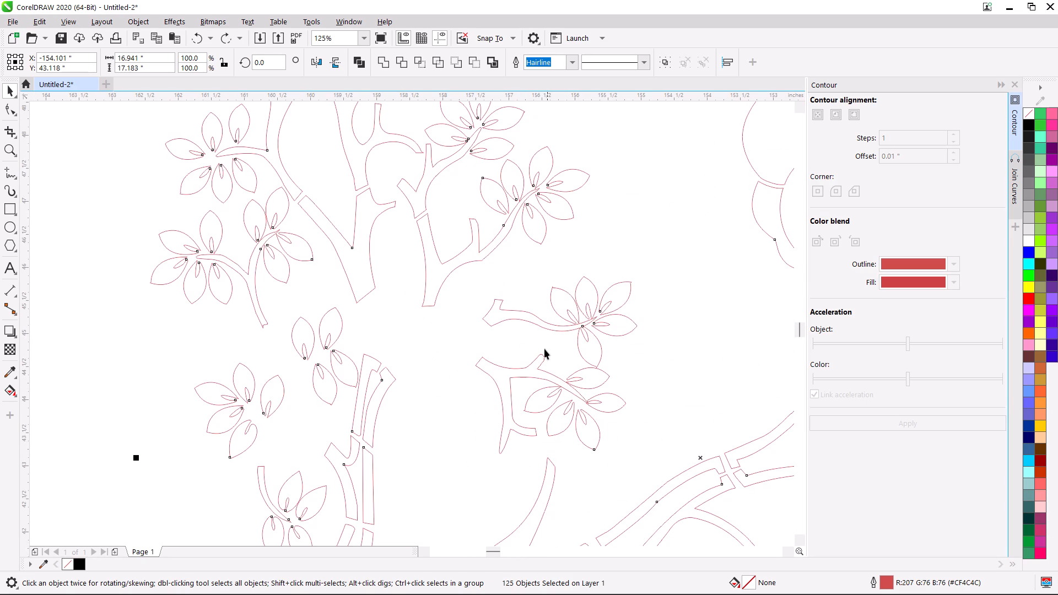
pyautogui.keyDown('shift'); pyautogui.click(537, 318); pyautogui.keyUp('shift')
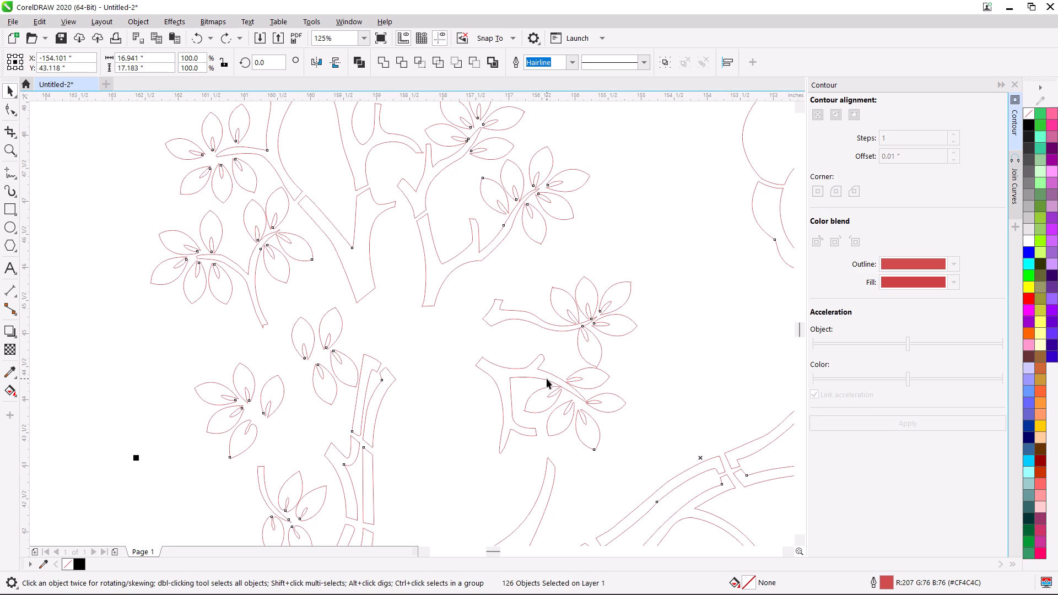
pyautogui.keyDown('shift'); pyautogui.click(546, 380); pyautogui.keyUp('shift')
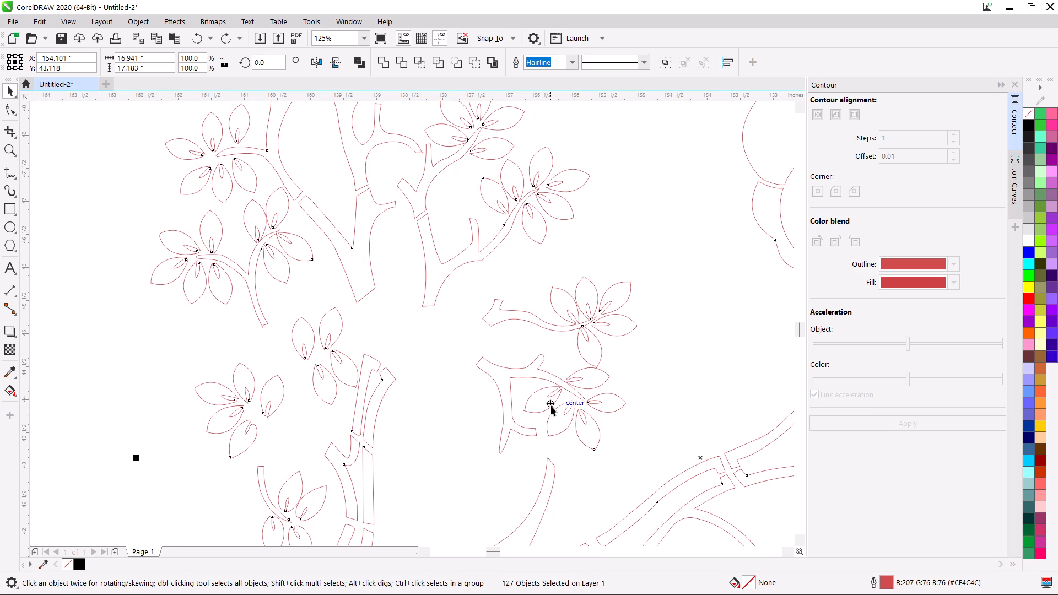
pyautogui.keyDown('shift'); pyautogui.click(551, 405); pyautogui.keyUp('shift')
pyautogui.scroll(-4, 577, 394)
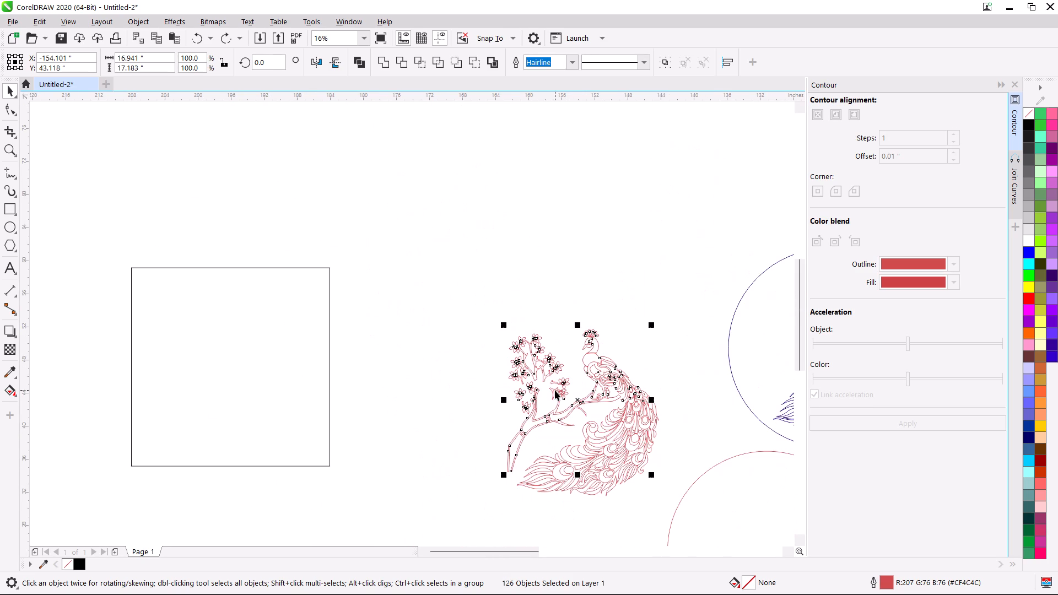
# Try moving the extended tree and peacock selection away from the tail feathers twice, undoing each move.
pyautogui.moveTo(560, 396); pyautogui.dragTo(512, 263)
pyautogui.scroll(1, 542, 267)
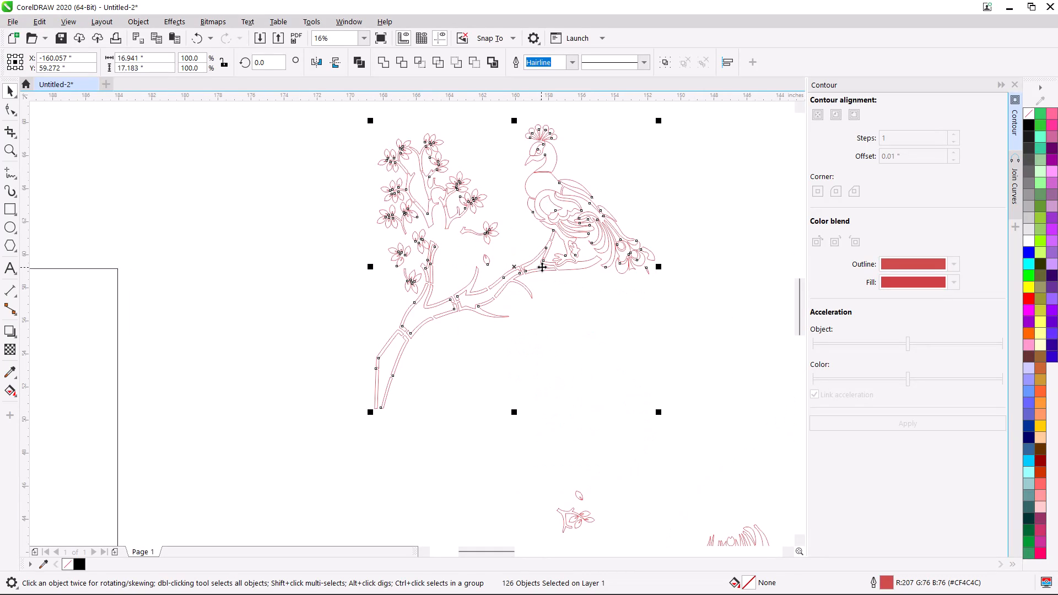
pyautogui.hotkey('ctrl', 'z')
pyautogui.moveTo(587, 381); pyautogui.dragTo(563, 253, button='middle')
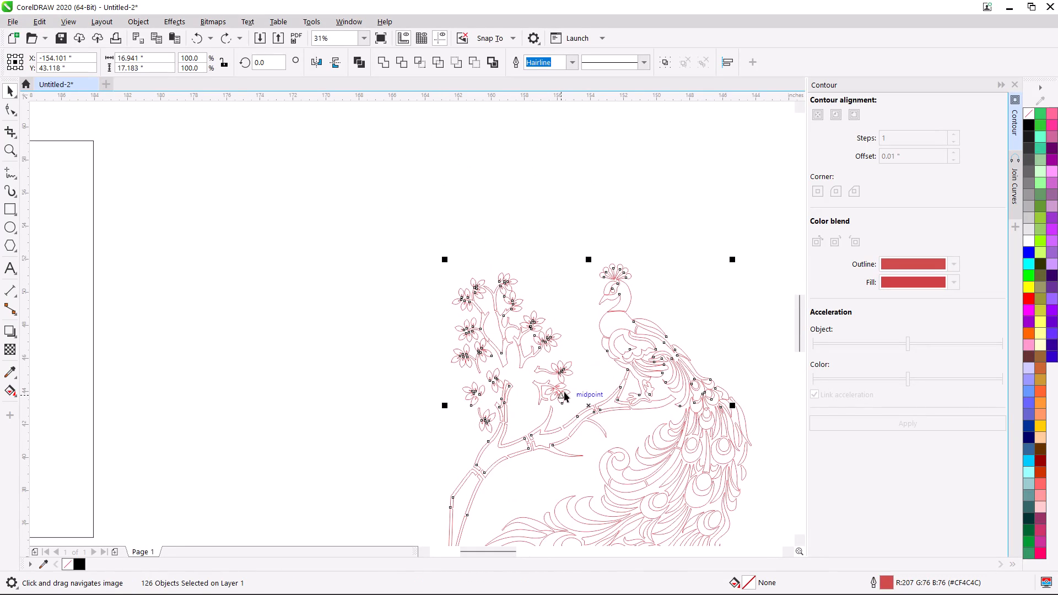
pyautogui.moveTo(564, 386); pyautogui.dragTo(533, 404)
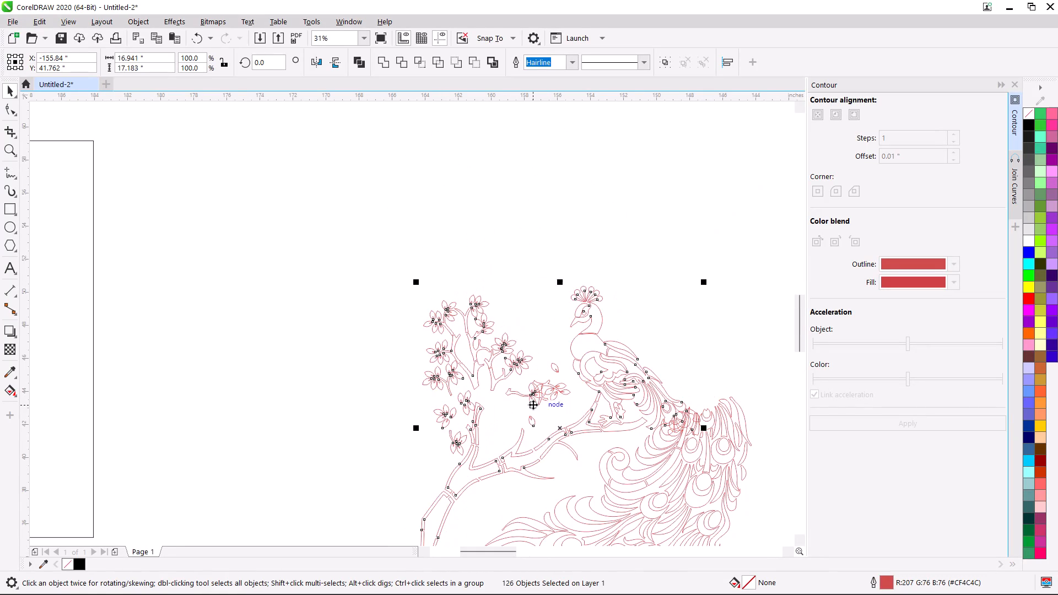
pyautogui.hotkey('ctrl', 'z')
# Add the missed petals of the two blossoms between the tree and the peacock to the selection.
pyautogui.scroll(3, 549, 373)
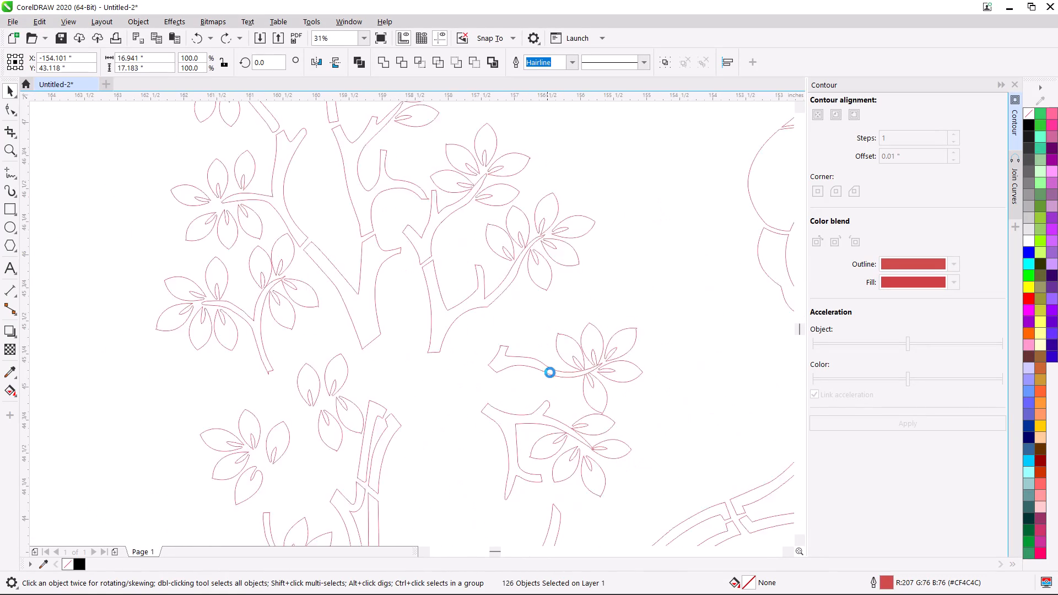
pyautogui.keyDown('shift'); pyautogui.click(580, 351); pyautogui.keyUp('shift')
pyautogui.scroll(-2, 580, 355)
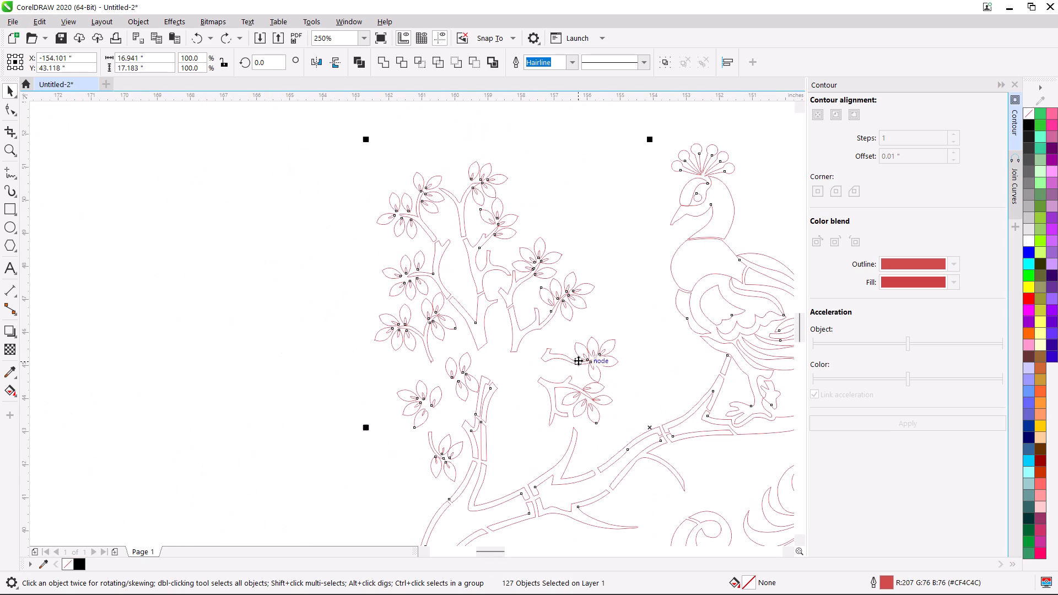
pyautogui.keyDown('shift'); pyautogui.click(563, 387); pyautogui.keyUp('shift')
pyautogui.keyDown('shift'); pyautogui.scroll(2, 584, 398); pyautogui.keyUp('shift')
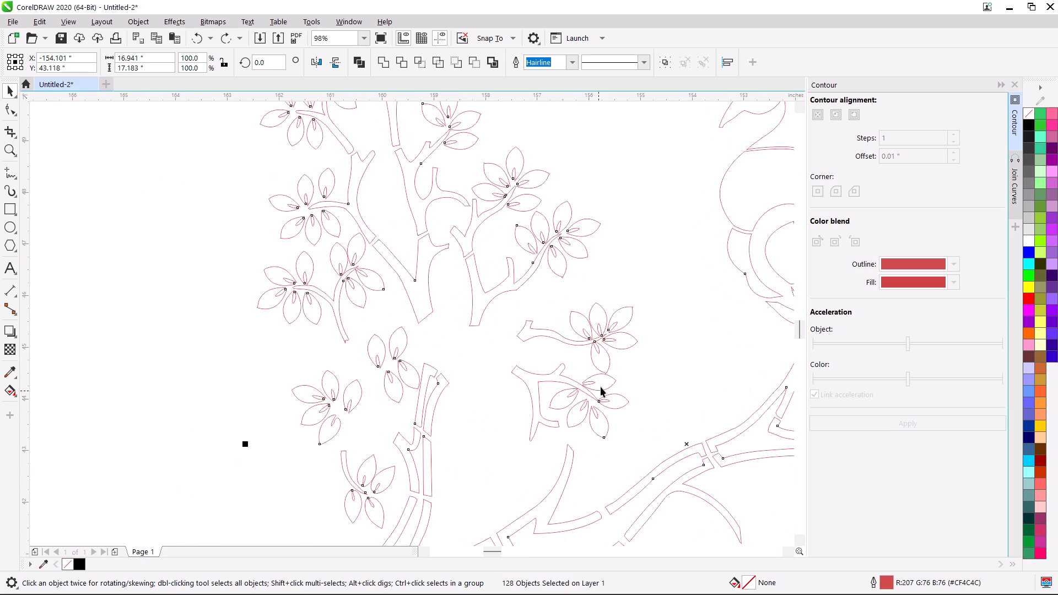
pyautogui.keyDown('shift'); pyautogui.scroll(2, 600, 387); pyautogui.keyUp('shift')
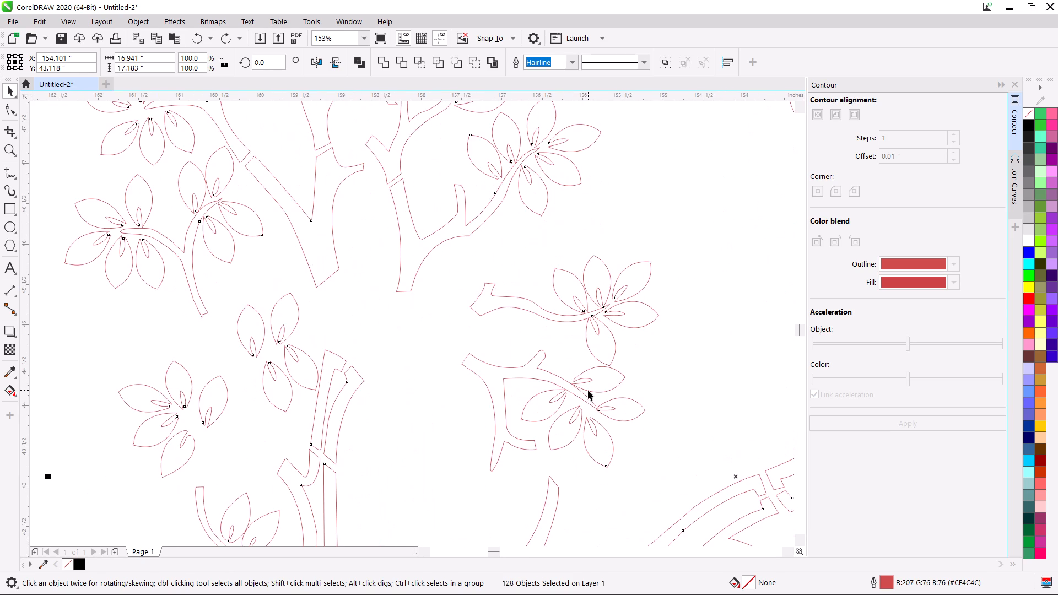
pyautogui.keyDown('shift'); pyautogui.click(588, 390); pyautogui.keyUp('shift')
pyautogui.keyDown('shift'); pyautogui.click(560, 406); pyautogui.keyUp('shift')
pyautogui.keyDown('shift'); pyautogui.click(571, 442); pyautogui.keyUp('shift')
pyautogui.keyDown('shift'); pyautogui.click(526, 366); pyautogui.keyUp('shift')
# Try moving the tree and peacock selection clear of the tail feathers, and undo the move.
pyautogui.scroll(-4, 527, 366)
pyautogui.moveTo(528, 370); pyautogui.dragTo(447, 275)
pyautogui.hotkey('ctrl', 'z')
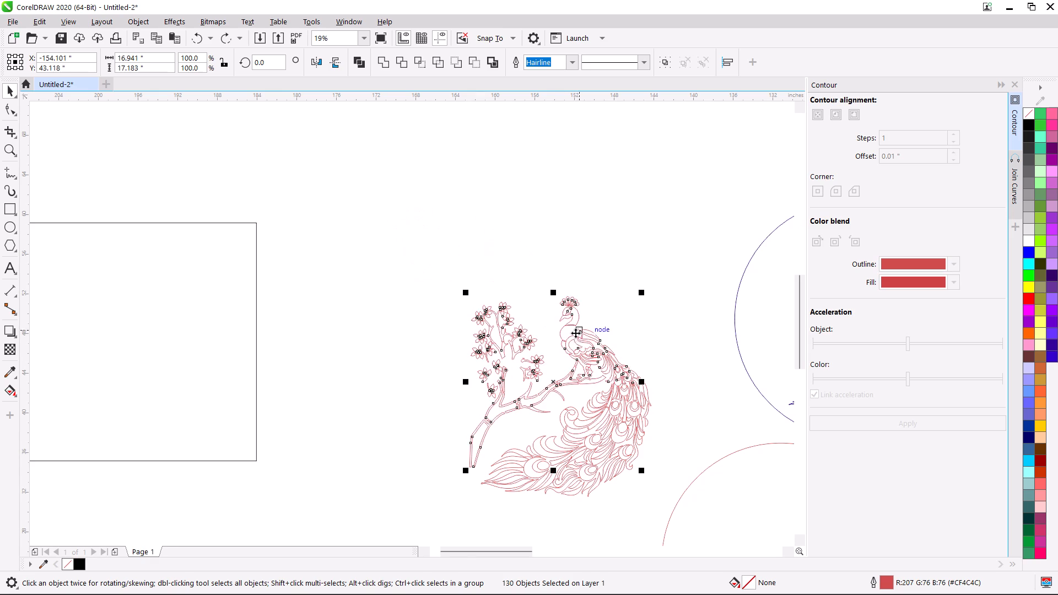
# Add the forked branch of the lower blossom to the tree and peacock selection.
pyautogui.scroll(3, 540, 383)
pyautogui.scroll(2, 477, 295)
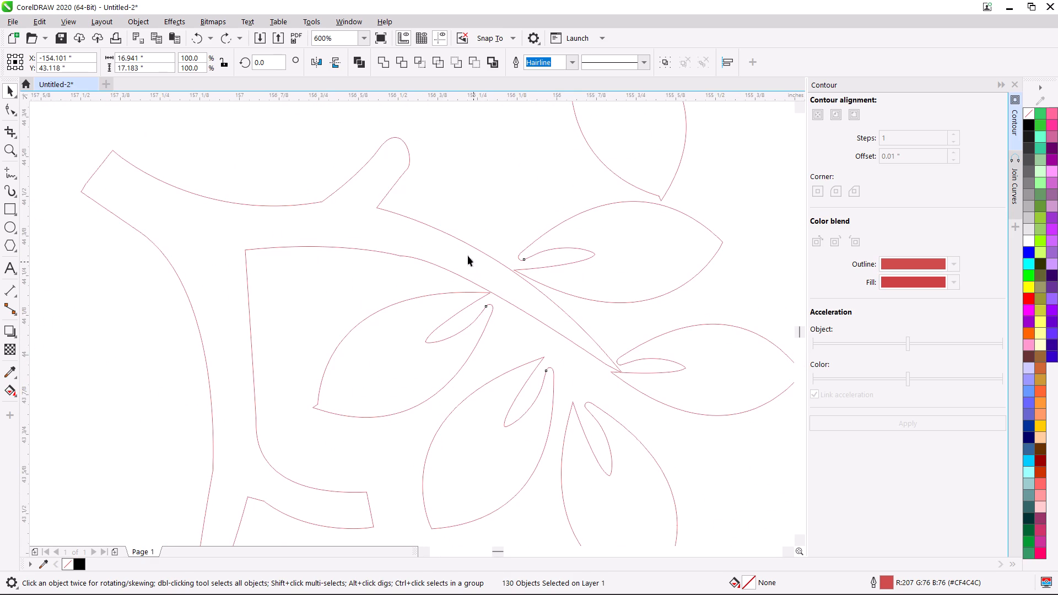
pyautogui.keyDown('shift'); pyautogui.click(416, 220); pyautogui.keyUp('shift')
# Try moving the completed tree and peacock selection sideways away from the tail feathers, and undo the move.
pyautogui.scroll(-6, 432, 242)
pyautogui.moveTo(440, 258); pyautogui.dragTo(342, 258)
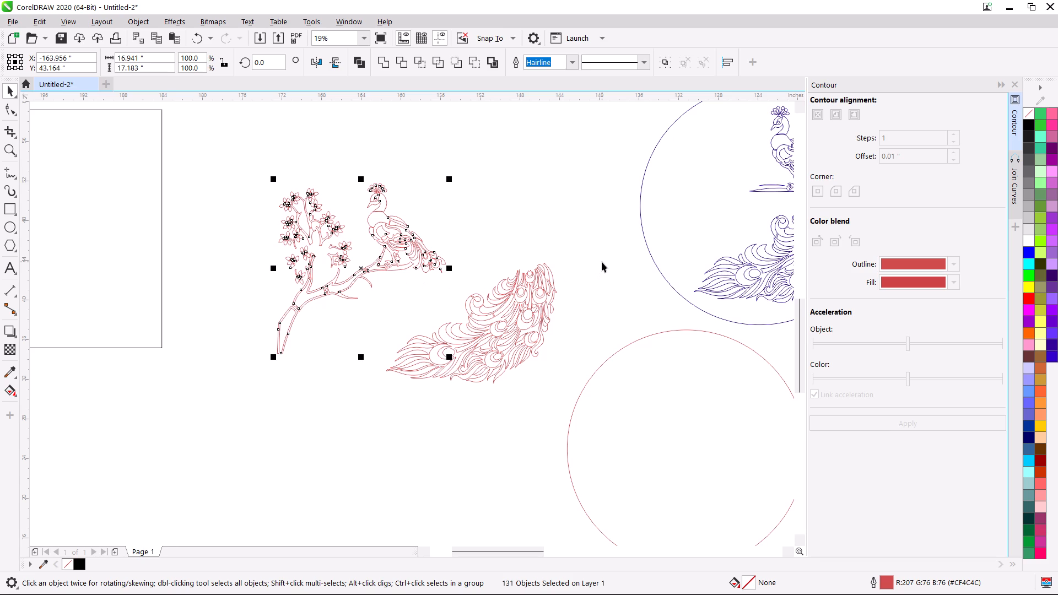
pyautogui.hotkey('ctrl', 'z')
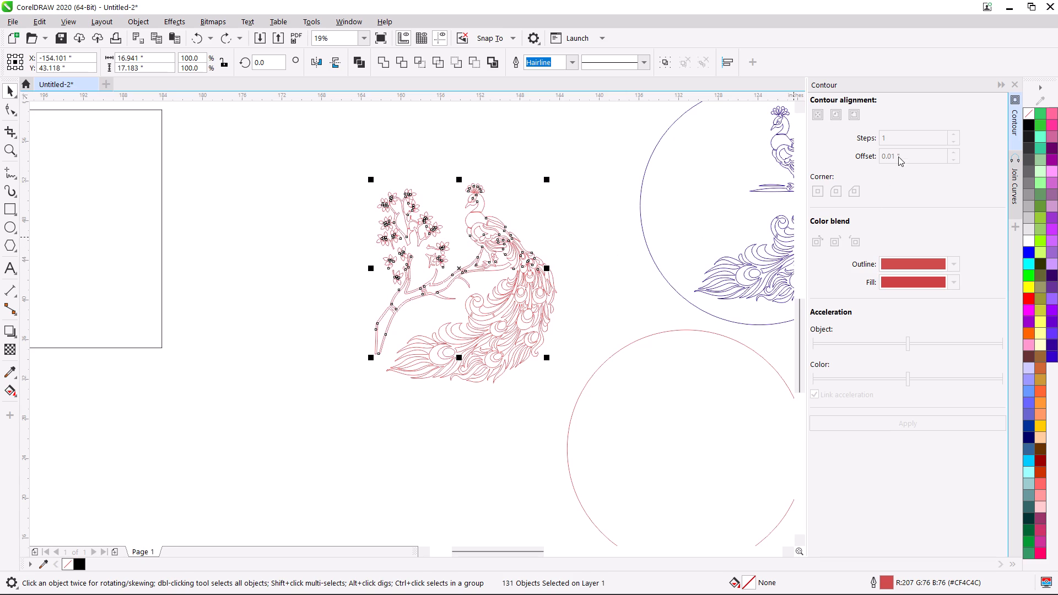
# Combine the selected tree and upper peacock curves into a single curve.
pyautogui.click(361, 63)
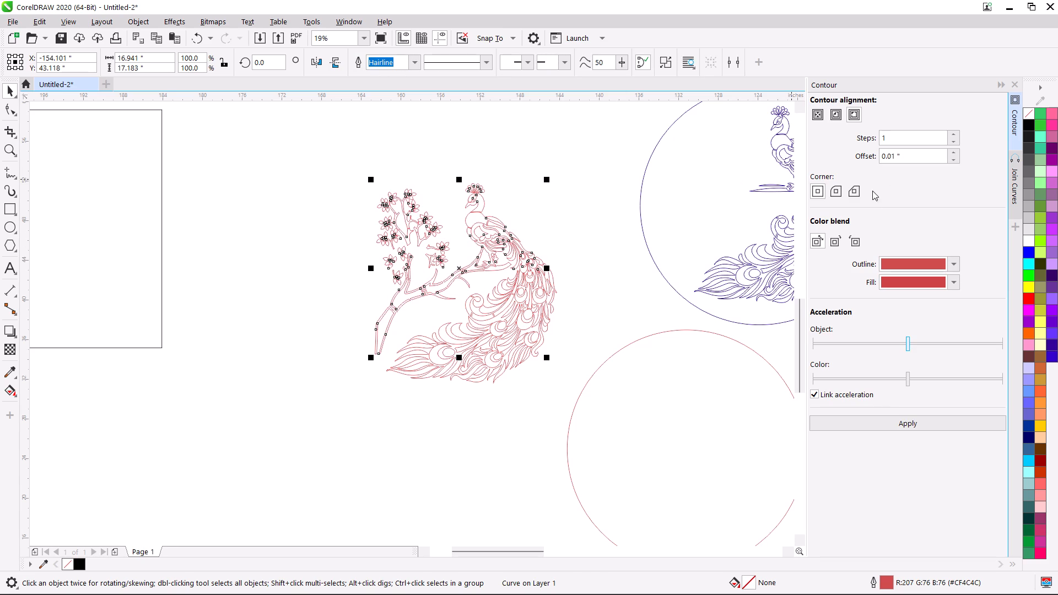
# Apply a one-step outside contour with a 0.02-inch offset to the combined tree and peacock curve.
pyautogui.click(893, 156)
pyautogui.press('BackSpace')
pyautogui.press('2')
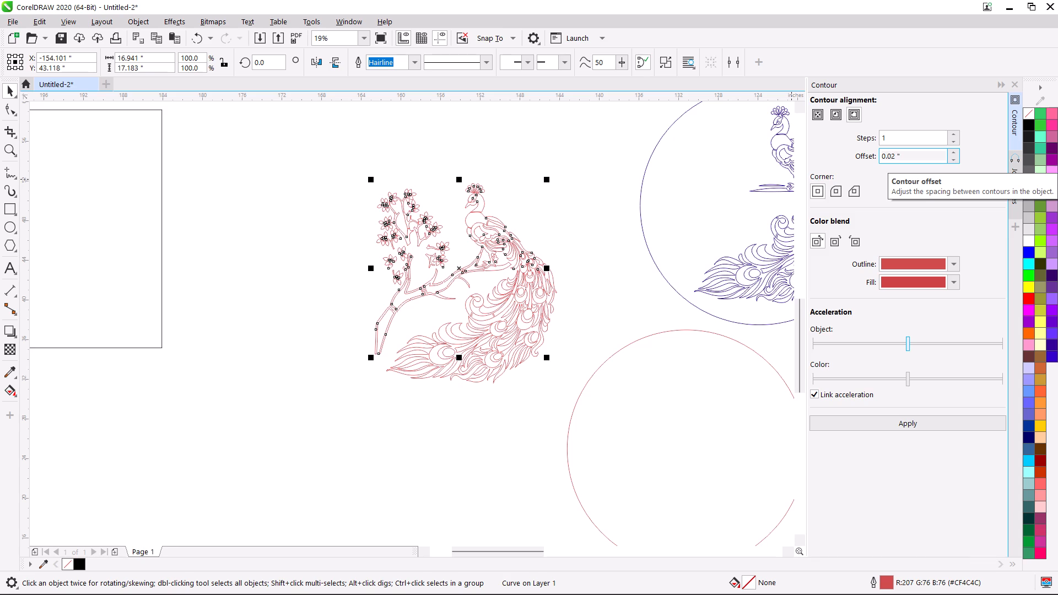
pyautogui.click(919, 428)
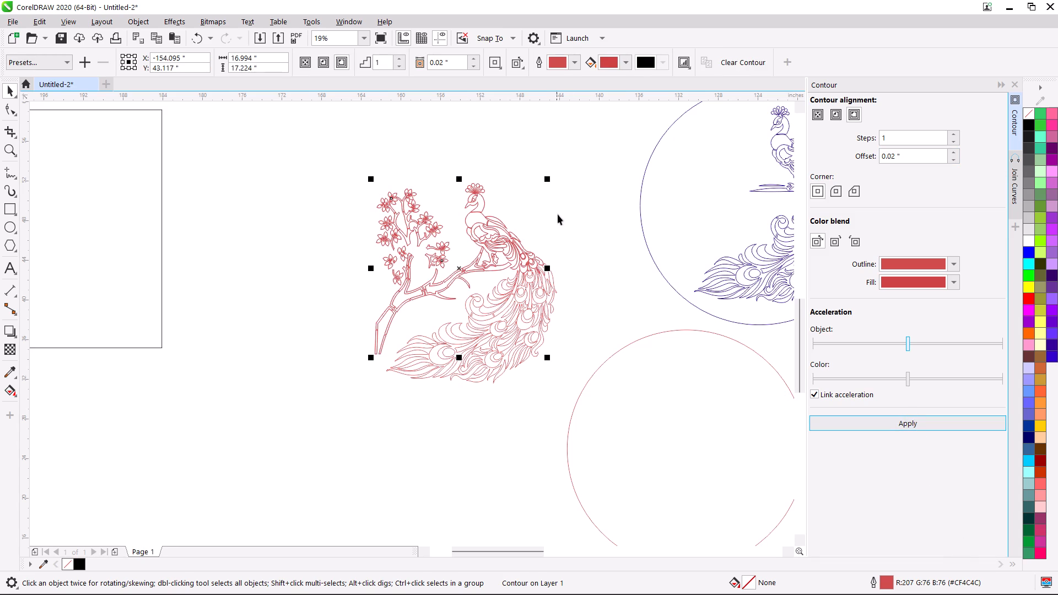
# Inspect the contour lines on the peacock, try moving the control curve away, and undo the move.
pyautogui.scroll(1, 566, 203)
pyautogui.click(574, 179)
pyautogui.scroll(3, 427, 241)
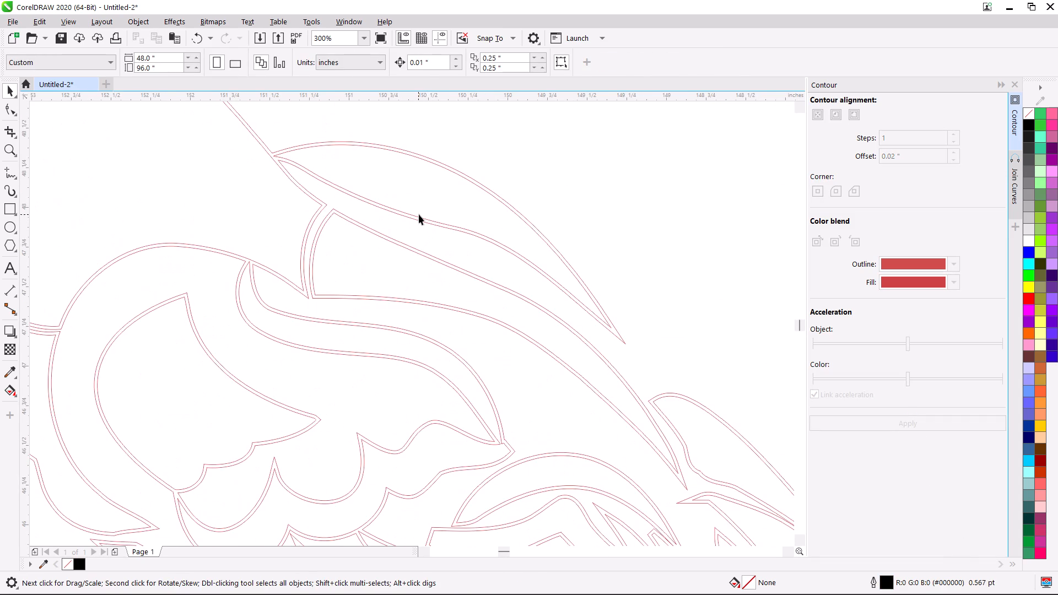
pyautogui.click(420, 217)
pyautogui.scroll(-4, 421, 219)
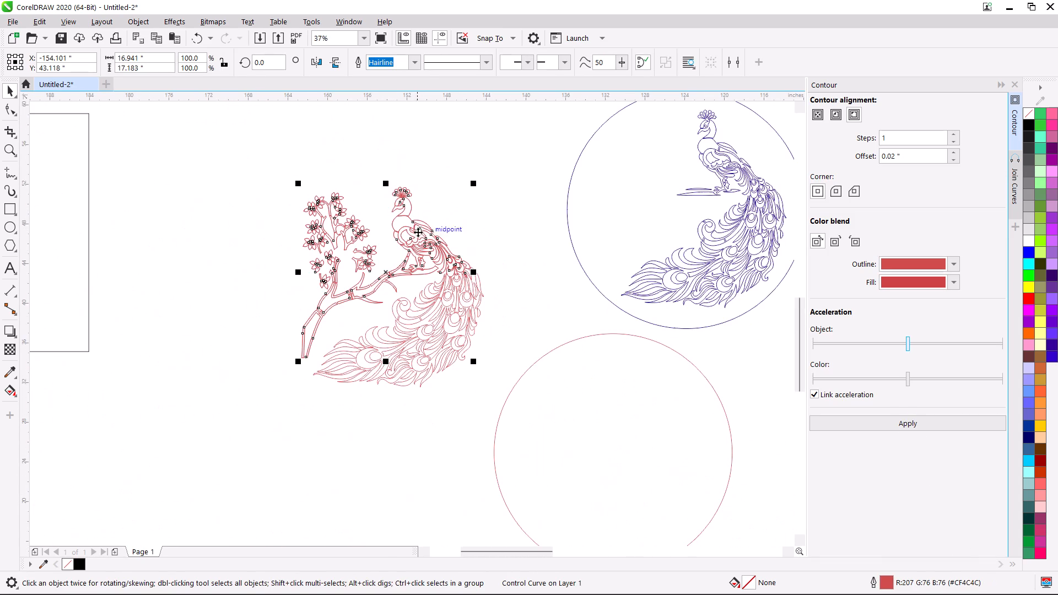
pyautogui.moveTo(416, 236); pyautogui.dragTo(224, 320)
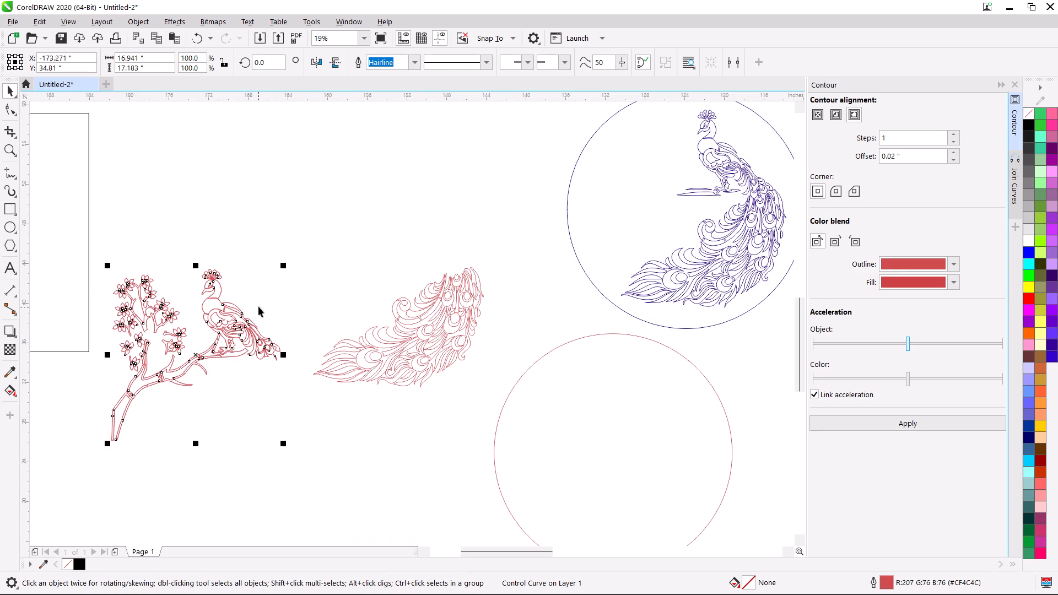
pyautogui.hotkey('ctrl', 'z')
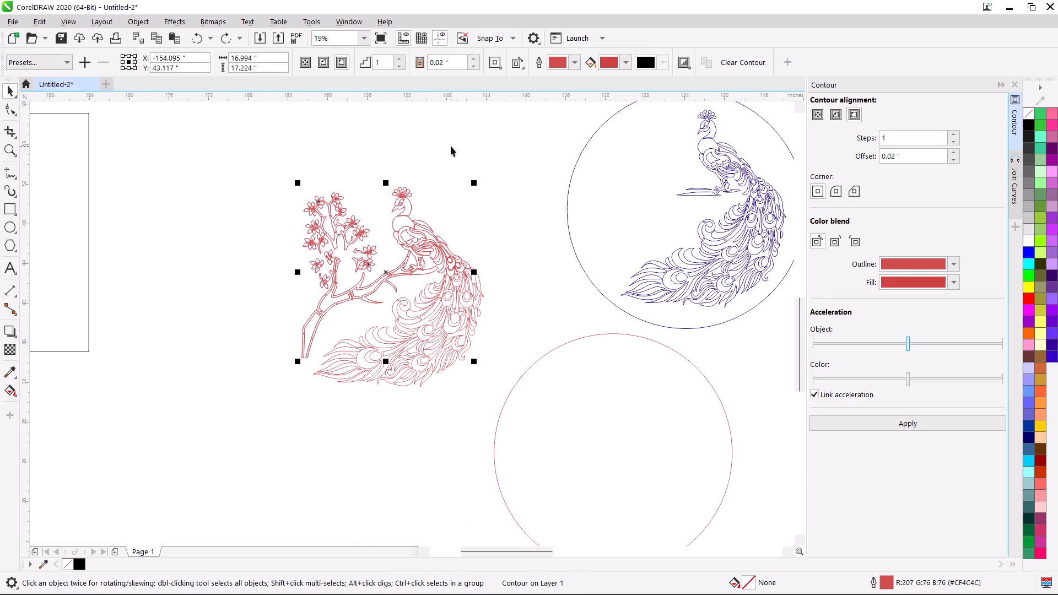
# Break the contour apart and move the original tree and peacock curve clear above the red artwork.
pyautogui.hotkey('ctrl', 'k')
pyautogui.click(451, 146)
pyautogui.scroll(3, 421, 237)
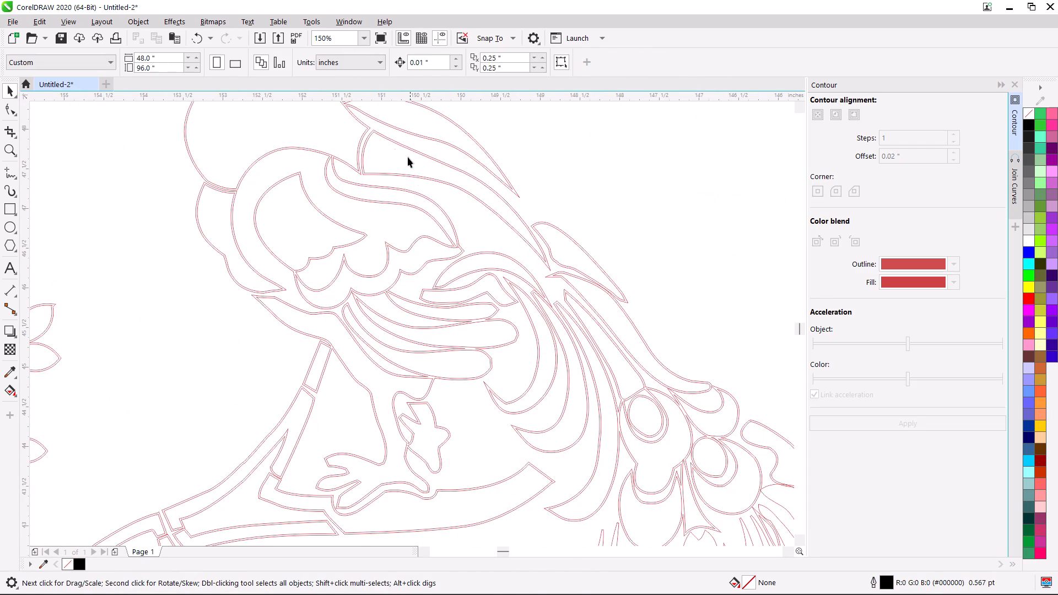
pyautogui.scroll(2, 336, 114)
pyautogui.moveTo(346, 131); pyautogui.dragTo(335, 291, button='middle')
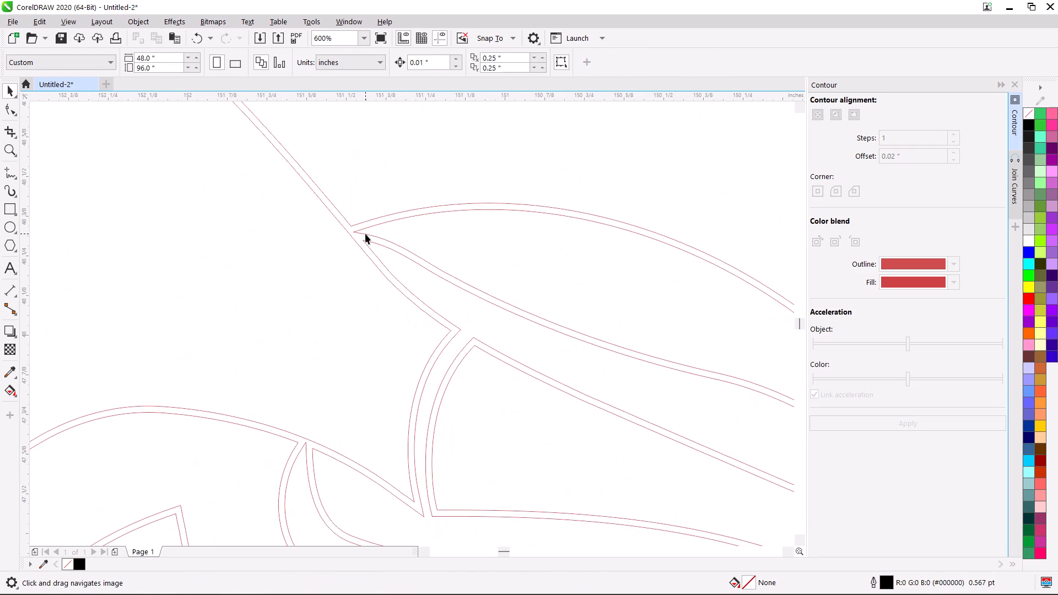
pyautogui.moveTo(365, 234); pyautogui.dragTo(287, 309)
pyautogui.scroll(-4, 287, 309)
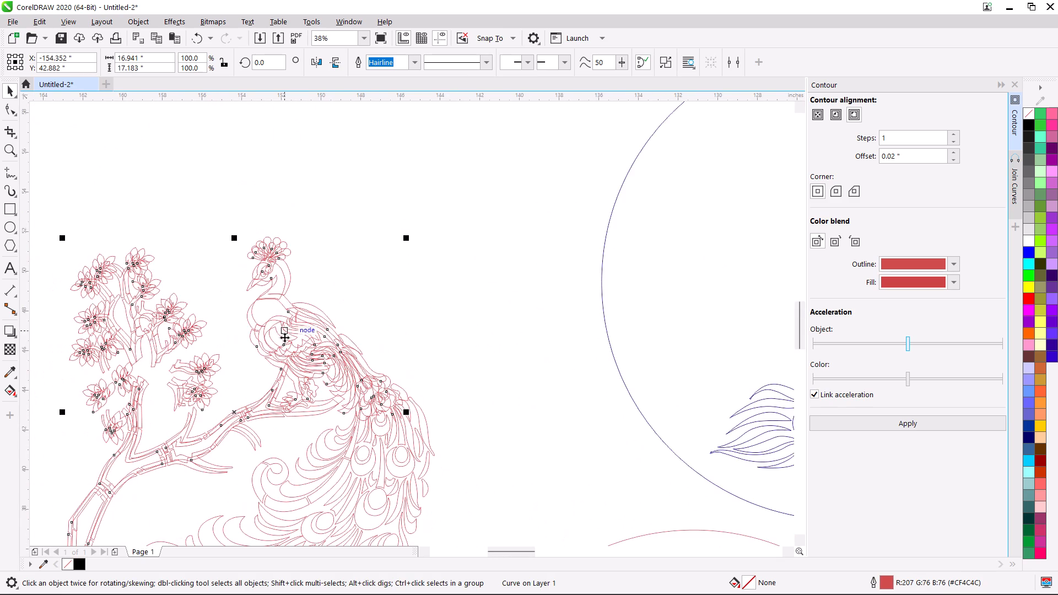
pyautogui.scroll(-2, 289, 353)
pyautogui.moveTo(289, 354); pyautogui.dragTo(312, 255)
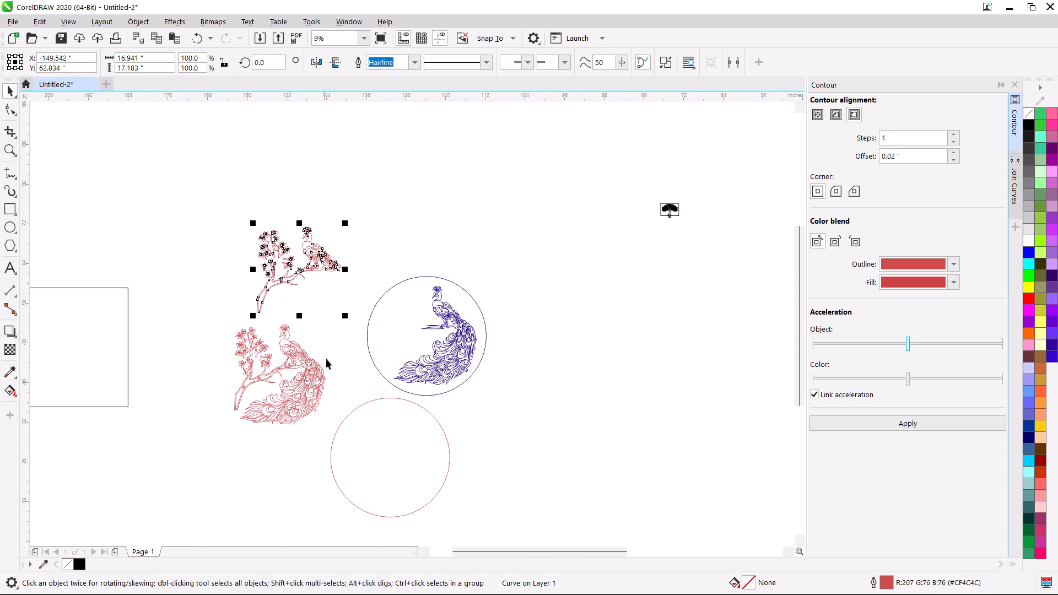
# Select the contoured tree and upper peacock together with the tail feathers and combine them into one curve.
pyautogui.click(331, 366)
pyautogui.moveTo(188, 317); pyautogui.dragTo(347, 446)
pyautogui.click(360, 59)
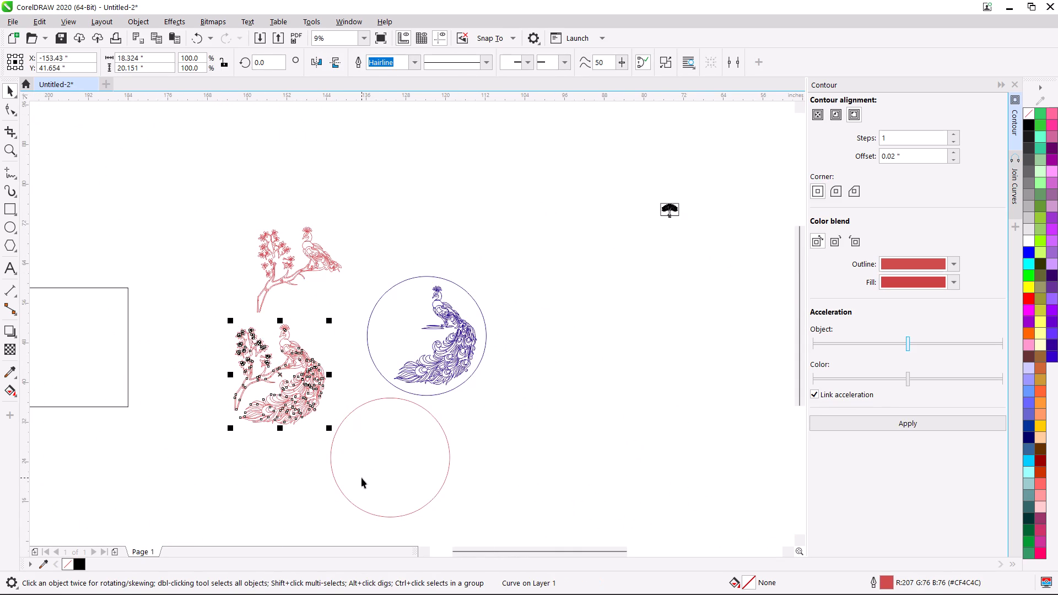
# Align the red circle's centre horizontally and vertically with the combined peacock artwork.
pyautogui.click(361, 478)
pyautogui.keyDown('shift'); pyautogui.click(293, 390); pyautogui.keyUp('shift')
pyautogui.write('ce')
pyautogui.click(360, 467)
# Shift the red circle slightly left around the artwork, to a centre of about X -154.55, Y 41.86 inches.
pyautogui.scroll(1, 307, 384)
pyautogui.click(307, 382)
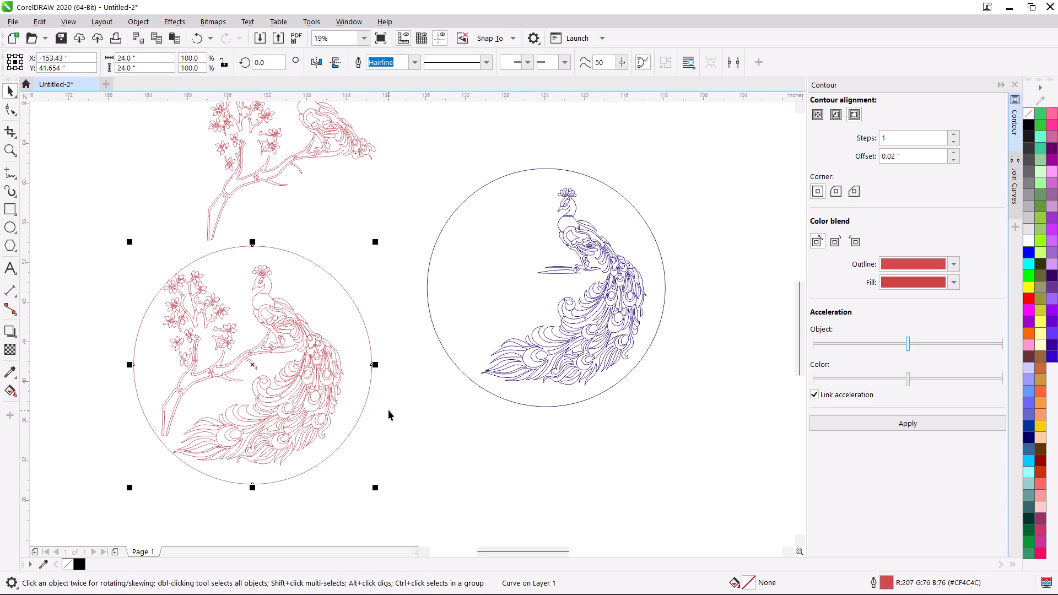
pyautogui.moveTo(255, 365); pyautogui.dragTo(247, 365)
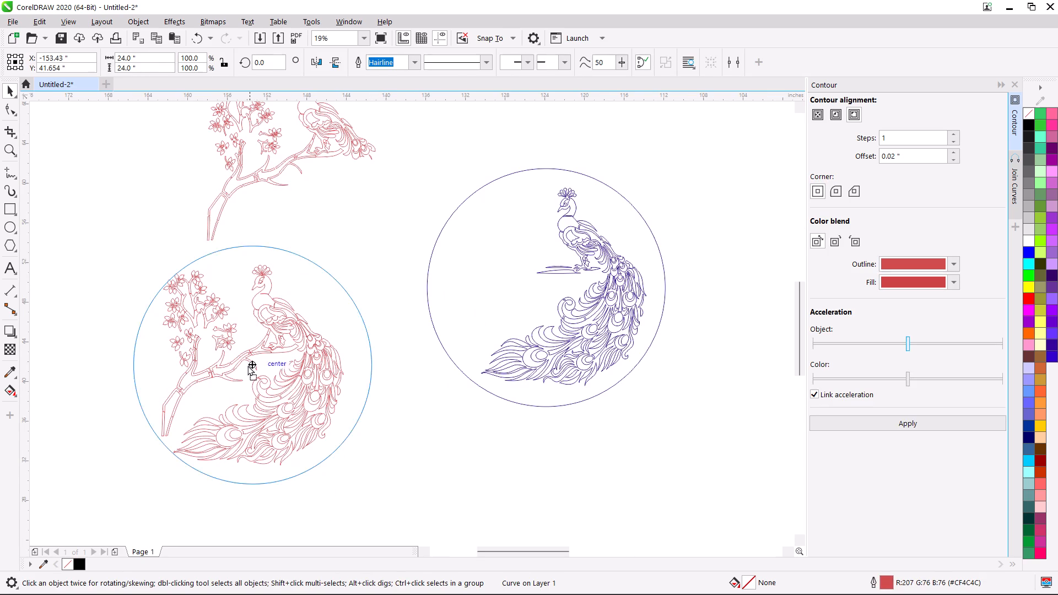
pyautogui.moveTo(247, 365); pyautogui.dragTo(242, 364)
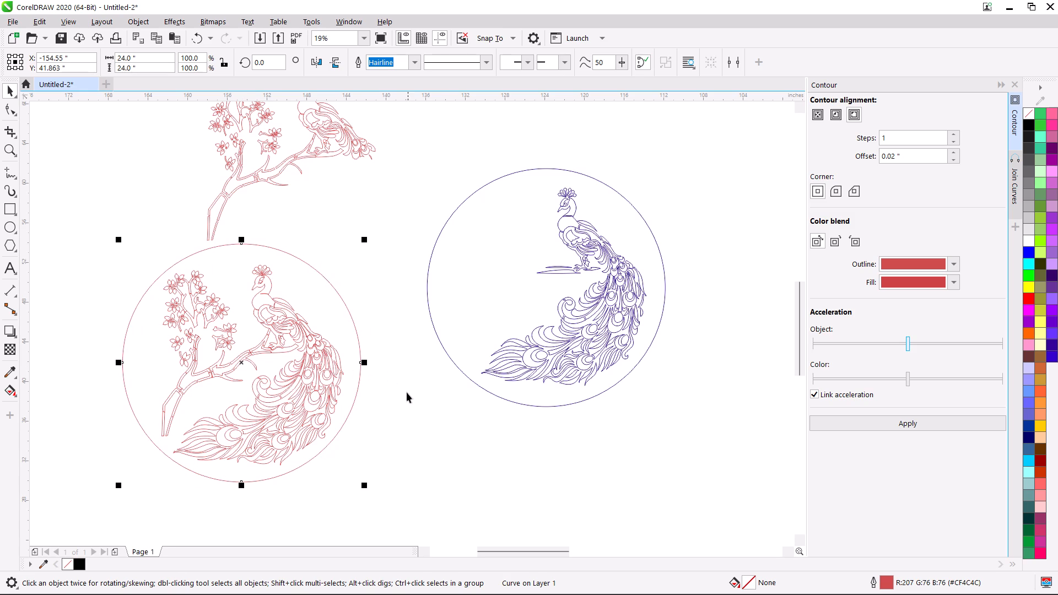
# Delete the leftover red tree and upper peacock copy lying above the red circular panel.
pyautogui.click(400, 396)
pyautogui.scroll(-1, 322, 388)
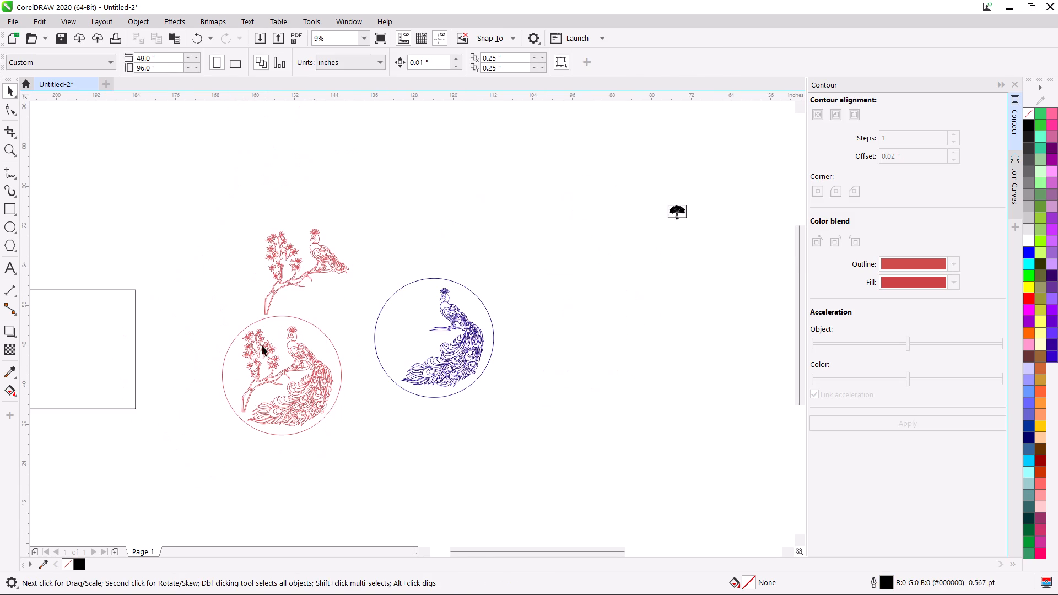
pyautogui.moveTo(229, 175); pyautogui.dragTo(369, 321)
pyautogui.moveTo(327, 257); pyautogui.dragTo(478, 192)
pyautogui.press('Delete')
# Combine the red circle and the peacock and tree artwork inside it into one curve.
pyautogui.moveTo(201, 266); pyautogui.dragTo(379, 469)
pyautogui.click(358, 64)
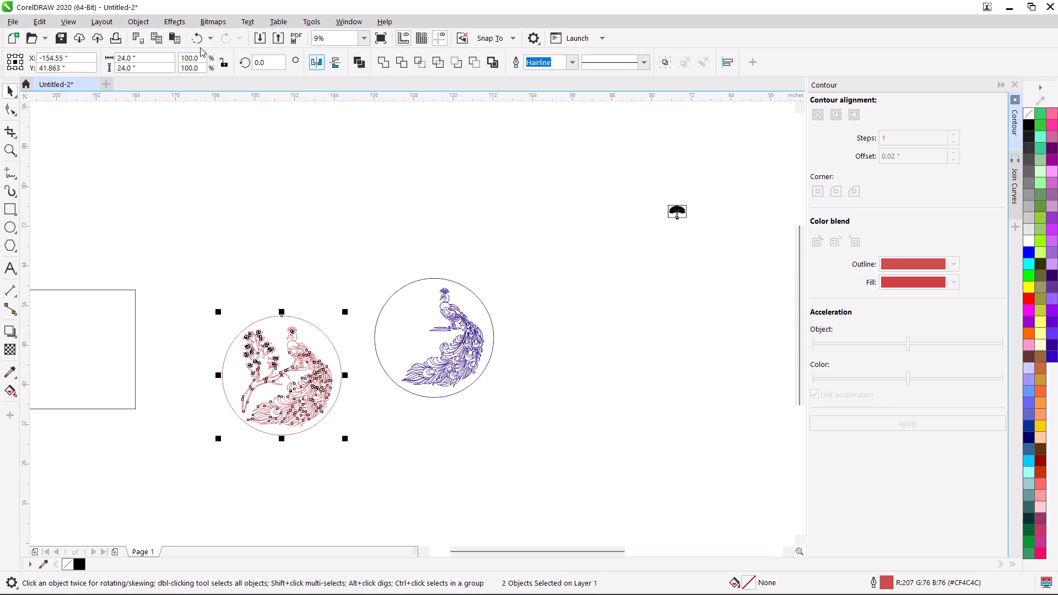
# Centre the combined red panel horizontally and vertically on the black 24-inch square frame.
pyautogui.keyDown('shift'); pyautogui.click(125, 327); pyautogui.keyUp('shift')
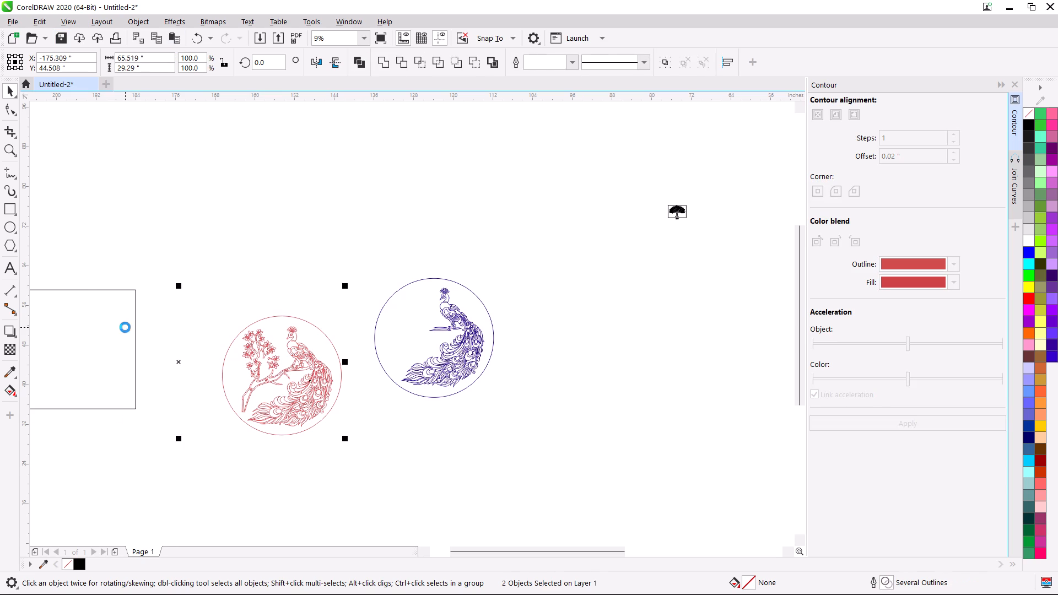
pyautogui.press('c')
pyautogui.press('e')
# Export only the red panel and its square frame to the Desktop as AutoCAD DXF 24x24, replacing the existing file.
pyautogui.moveTo(212, 339); pyautogui.dragTo(415, 360, button='middle')
pyautogui.moveTo(134, 284); pyautogui.dragTo(431, 484)
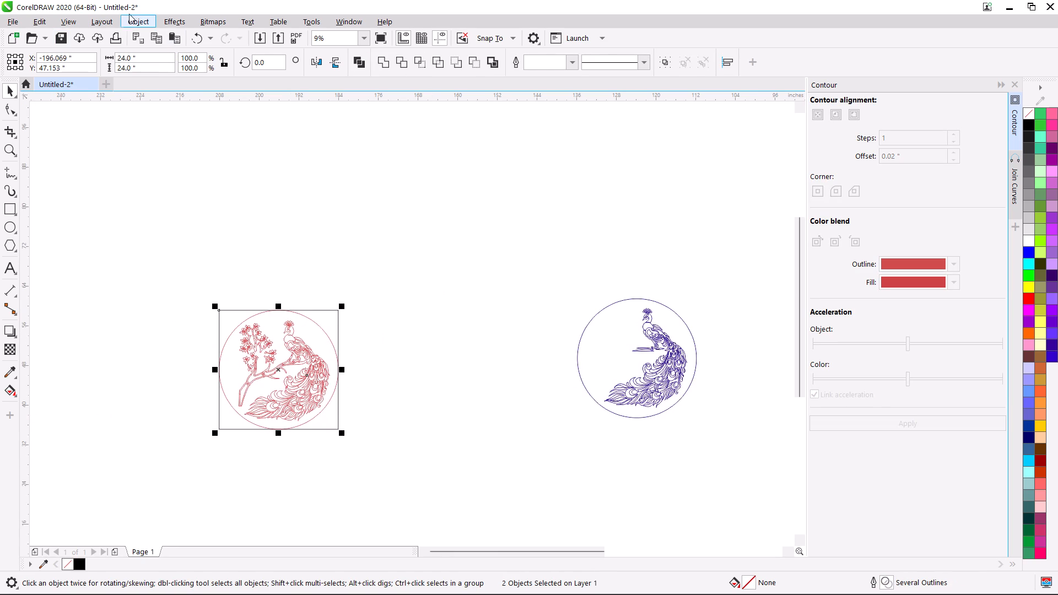
pyautogui.click(18, 26)
pyautogui.click(36, 246)
pyautogui.click(182, 98)
pyautogui.click(187, 108)
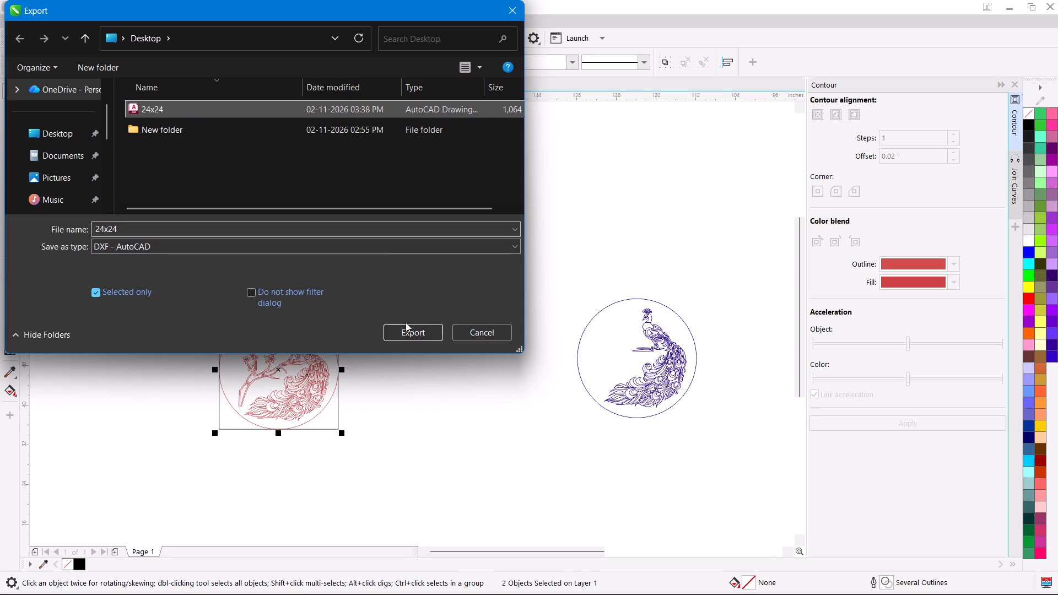
pyautogui.click(406, 322)
pyautogui.click(404, 330)
pyautogui.click(581, 306)
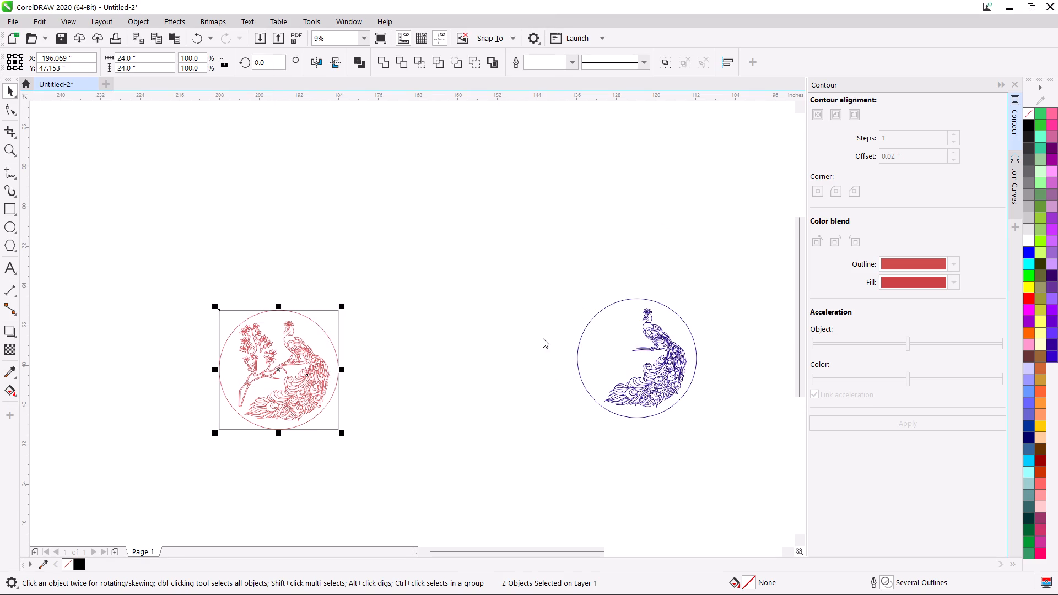
pyautogui.click(596, 352)
pyautogui.click(596, 361)
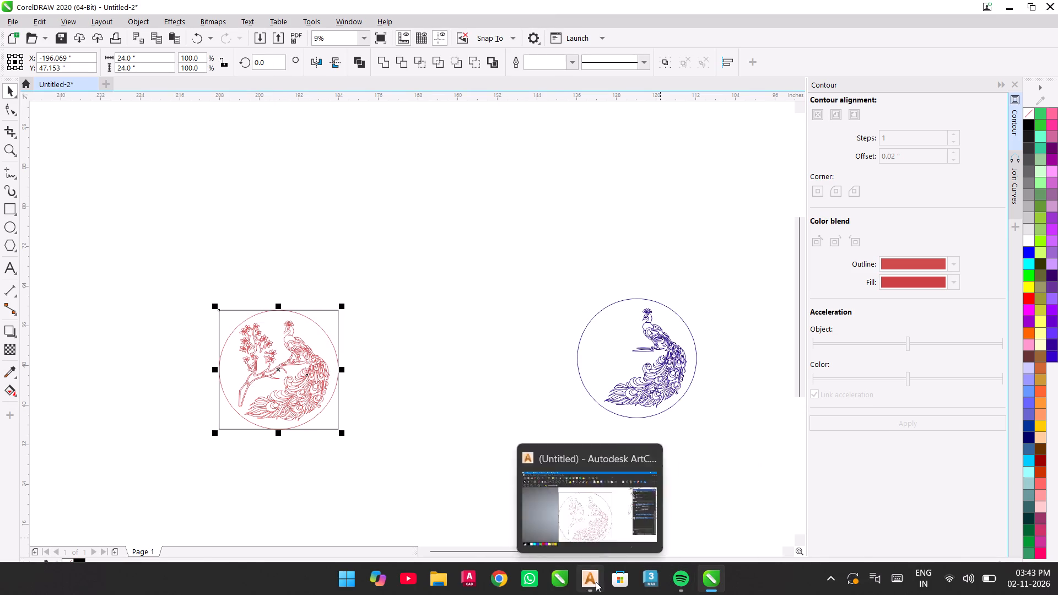
# Switch to ArtCAM and delete all existing peacock, circle and square vectors from the sheet.
pyautogui.click(596, 582)
pyautogui.scroll(-3, 553, 461)
pyautogui.moveTo(399, 268); pyautogui.dragTo(724, 431)
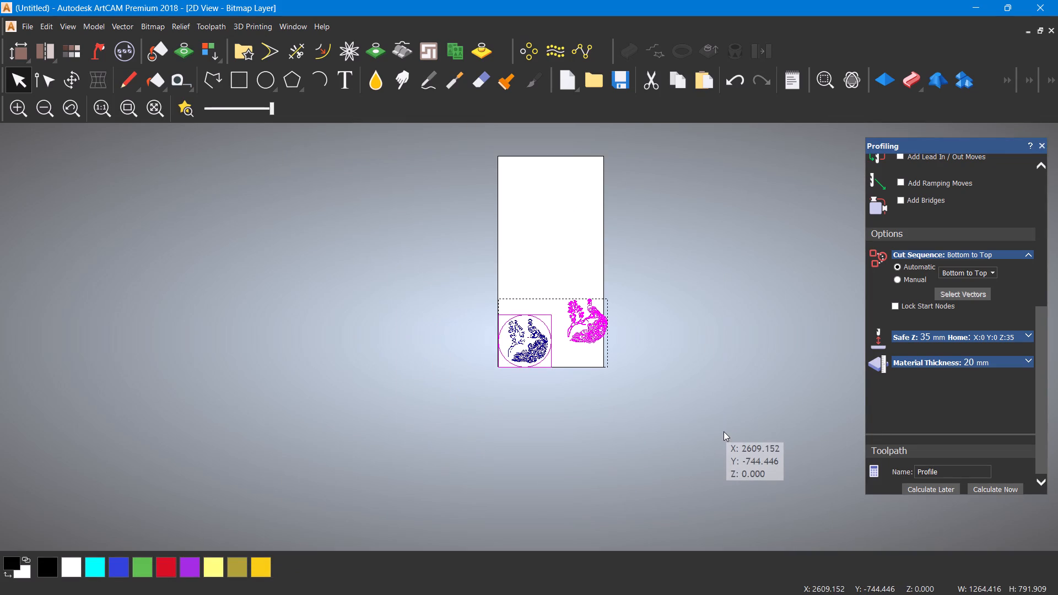
pyautogui.press('Delete')
pyautogui.click(552, 334)
pyautogui.click(586, 335)
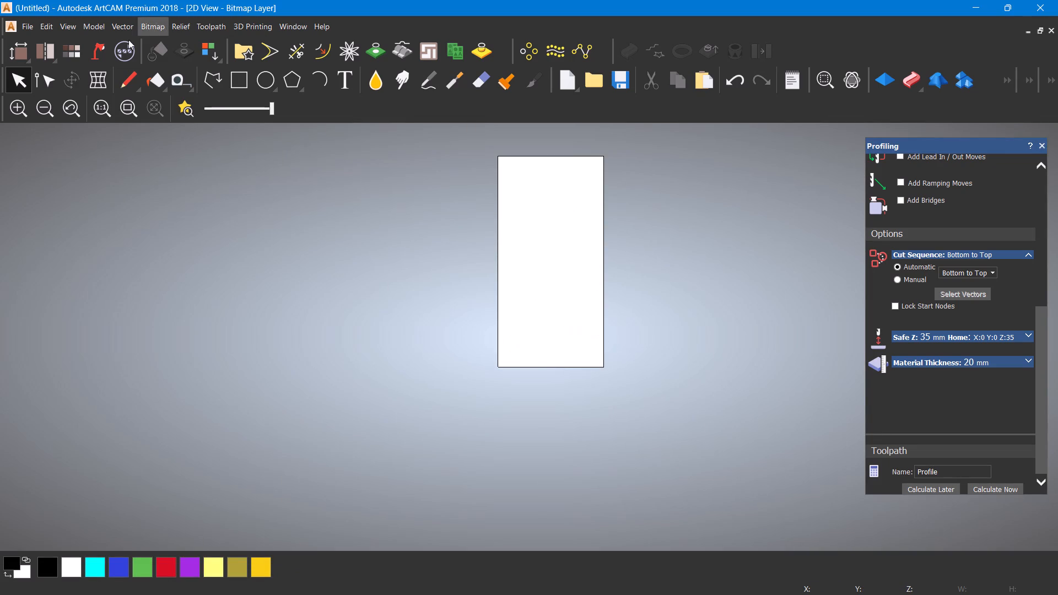
# Import the 24x24 DXF vectors from the Desktop into the current layer.
pyautogui.click(120, 28)
pyautogui.click(132, 45)
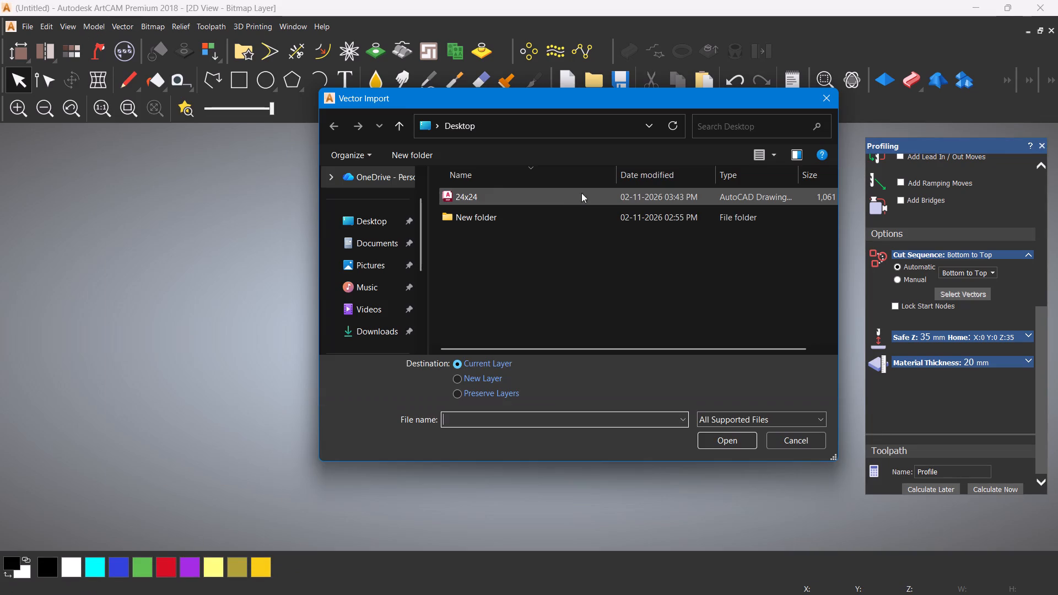
pyautogui.click(501, 193)
pyautogui.click(722, 439)
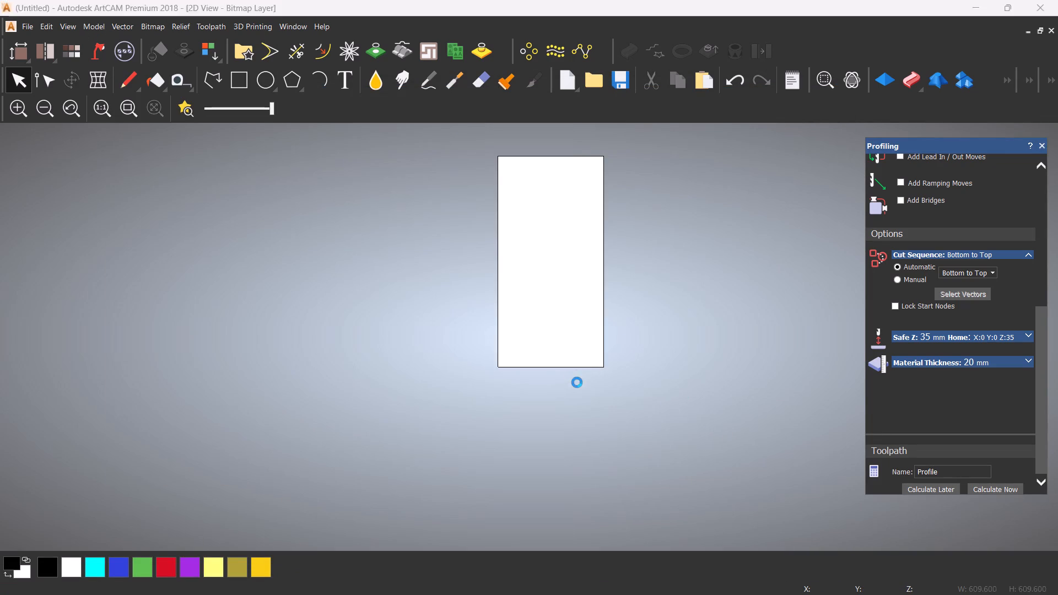
pyautogui.click(639, 386)
pyautogui.click(639, 381)
# Move the imported panel so its bottom-left origin is at X 0, Y 0 mm.
pyautogui.press('t')
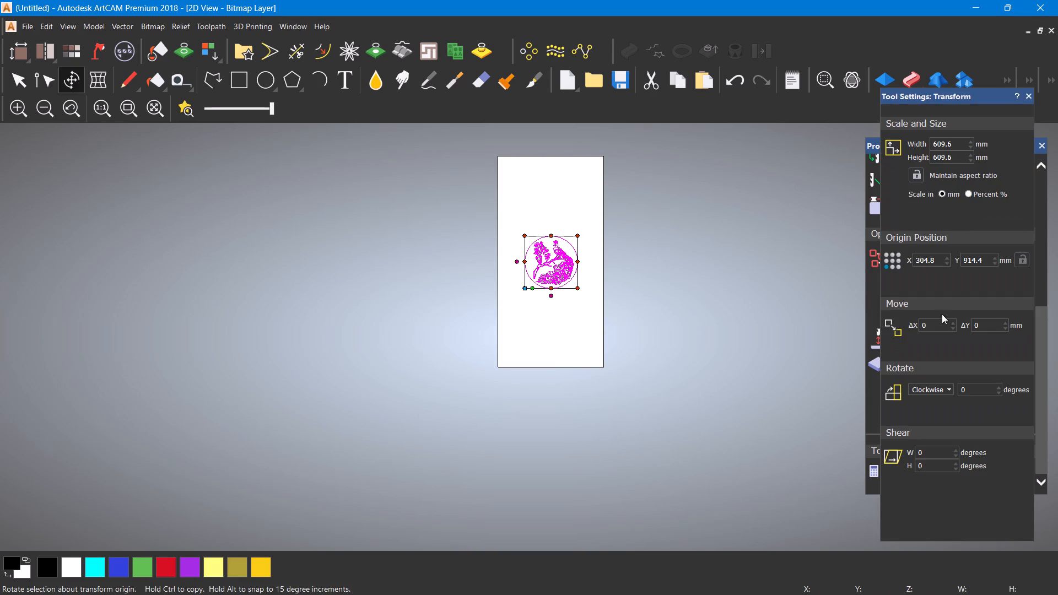
pyautogui.moveTo(937, 262); pyautogui.dragTo(870, 261)
pyautogui.press('0')
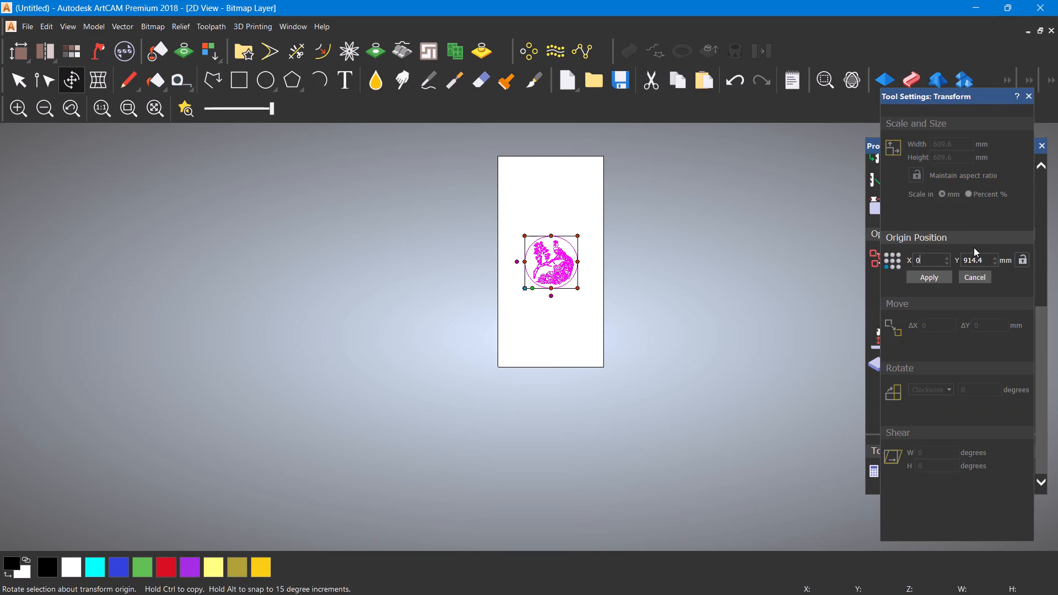
pyautogui.moveTo(984, 257); pyautogui.dragTo(954, 254)
pyautogui.press('0')
pyautogui.click(915, 274)
pyautogui.click(685, 356)
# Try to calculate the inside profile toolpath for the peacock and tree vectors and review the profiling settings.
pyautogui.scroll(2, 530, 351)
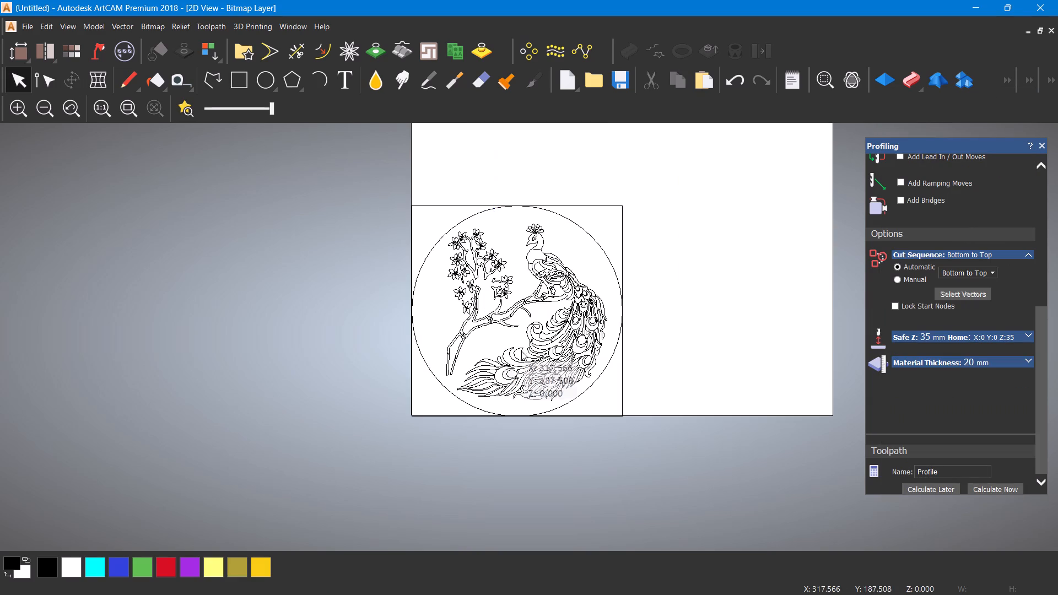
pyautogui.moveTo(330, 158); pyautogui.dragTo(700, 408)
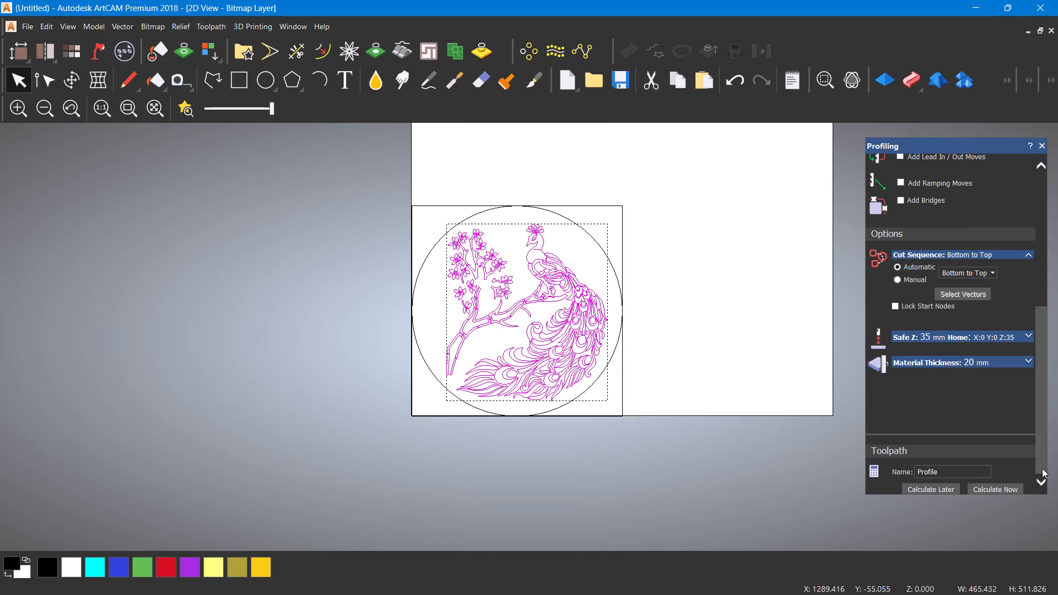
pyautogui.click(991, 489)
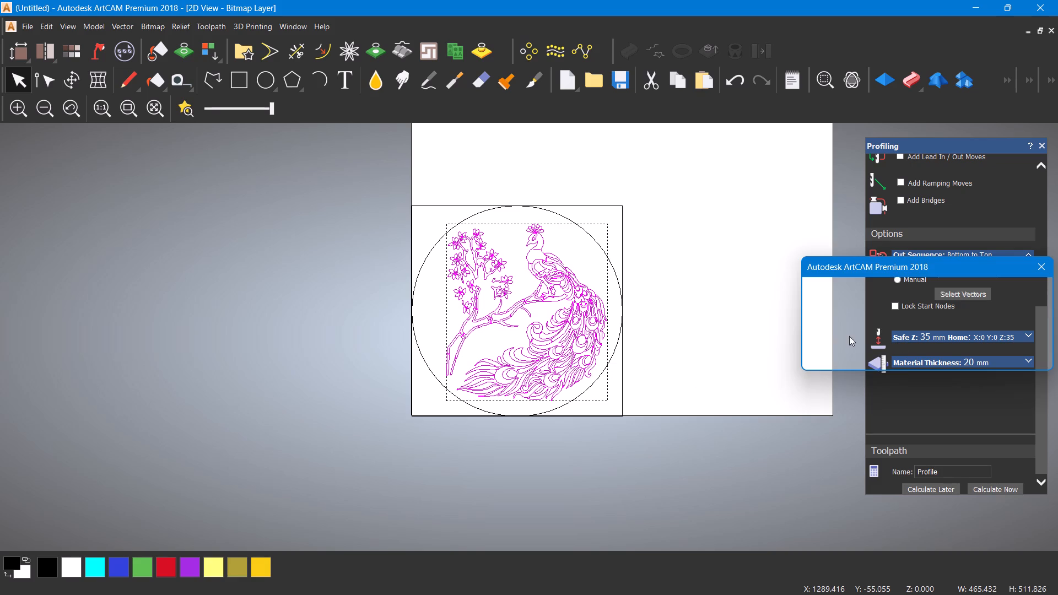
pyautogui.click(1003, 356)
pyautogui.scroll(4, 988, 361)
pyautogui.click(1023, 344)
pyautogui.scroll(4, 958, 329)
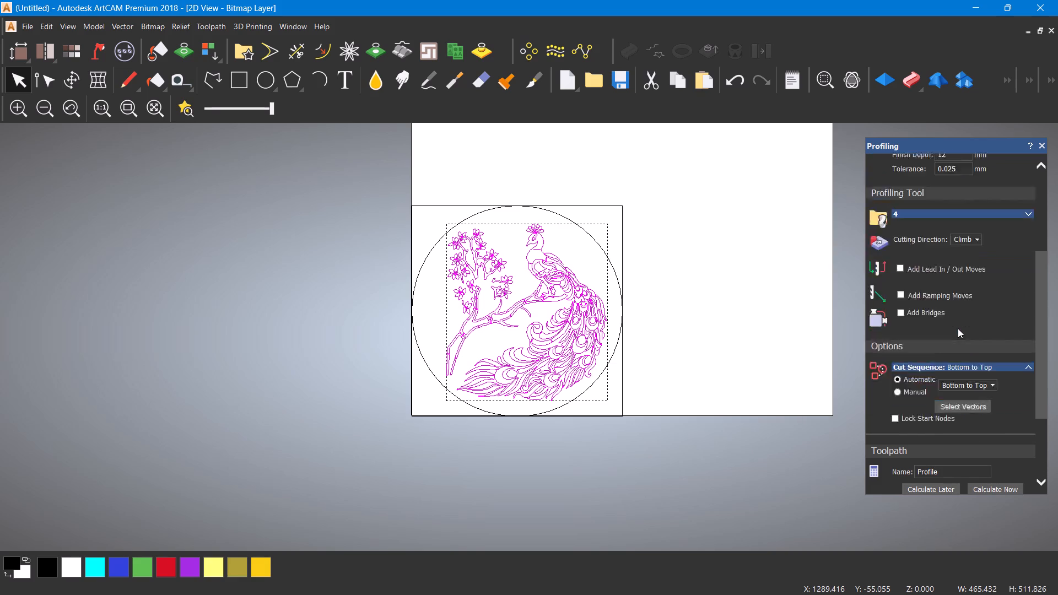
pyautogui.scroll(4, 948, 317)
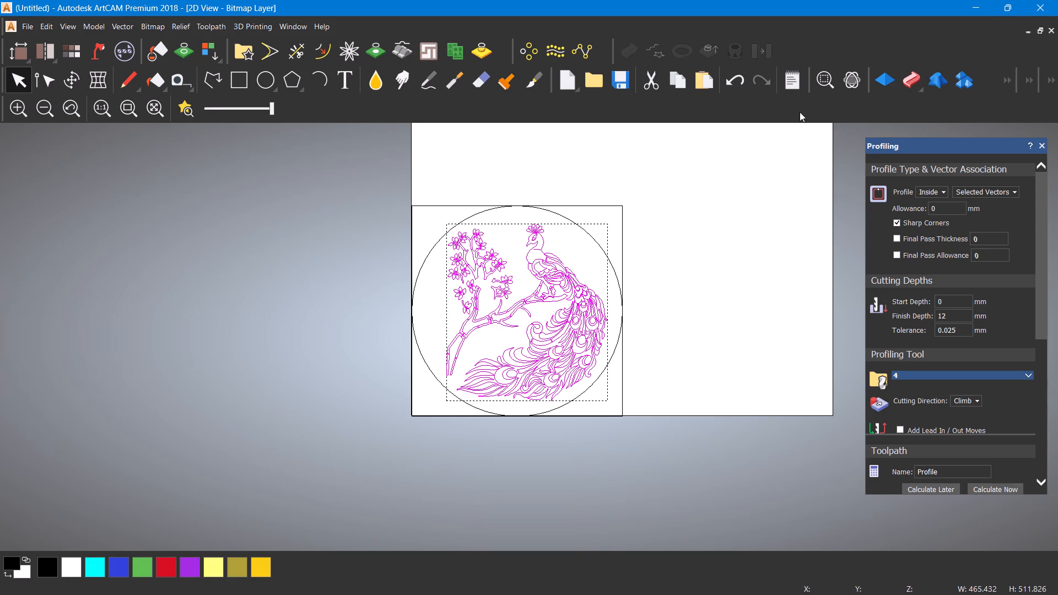
# Dock the drawing tools vertically beside the drawing area to free space for the collapsed relief and vector editing tools.
pyautogui.click(1005, 77)
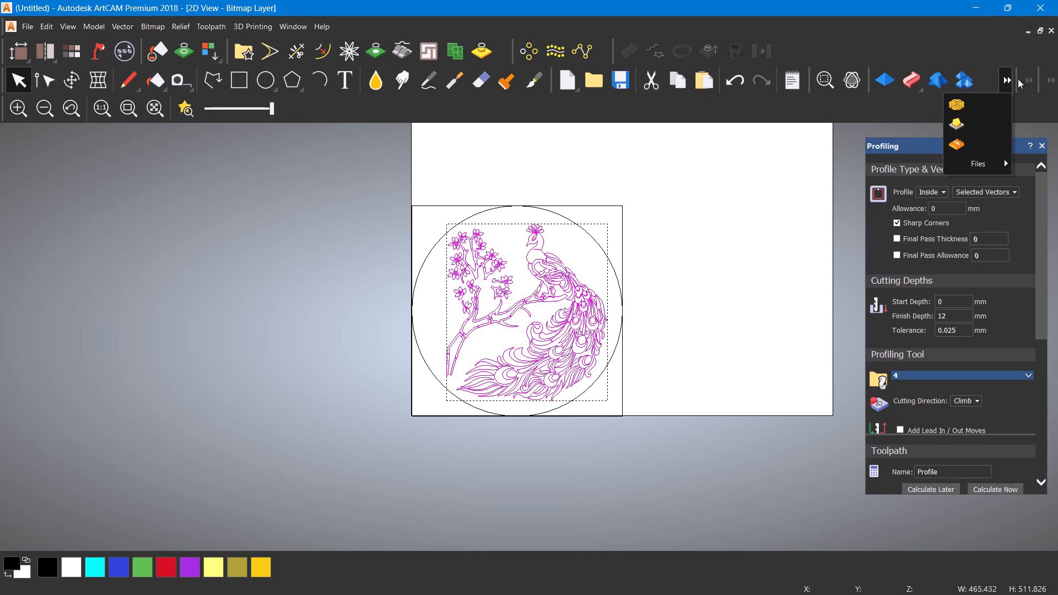
pyautogui.click(1024, 80)
pyautogui.click(1051, 78)
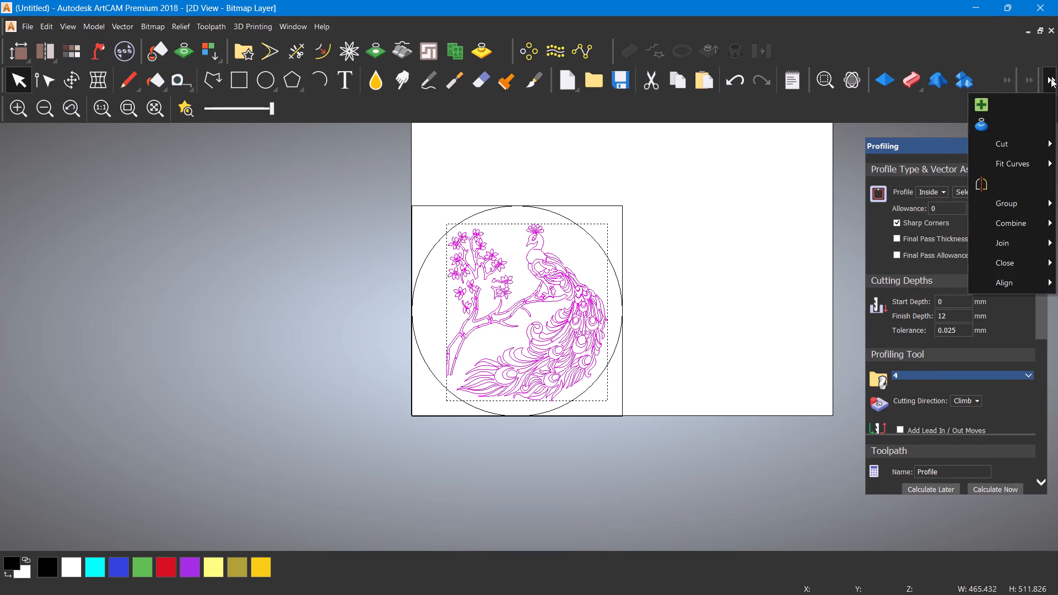
pyautogui.moveTo(981, 103); pyautogui.dragTo(677, 122)
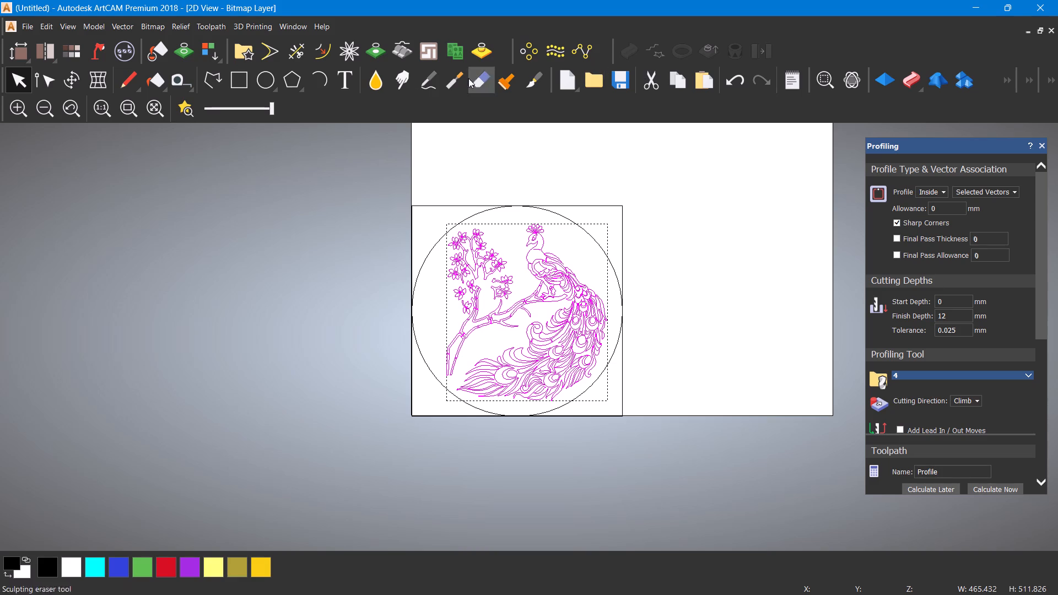
pyautogui.moveTo(193, 69); pyautogui.dragTo(194, 74)
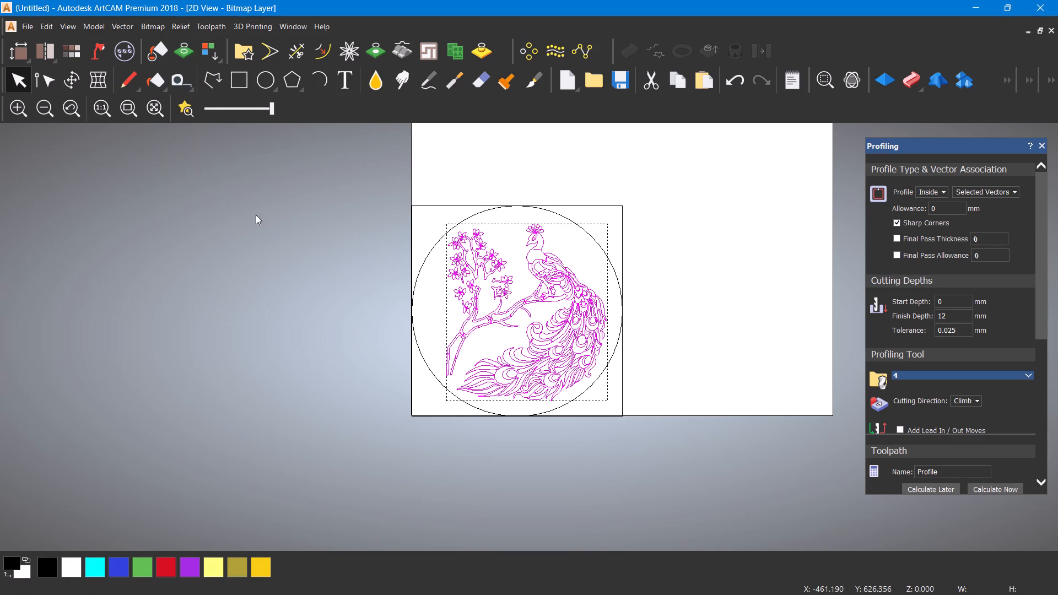
pyautogui.click(262, 224)
pyautogui.moveTo(403, 72); pyautogui.dragTo(458, 115)
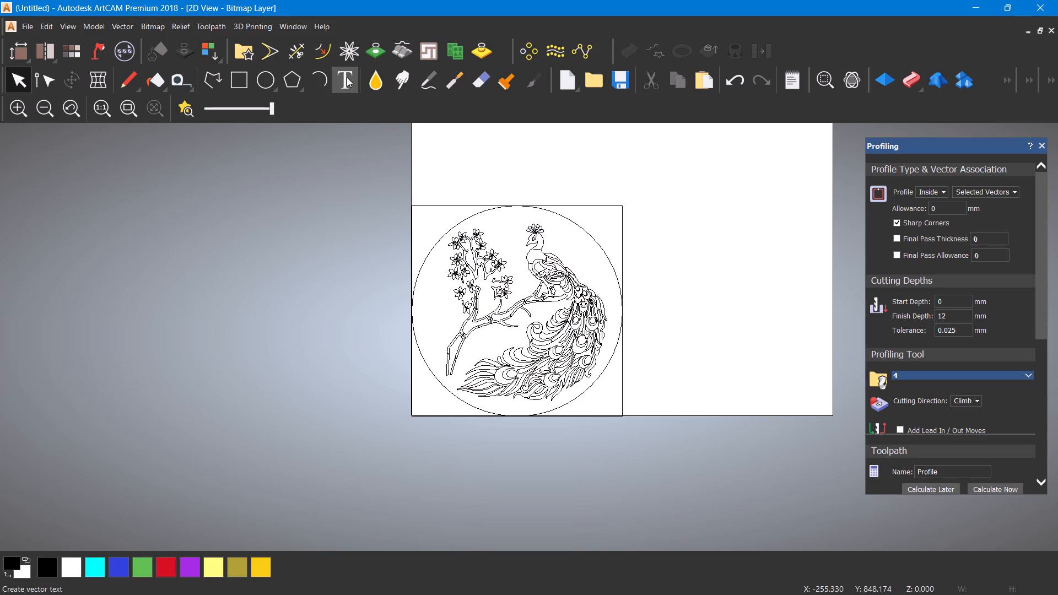
pyautogui.moveTo(360, 78); pyautogui.dragTo(306, 171)
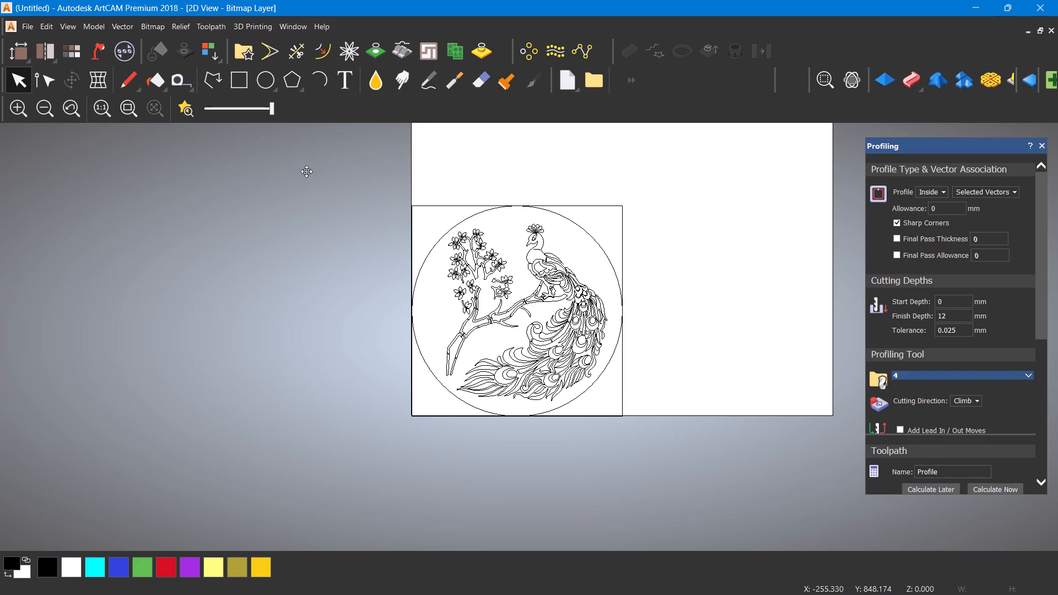
pyautogui.moveTo(306, 171); pyautogui.dragTo(0, 137)
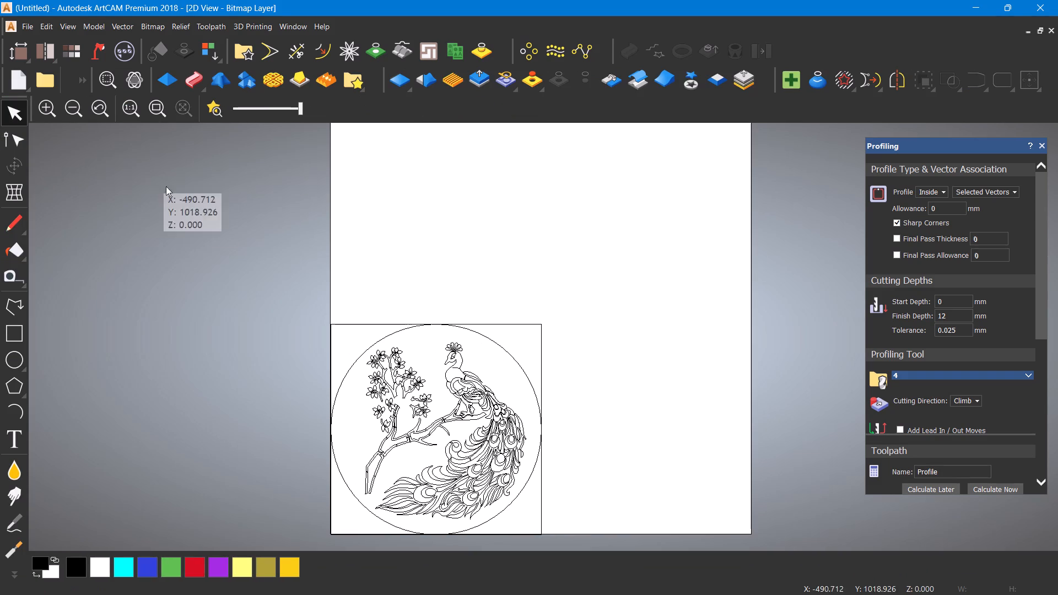
pyautogui.click(214, 214)
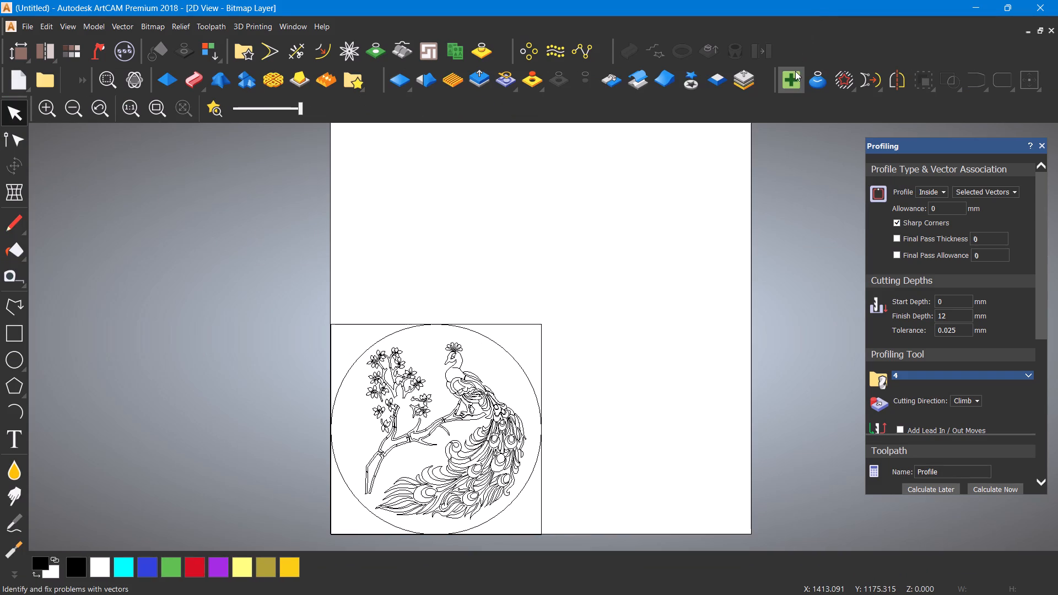
# Use Vector Doctor to identify coincident points within tolerance 1 and vector intersections in the peacock and tree vectors.
pyautogui.moveTo(252, 299); pyautogui.dragTo(595, 528)
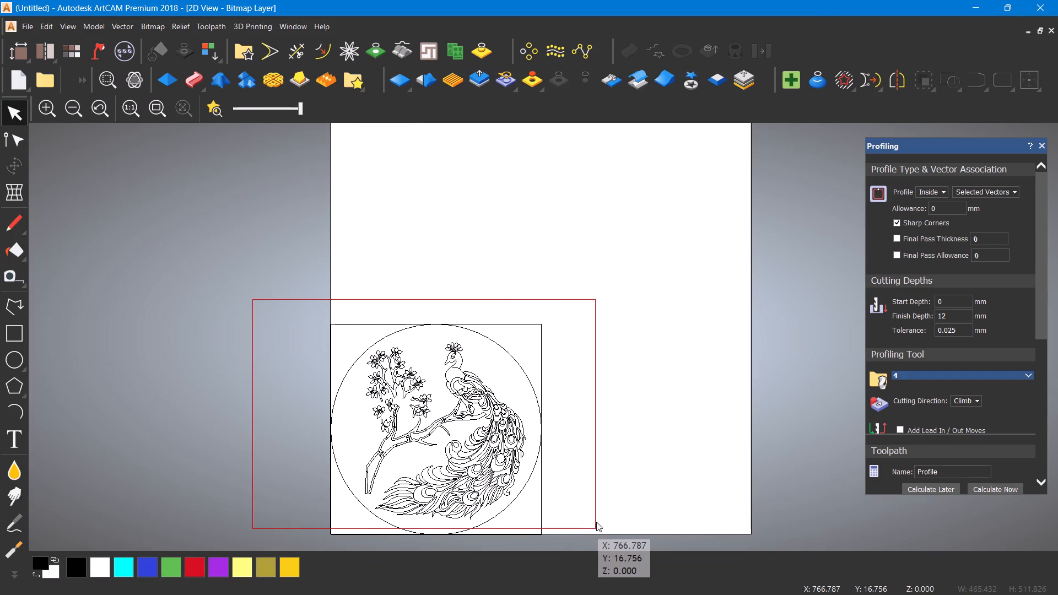
pyautogui.click(784, 73)
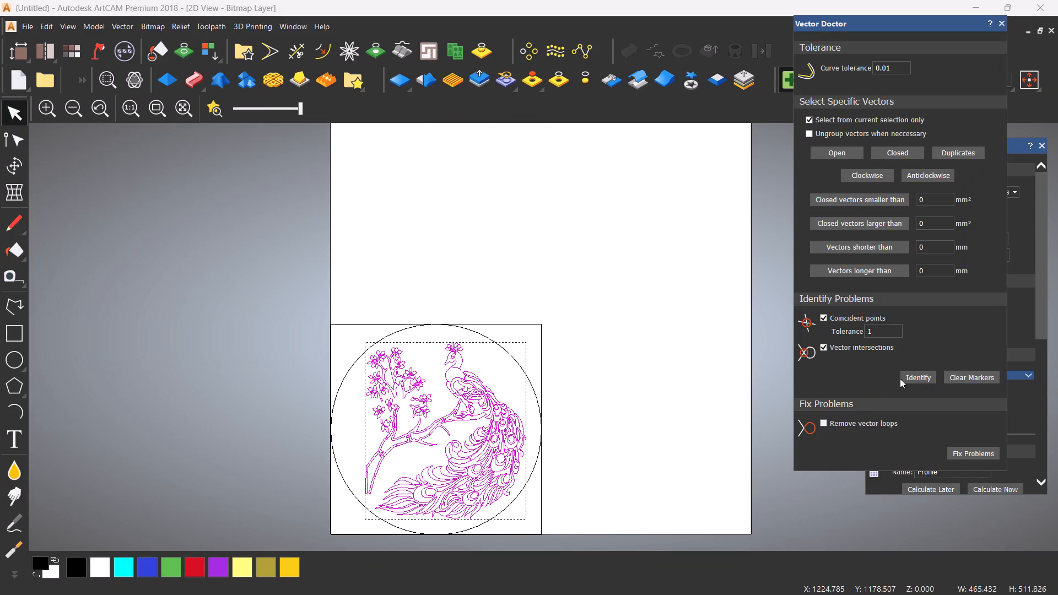
pyautogui.click(923, 382)
# Examine the Vector Doctor problem markers across the branch, tail feathers and peacock body.
pyautogui.scroll(3, 426, 486)
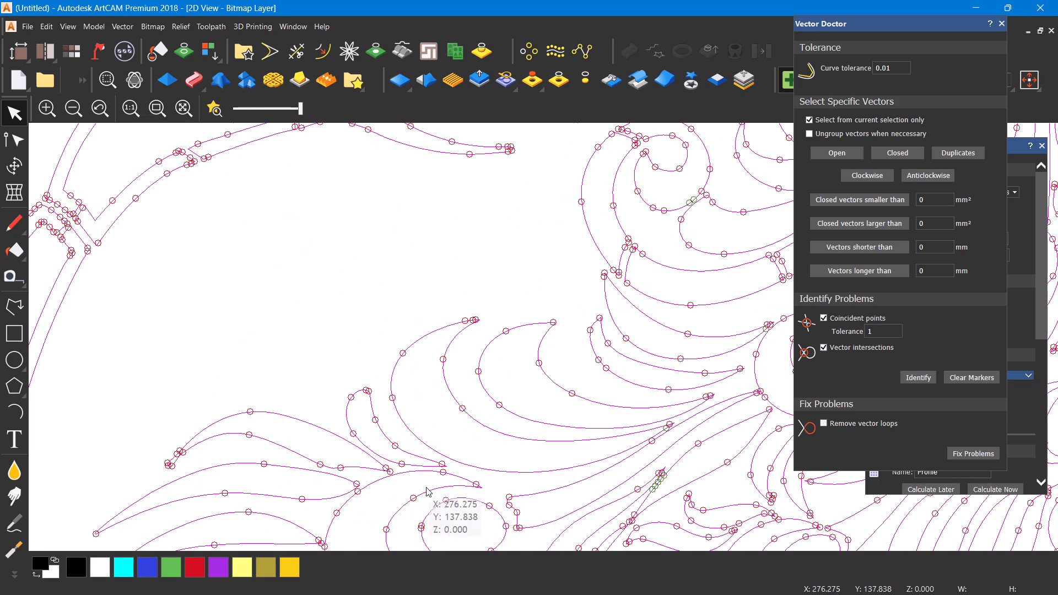
pyautogui.scroll(2, 454, 345)
pyautogui.scroll(-2, 454, 345)
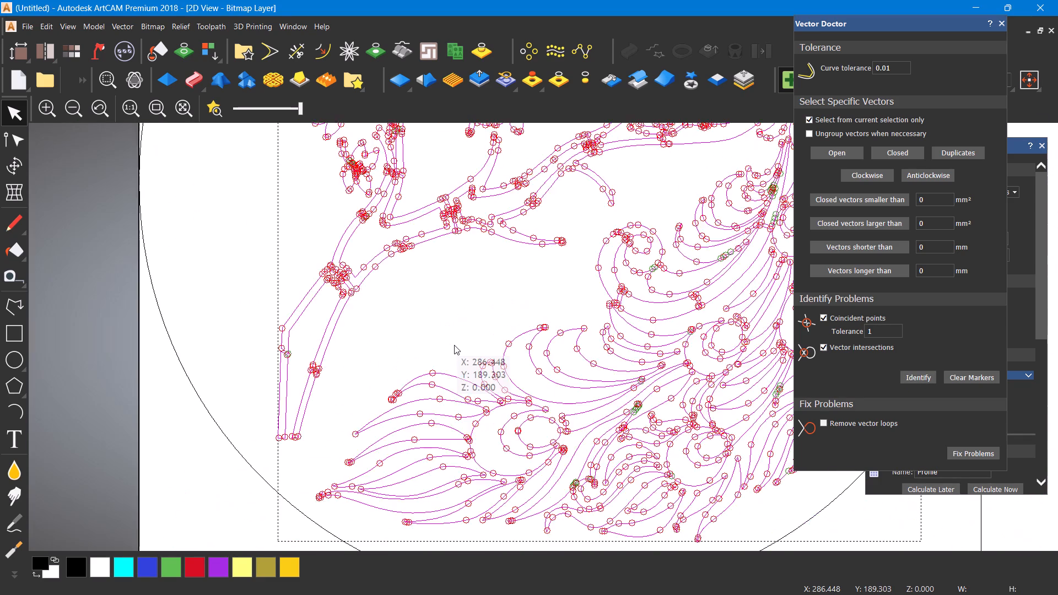
pyautogui.scroll(-2, 454, 345)
pyautogui.scroll(4, 684, 213)
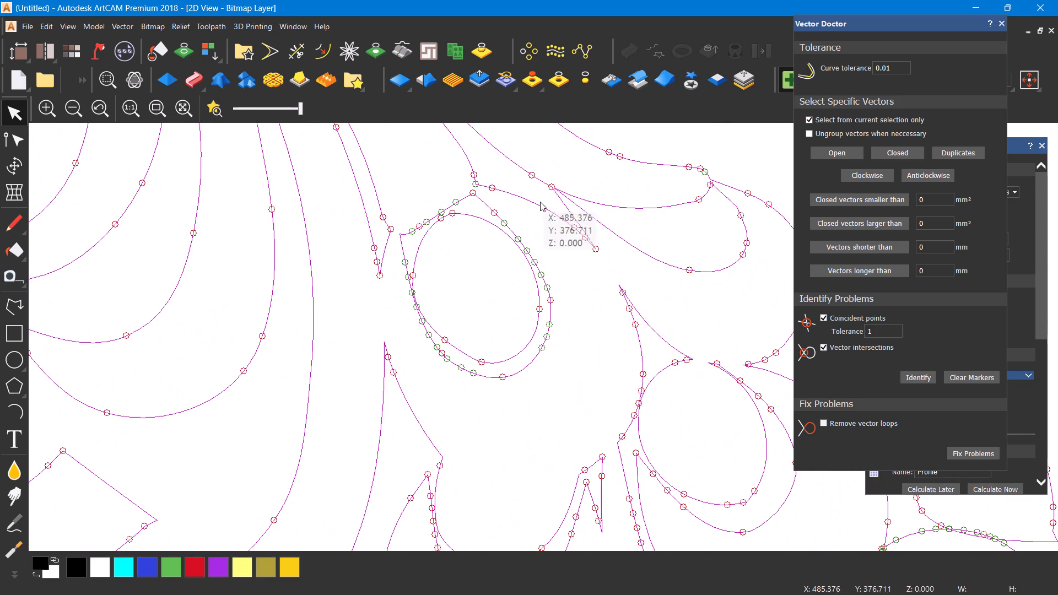
pyautogui.scroll(2, 540, 202)
pyautogui.scroll(-4, 541, 213)
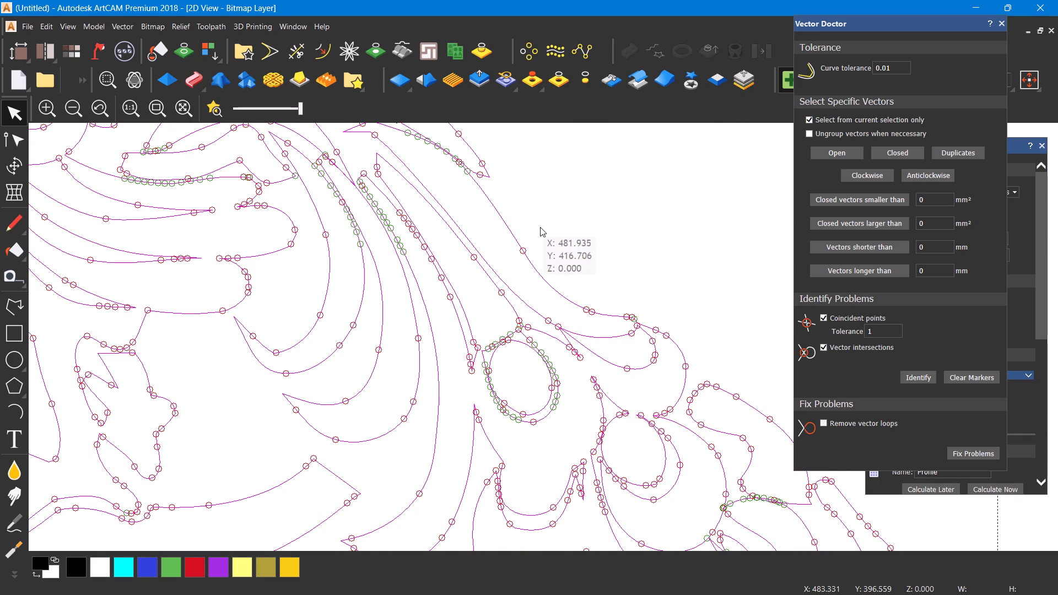
pyautogui.scroll(-5, 540, 227)
pyautogui.scroll(2, 554, 331)
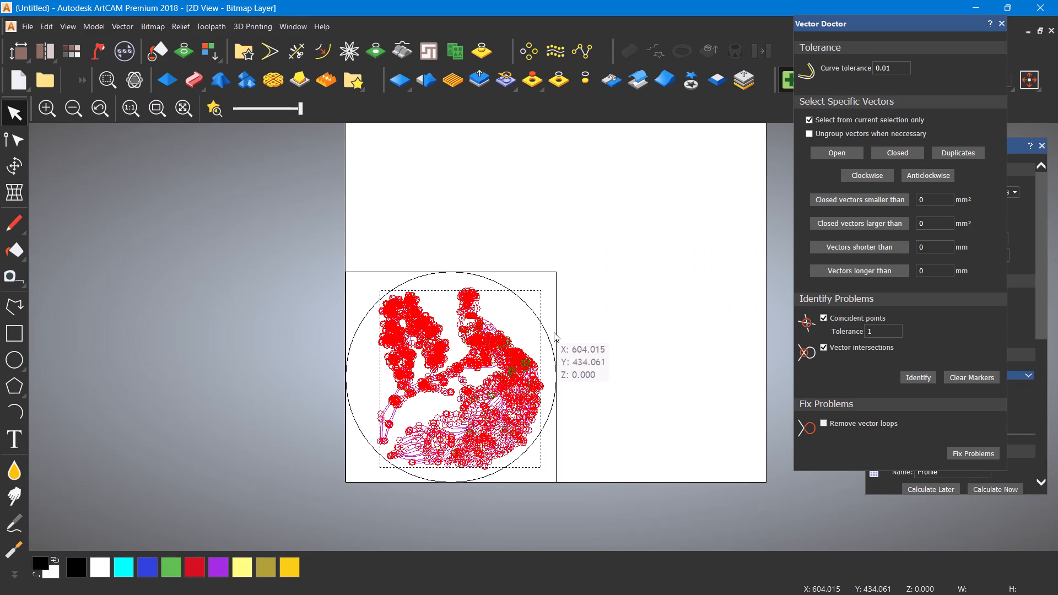
pyautogui.scroll(1, 554, 332)
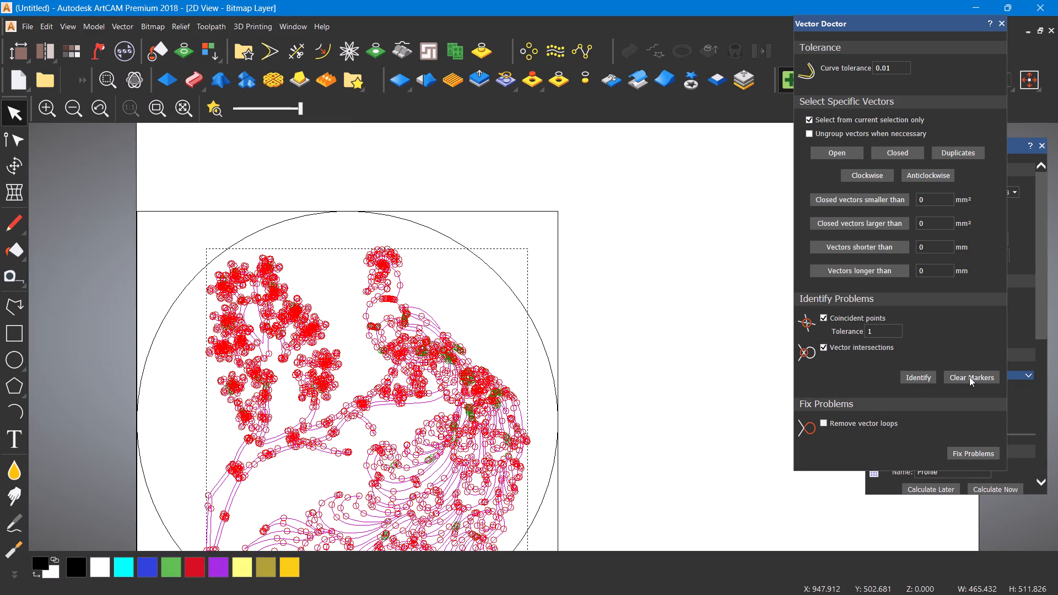
# Clear the Vector Doctor markers and inspect the bare vectors of the peacock's tail, body and head.
pyautogui.click(969, 377)
pyautogui.scroll(-2, 576, 382)
pyautogui.scroll(2, 531, 384)
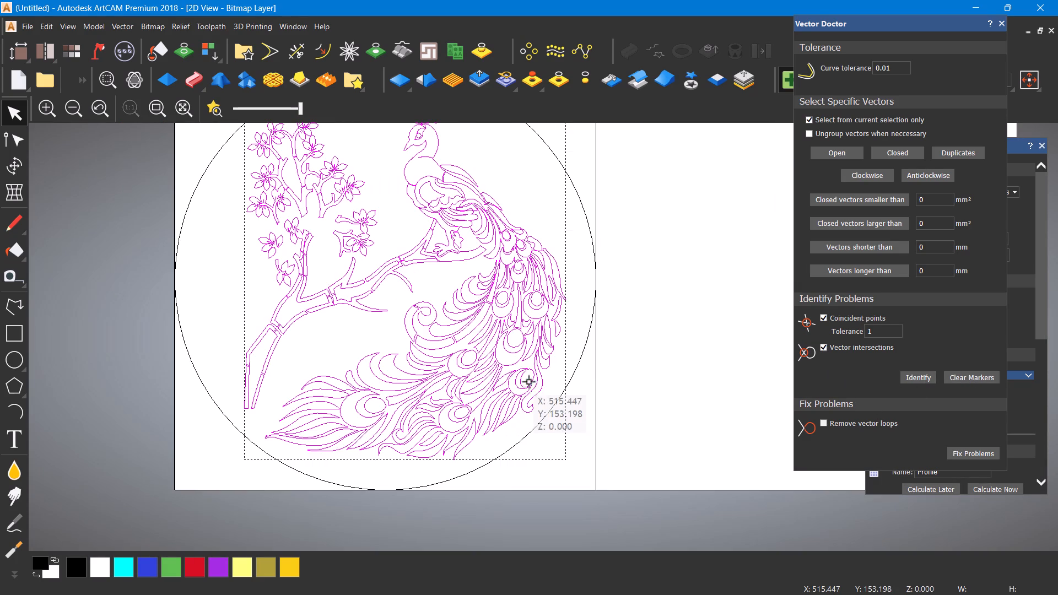
pyautogui.scroll(2, 461, 162)
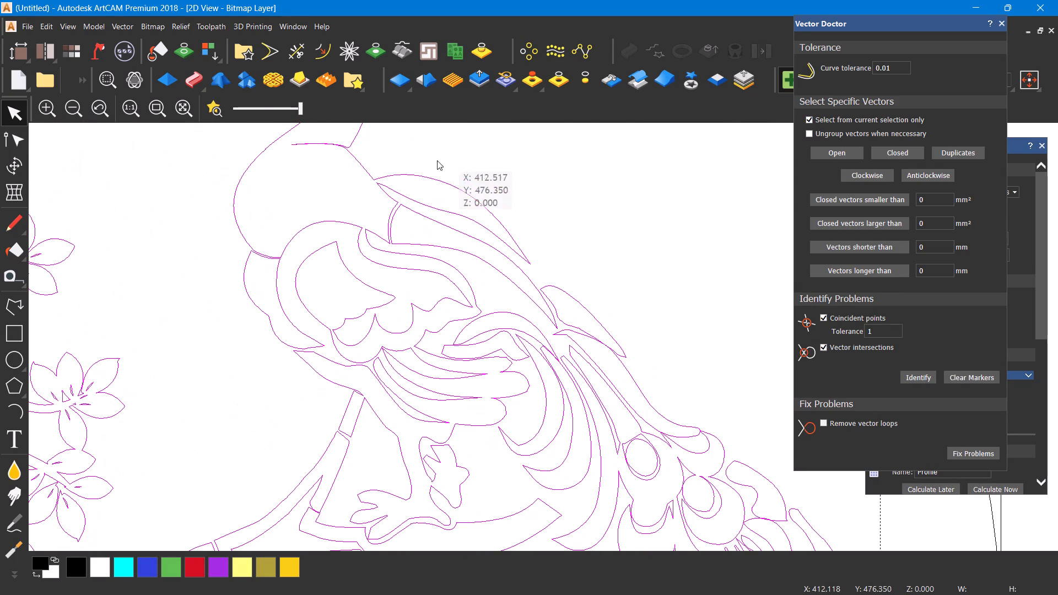
pyautogui.scroll(-2, 388, 172)
pyautogui.scroll(2, 480, 275)
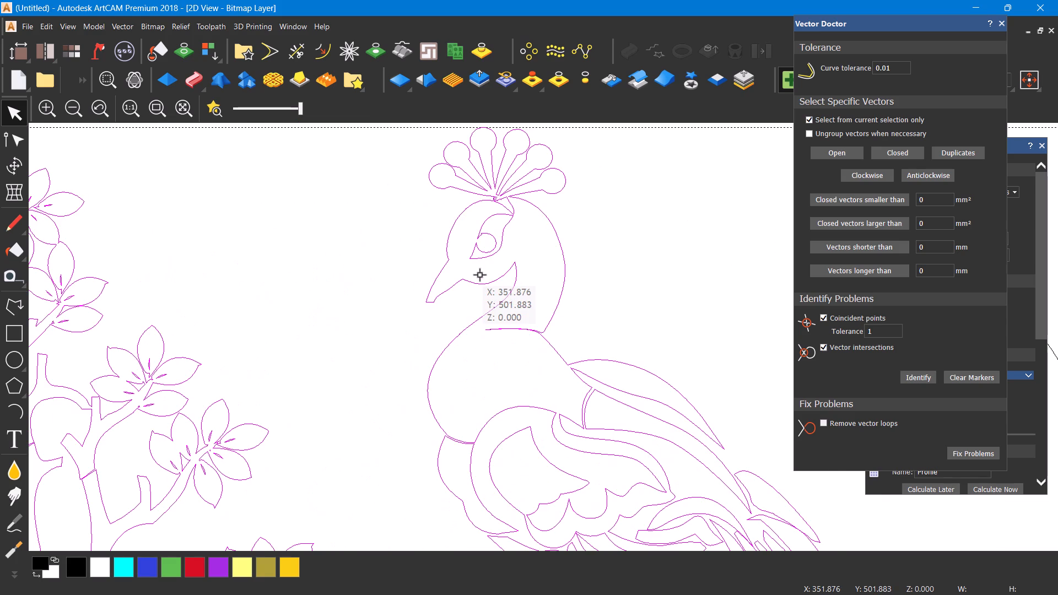
pyautogui.scroll(1, 490, 261)
pyautogui.scroll(-6, 504, 242)
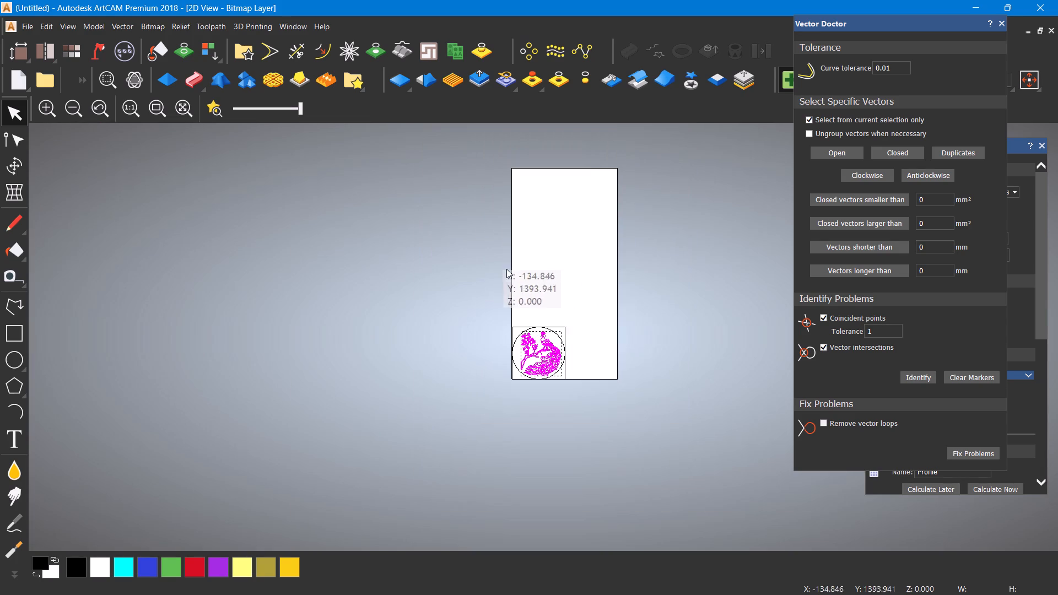
# Delete all the imported peacock panel vectors from the model and close Vector Doctor.
pyautogui.click(613, 405)
pyautogui.hotkey('ctrl', 'z')
pyautogui.moveTo(435, 229); pyautogui.dragTo(810, 399)
pyautogui.press('Delete')
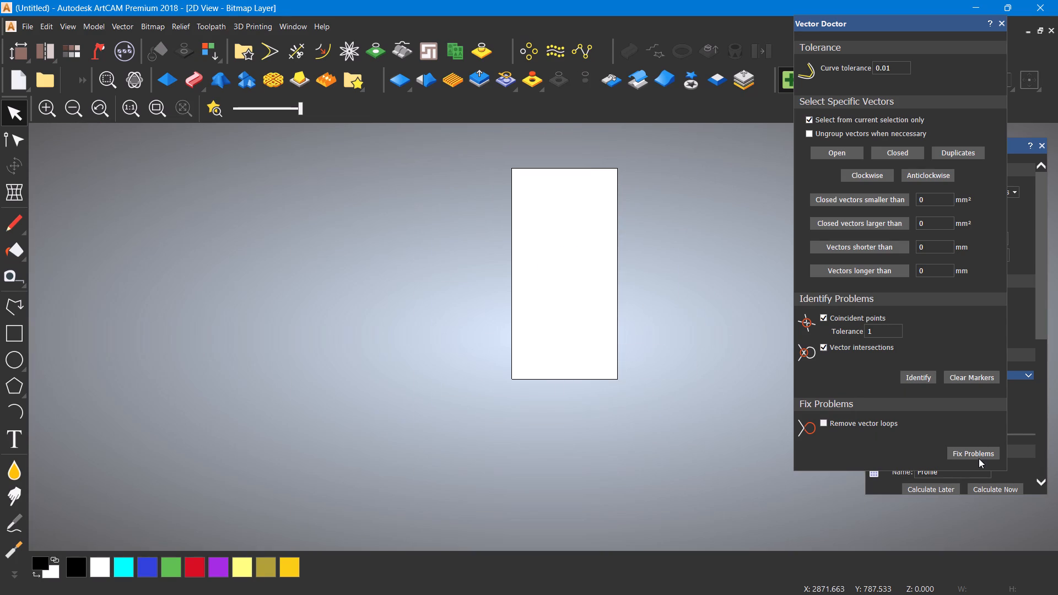
pyautogui.click(996, 24)
pyautogui.click(996, 24)
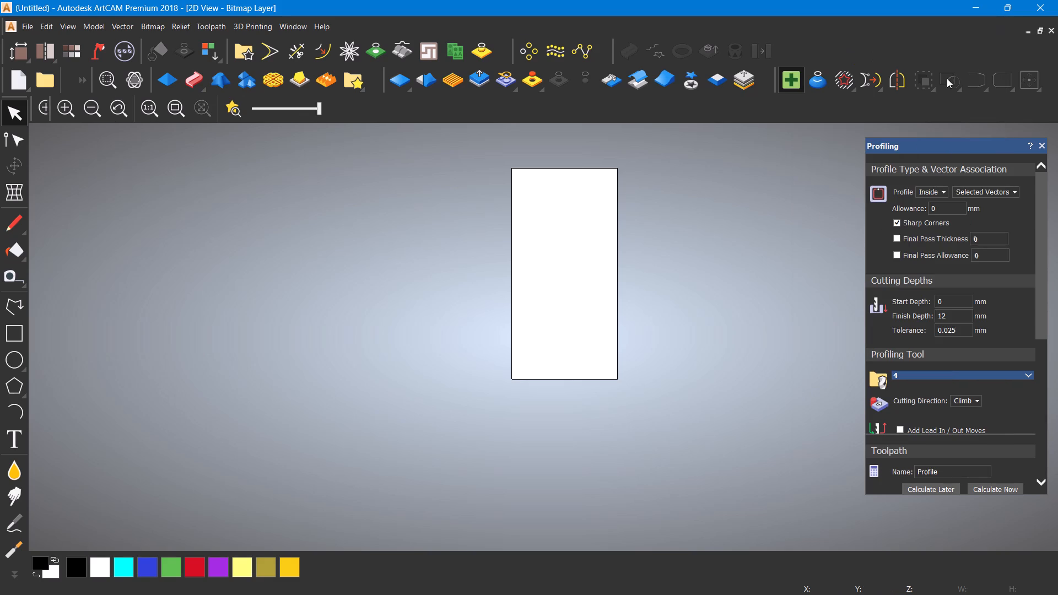
# Switch to CorelDRAW and undo the placement of the red peacock panel in the 24-inch square.
pyautogui.click(719, 574)
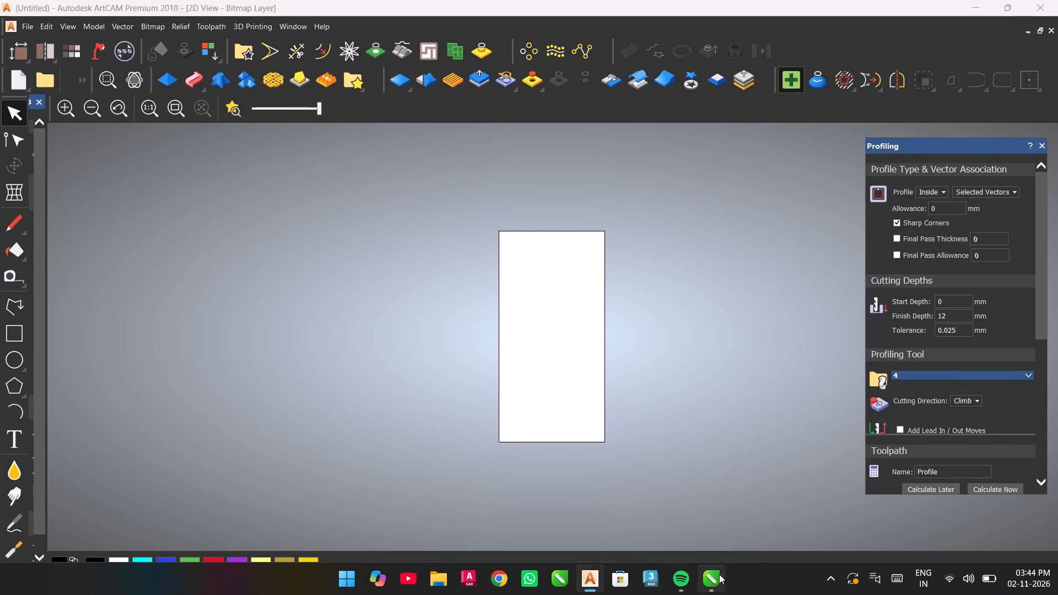
pyautogui.scroll(1, 301, 375)
pyautogui.moveTo(322, 345); pyautogui.dragTo(371, 320, button='middle')
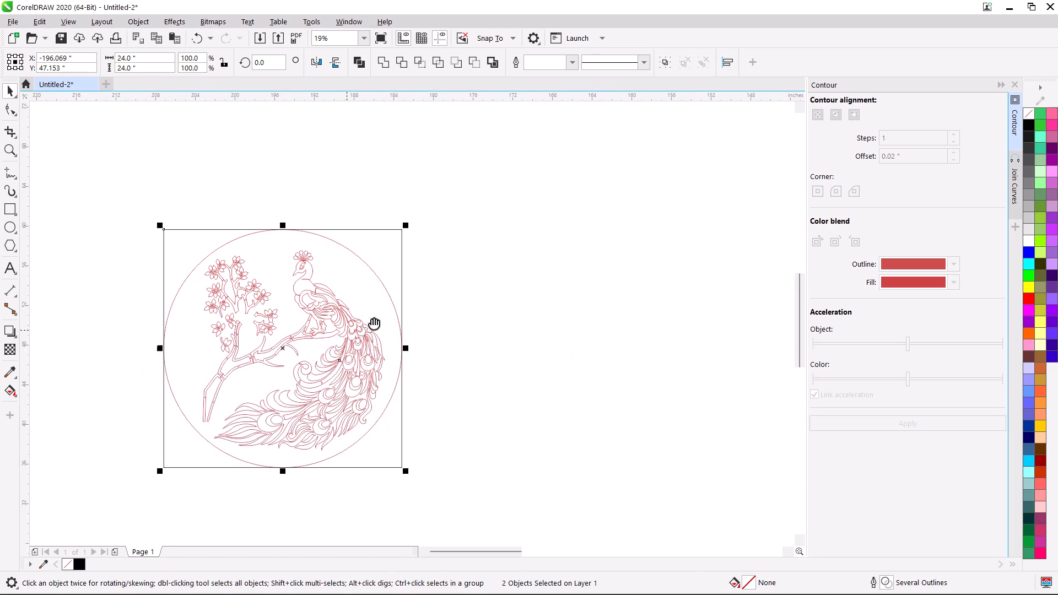
pyautogui.moveTo(371, 320); pyautogui.dragTo(392, 313, button='middle')
pyautogui.click(534, 305)
pyautogui.click(385, 305)
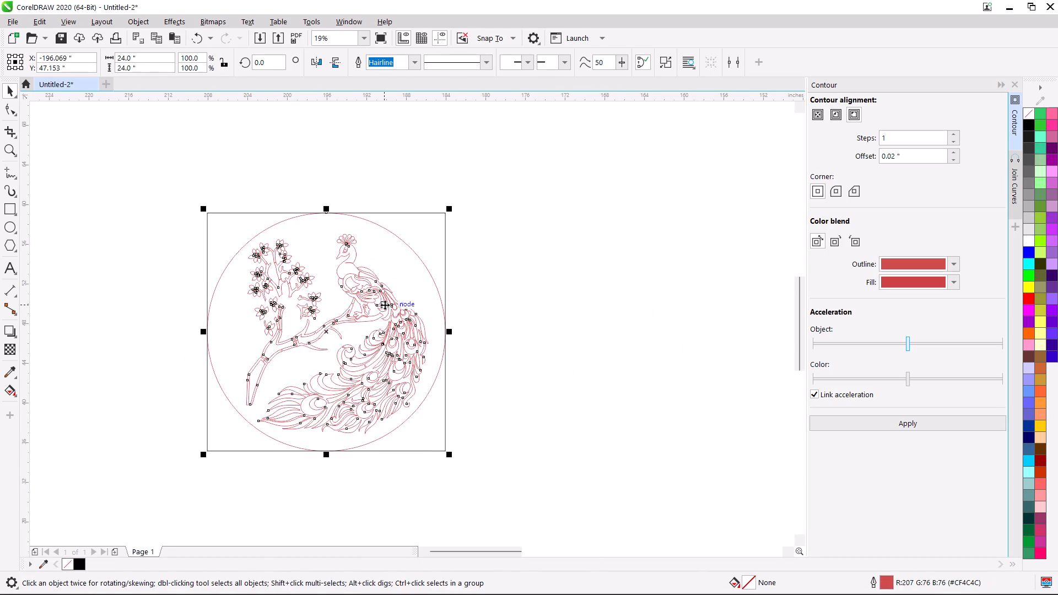
pyautogui.hotkey('ctrl', 'z')
pyautogui.hotkey('ctrl', 'z')
pyautogui.hotkey('ctrl', 'z')
pyautogui.hotkey('ctrl', 'z')
pyautogui.hotkey('ctrl', 'z')
pyautogui.hotkey('ctrl', 'z')
pyautogui.hotkey('ctrl', 'z')
pyautogui.keyDown('ctrl'); pyautogui.scroll(-1, 403, 324); pyautogui.keyUp('ctrl')
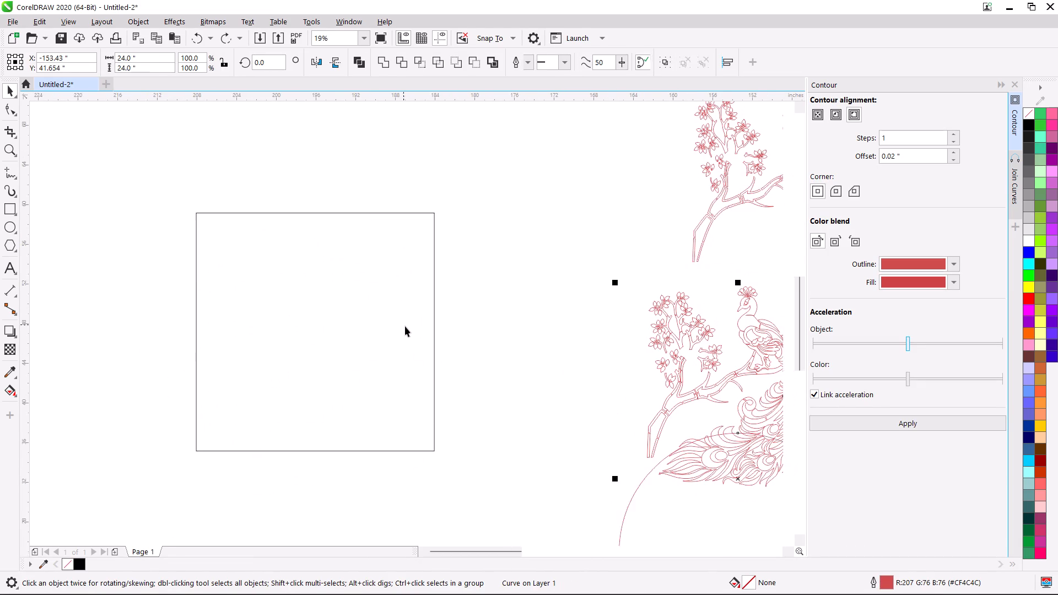
# Undo the earlier edits to the red peacock and tree artwork, back through its 0.02-inch contour.
pyautogui.keyDown('ctrl'); pyautogui.scroll(-3, 405, 326); pyautogui.keyUp('ctrl')
pyautogui.hotkey('ctrl', 'z')
pyautogui.hotkey('ctrl', 'z')
pyautogui.hotkey('ctrl', 'z')
pyautogui.hotkey('ctrl', 'z')
pyautogui.hotkey('ctrl', 'z')
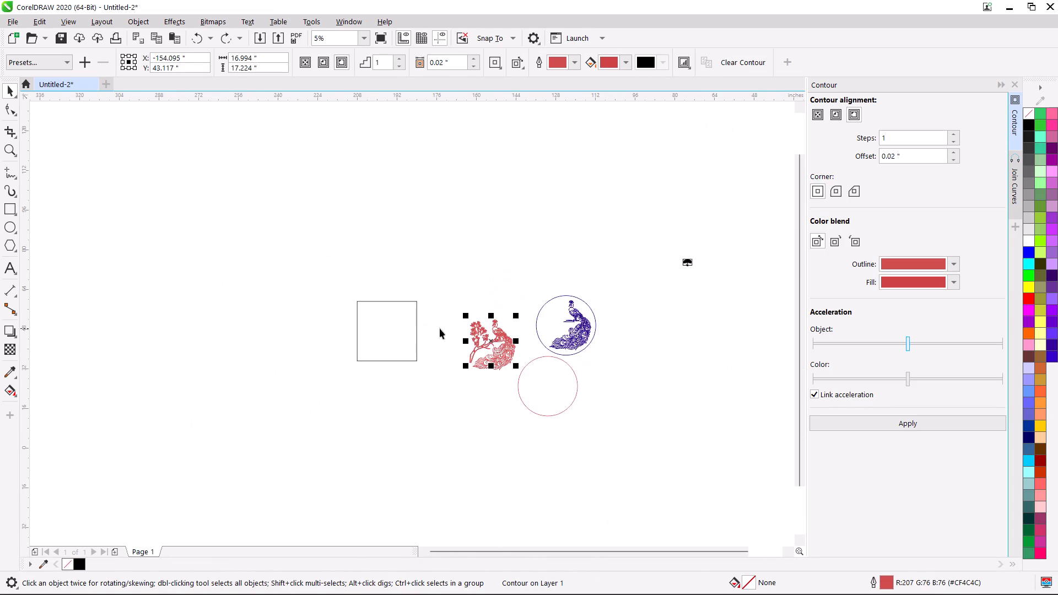
pyautogui.scroll(2, 558, 334)
pyautogui.hotkey('ctrl', 'z')
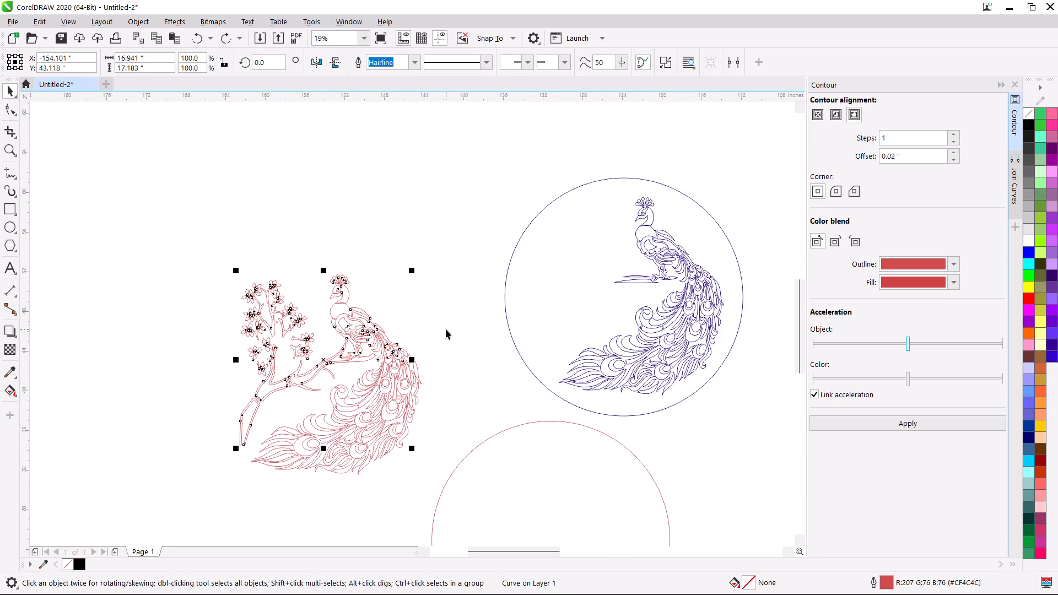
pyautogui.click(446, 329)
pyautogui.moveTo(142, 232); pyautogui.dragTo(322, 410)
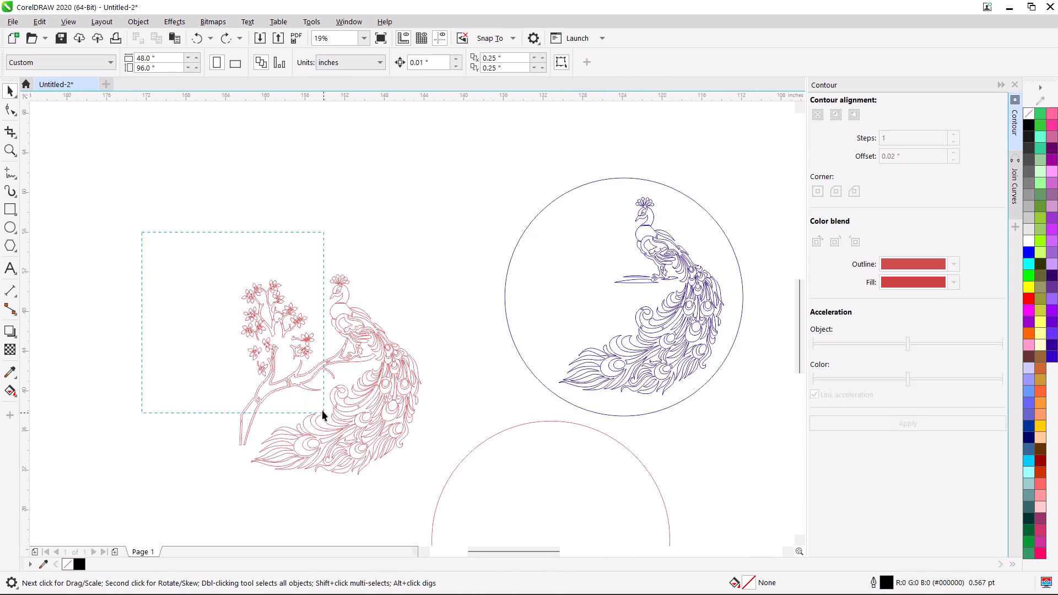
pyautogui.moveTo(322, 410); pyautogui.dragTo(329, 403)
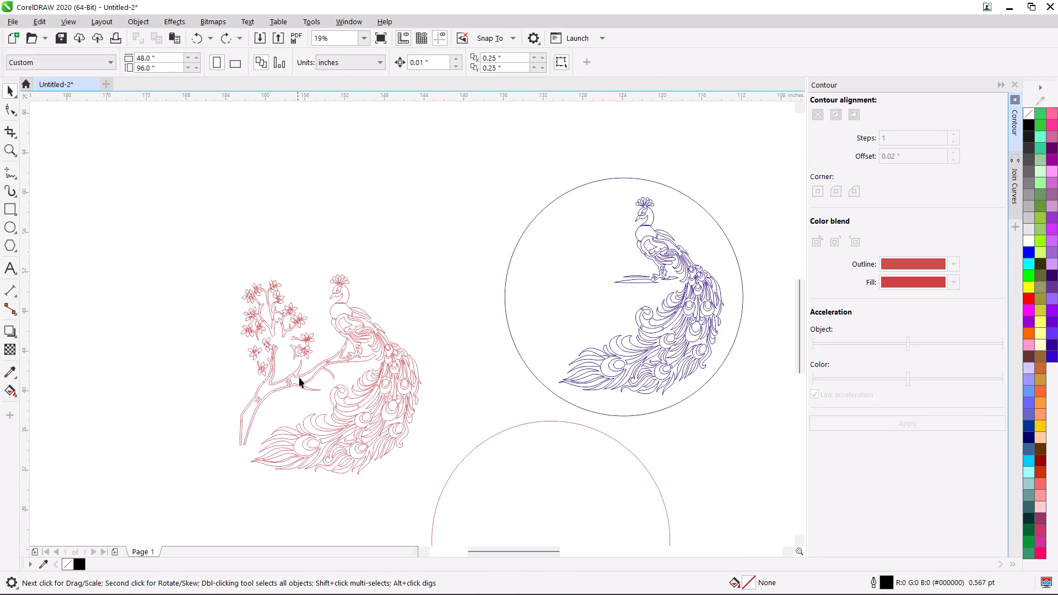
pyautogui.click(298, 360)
# Undo the separation of the red circle from its artwork and the moving of the square frame.
pyautogui.hotkey('ctrl', 'z')
pyautogui.hotkey('ctrl', 'z')
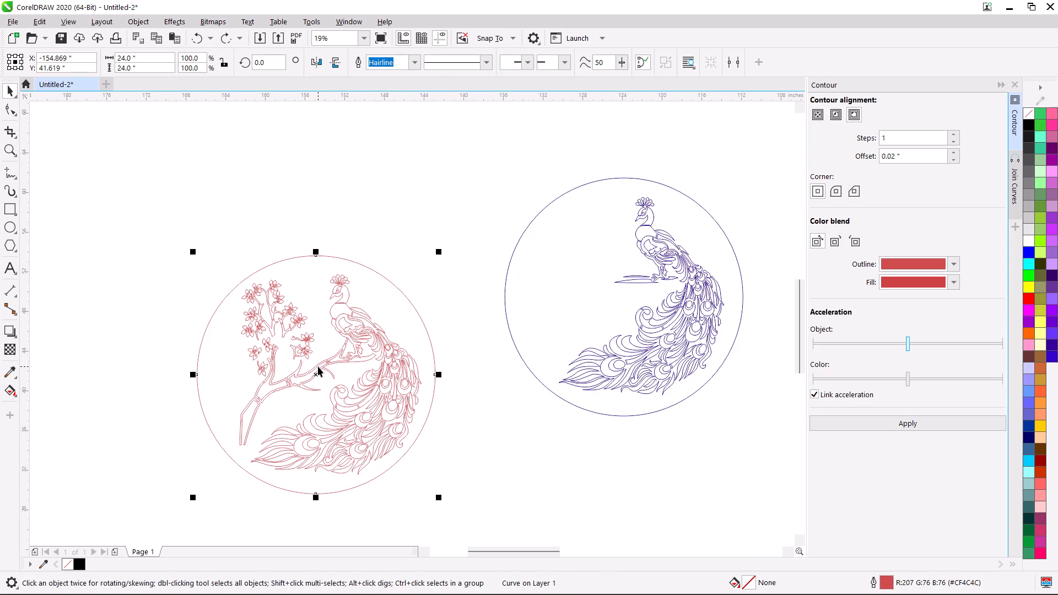
pyautogui.hotkey('ctrl', 'z')
pyautogui.hotkey('ctrl', 'z')
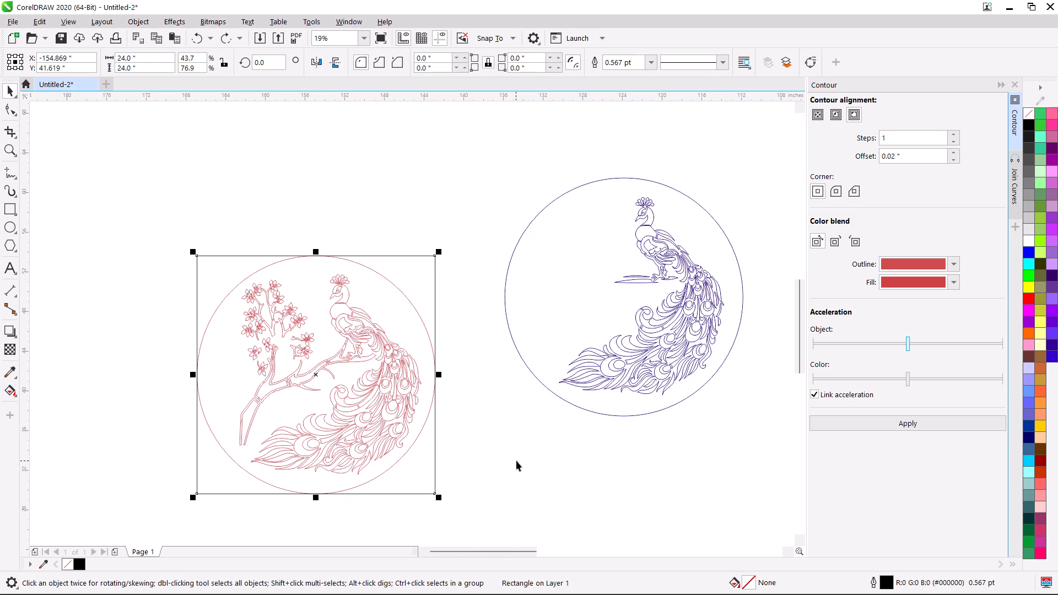
# Move the 24-inch square frame off the red circular panel into the empty area above it.
pyautogui.click(516, 461)
pyautogui.click(279, 334)
pyautogui.scroll(-1, 319, 380)
pyautogui.moveTo(319, 375); pyautogui.dragTo(249, 268)
pyautogui.click(210, 440)
pyautogui.moveTo(257, 296); pyautogui.dragTo(202, 251)
pyautogui.moveTo(253, 299); pyautogui.dragTo(267, 311)
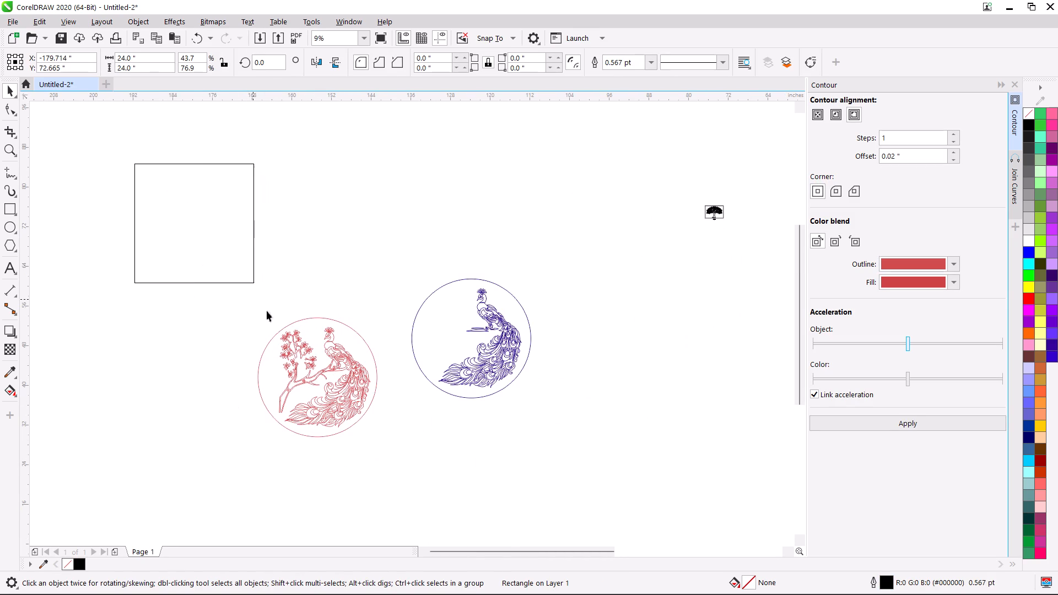
# Break the combined red peacock panel apart into separate curves.
pyautogui.moveTo(267, 311); pyautogui.dragTo(375, 435)
pyautogui.click(336, 385)
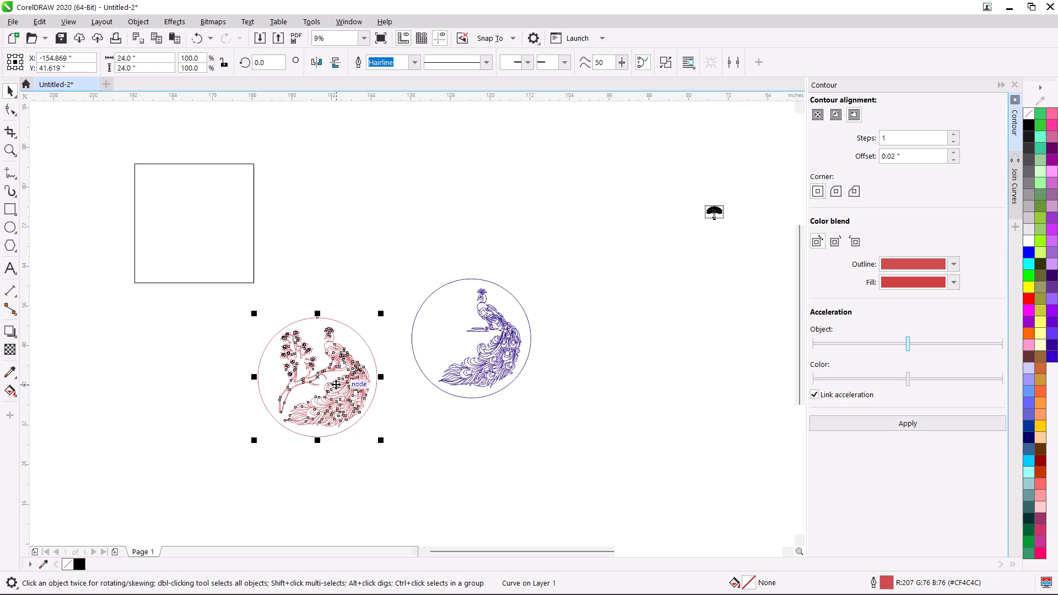
pyautogui.hotkey('ctrl', 'k')
pyautogui.click(317, 244)
# Select all the tree's flower, branch and trunk outlines in the red panel, leaving out the peacock and circle.
pyautogui.scroll(1, 258, 330)
pyautogui.moveTo(245, 263); pyautogui.dragTo(250, 270)
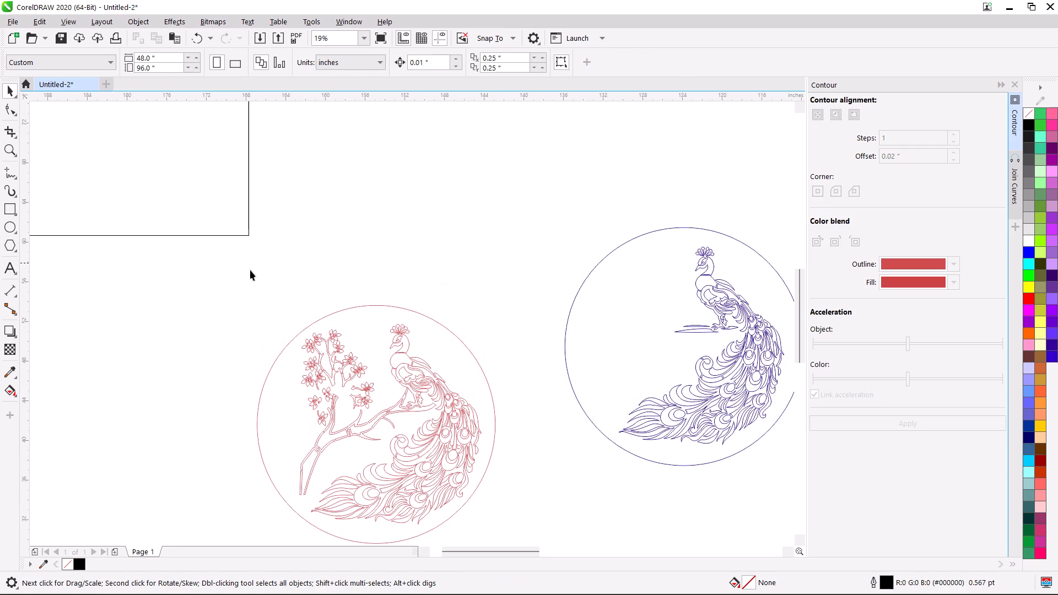
pyautogui.moveTo(250, 270); pyautogui.dragTo(388, 459)
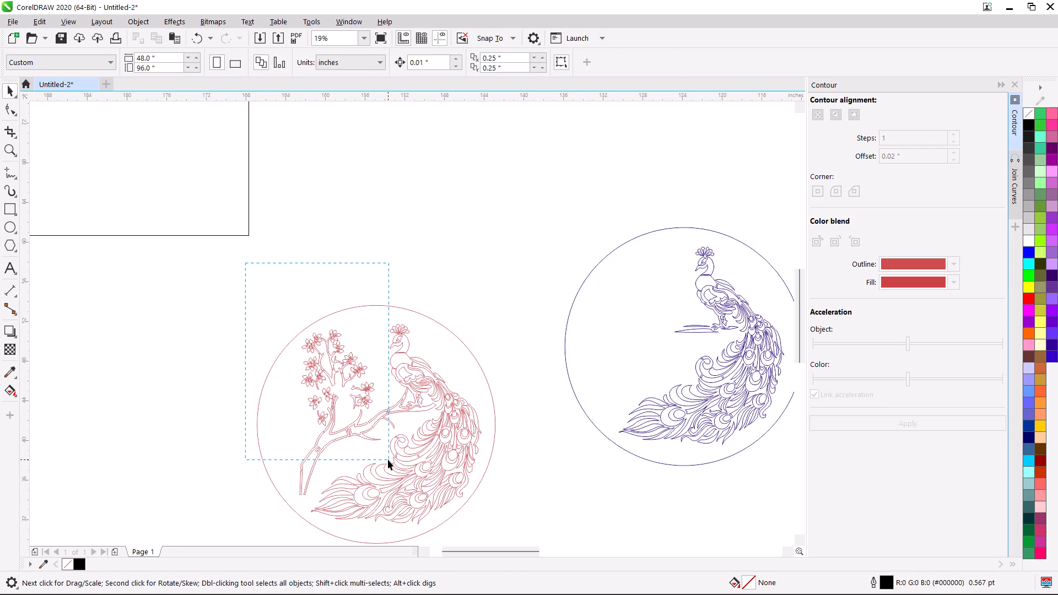
pyautogui.moveTo(388, 459); pyautogui.dragTo(387, 459)
pyautogui.keyDown('shift'); pyautogui.scroll(3, 392, 420); pyautogui.keyUp('shift')
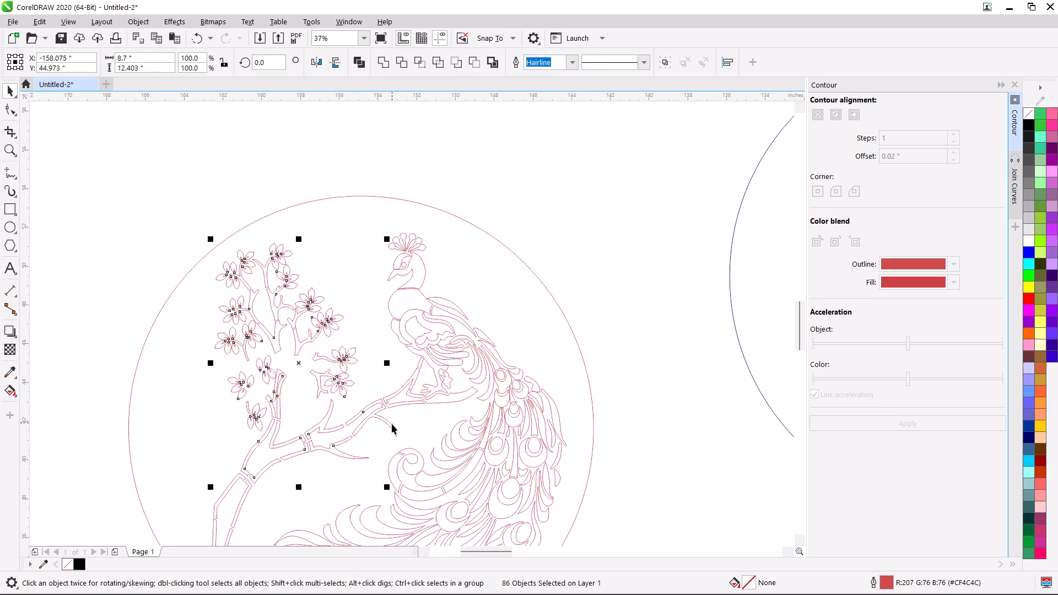
pyautogui.keyDown('shift'); pyautogui.click(392, 426); pyautogui.keyUp('shift')
pyautogui.scroll(2, 376, 409)
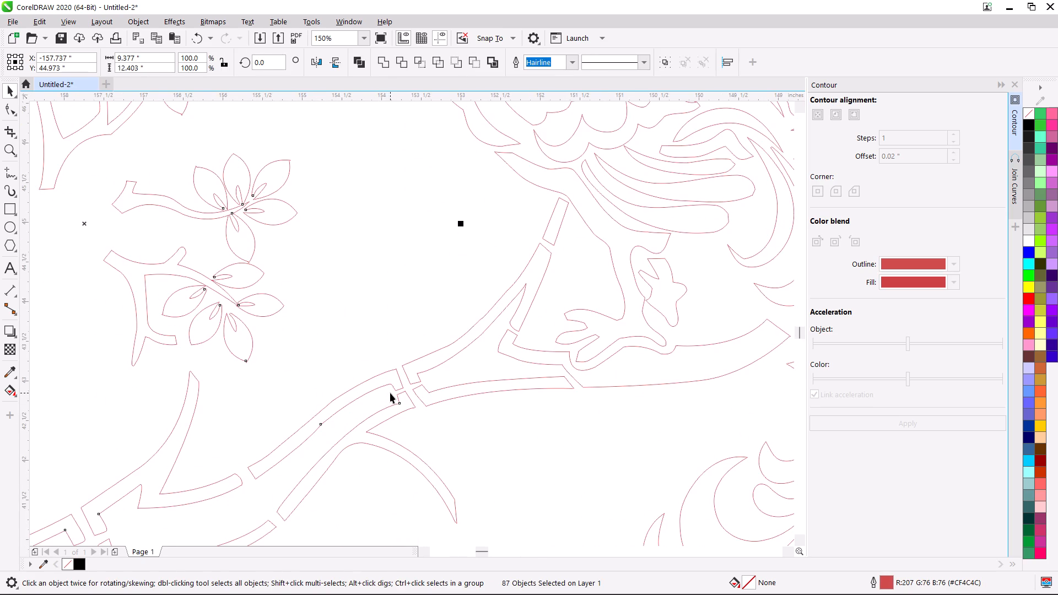
pyautogui.scroll(1, 341, 432)
pyautogui.scroll(-4, 341, 432)
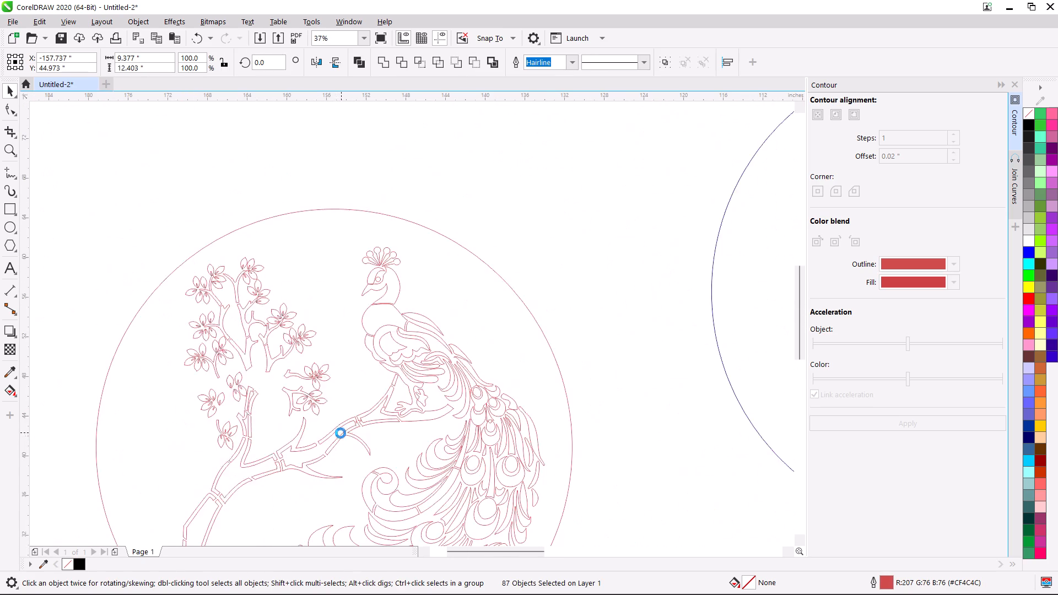
pyautogui.moveTo(331, 434); pyautogui.dragTo(399, 338, button='middle')
pyautogui.scroll(3, 327, 392)
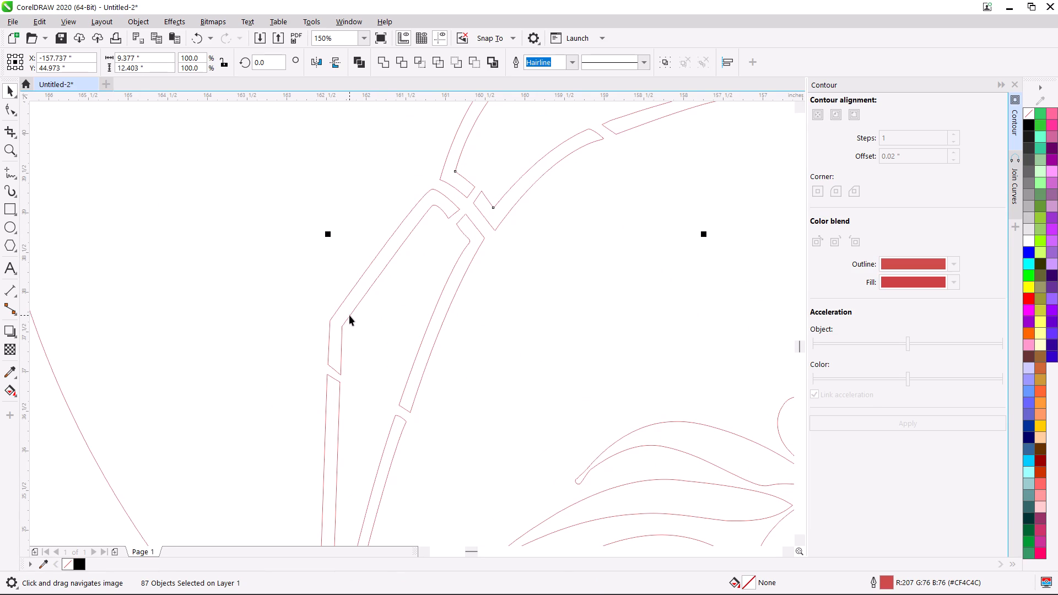
pyautogui.keyDown('shift'); pyautogui.click(349, 315); pyautogui.keyUp('shift')
pyautogui.keyDown('shift'); pyautogui.click(413, 403); pyautogui.keyUp('shift')
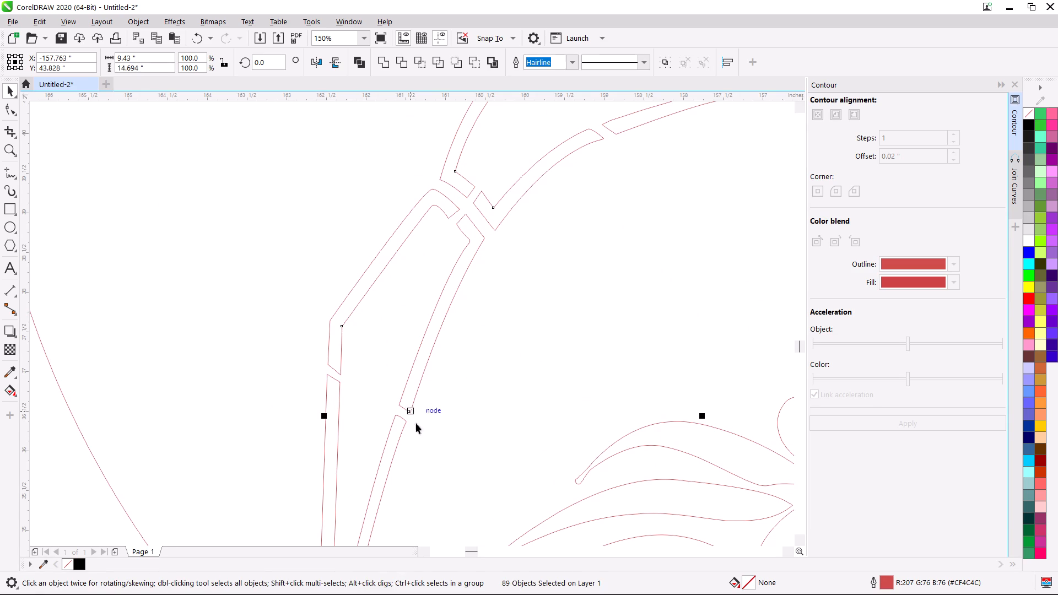
pyautogui.keyDown('shift'); pyautogui.click(391, 466); pyautogui.keyUp('shift')
pyautogui.scroll(-2, 315, 437)
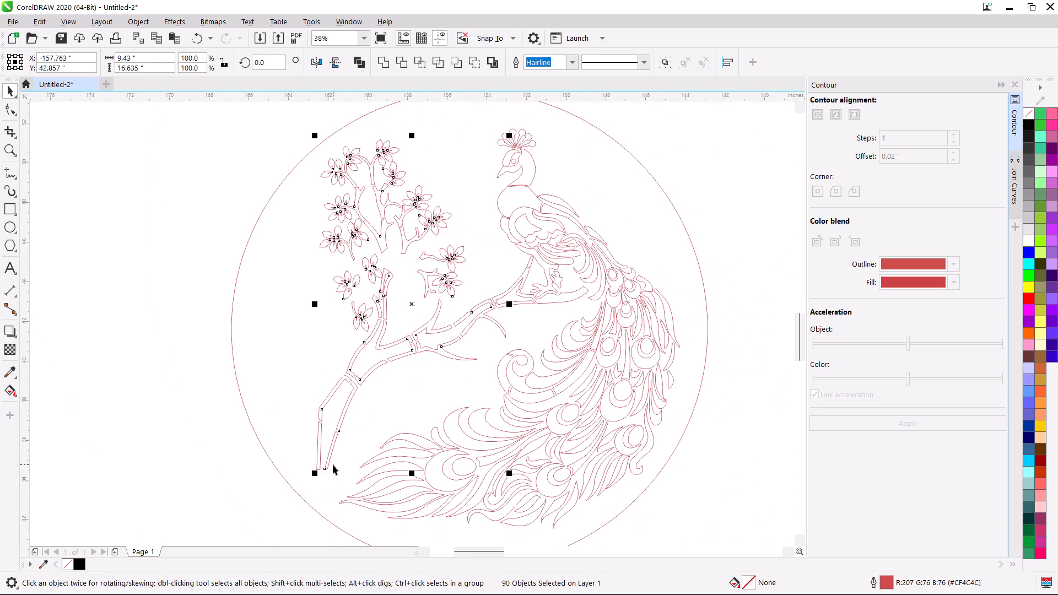
pyautogui.scroll(2, 333, 463)
pyautogui.keyDown('shift'); pyautogui.click(284, 425); pyautogui.keyUp('shift')
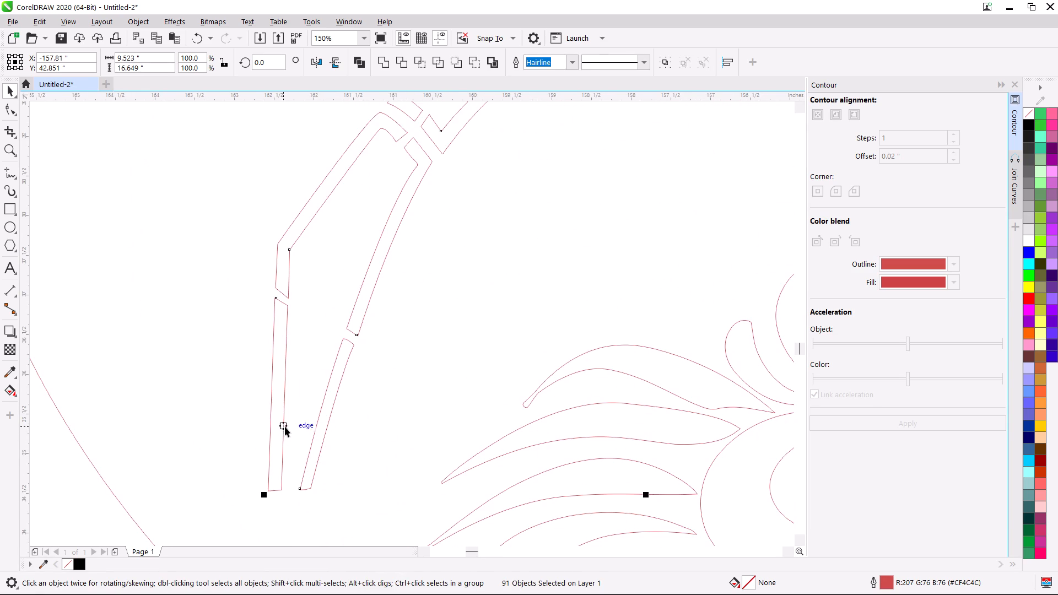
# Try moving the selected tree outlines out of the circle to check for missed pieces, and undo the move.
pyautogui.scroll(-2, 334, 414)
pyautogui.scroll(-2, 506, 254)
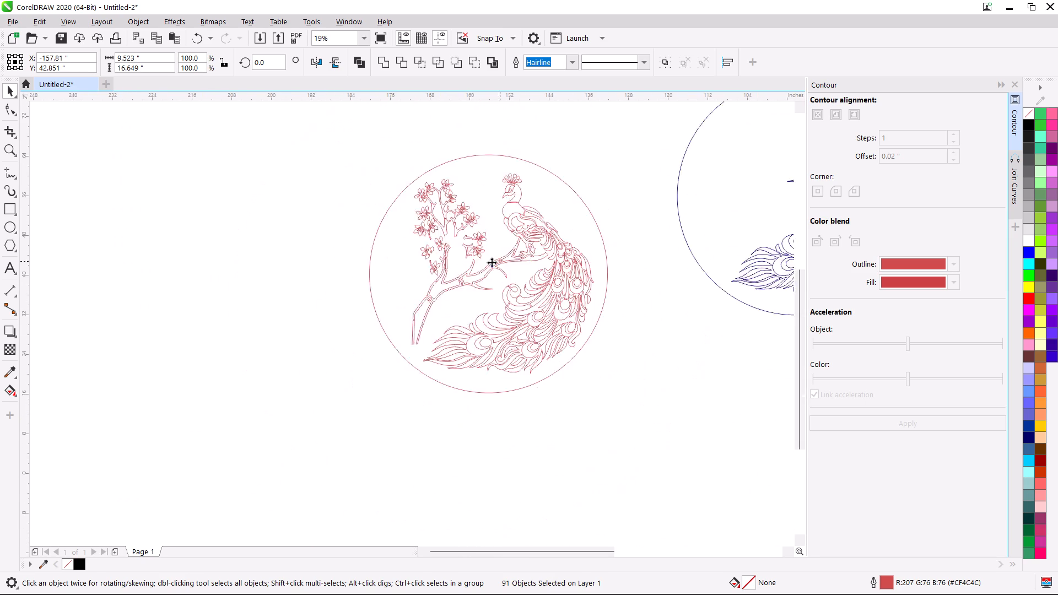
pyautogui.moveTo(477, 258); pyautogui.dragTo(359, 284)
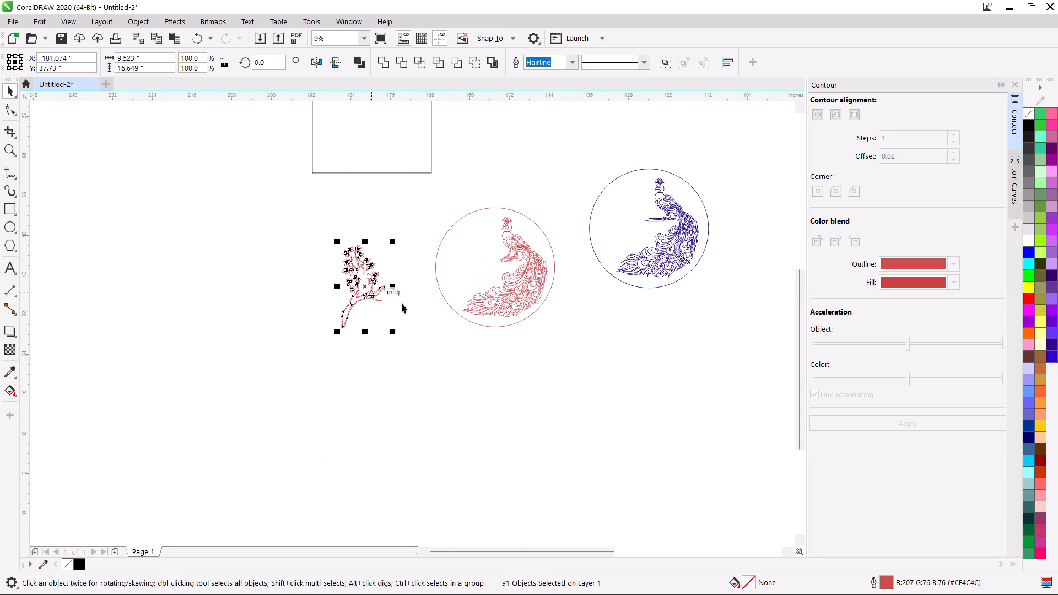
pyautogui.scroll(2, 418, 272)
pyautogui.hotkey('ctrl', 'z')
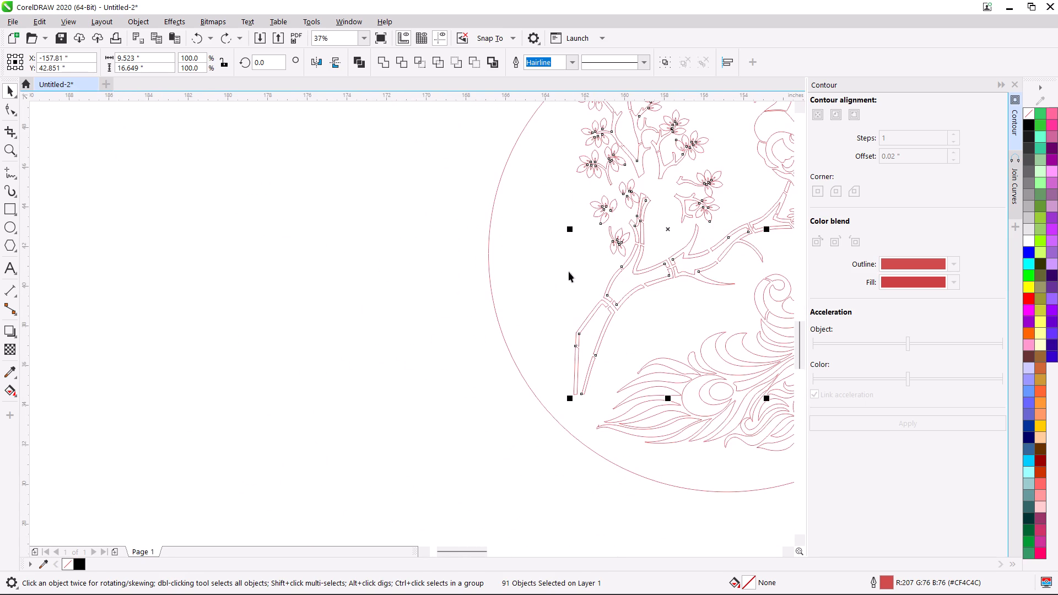
# Add the perch branch under the peacock's feet to the selected tree outlines and combine them into one curve.
pyautogui.moveTo(633, 253); pyautogui.dragTo(316, 319, button='middle')
pyautogui.scroll(2, 500, 274)
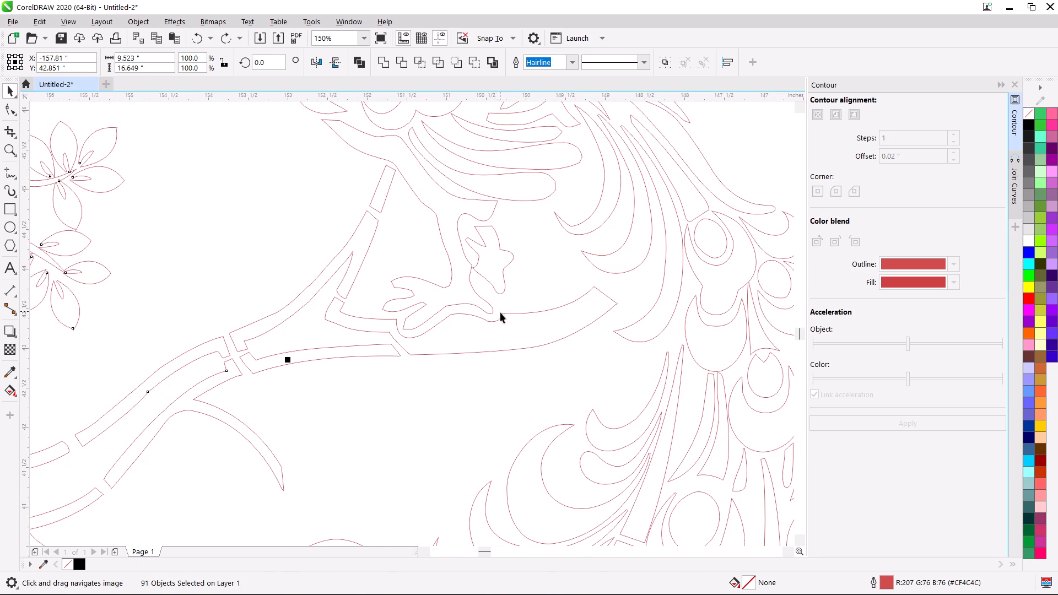
pyautogui.keyDown('shift'); pyautogui.click(503, 313); pyautogui.keyUp('shift')
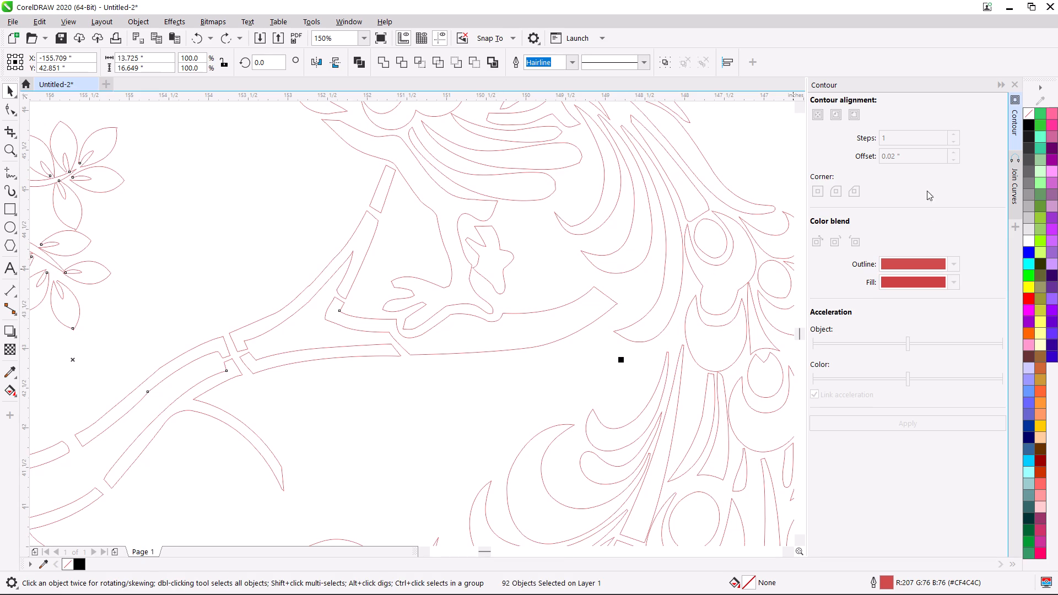
pyautogui.click(359, 67)
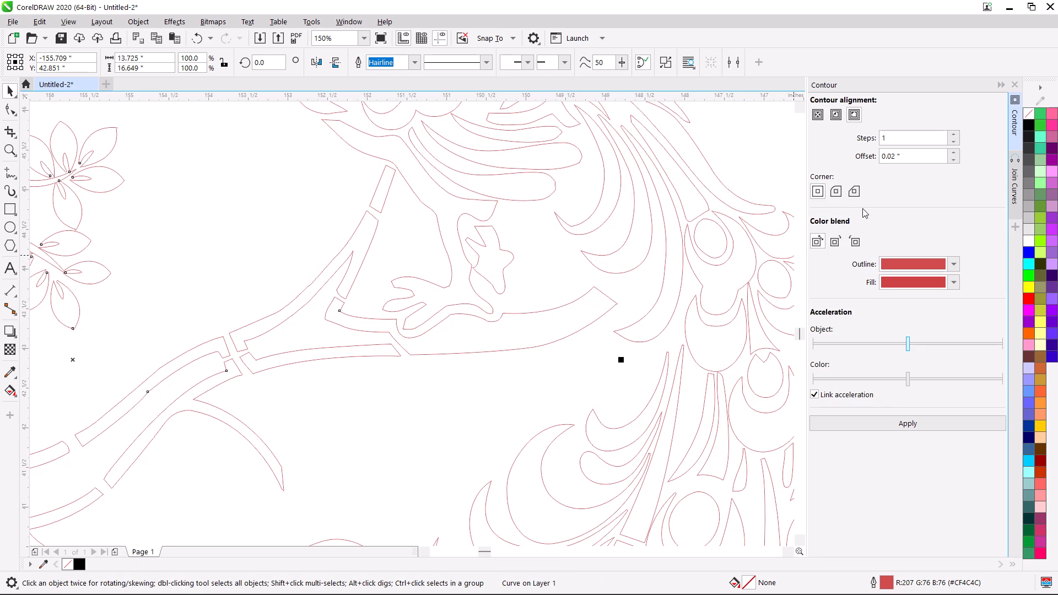
# Apply a one-step outside contour with a 0.02-inch offset to the combined tree curve.
pyautogui.click(911, 420)
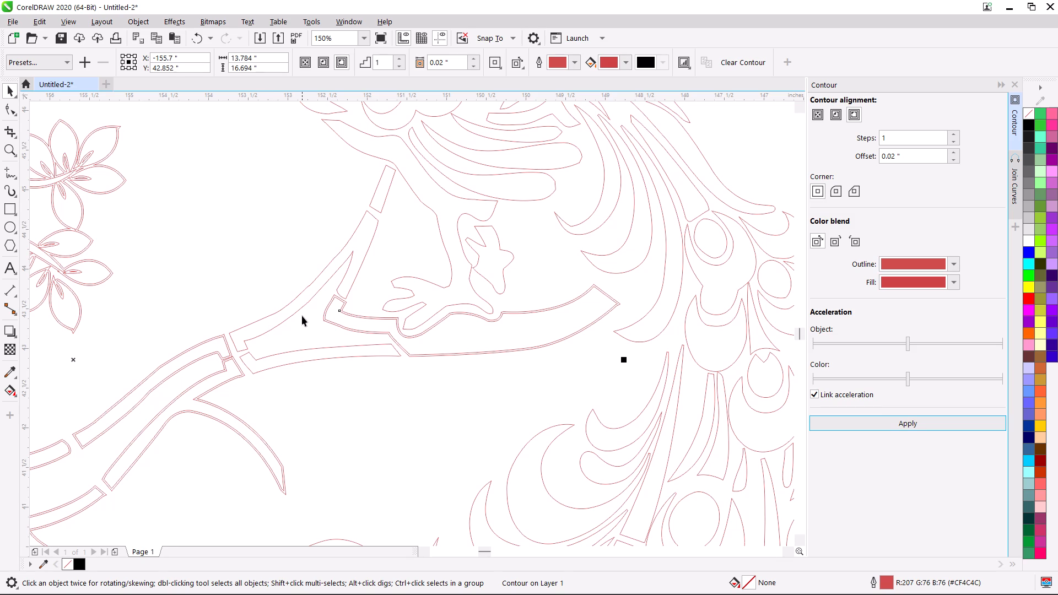
# Check the clearance between the tree contours at the branch joints, and undo the 0.02-inch contour.
pyautogui.moveTo(304, 316); pyautogui.dragTo(427, 303, button='middle')
pyautogui.scroll(1, 343, 341)
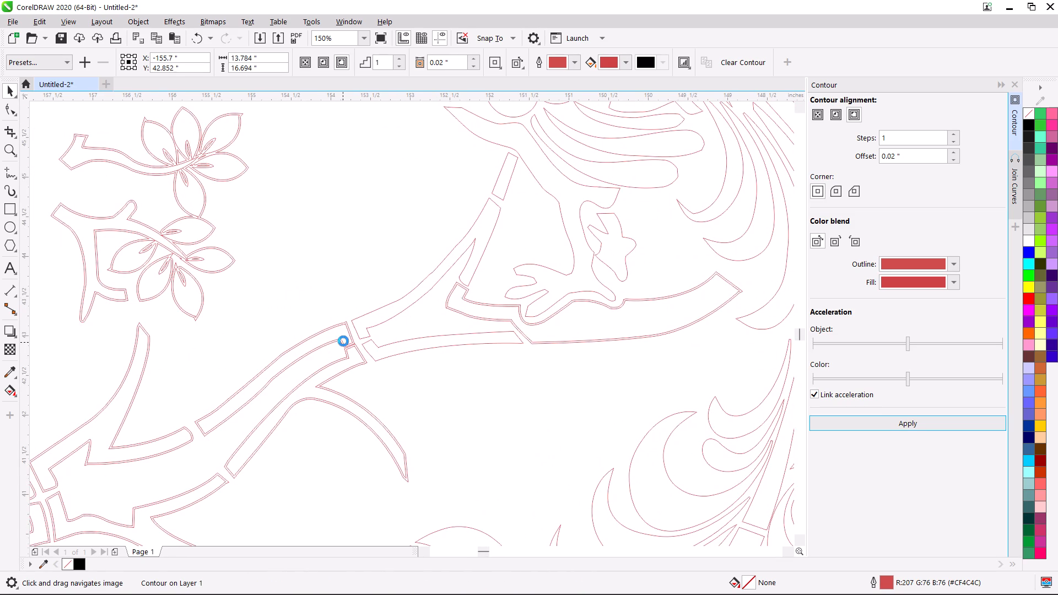
pyautogui.scroll(2, 343, 341)
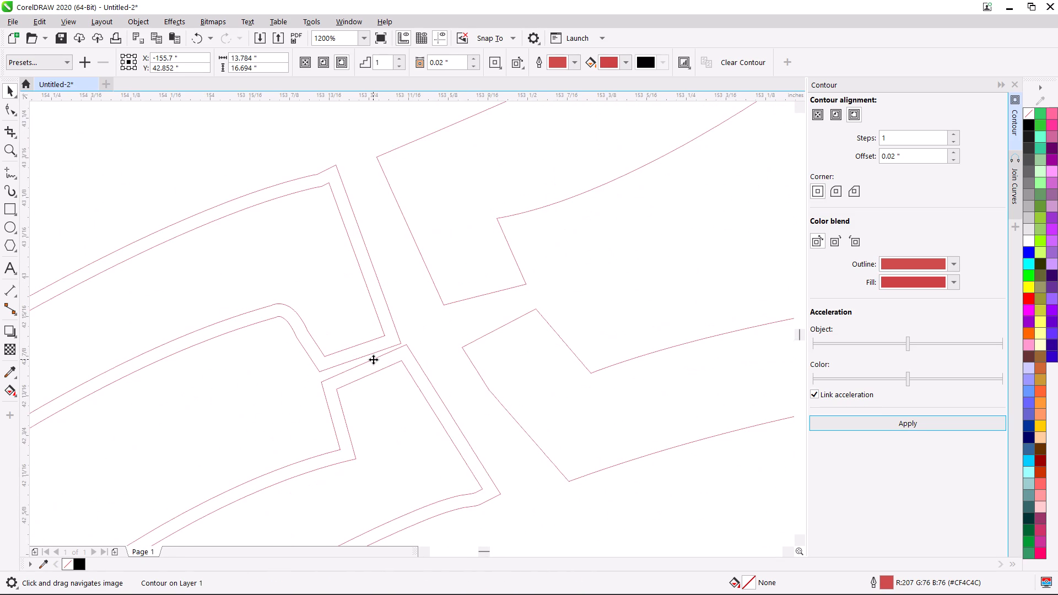
pyautogui.scroll(-3, 373, 359)
pyautogui.hotkey('ctrl', 'z')
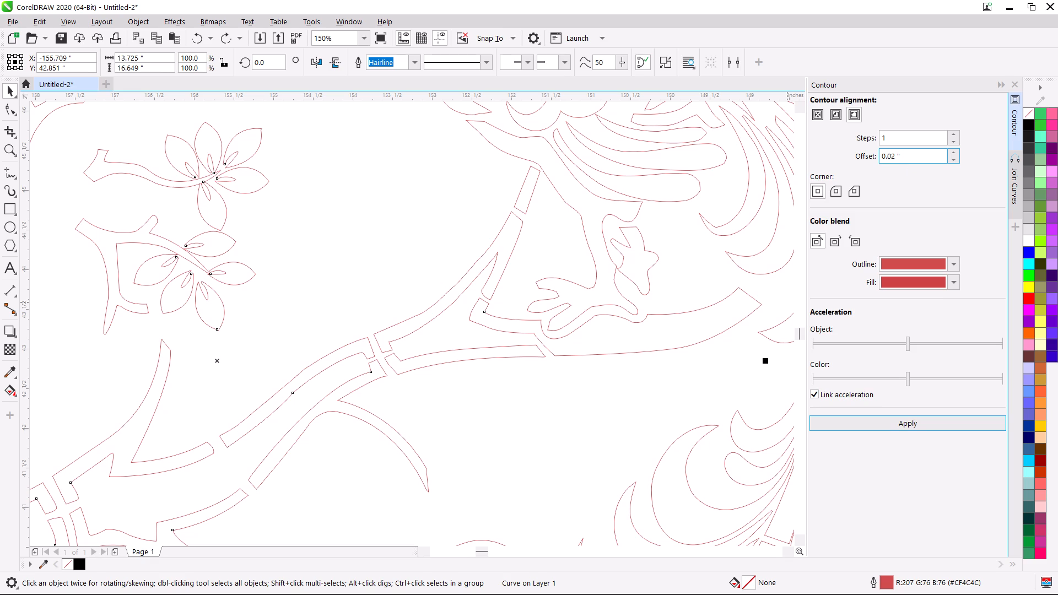
# Add the three remaining branch pieces beside the peacock's perch to the tree curve and combine them into one curve.
pyautogui.keyDown('shift'); pyautogui.click(506, 267); pyautogui.keyUp('shift')
pyautogui.keyDown('shift'); pyautogui.click(496, 358); pyautogui.keyUp('shift')
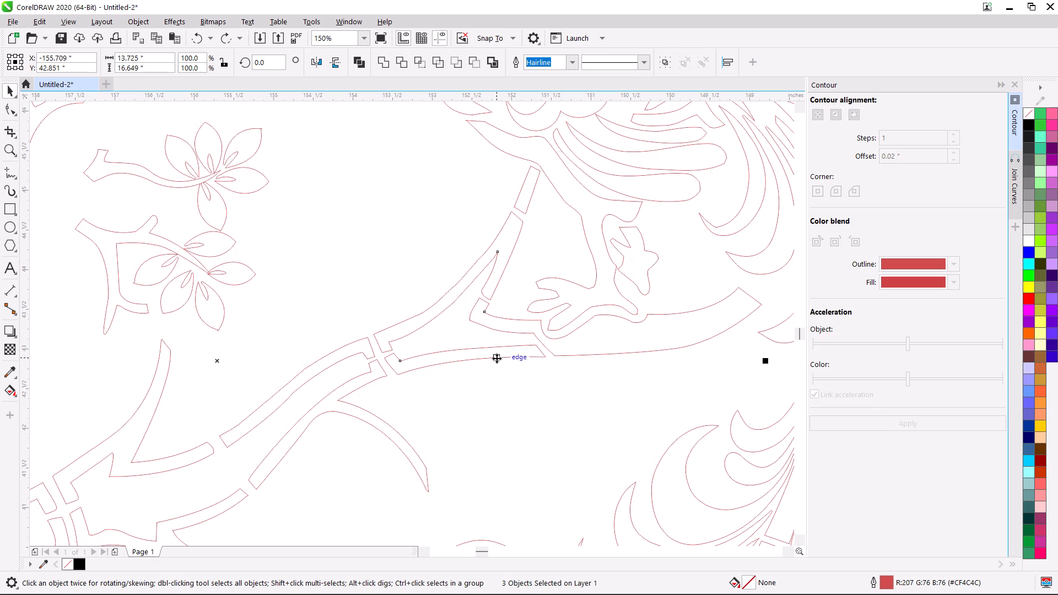
pyautogui.keyDown('shift'); pyautogui.click(530, 202); pyautogui.keyUp('shift')
pyautogui.click(357, 59)
# Apply a one-step outside contour with a 0.01-inch offset to the combined tree curve.
pyautogui.click(893, 155)
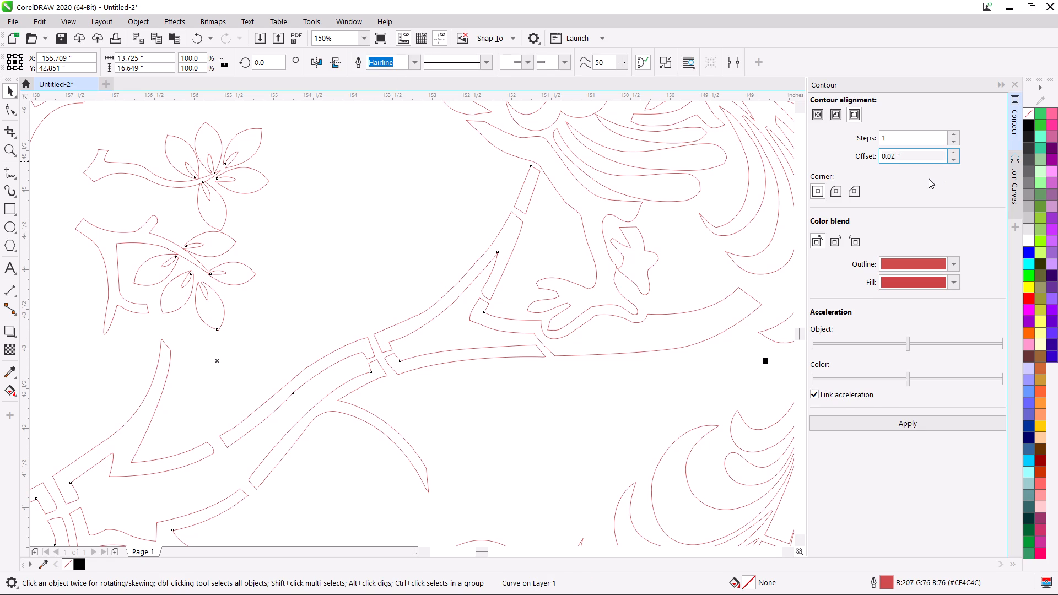
pyautogui.press('BackSpace')
pyautogui.press('1')
pyautogui.press('Return')
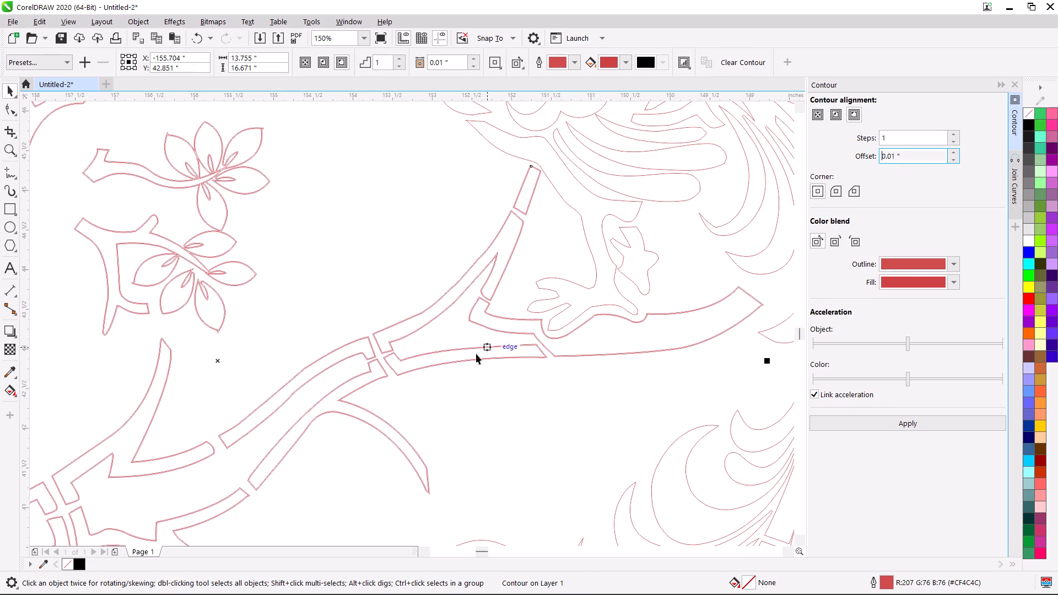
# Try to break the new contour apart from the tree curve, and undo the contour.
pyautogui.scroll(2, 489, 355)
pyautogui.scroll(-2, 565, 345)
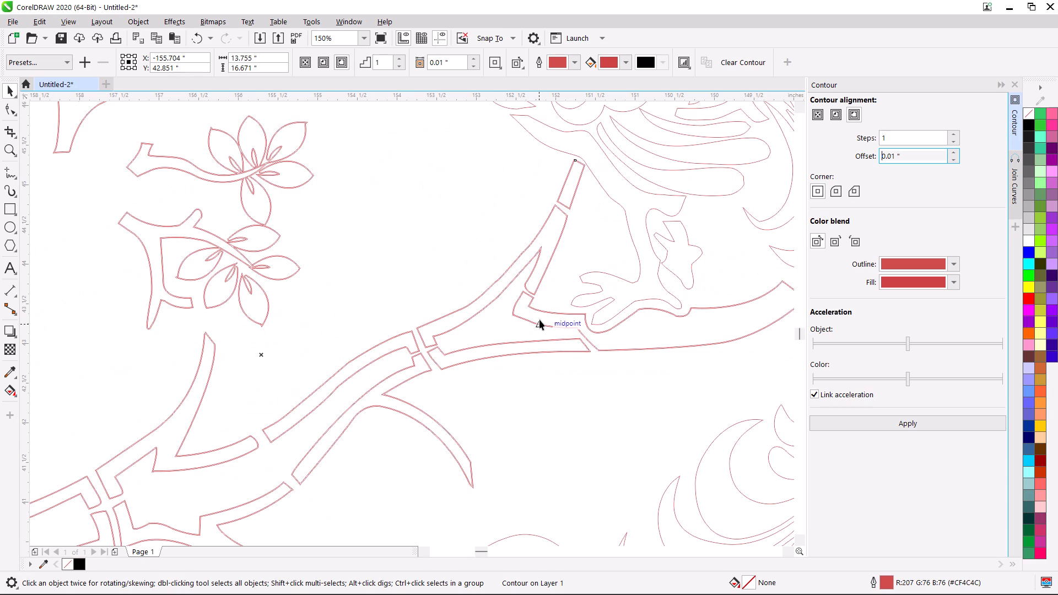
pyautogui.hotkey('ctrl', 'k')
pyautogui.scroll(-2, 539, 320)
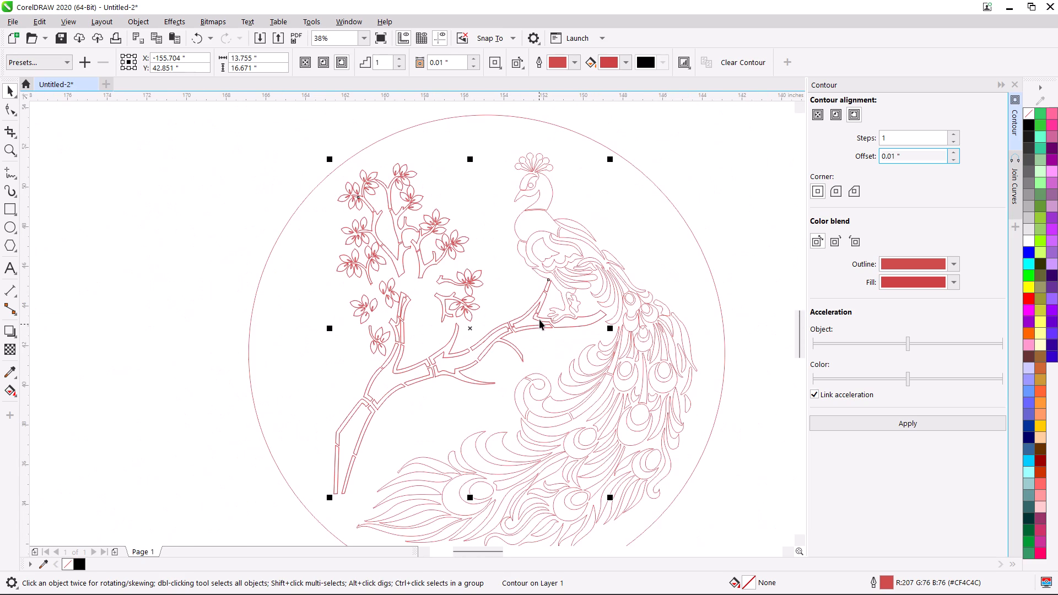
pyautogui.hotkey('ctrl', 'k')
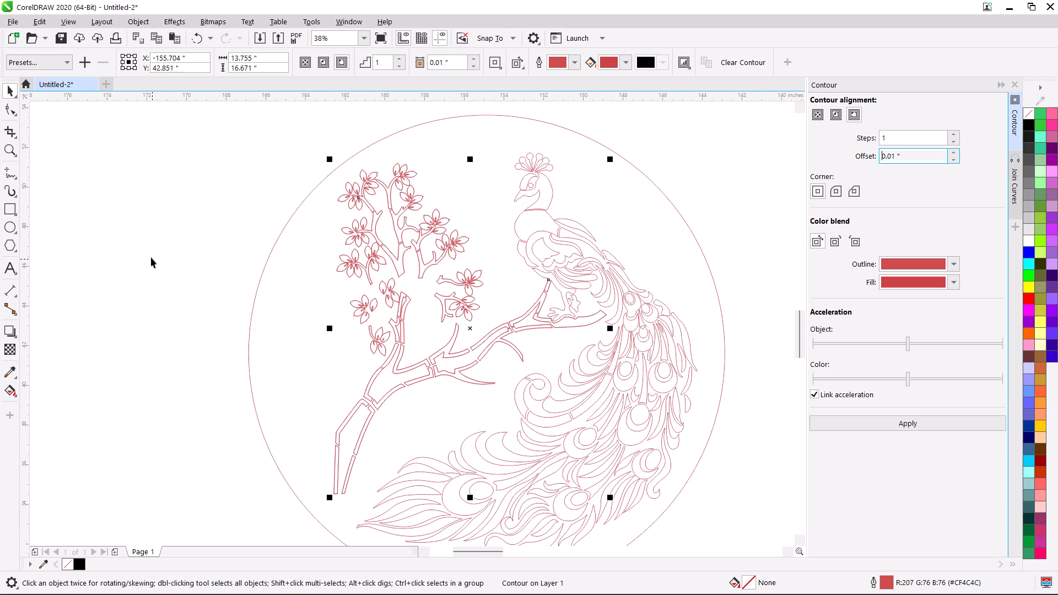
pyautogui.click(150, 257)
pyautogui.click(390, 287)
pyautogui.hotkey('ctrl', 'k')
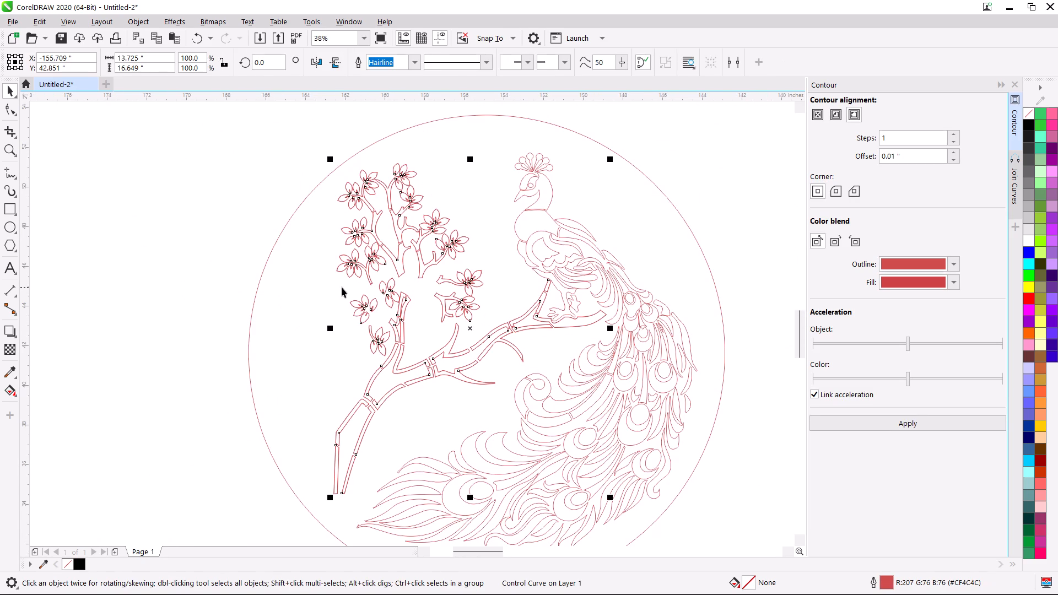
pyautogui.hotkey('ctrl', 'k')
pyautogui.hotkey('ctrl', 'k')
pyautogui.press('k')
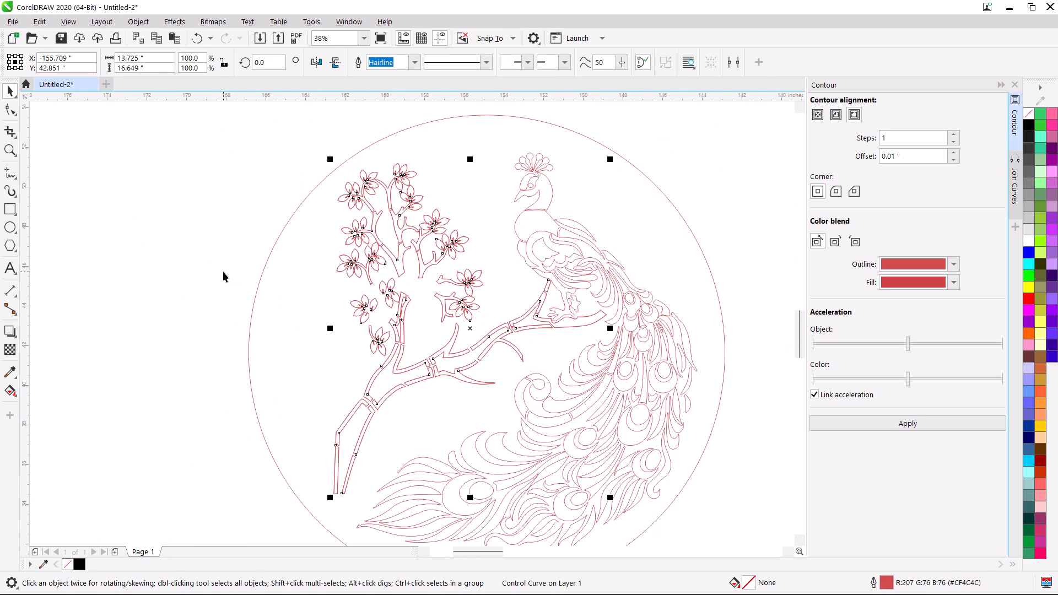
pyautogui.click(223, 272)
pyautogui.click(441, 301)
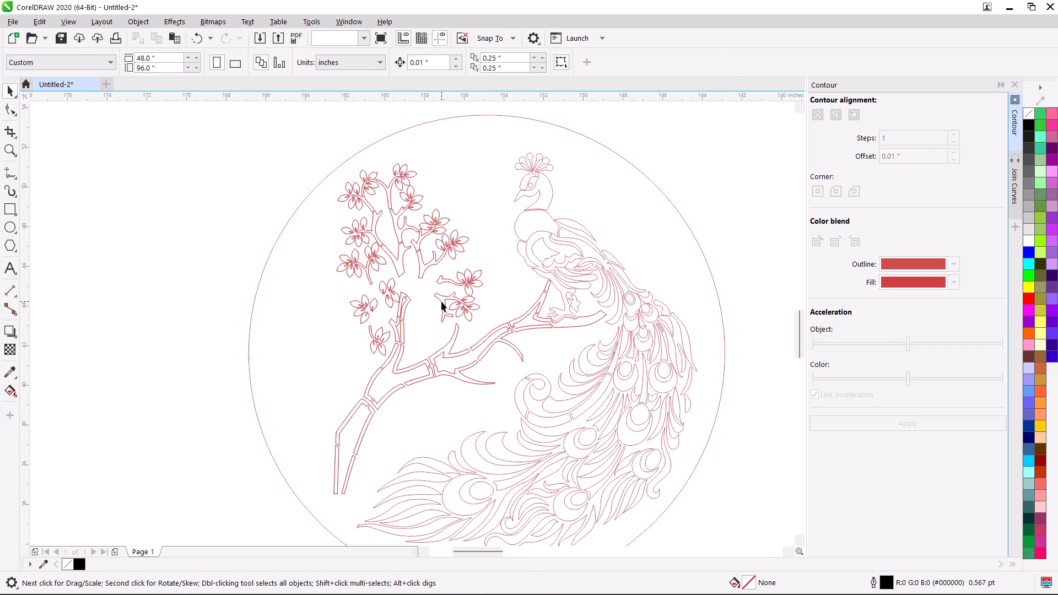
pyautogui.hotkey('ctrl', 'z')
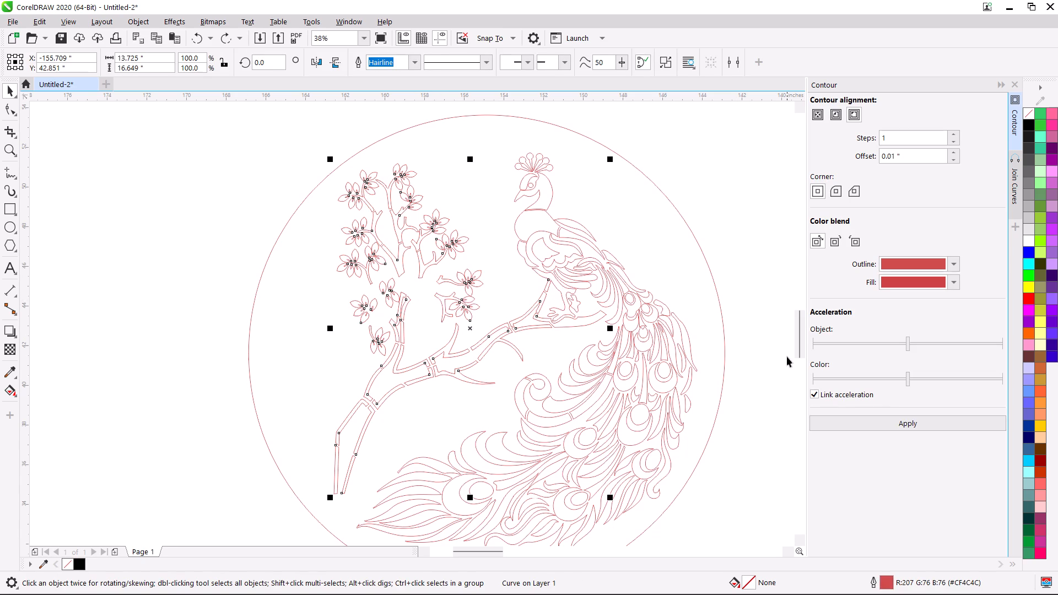
# Reapply the 0.01-inch outside contour to the tree curve and break it apart into separate curves.
pyautogui.click(881, 424)
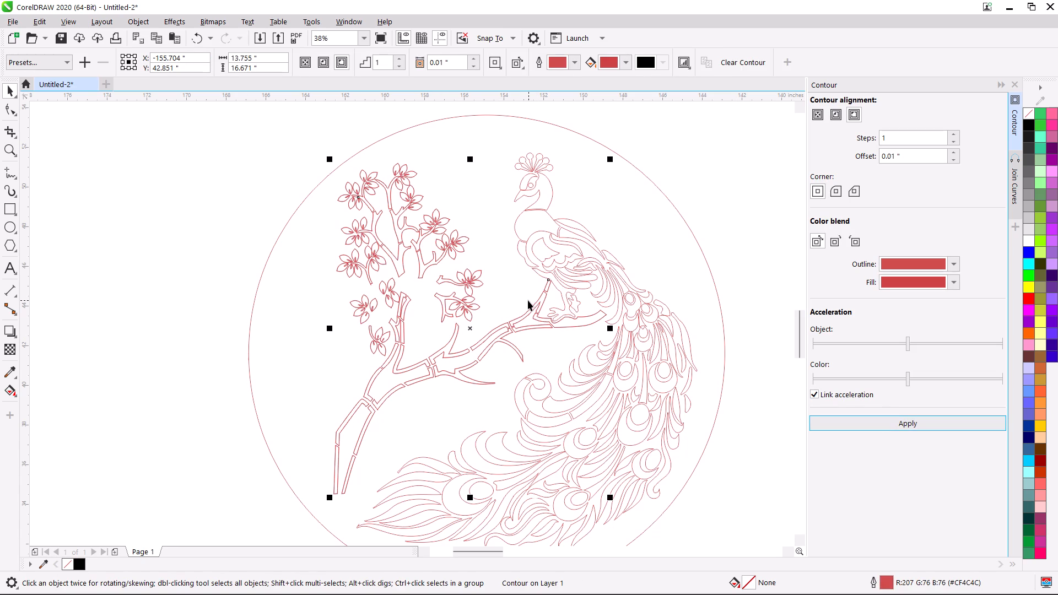
pyautogui.hotkey('ctrl', 'k')
pyautogui.click(733, 199)
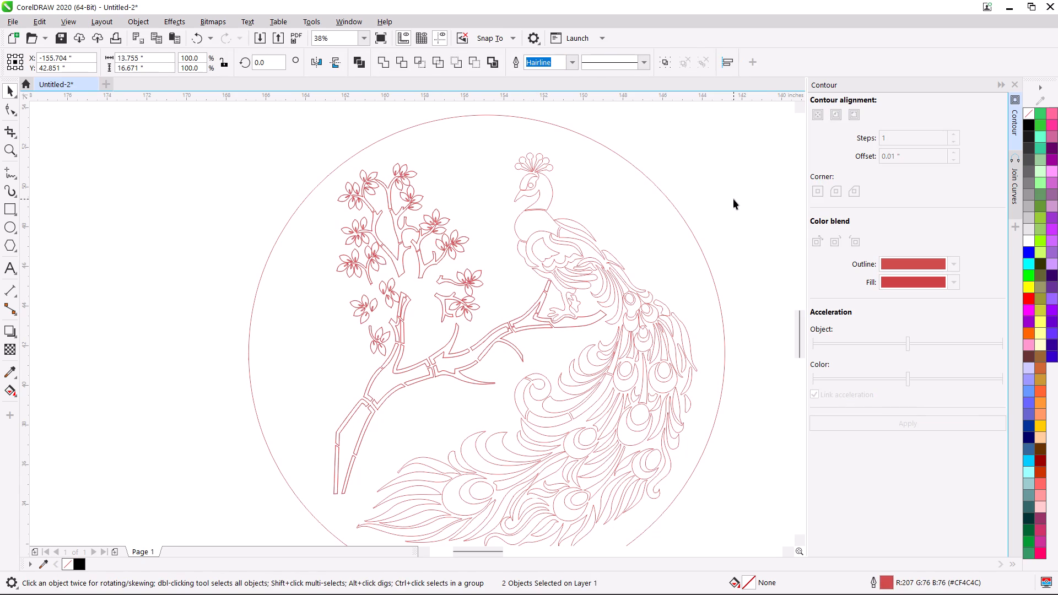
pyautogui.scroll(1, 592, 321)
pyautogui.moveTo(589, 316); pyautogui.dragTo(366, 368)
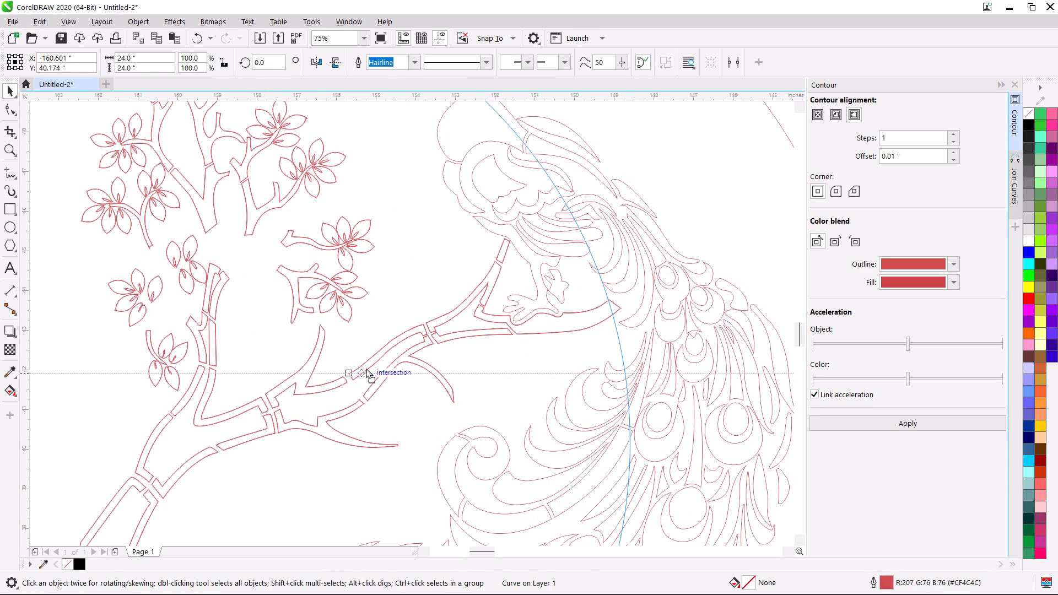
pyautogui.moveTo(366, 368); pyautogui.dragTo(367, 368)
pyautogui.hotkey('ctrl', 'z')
# Move the original inner tree curve out of the red panel and delete it, keeping the offset outline.
pyautogui.scroll(-1, 439, 363)
pyautogui.moveTo(439, 363); pyautogui.dragTo(619, 320, button='middle')
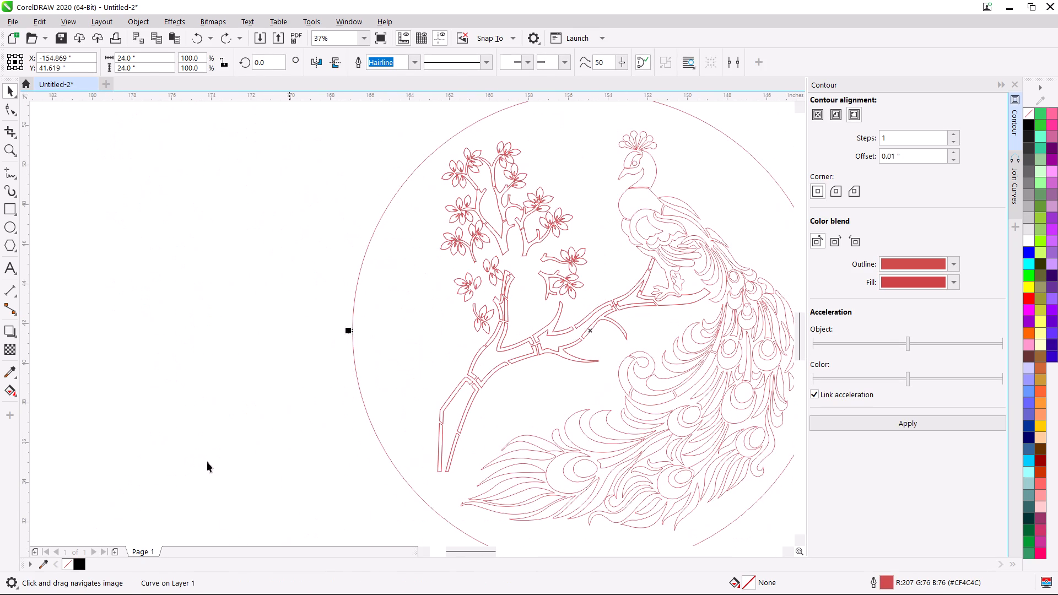
pyautogui.click(180, 465)
pyautogui.scroll(2, 441, 437)
pyautogui.scroll(3, 442, 381)
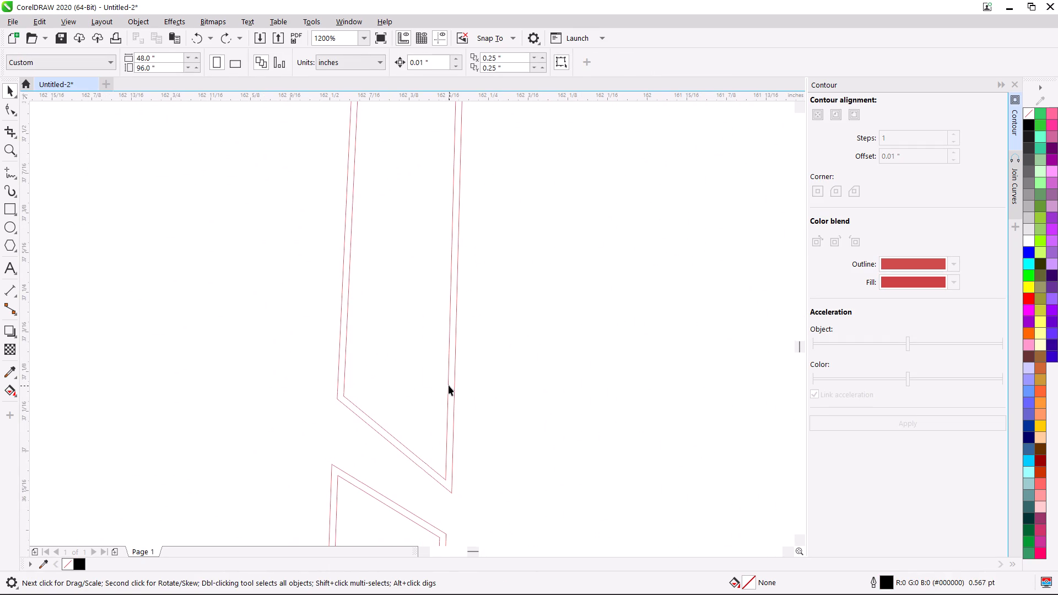
pyautogui.moveTo(448, 383); pyautogui.dragTo(215, 377)
pyautogui.scroll(-4, 215, 377)
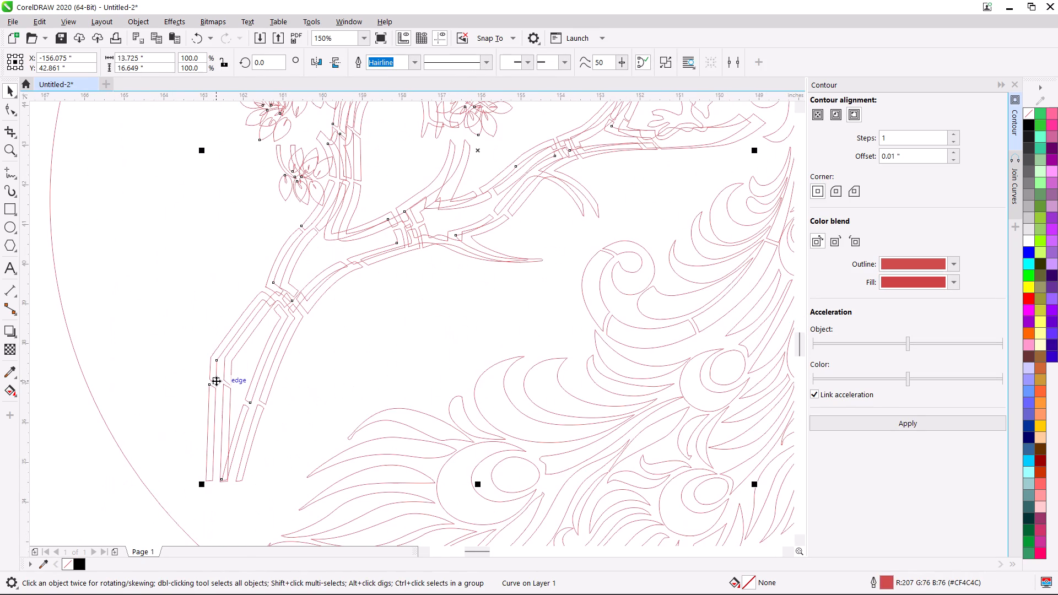
pyautogui.scroll(-2, 217, 385)
pyautogui.moveTo(279, 327); pyautogui.dragTo(438, 401)
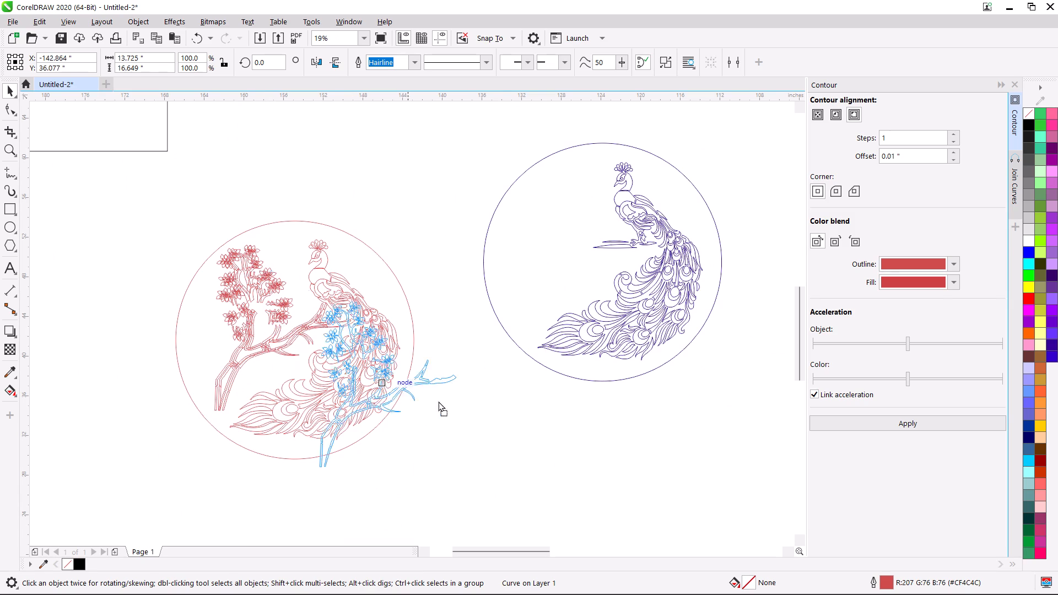
pyautogui.moveTo(438, 401); pyautogui.dragTo(553, 453)
pyautogui.press('Delete')
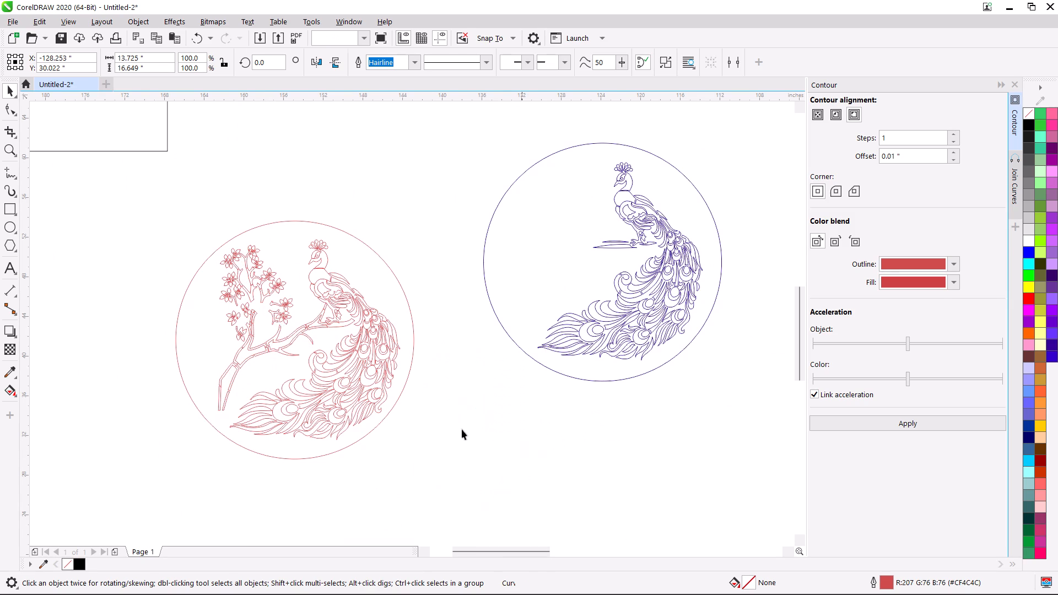
# Combine all the red panel's outlines into one curve and centre it in the empty black square.
pyautogui.scroll(-1, 412, 420)
pyautogui.moveTo(247, 313); pyautogui.dragTo(437, 459)
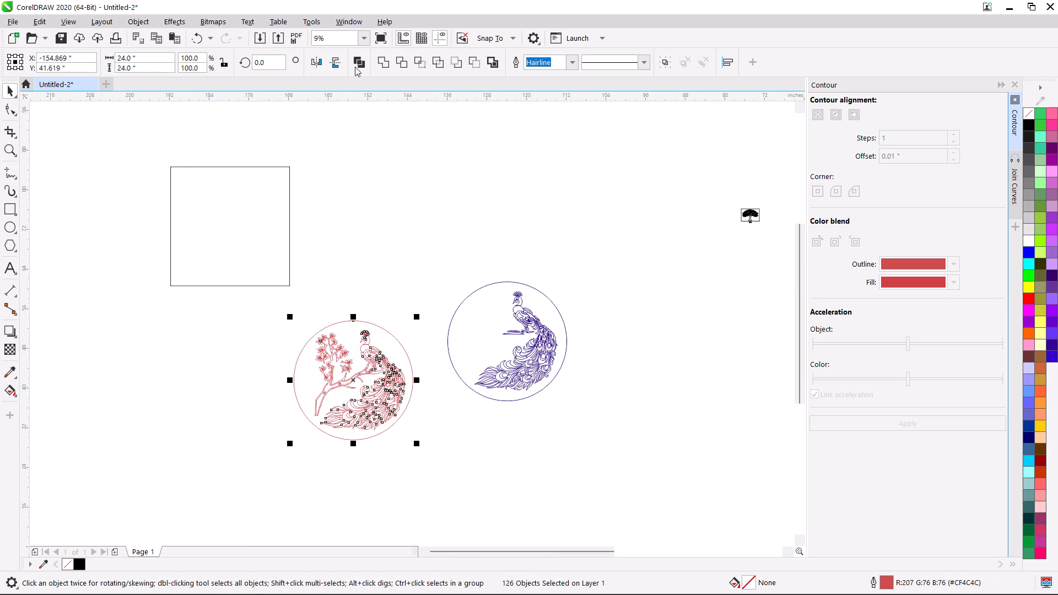
pyautogui.click(363, 57)
pyautogui.keyDown('shift'); pyautogui.click(263, 218); pyautogui.keyUp('shift')
pyautogui.write('ce')
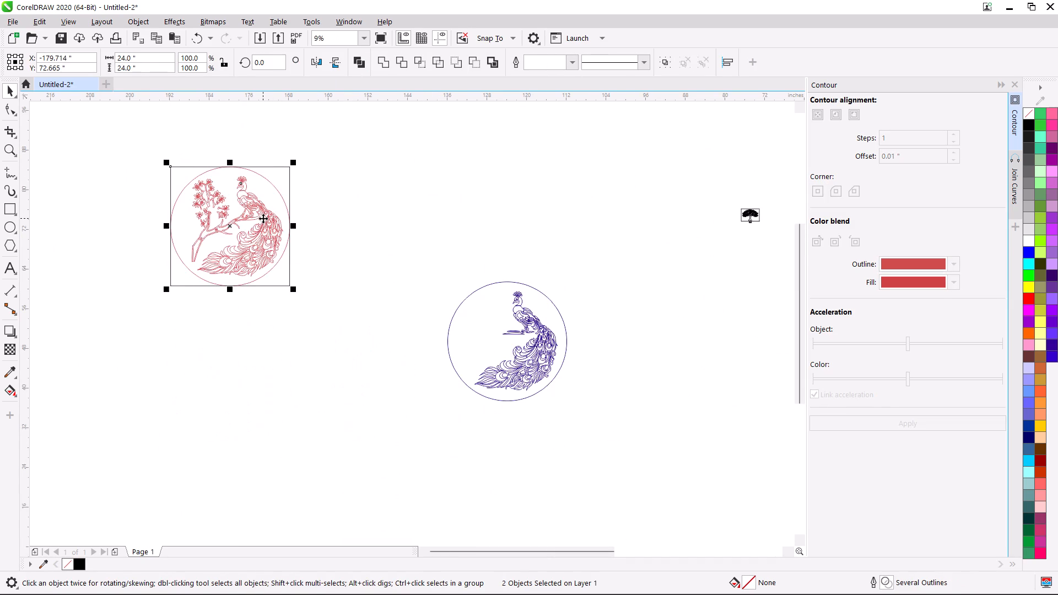
# Export the selected red panel and square as a DXF, overwriting the 24x24 file on the Desktop.
pyautogui.click(3, 25)
pyautogui.click(57, 248)
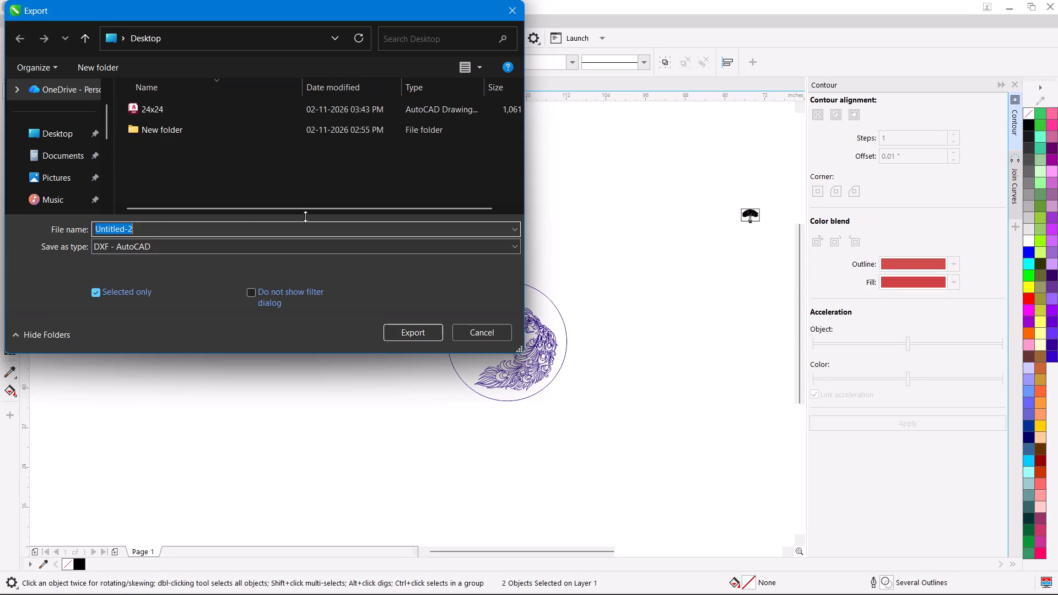
pyautogui.click(161, 109)
pyautogui.click(387, 322)
pyautogui.click(396, 324)
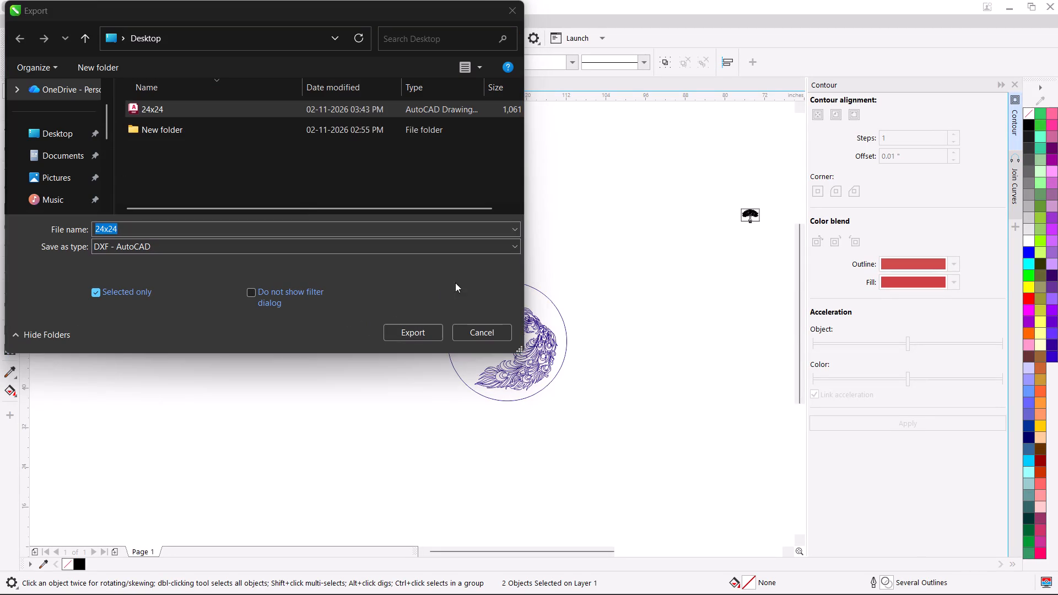
pyautogui.click(565, 310)
pyautogui.click(598, 360)
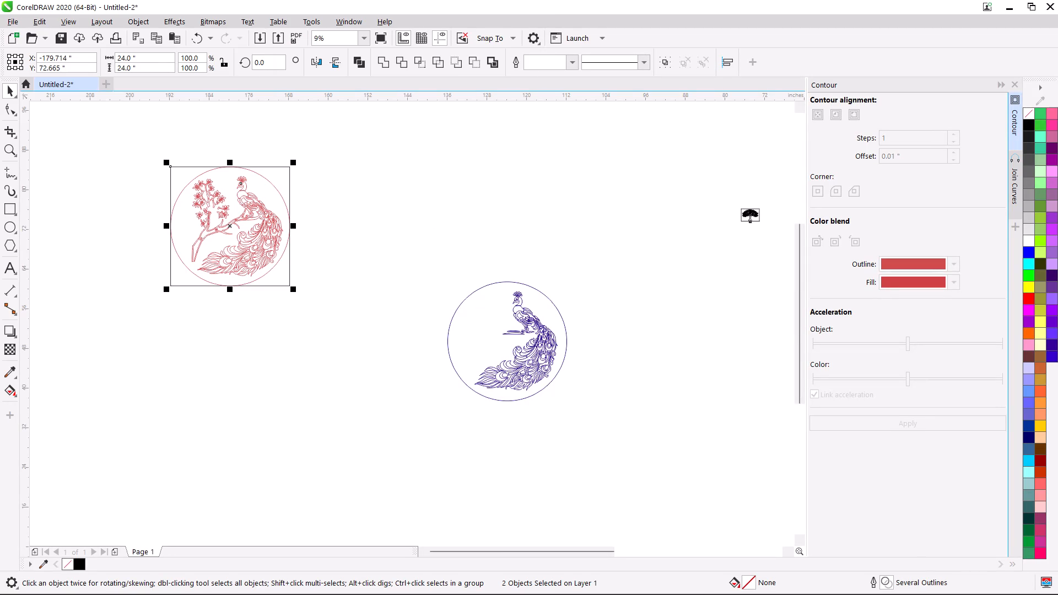
# Switch to ArtCAM and import the 24x24 vectors in mm, centred in the model with automatic rejoining at 0.01 mm tolerance.
pyautogui.click(598, 583)
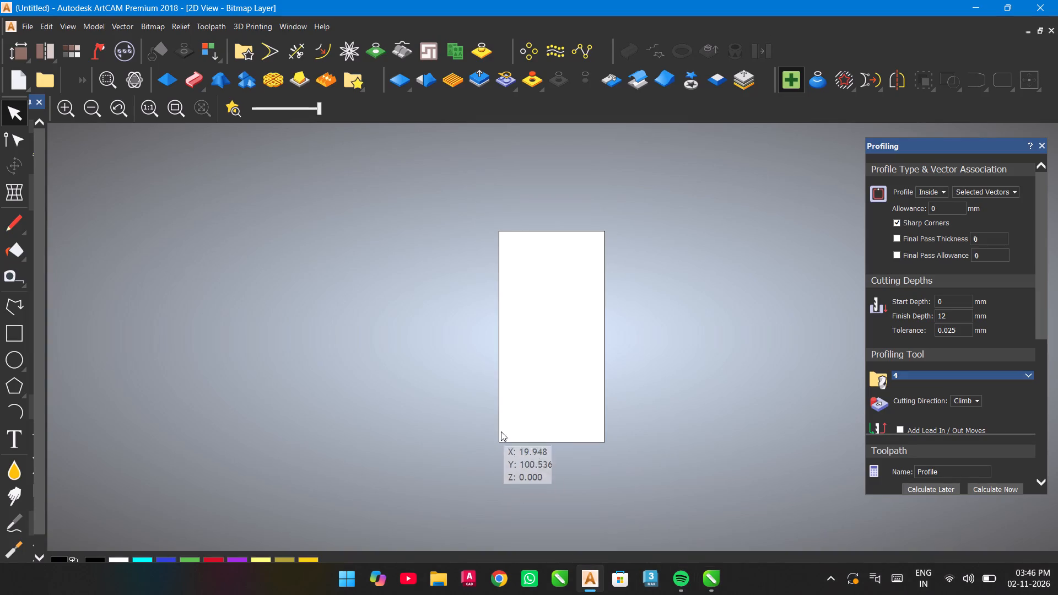
pyautogui.click(122, 29)
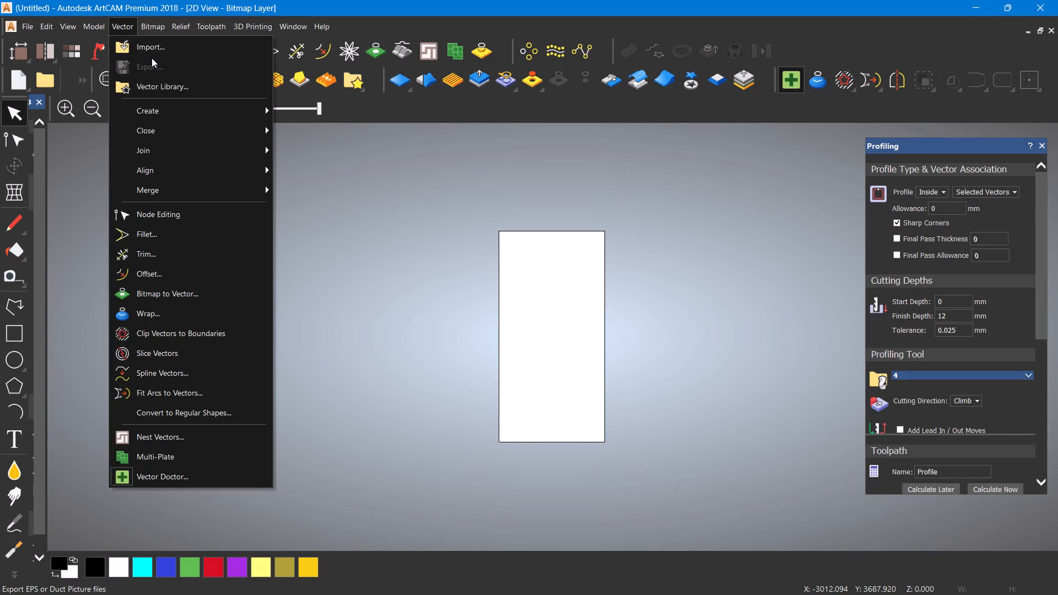
pyautogui.click(152, 58)
pyautogui.click(161, 53)
pyautogui.click(471, 203)
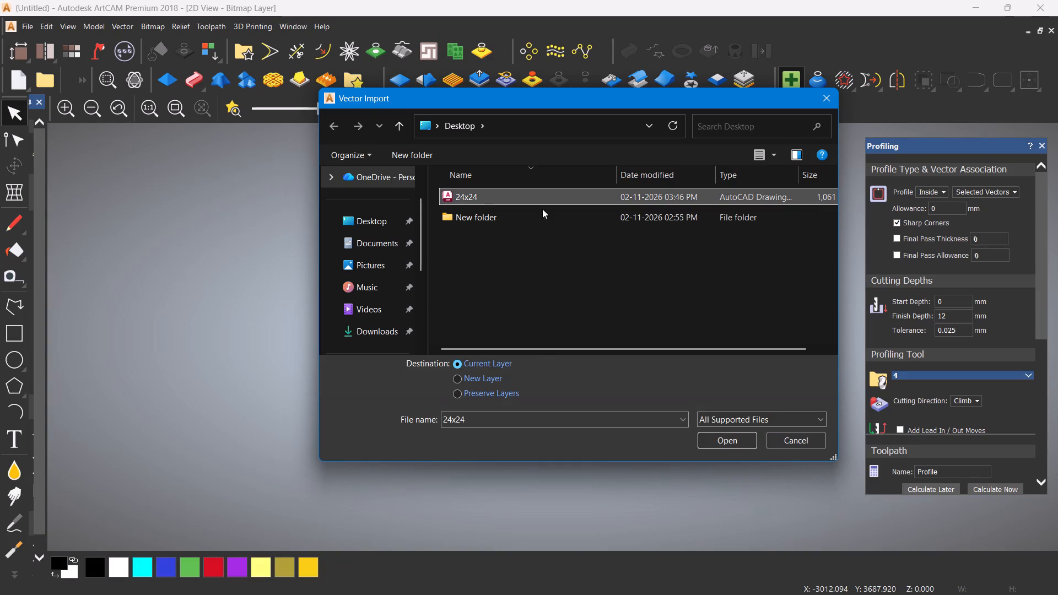
pyautogui.click(738, 442)
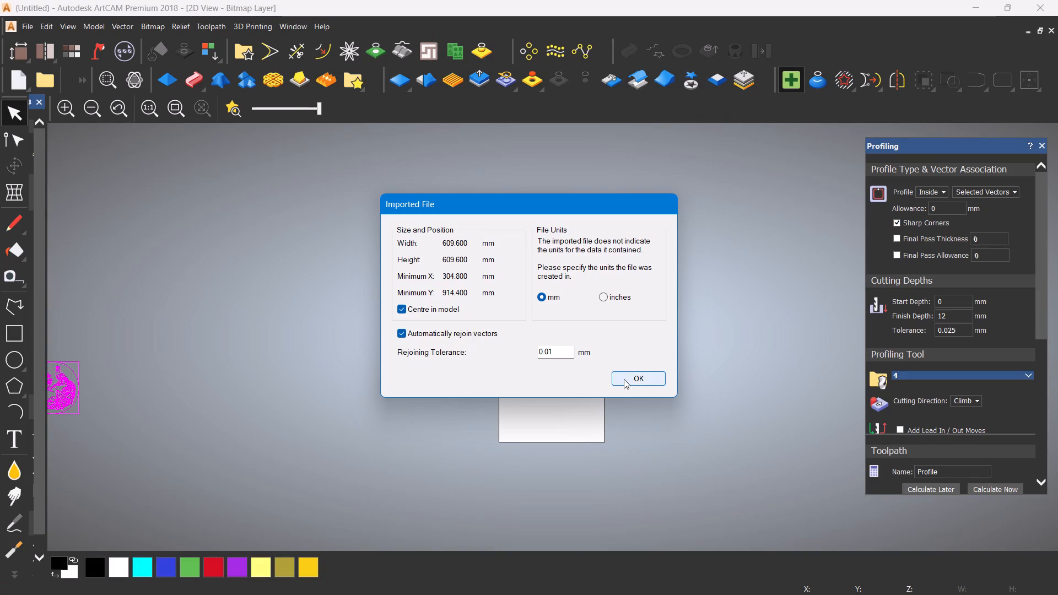
pyautogui.click(624, 378)
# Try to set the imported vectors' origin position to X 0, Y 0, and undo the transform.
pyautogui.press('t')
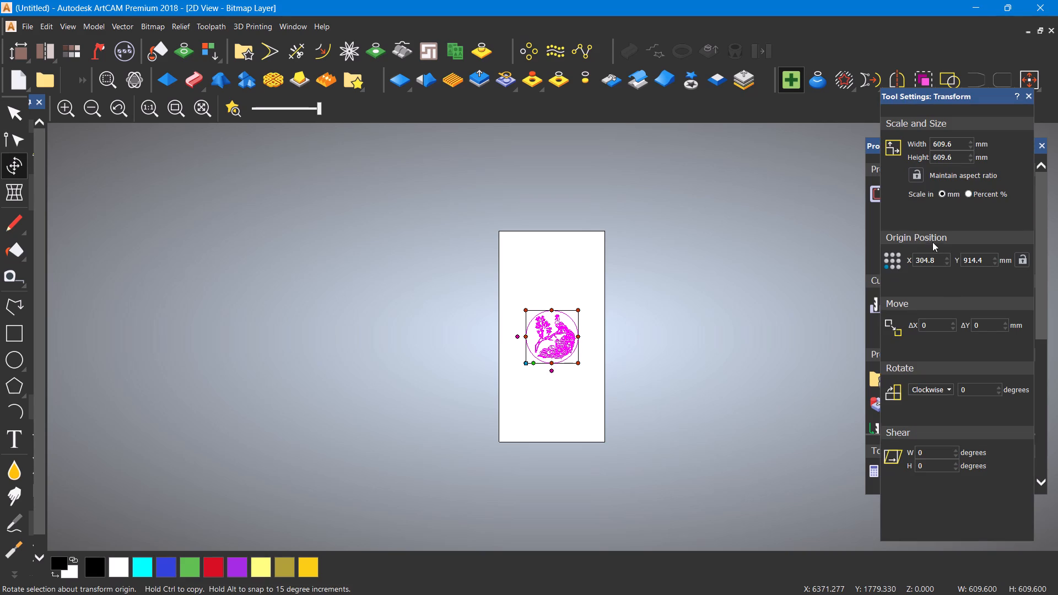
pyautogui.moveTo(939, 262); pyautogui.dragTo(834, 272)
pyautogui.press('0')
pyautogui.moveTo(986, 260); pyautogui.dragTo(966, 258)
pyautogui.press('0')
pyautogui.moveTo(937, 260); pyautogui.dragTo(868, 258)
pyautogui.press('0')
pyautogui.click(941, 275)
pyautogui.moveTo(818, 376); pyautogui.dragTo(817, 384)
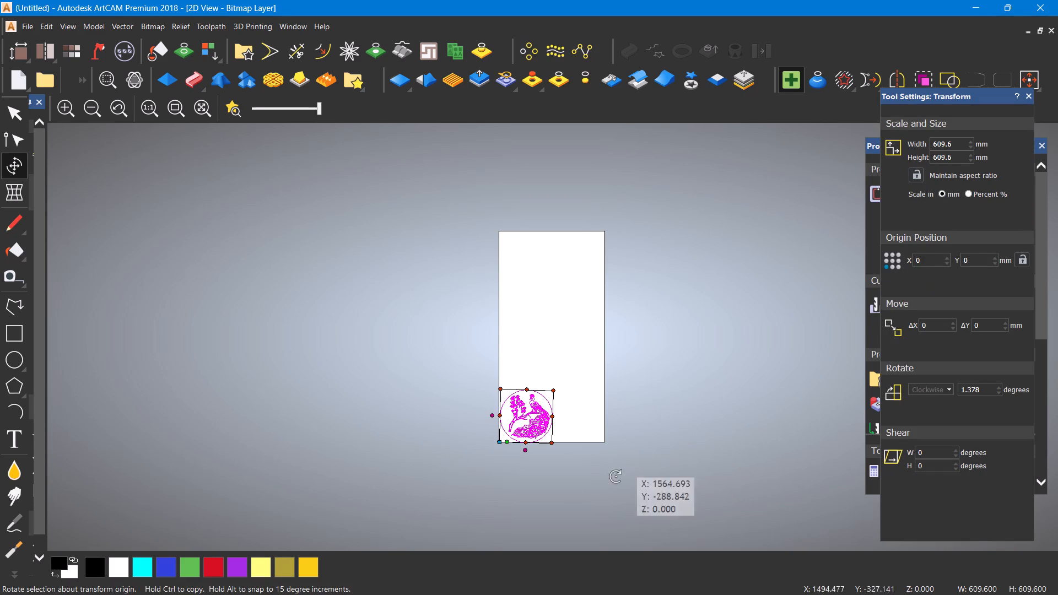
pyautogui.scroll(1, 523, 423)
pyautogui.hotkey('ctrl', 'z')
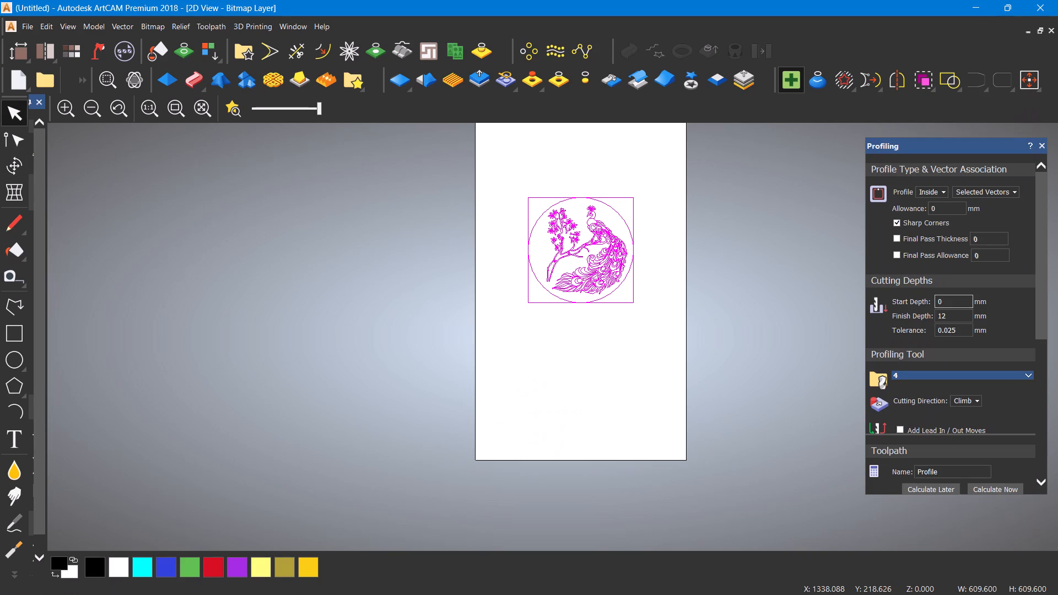
# Set the origin position of all the imported peacock, circle and square vectors to X 0, Y 0.
pyautogui.moveTo(407, 174); pyautogui.dragTo(756, 372)
pyautogui.press('t')
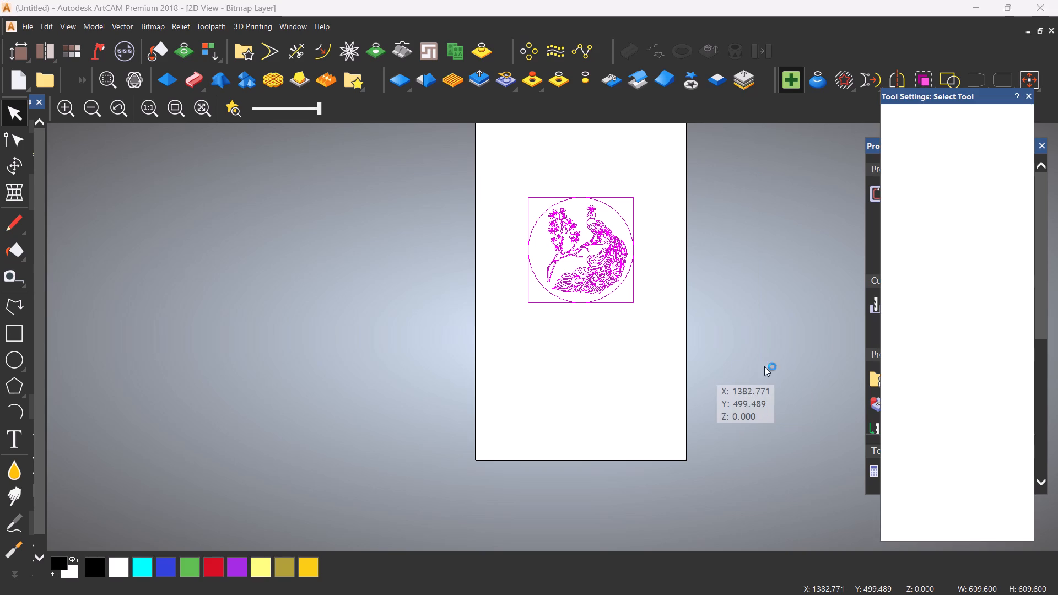
pyautogui.moveTo(937, 263); pyautogui.dragTo(914, 264)
pyautogui.press('0')
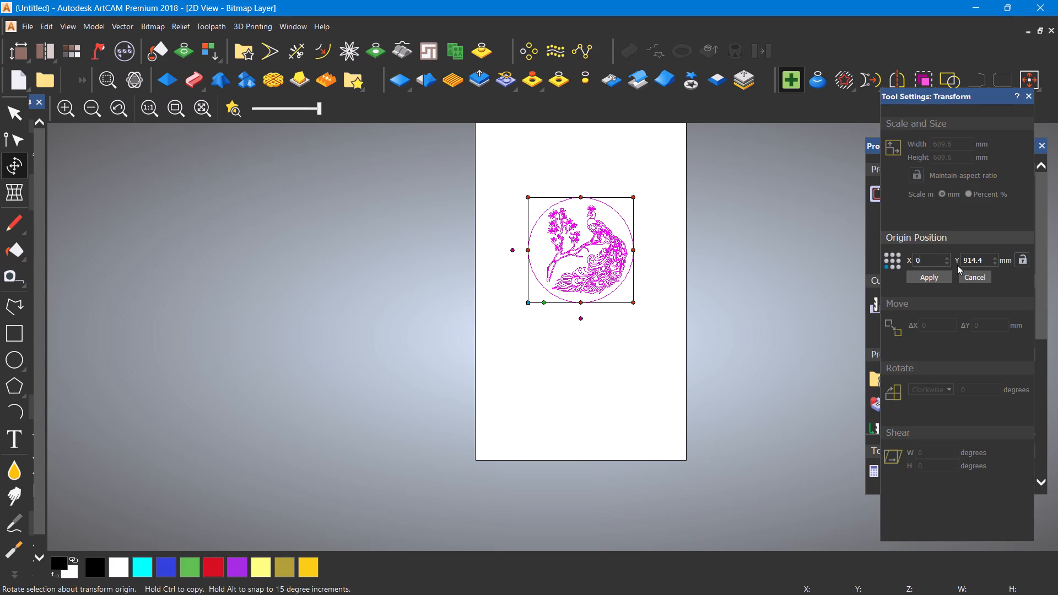
pyautogui.moveTo(979, 259); pyautogui.dragTo(963, 259)
pyautogui.press('0')
pyautogui.moveTo(980, 262); pyautogui.dragTo(958, 261)
pyautogui.press('0')
pyautogui.click(937, 277)
pyautogui.click(759, 421)
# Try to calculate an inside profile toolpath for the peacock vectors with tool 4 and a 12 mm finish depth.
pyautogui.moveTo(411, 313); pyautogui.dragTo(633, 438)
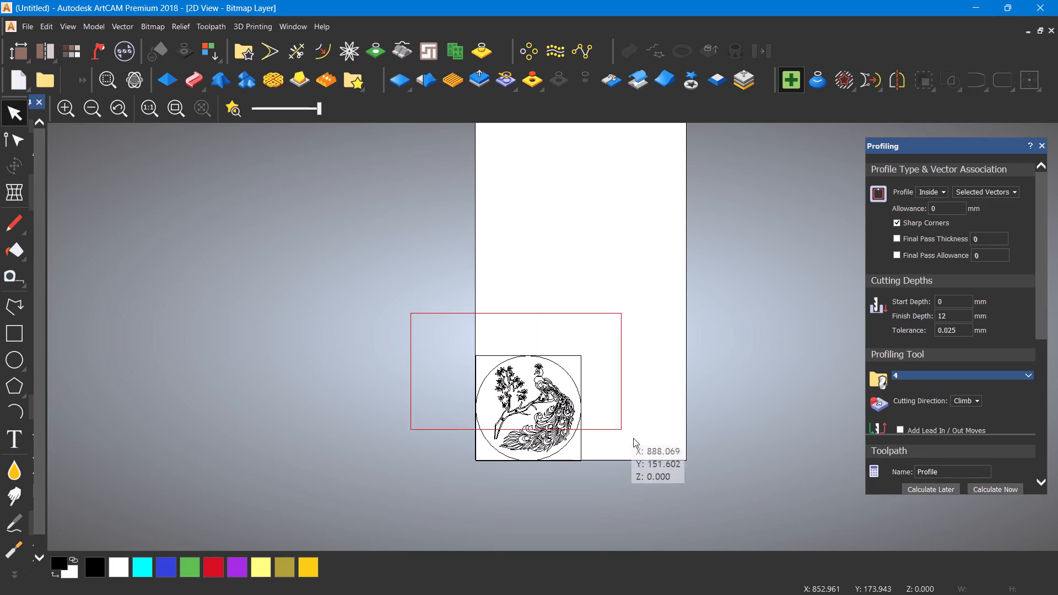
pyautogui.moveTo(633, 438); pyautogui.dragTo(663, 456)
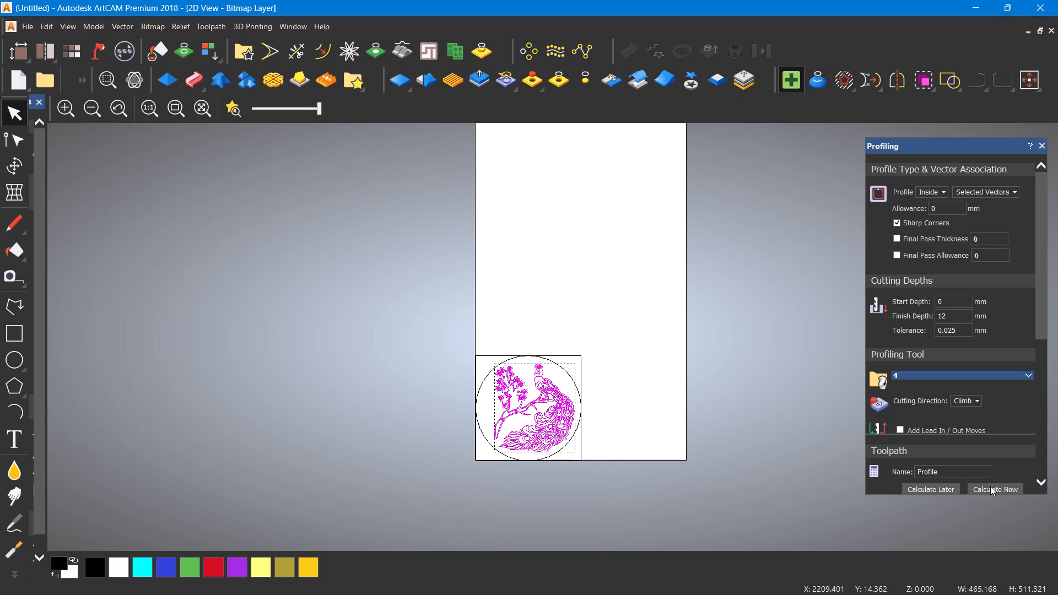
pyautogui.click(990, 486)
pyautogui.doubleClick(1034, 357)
# Bring up Vector Doctor and identify coincident points at tolerance 1 and vector intersections in the selected peacock vectors.
pyautogui.click(796, 93)
pyautogui.click(784, 70)
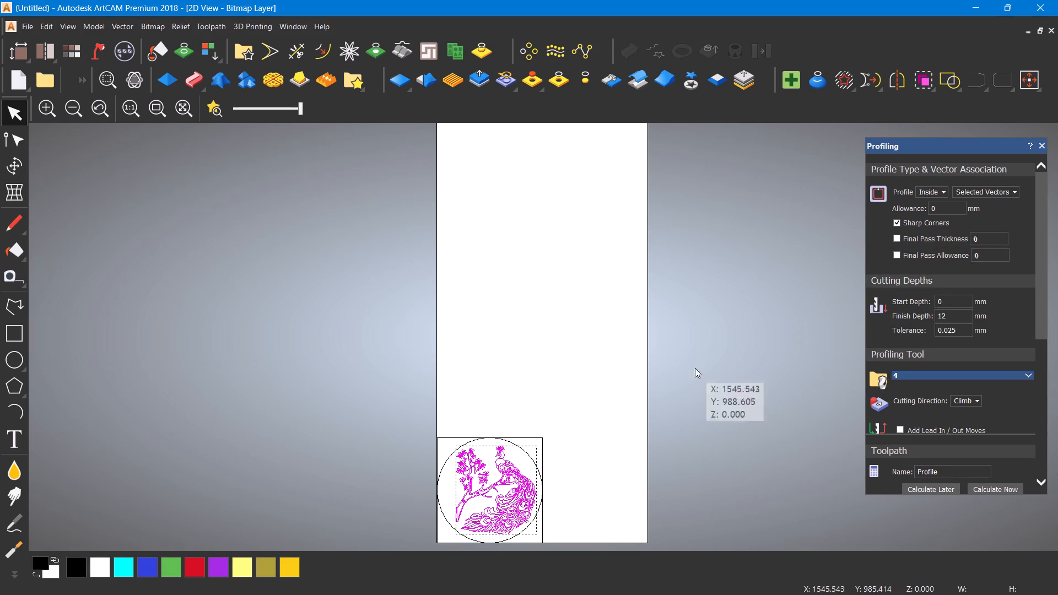
pyautogui.click(783, 80)
pyautogui.scroll(-2, 728, 240)
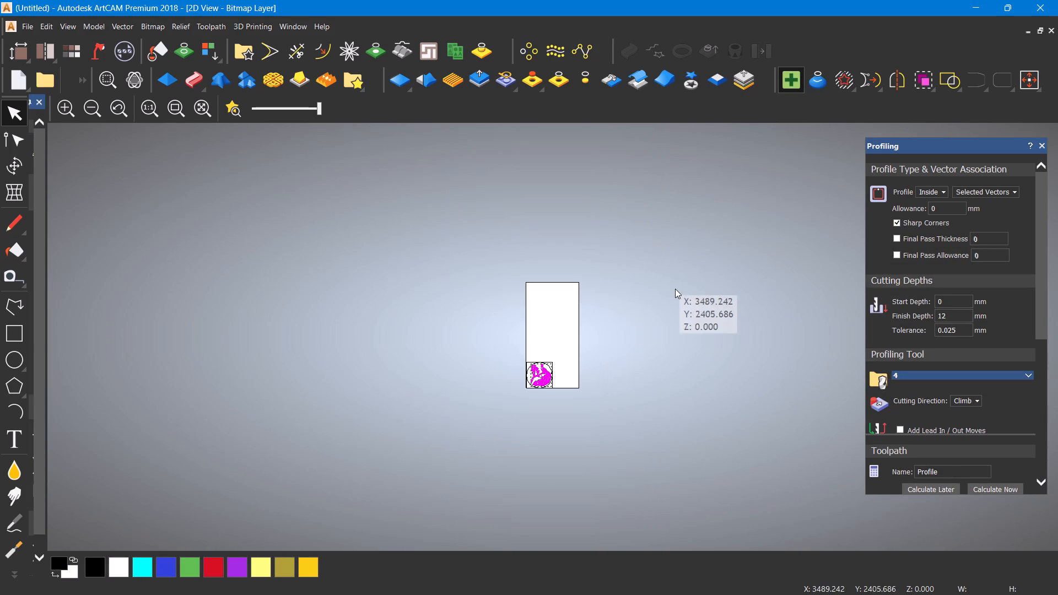
pyautogui.moveTo(926, 143); pyautogui.dragTo(832, 154)
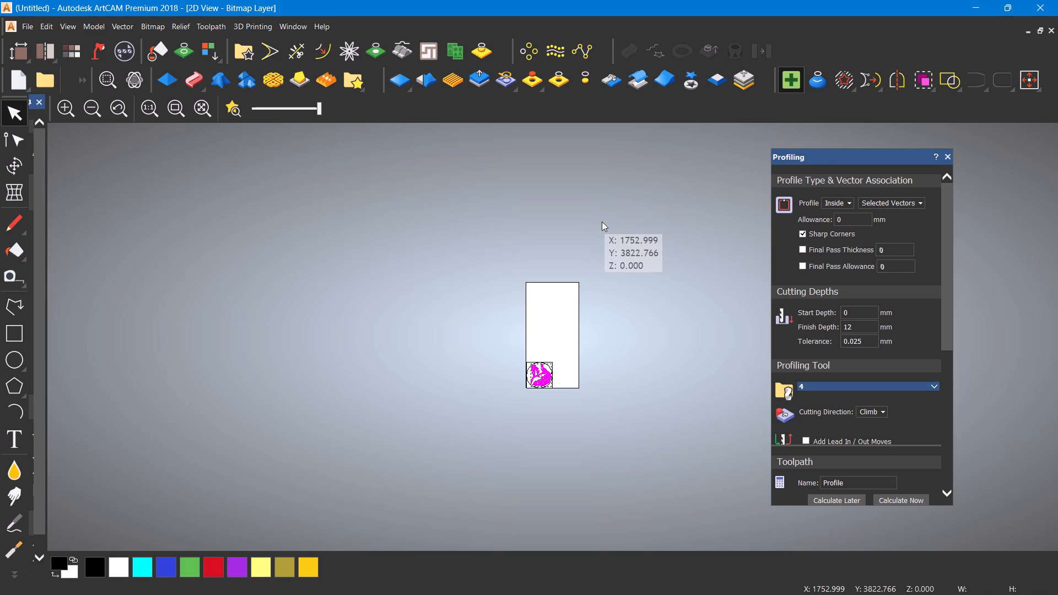
pyautogui.moveTo(44, 159); pyautogui.dragTo(247, 159)
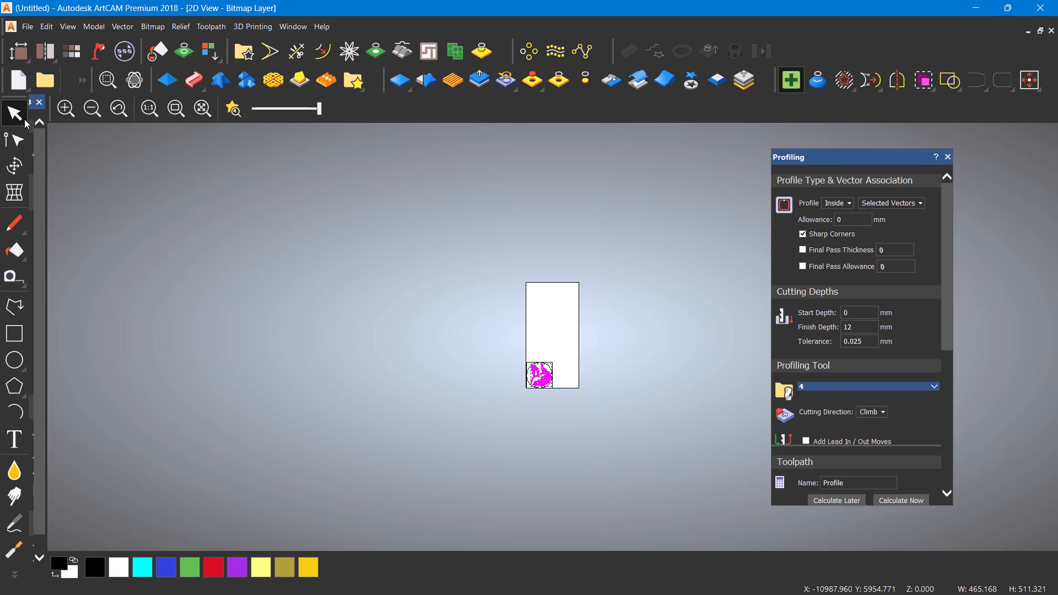
pyautogui.moveTo(31, 106); pyautogui.dragTo(234, 132)
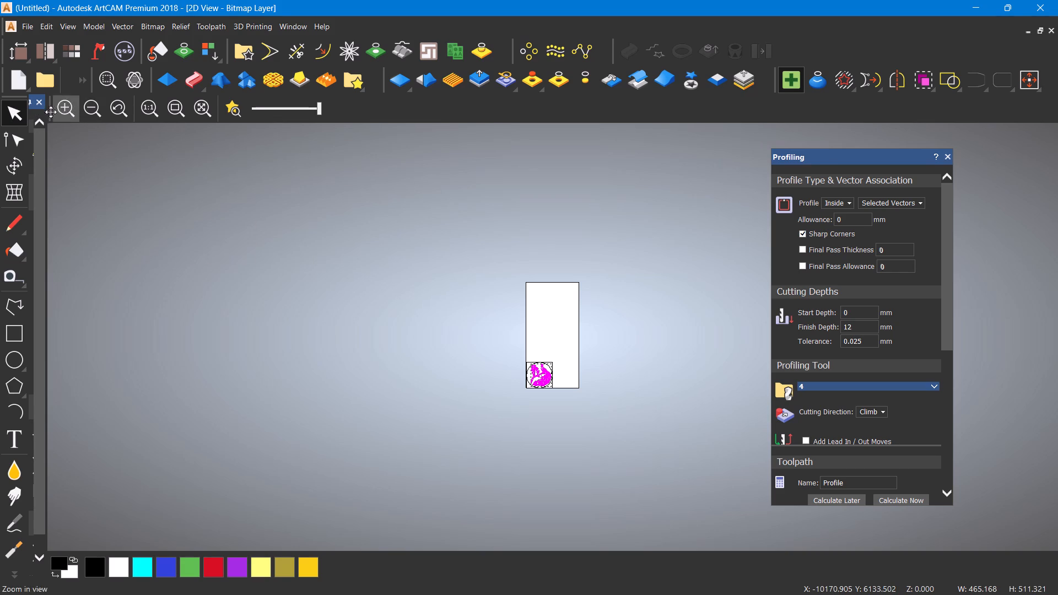
pyautogui.moveTo(41, 109); pyautogui.dragTo(488, 158)
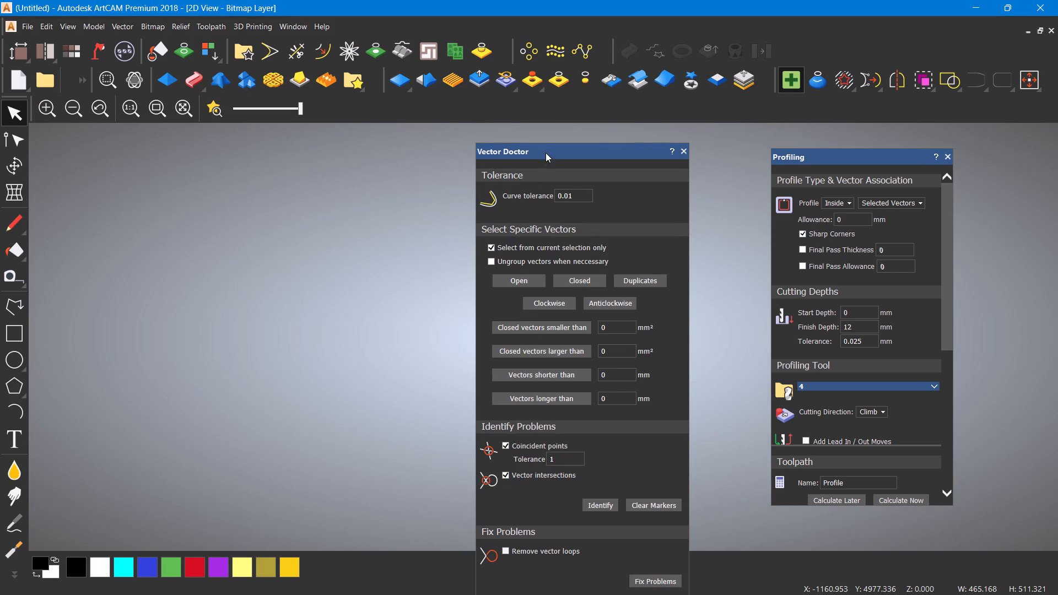
pyautogui.moveTo(547, 150); pyautogui.dragTo(765, 101)
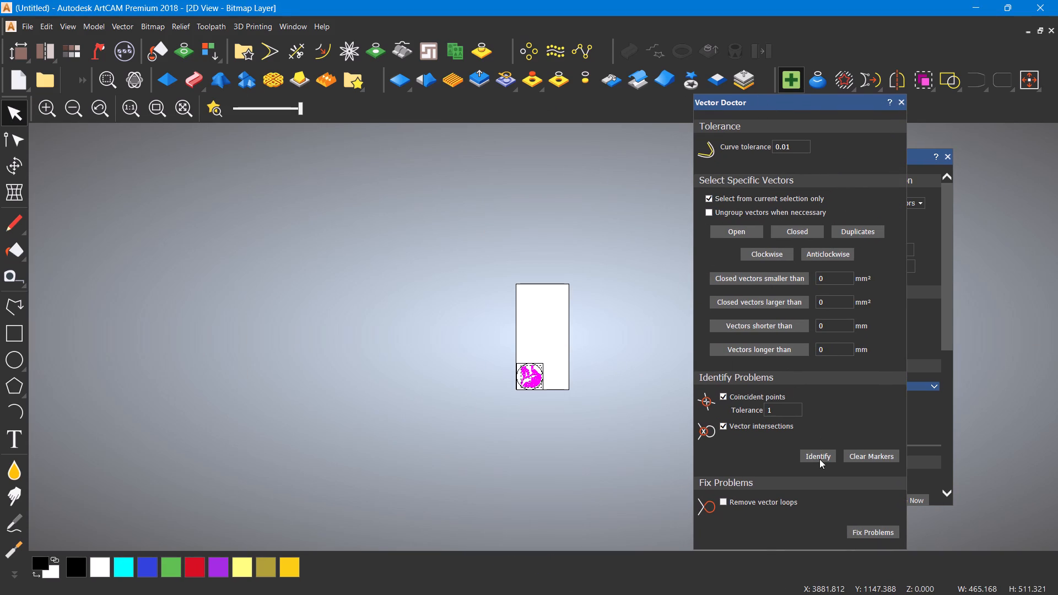
pyautogui.click(819, 459)
# Examine the problem markers across the peacock and flower vectors up close, and clear the vector selection.
pyautogui.scroll(2, 534, 396)
pyautogui.scroll(1, 534, 332)
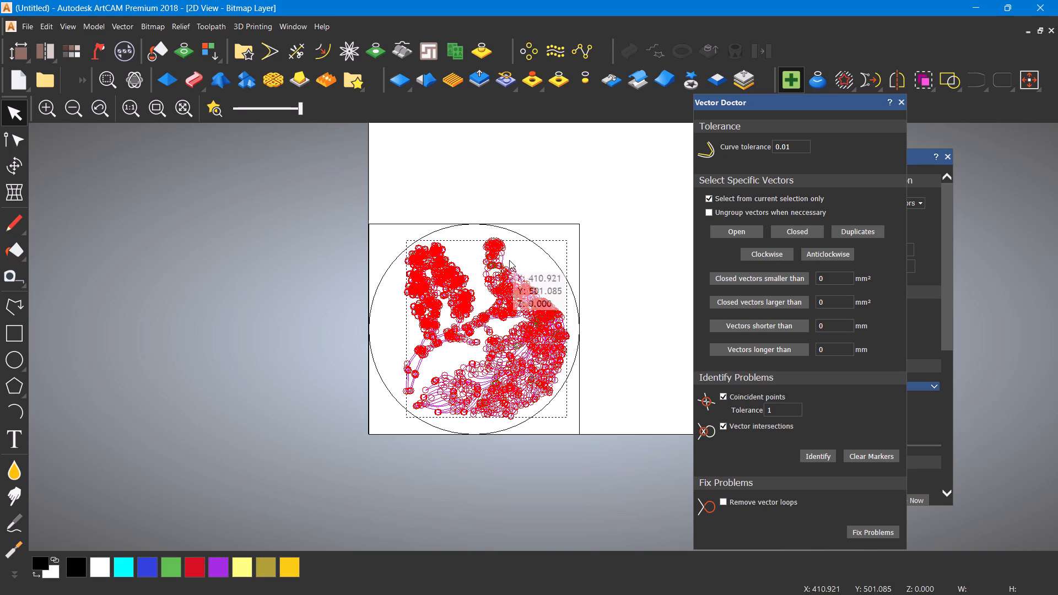
pyautogui.scroll(4, 505, 260)
pyautogui.scroll(2, 277, 331)
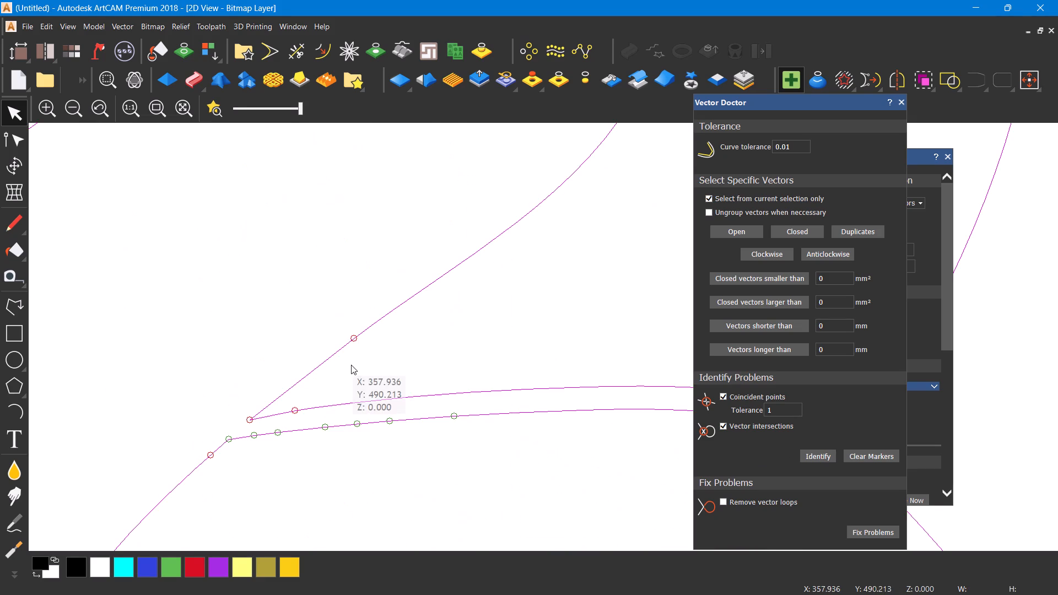
pyautogui.scroll(-4, 325, 408)
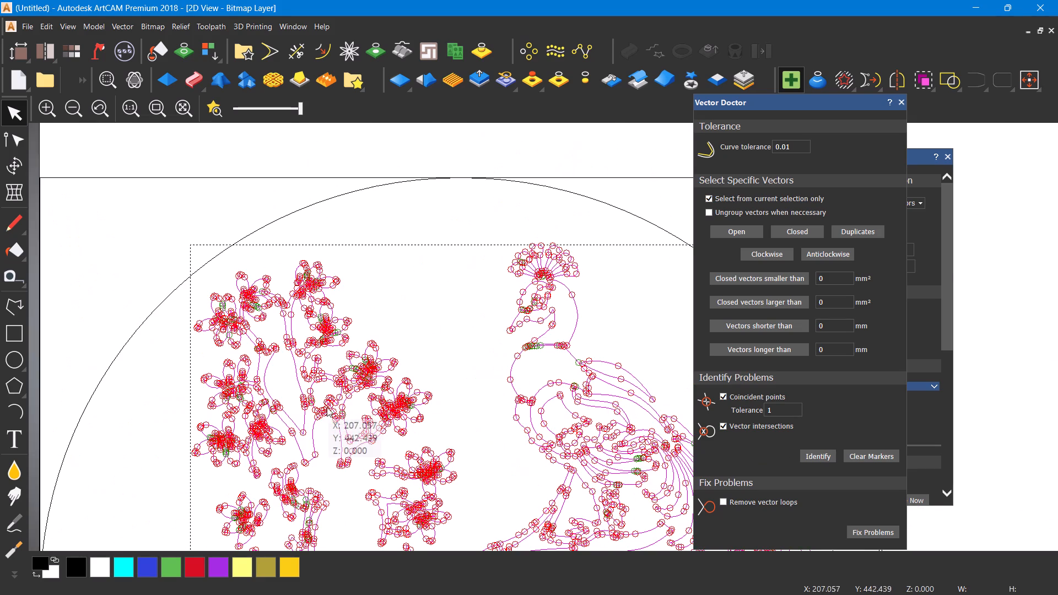
pyautogui.scroll(-1, 332, 404)
pyautogui.moveTo(333, 404); pyautogui.dragTo(293, 361, button='middle')
pyautogui.scroll(-2, 293, 361)
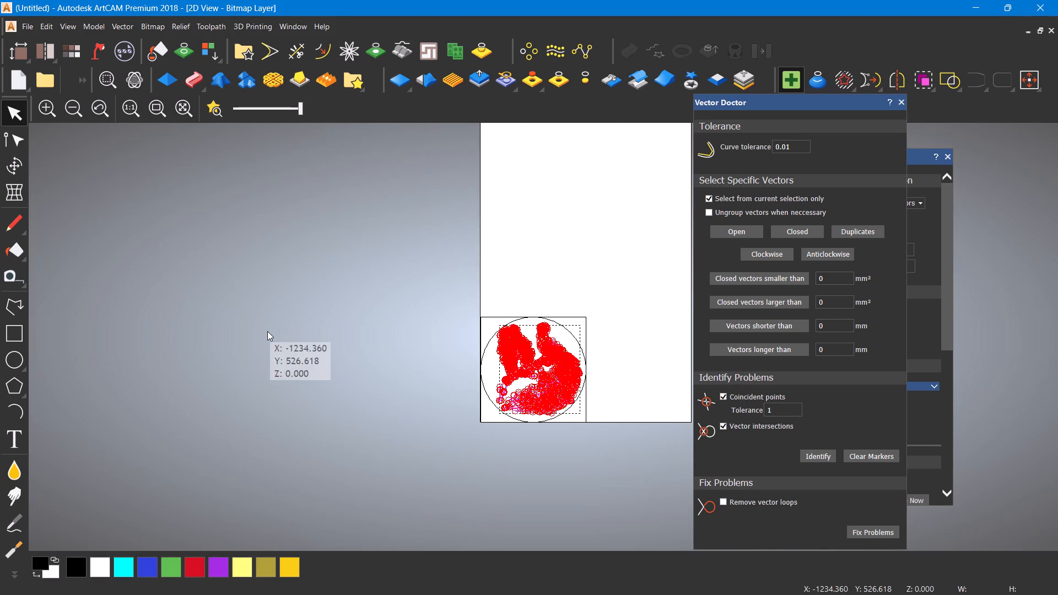
pyautogui.click(518, 426)
pyautogui.press('space')
pyautogui.click(325, 364)
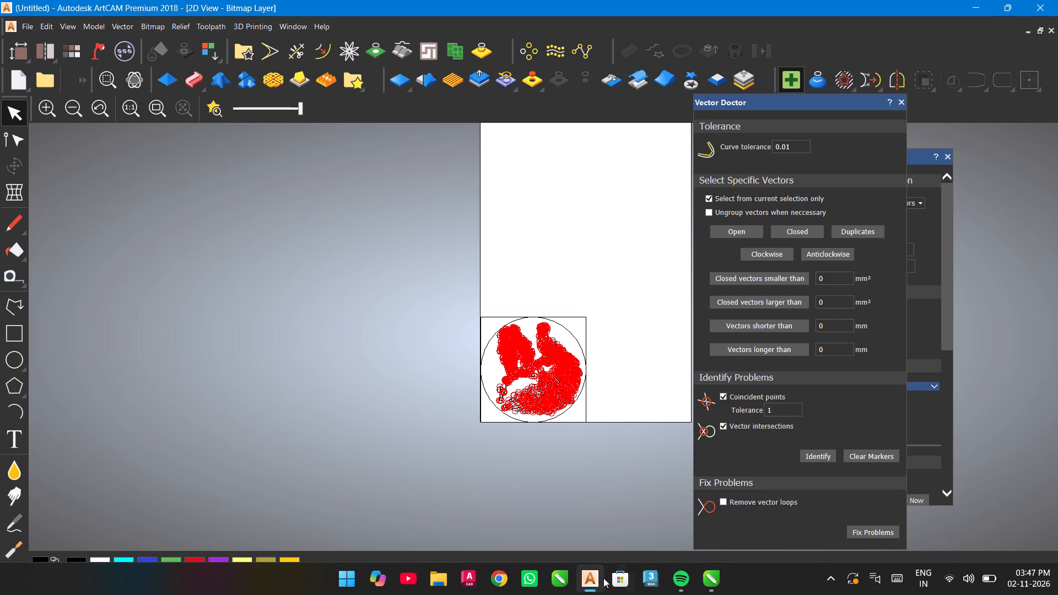
# Switch to CorelDRAW and paste the copied TG 14 design without merging its styles.
pyautogui.click(592, 583)
pyautogui.click(410, 218)
pyautogui.scroll(-3, 410, 218)
pyautogui.rightClick(231, 169)
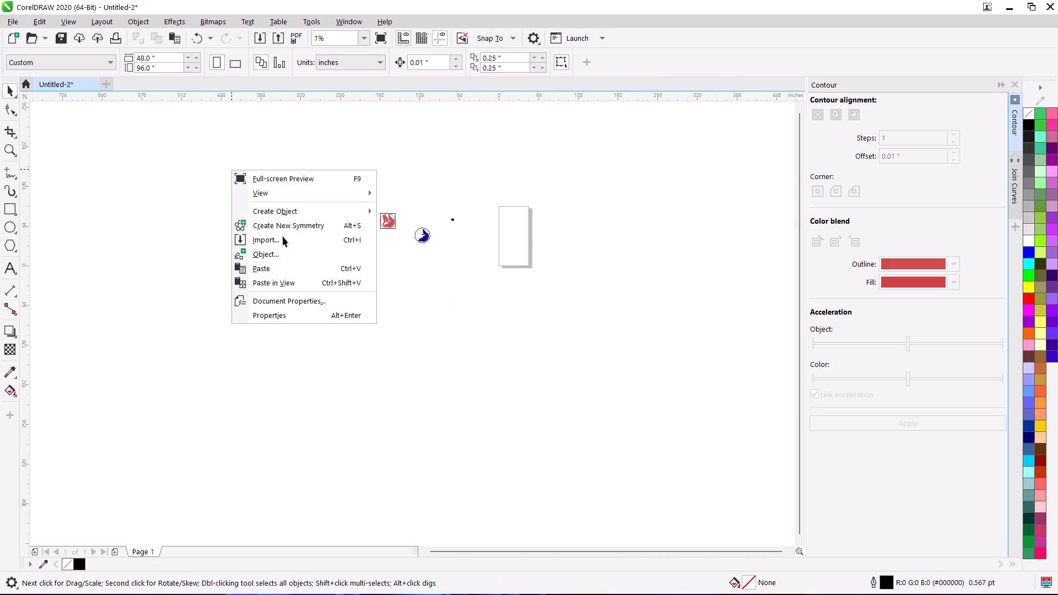
pyautogui.click(267, 267)
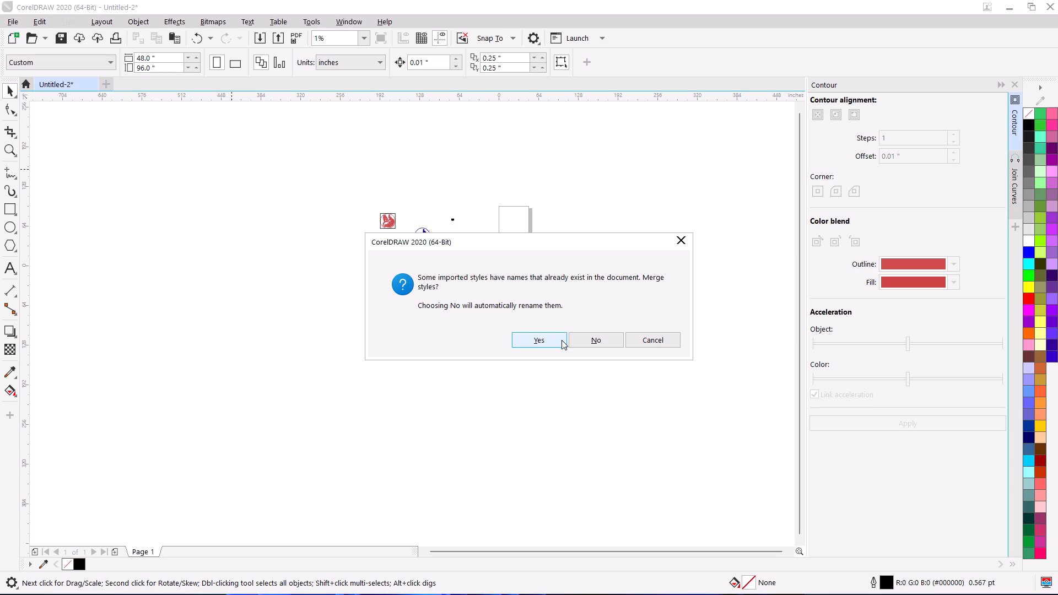
pyautogui.click(618, 340)
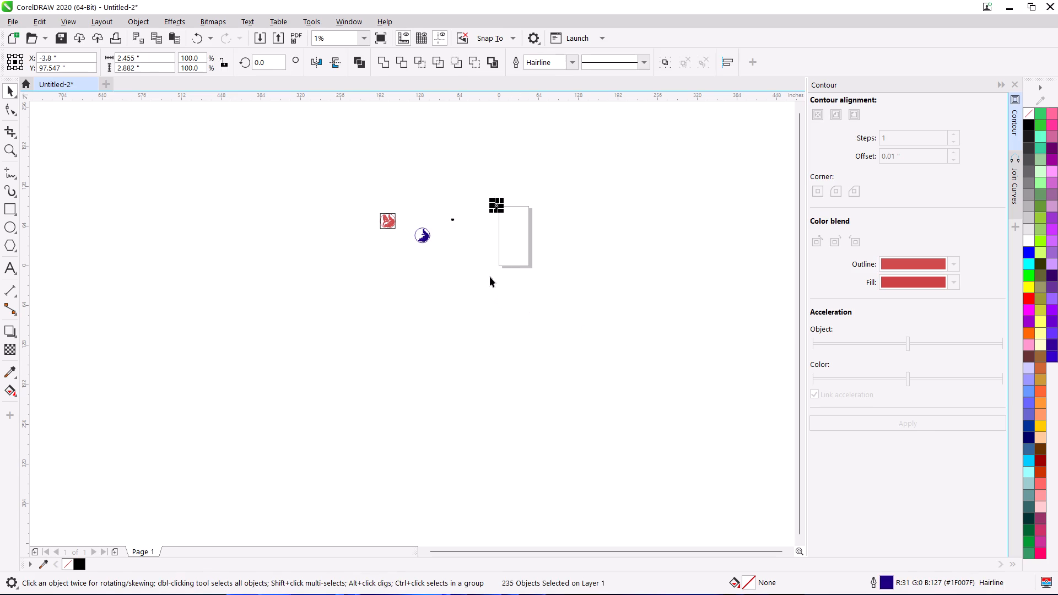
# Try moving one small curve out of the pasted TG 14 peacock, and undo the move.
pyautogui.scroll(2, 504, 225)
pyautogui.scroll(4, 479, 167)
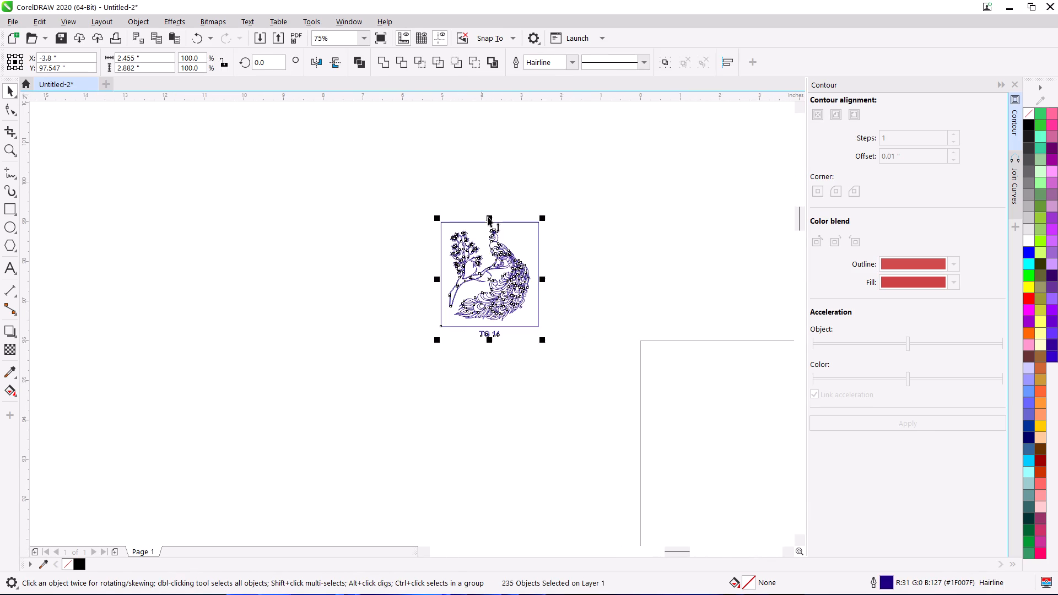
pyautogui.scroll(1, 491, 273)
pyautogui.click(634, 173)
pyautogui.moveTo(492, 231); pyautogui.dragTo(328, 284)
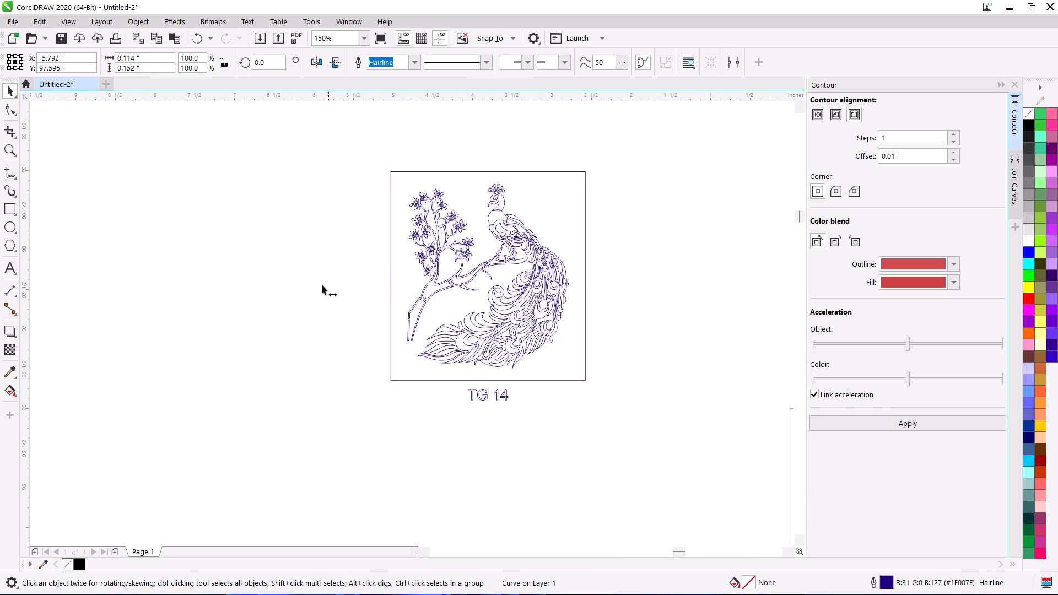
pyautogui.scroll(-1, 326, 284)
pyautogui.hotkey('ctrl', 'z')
# Combine all the peacock and branch curves inside the TG 14 frame into one curve.
pyautogui.click(325, 220)
pyautogui.moveTo(336, 170); pyautogui.dragTo(511, 315)
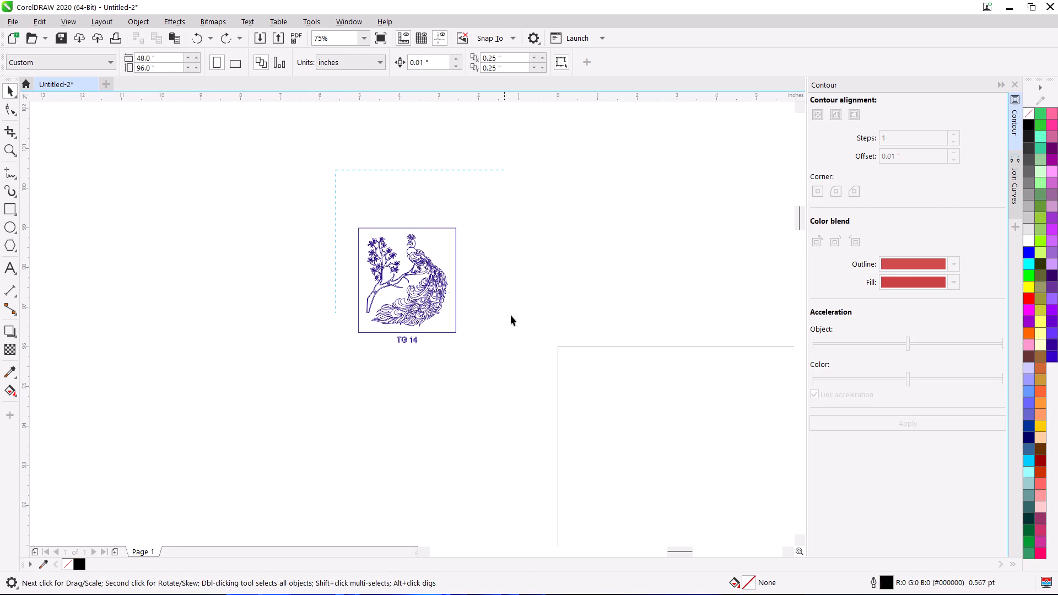
pyautogui.moveTo(511, 315); pyautogui.dragTo(514, 330)
pyautogui.click(366, 66)
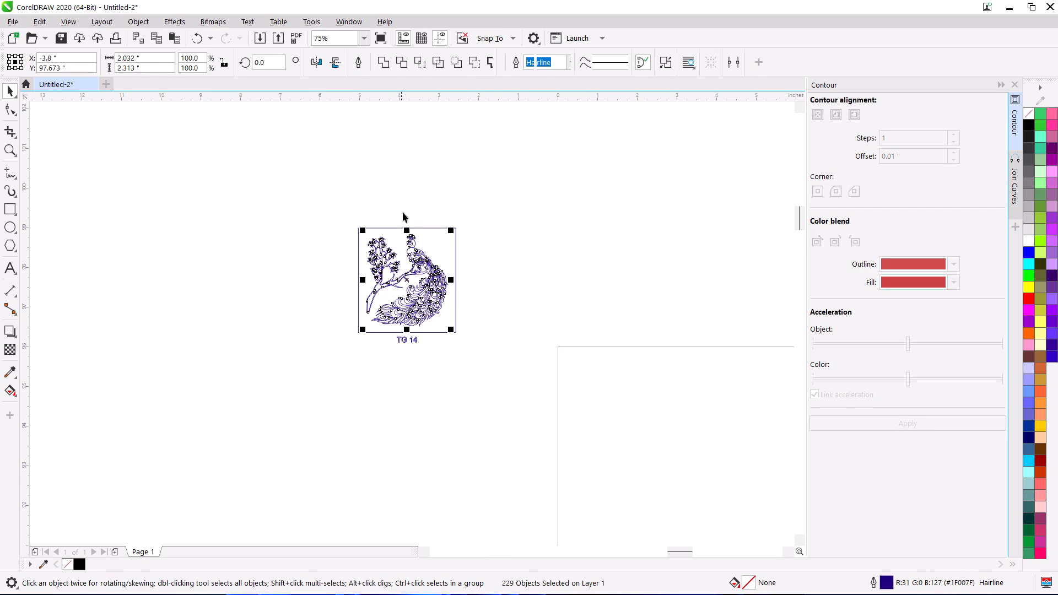
# Delete the rectangular frame and the TG 14 label from the pasted design.
pyautogui.scroll(-1, 404, 220)
pyautogui.click(467, 204)
pyautogui.moveTo(418, 235); pyautogui.dragTo(586, 300)
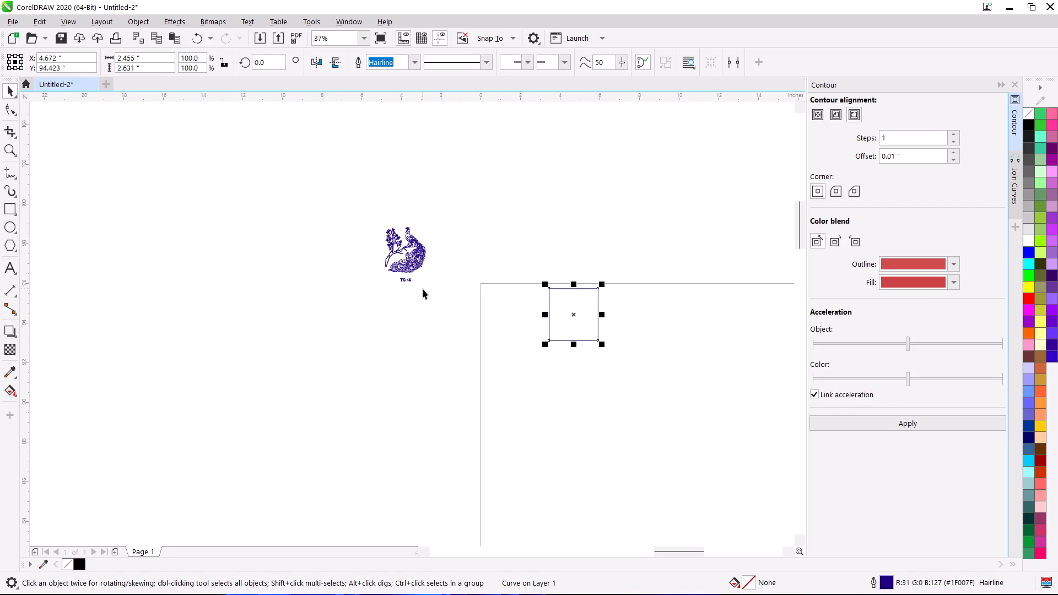
pyautogui.press('Delete')
pyautogui.moveTo(368, 276); pyautogui.dragTo(477, 295)
pyautogui.press('Delete')
# Move the combined small blue peacock design to just below the red circular panel.
pyautogui.scroll(-1, 407, 245)
pyautogui.moveTo(408, 245); pyautogui.dragTo(401, 245)
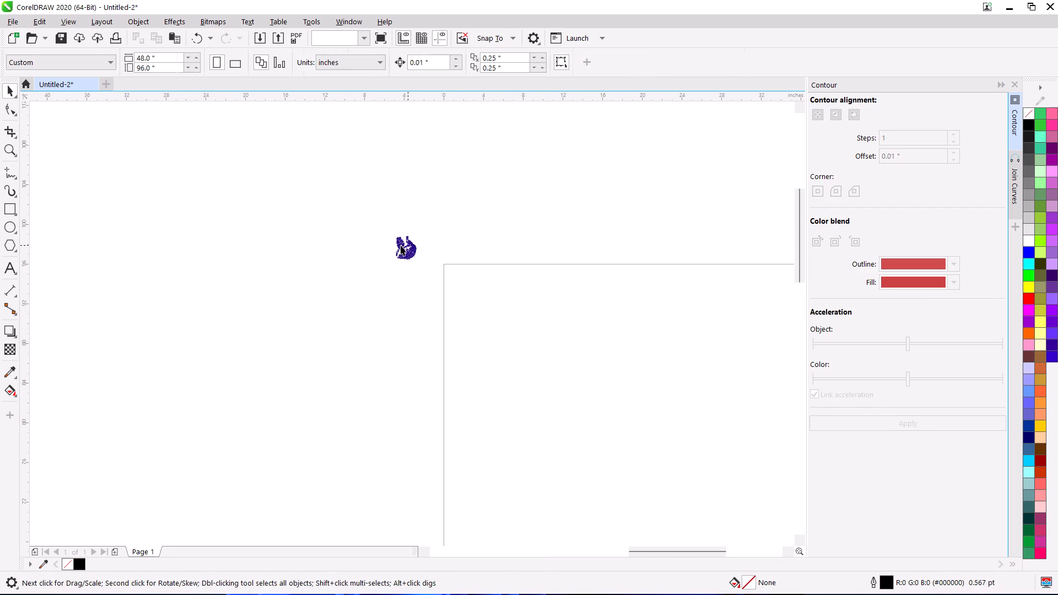
pyautogui.moveTo(401, 245); pyautogui.dragTo(197, 326)
pyautogui.scroll(-2, 201, 339)
pyautogui.moveTo(220, 341); pyautogui.dragTo(498, 335, button='middle')
pyautogui.moveTo(481, 331); pyautogui.dragTo(113, 434)
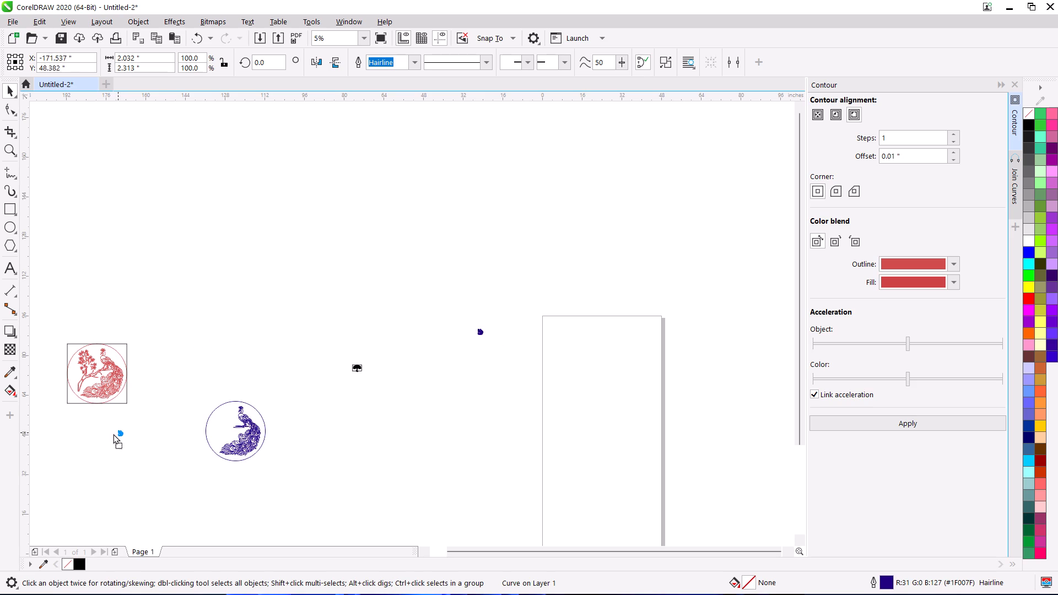
pyautogui.moveTo(113, 434); pyautogui.dragTo(112, 434)
pyautogui.moveTo(149, 413); pyautogui.dragTo(406, 349, button='middle')
pyautogui.scroll(2, 407, 349)
pyautogui.scroll(-2, 304, 360)
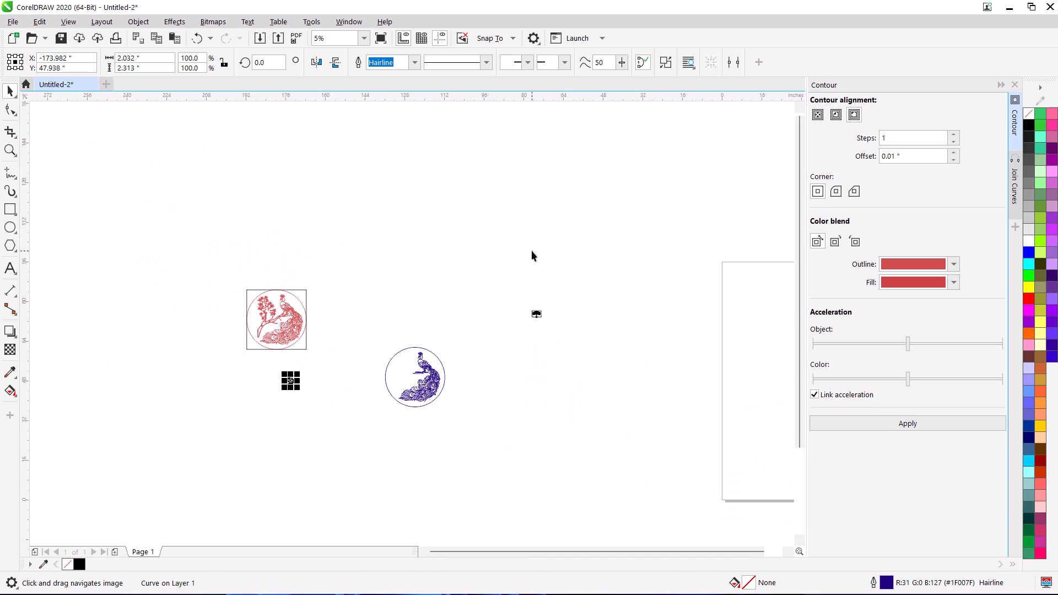
# Delete the small black object and the large blue circular peacock panel.
pyautogui.moveTo(525, 255); pyautogui.dragTo(624, 410)
pyautogui.press('Delete')
pyautogui.scroll(1, 405, 391)
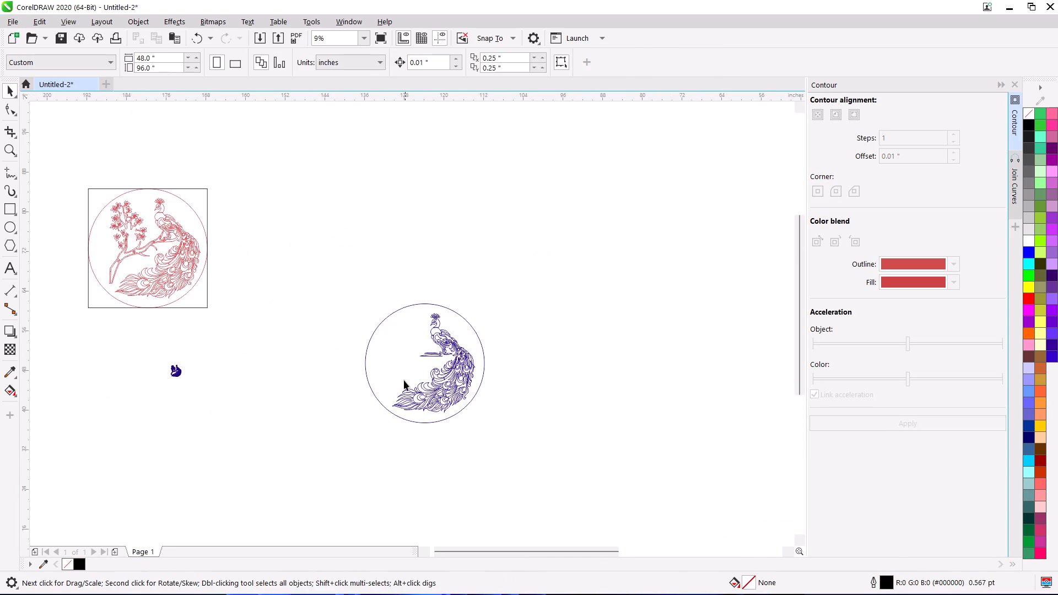
pyautogui.moveTo(325, 246); pyautogui.dragTo(618, 458)
pyautogui.press('Delete')
# Move the red circular panel out of the black square to the empty area on its left.
pyautogui.moveTo(301, 367); pyautogui.dragTo(534, 375, button='middle')
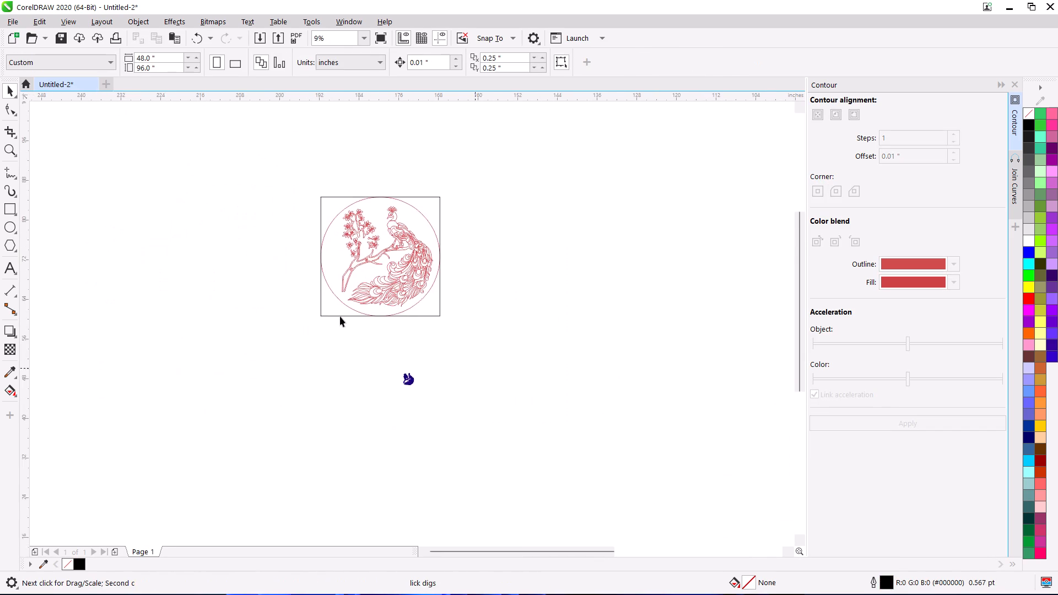
pyautogui.scroll(1, 334, 288)
pyautogui.click(425, 280)
pyautogui.moveTo(436, 282); pyautogui.dragTo(570, 350)
pyautogui.click(717, 420)
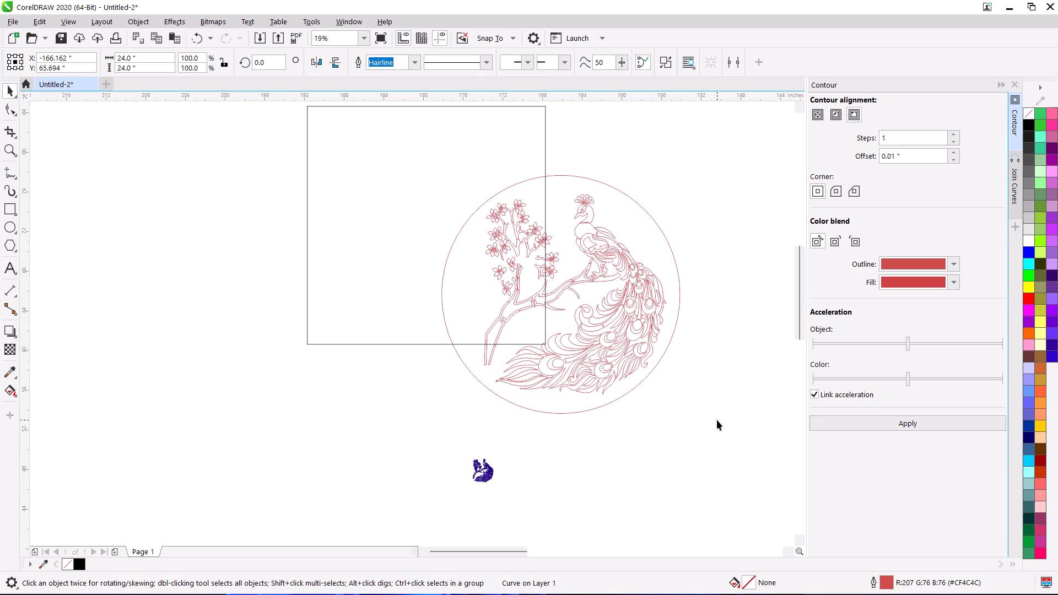
pyautogui.moveTo(630, 365); pyautogui.dragTo(263, 396)
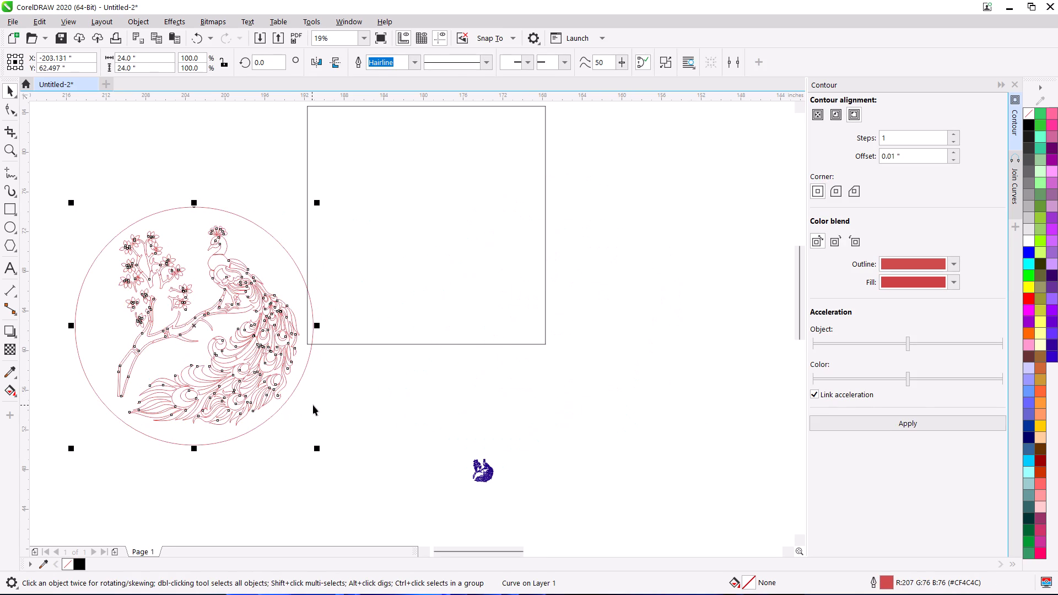
# Break apart the red circular panel, move its peacock-and-branch pieces out to beyond the black square, and combine them into one curve.
pyautogui.hotkey('ctrl', 'k')
pyautogui.click(348, 391)
pyautogui.scroll(-1, 233, 365)
pyautogui.moveTo(137, 258); pyautogui.dragTo(164, 282)
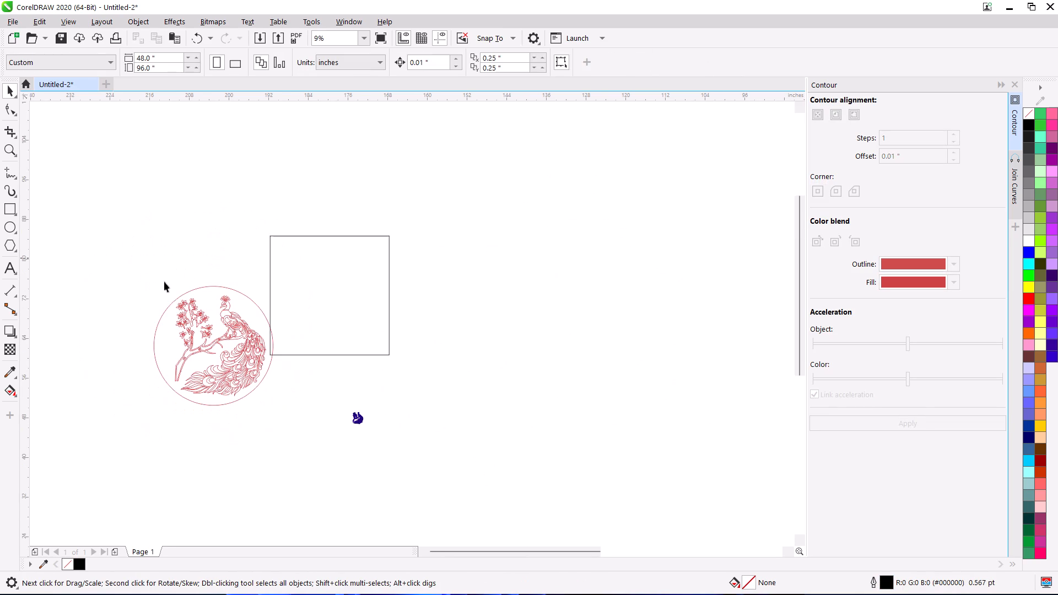
pyautogui.moveTo(164, 282); pyautogui.dragTo(346, 400)
pyautogui.moveTo(243, 339); pyautogui.dragTo(596, 347)
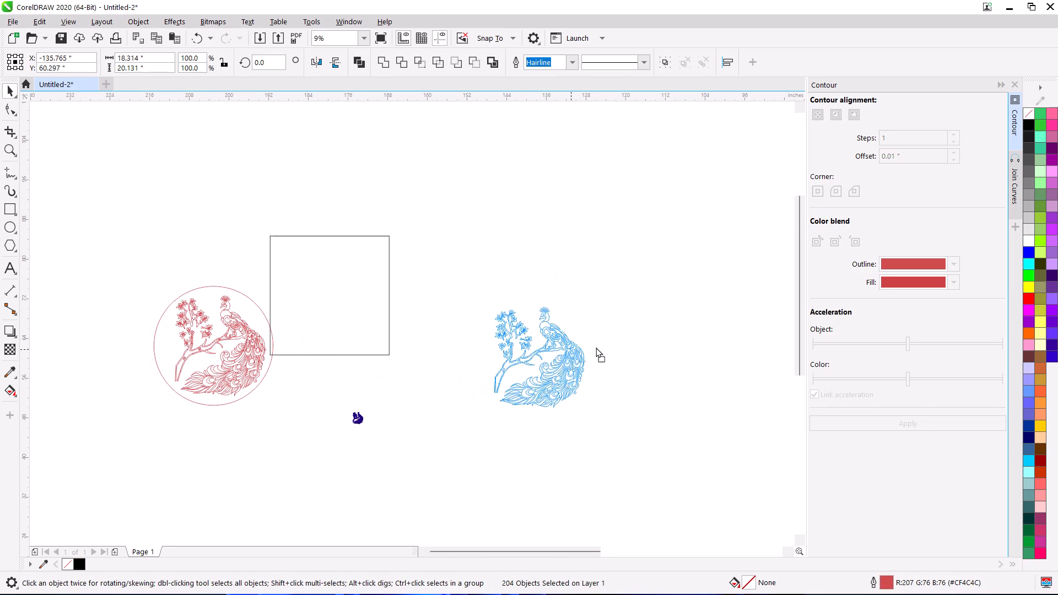
pyautogui.moveTo(596, 347); pyautogui.dragTo(634, 347)
pyautogui.click(356, 64)
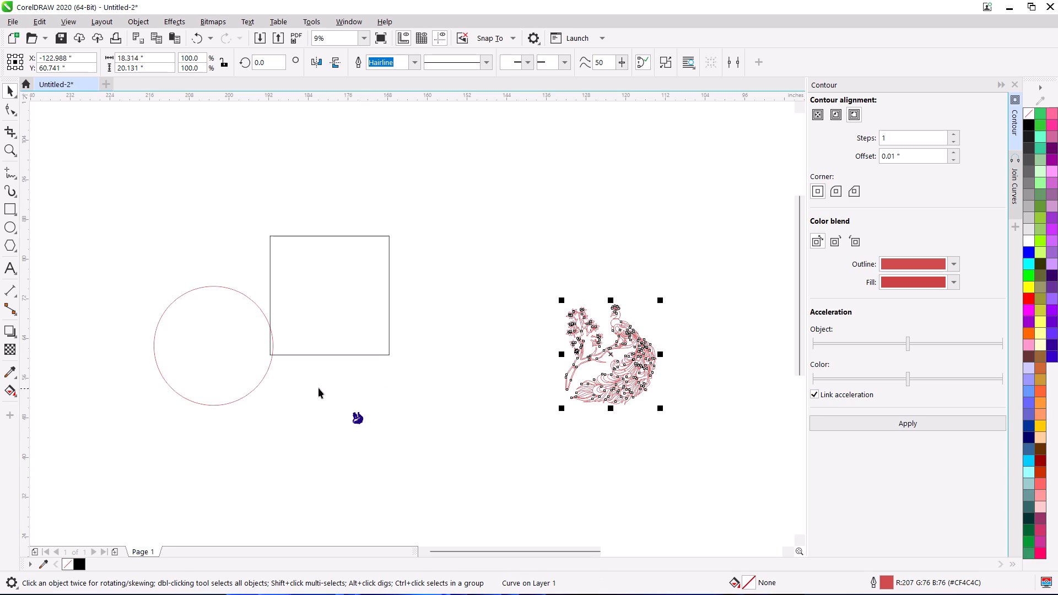
# Resize the small blue peacock design to 18 inches wide and 20 inches high.
pyautogui.moveTo(319, 388); pyautogui.dragTo(444, 469)
pyautogui.moveTo(152, 57); pyautogui.dragTo(55, 65)
pyautogui.press('1')
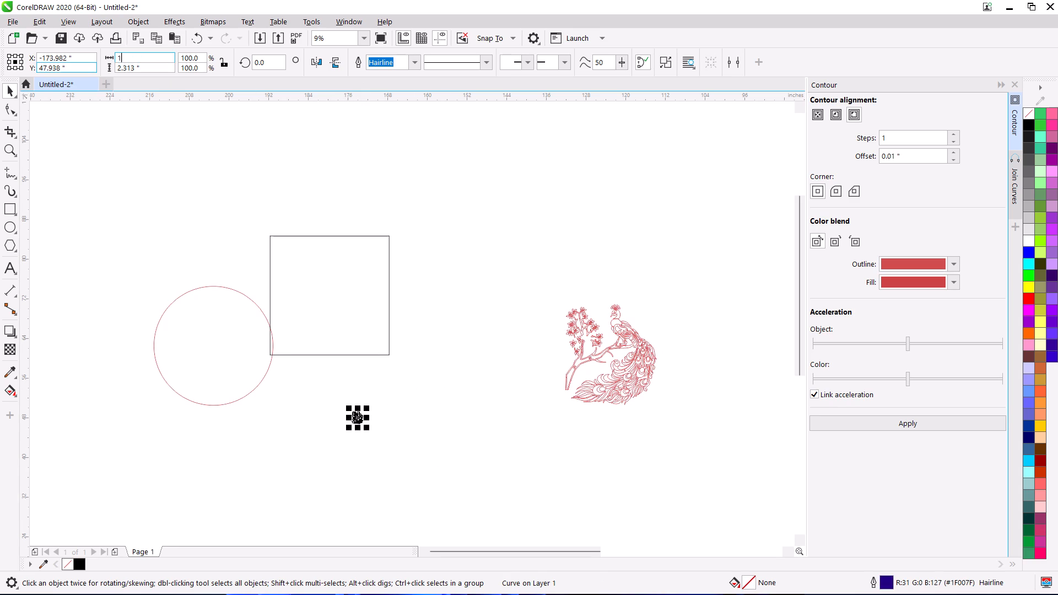
pyautogui.press('8')
pyautogui.press('Return')
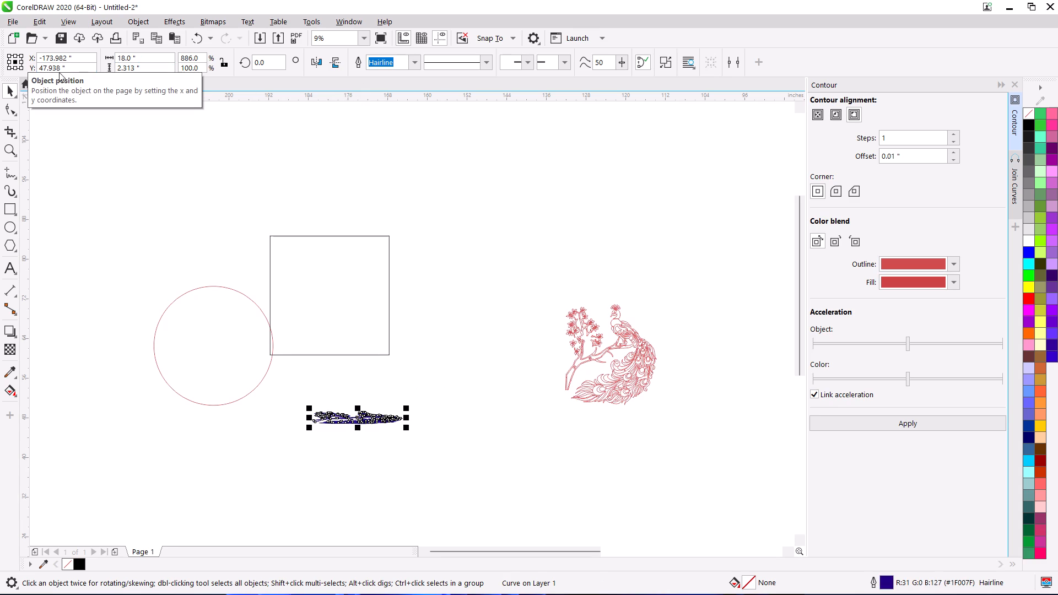
pyautogui.moveTo(142, 66); pyautogui.dragTo(35, 91)
pyautogui.write('20')
pyautogui.press('Return')
# Add a one-step 0.02-inch outside contour to the enlarged blue peacock and break the contour apart from it.
pyautogui.click(525, 315)
pyautogui.click(581, 333)
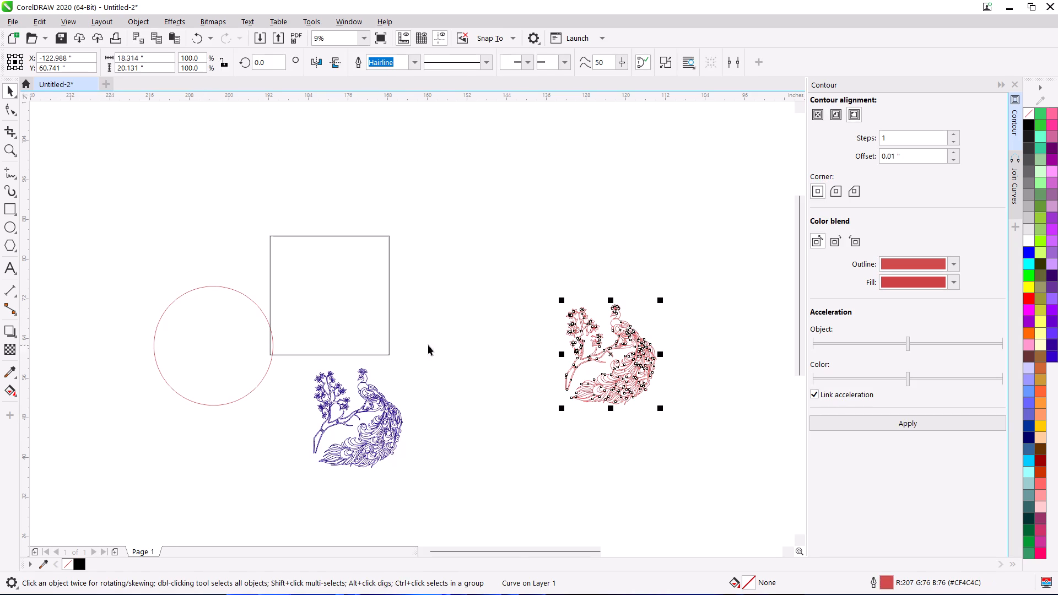
pyautogui.click(369, 407)
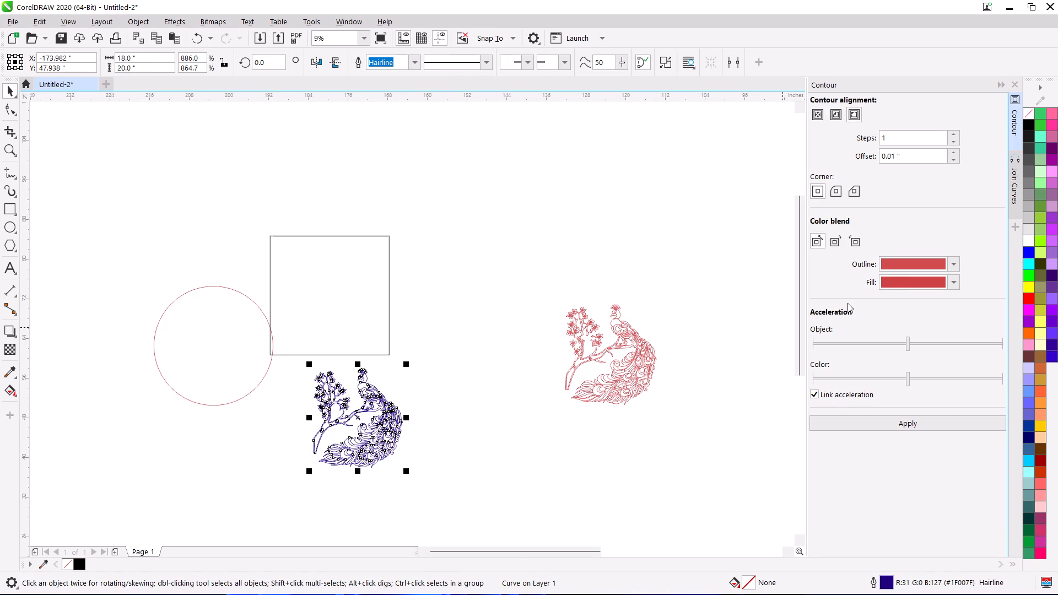
pyautogui.click(895, 154)
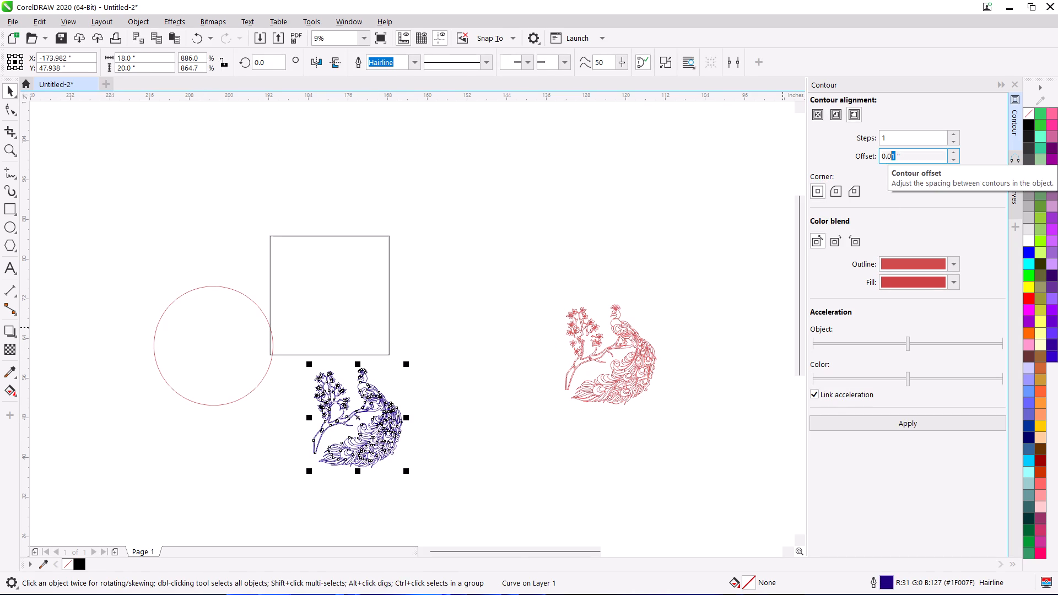
pyautogui.press('2')
pyautogui.click(920, 424)
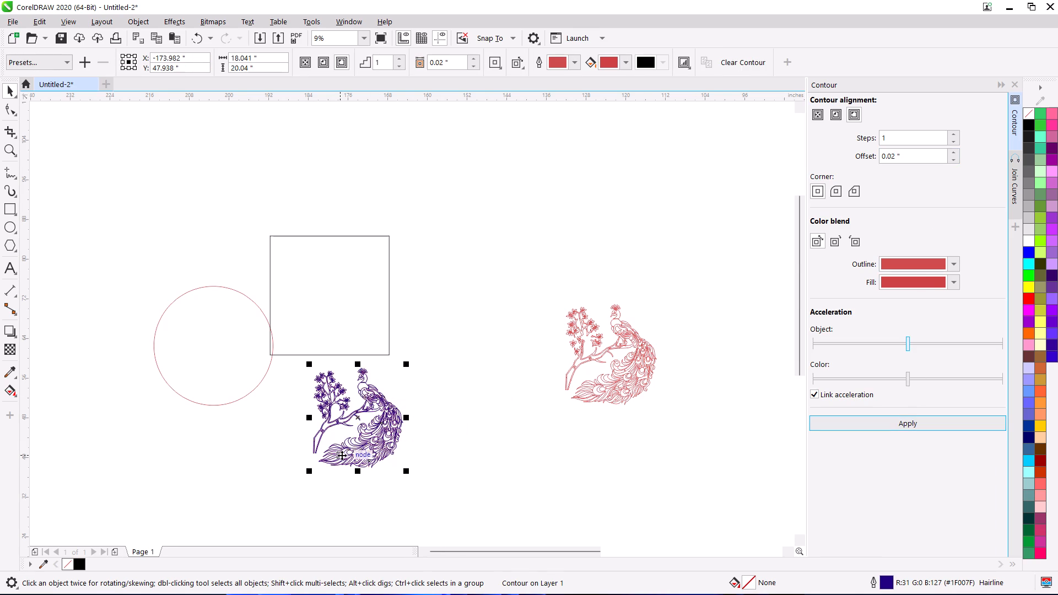
pyautogui.scroll(2, 343, 455)
pyautogui.scroll(2, 450, 408)
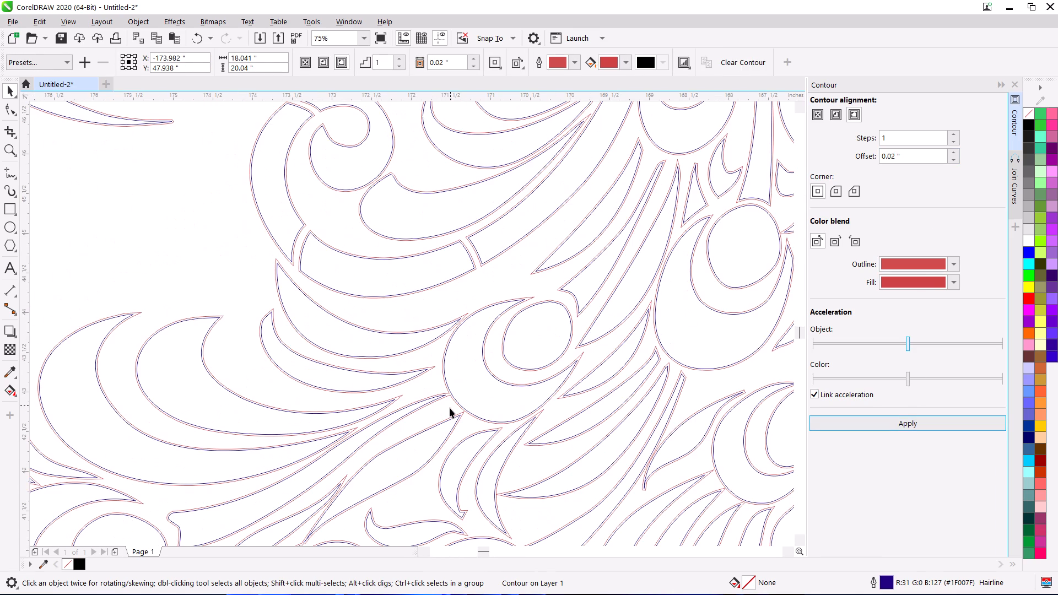
pyautogui.hotkey('ctrl', 'k')
# Move the blue original peacock off its red contour copy to the empty area below the red circle.
pyautogui.scroll(-4, 450, 401)
pyautogui.click(633, 278)
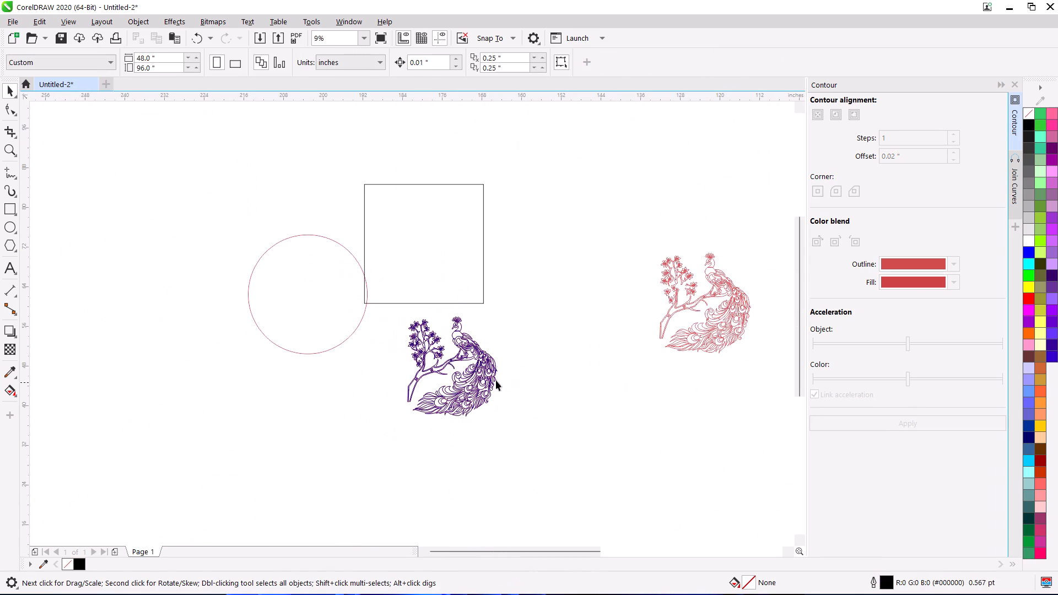
pyautogui.moveTo(489, 380); pyautogui.dragTo(255, 419)
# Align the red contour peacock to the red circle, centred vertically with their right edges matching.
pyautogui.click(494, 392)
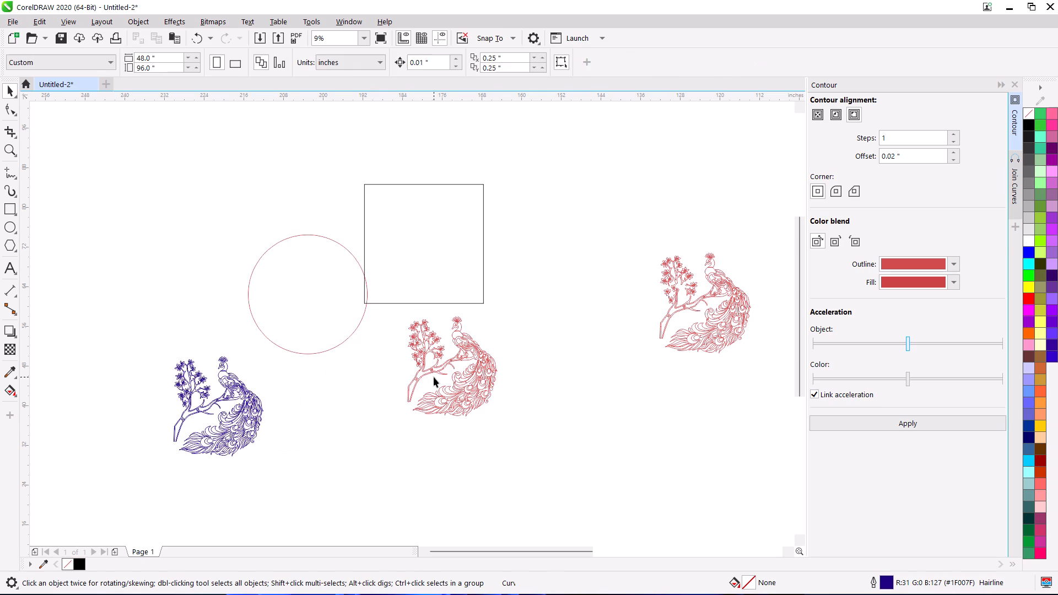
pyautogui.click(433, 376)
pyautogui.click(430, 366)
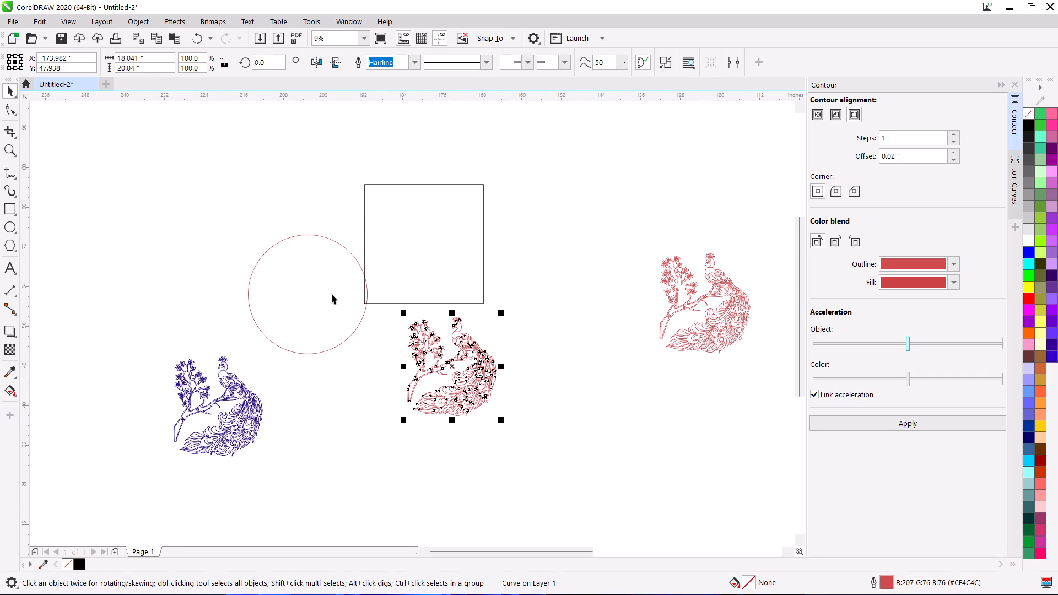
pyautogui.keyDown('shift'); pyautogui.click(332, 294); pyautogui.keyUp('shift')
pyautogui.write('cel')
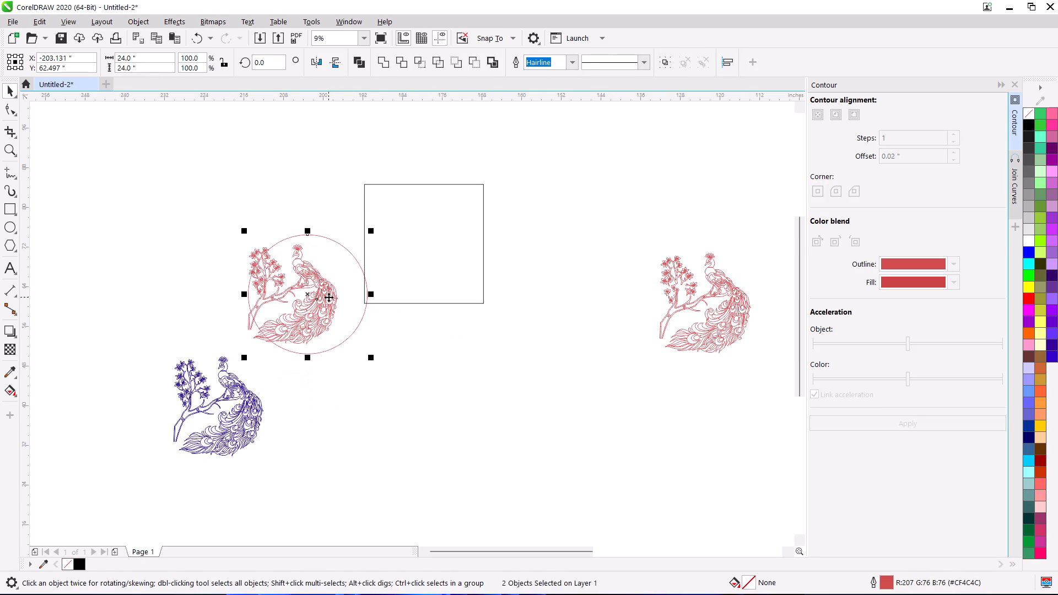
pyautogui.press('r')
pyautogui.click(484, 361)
# Move the black square farther up and to the right, clear of the red circle.
pyautogui.moveTo(389, 300); pyautogui.dragTo(501, 316, button='middle')
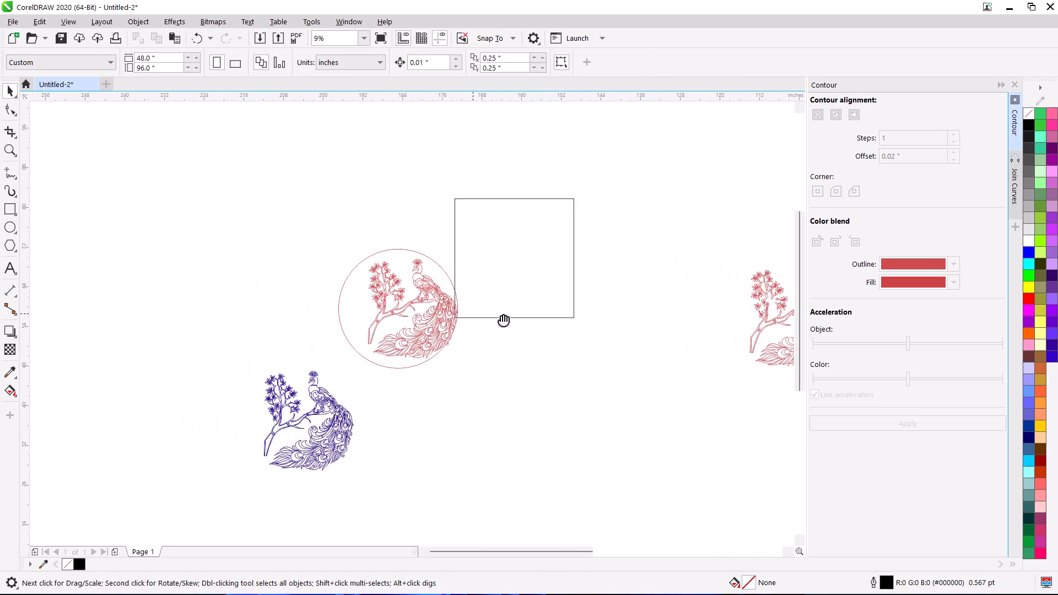
pyautogui.moveTo(501, 316); pyautogui.dragTo(512, 317, button='middle')
pyautogui.moveTo(516, 305); pyautogui.dragTo(573, 274)
# Add a one-step inside contour with a 1-inch offset to the red circle.
pyautogui.click(483, 350)
pyautogui.click(482, 331)
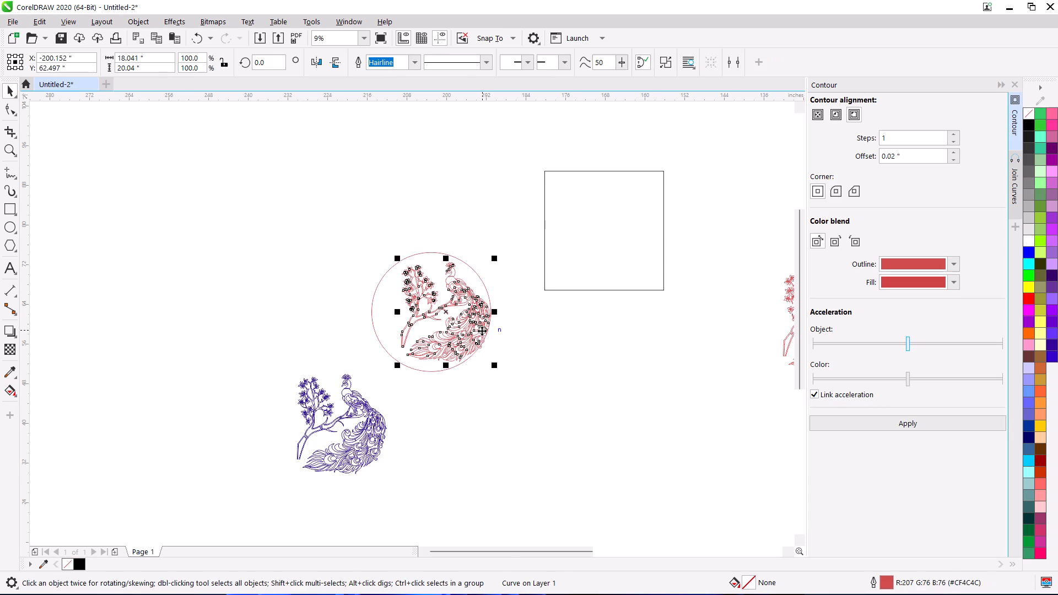
pyautogui.scroll(1, 482, 331)
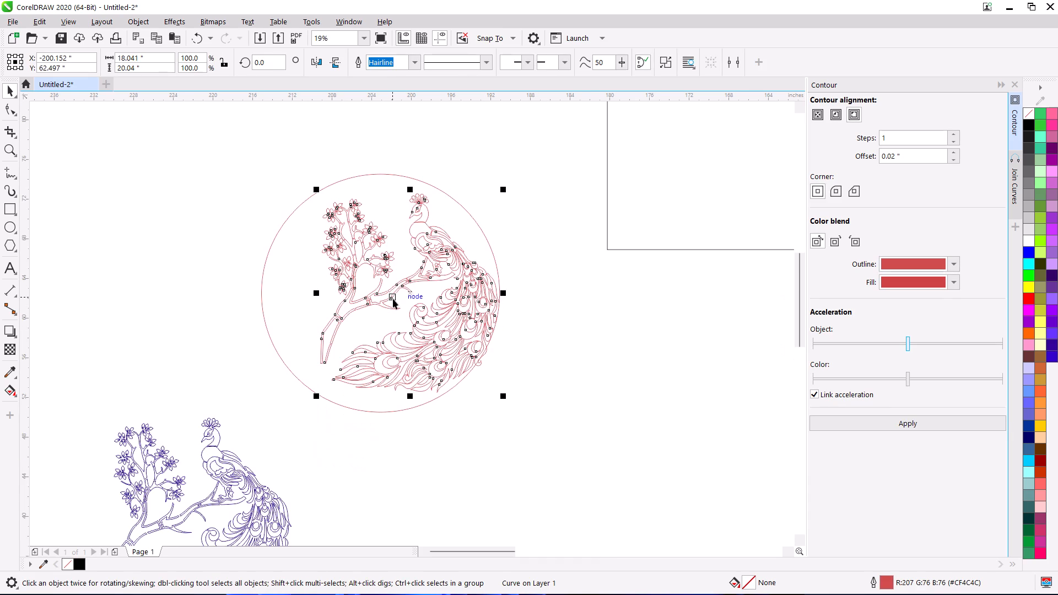
pyautogui.keyDown('shift'); pyautogui.moveTo(391, 286); pyautogui.dragTo(375, 289); pyautogui.keyUp('shift')
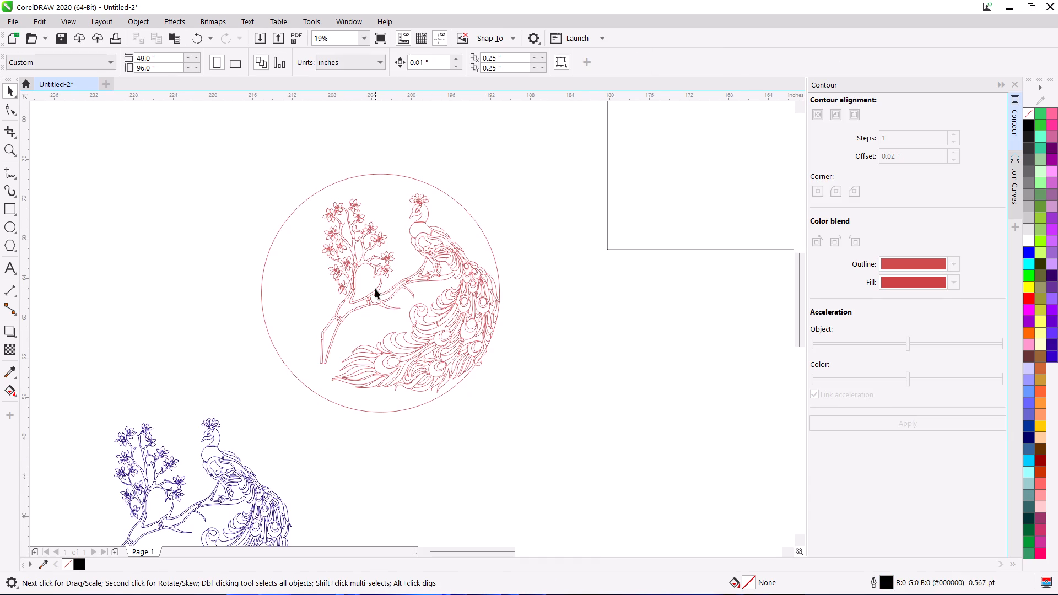
pyautogui.keyDown('shift'); pyautogui.moveTo(375, 289); pyautogui.dragTo(375, 289); pyautogui.keyUp('shift')
pyautogui.click(368, 174)
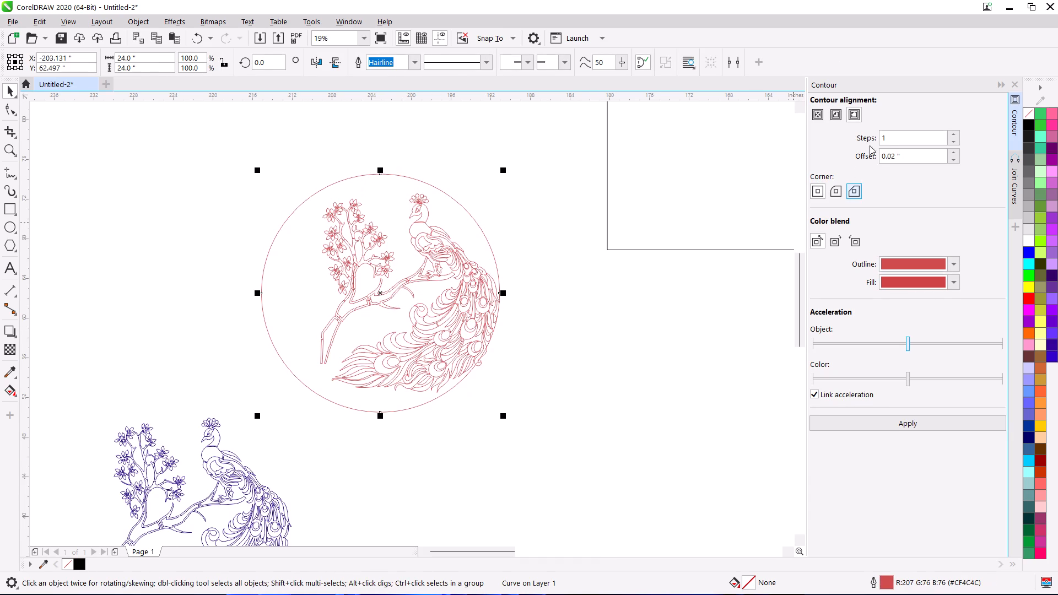
pyautogui.click(840, 118)
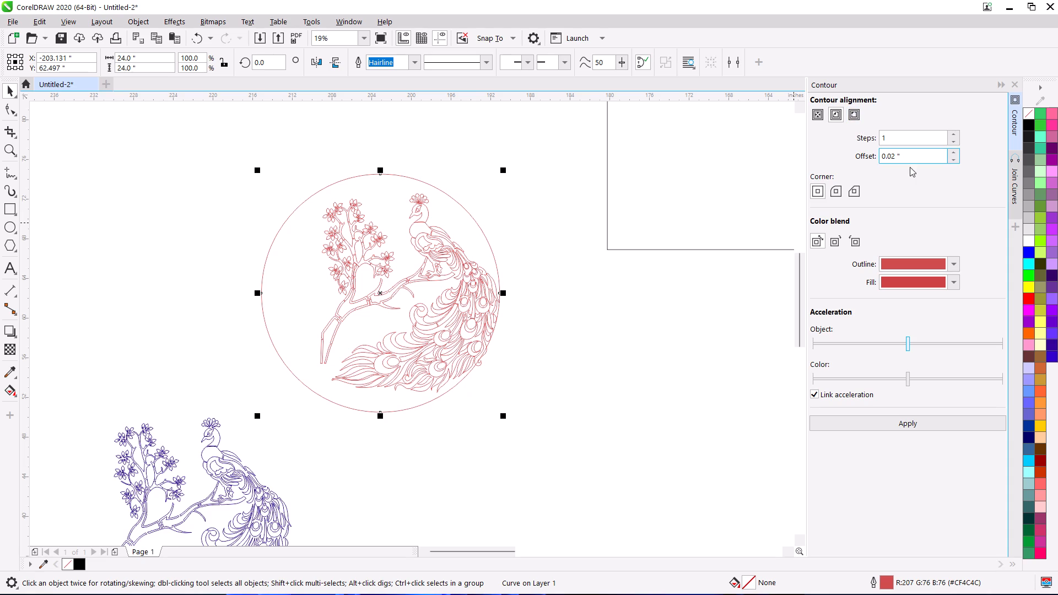
pyautogui.moveTo(909, 156); pyautogui.dragTo(875, 159)
pyautogui.press('1')
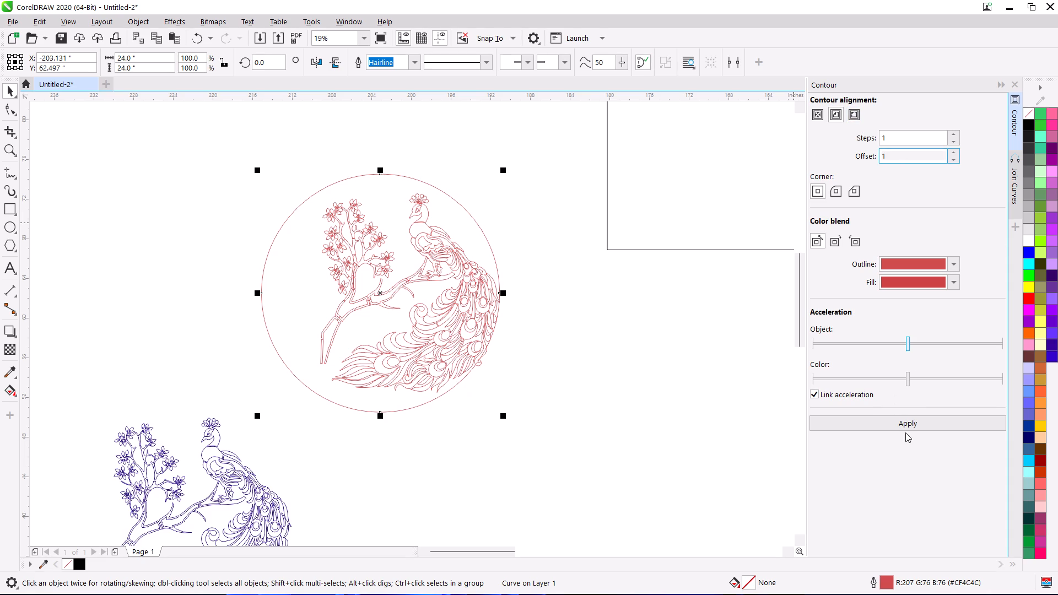
pyautogui.click(905, 432)
pyautogui.click(904, 426)
# Move the two concentric circles off the peacock to the empty area beside it and break apart their contour.
pyautogui.click(611, 399)
pyautogui.click(459, 304)
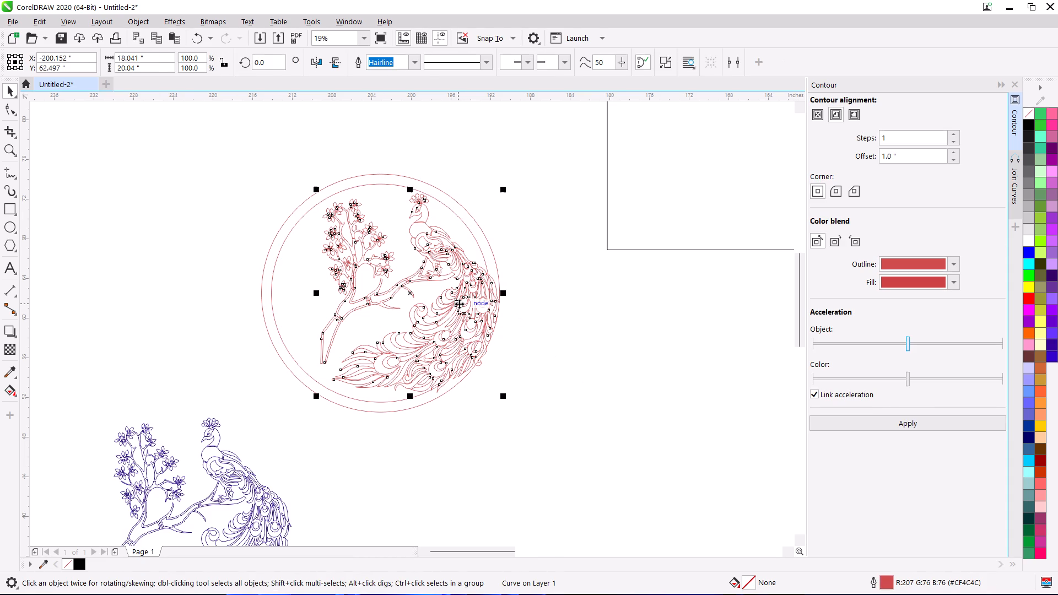
pyautogui.click(574, 246)
pyautogui.moveTo(451, 258); pyautogui.dragTo(711, 360)
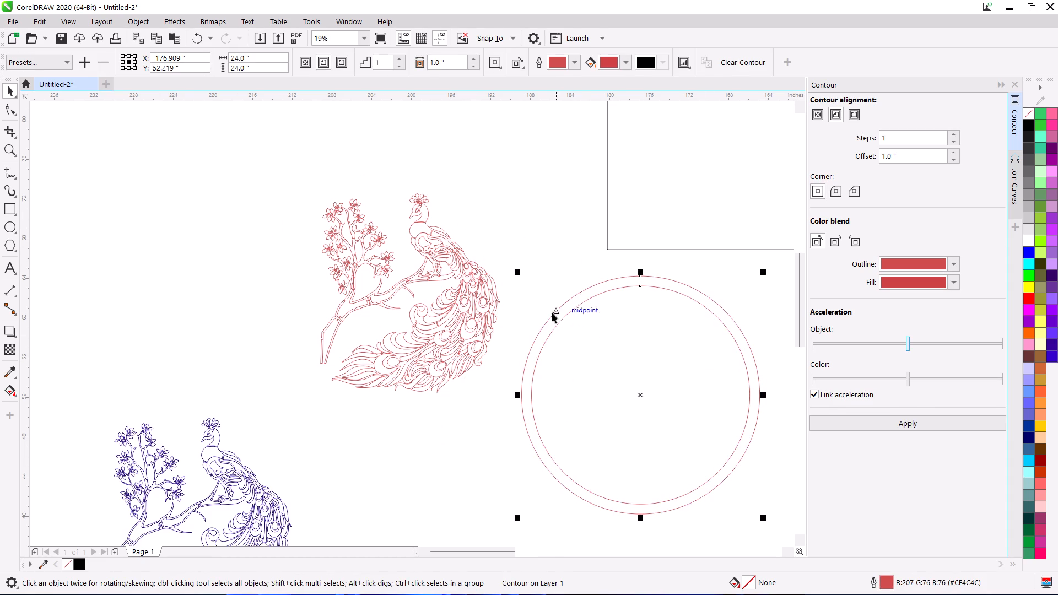
pyautogui.click(626, 338)
pyautogui.click(556, 257)
pyautogui.click(631, 329)
pyautogui.hotkey('ctrl', 'k')
# Move the inner circle onto the red peacock design and align it, centred vertically with their right edges matching.
pyautogui.click(554, 234)
pyautogui.moveTo(668, 375); pyautogui.dragTo(261, 256)
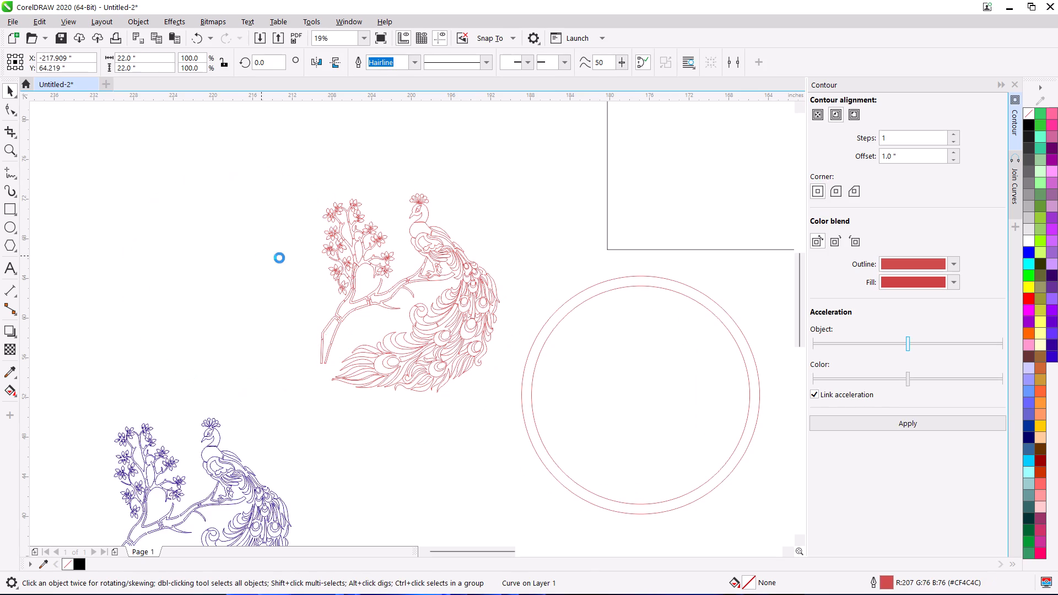
pyautogui.keyDown('shift'); pyautogui.click(429, 275); pyautogui.keyUp('shift')
pyautogui.write('ce')
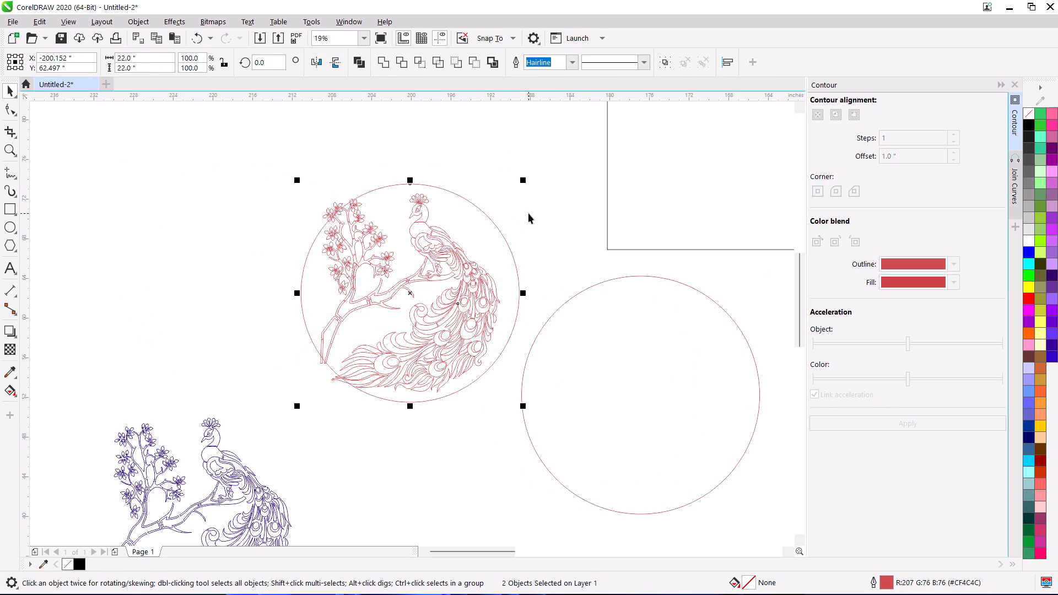
pyautogui.press('l')
pyautogui.press('r')
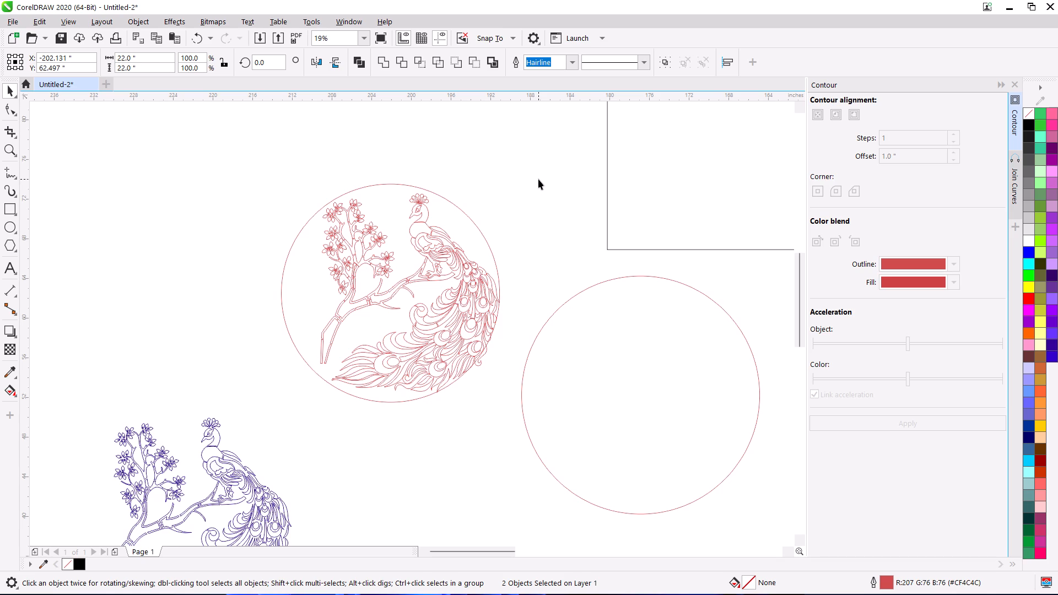
pyautogui.click(538, 179)
# Nudge the inner circle to the right to X -201.371 inches so the peacock design sits within it.
pyautogui.click(477, 242)
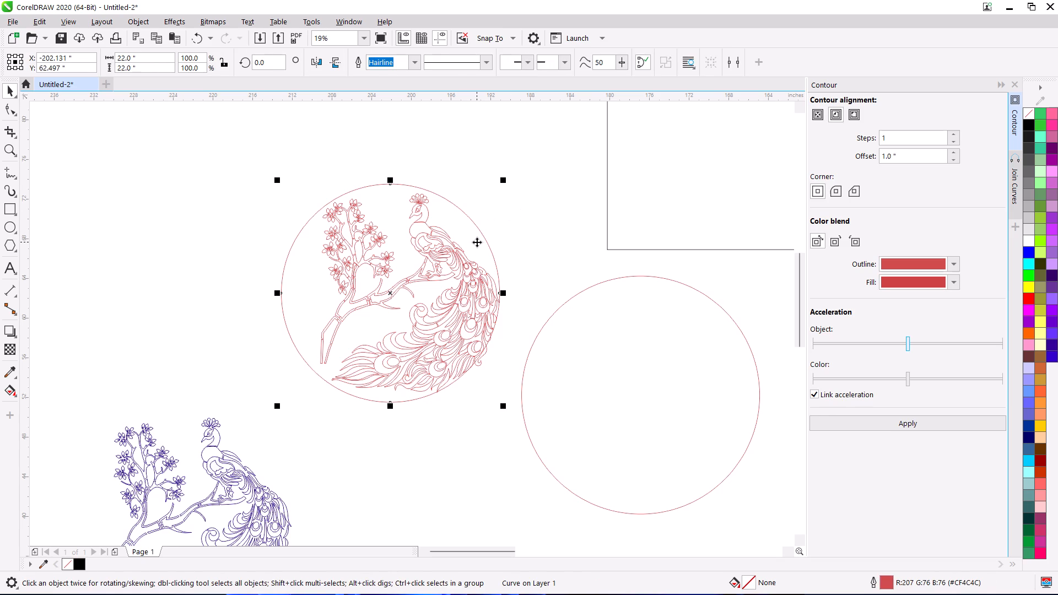
pyautogui.press('Left')
pyautogui.press('Left')
pyautogui.press('Left')
pyautogui.press('Left')
pyautogui.press('Left')
pyautogui.press('Left')
pyautogui.press('Left')
pyautogui.press('Right')
pyautogui.press('Right')
pyautogui.press('Right')
pyautogui.press('Right')
pyautogui.press('Right')
pyautogui.press('Right')
pyautogui.press('Right')
pyautogui.press('Right')
pyautogui.press('Right')
pyautogui.press('Right')
pyautogui.press('Right')
pyautogui.press('Right')
pyautogui.press('Right')
pyautogui.press('Right')
pyautogui.press('Right')
pyautogui.press('Right')
pyautogui.press('Right')
pyautogui.press('Right')
pyautogui.press('Right')
pyautogui.press('Right')
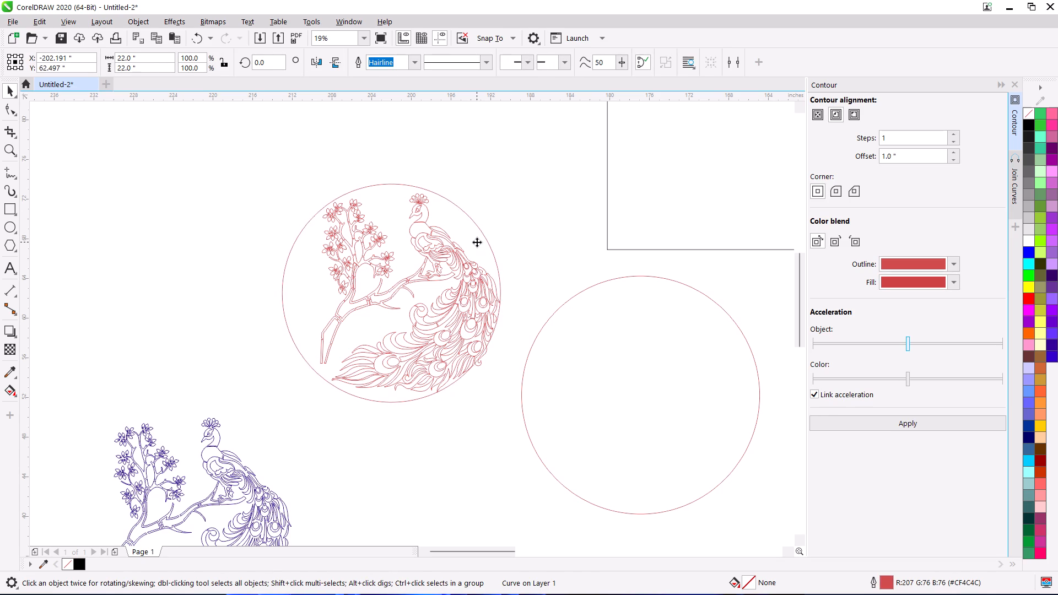
pyautogui.press('Right')
pyautogui.press('Right')
pyautogui.press('Right')
pyautogui.press('Right')
pyautogui.press('Right')
pyautogui.press('Right')
pyautogui.press('Right')
pyautogui.press('Right')
pyautogui.press('Right')
pyautogui.press('Right')
pyautogui.press('Right')
pyautogui.press('Right')
pyautogui.press('Right')
pyautogui.press('Right')
pyautogui.press('Right')
pyautogui.press('Right')
pyautogui.press('Right')
pyautogui.press('Right')
pyautogui.press('Right')
pyautogui.press('Right')
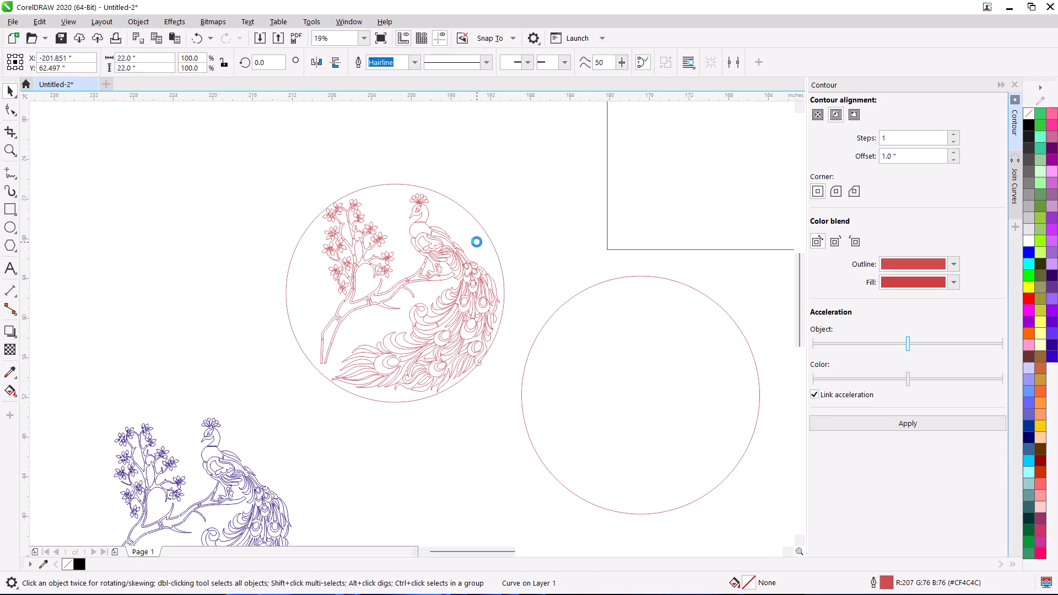
pyautogui.press('Right')
pyautogui.press('Right')
pyautogui.press('Right')
pyautogui.press('Right')
pyautogui.press('Right')
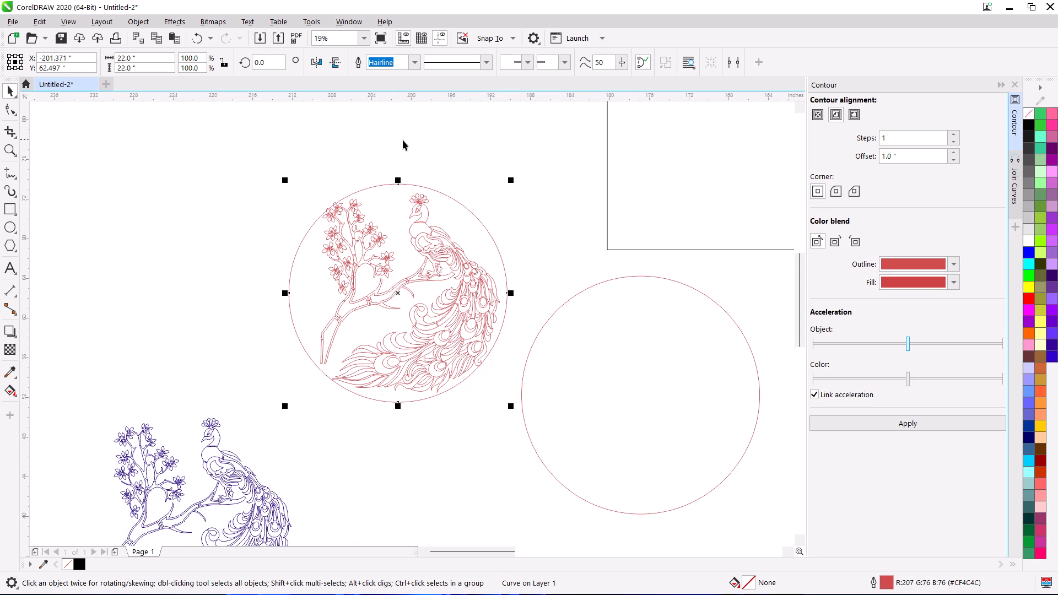
# Combine the inner circle with the peacock design and centre the combined curve on the 24-inch outer circle.
pyautogui.moveTo(193, 121); pyautogui.dragTo(543, 415)
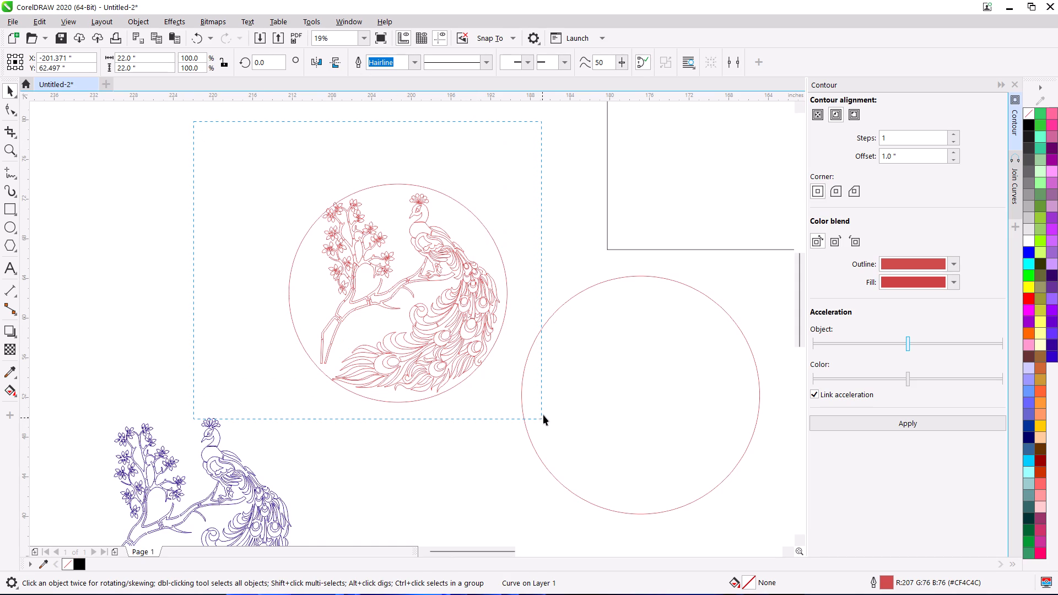
pyautogui.moveTo(543, 415); pyautogui.dragTo(548, 405)
pyautogui.click(360, 63)
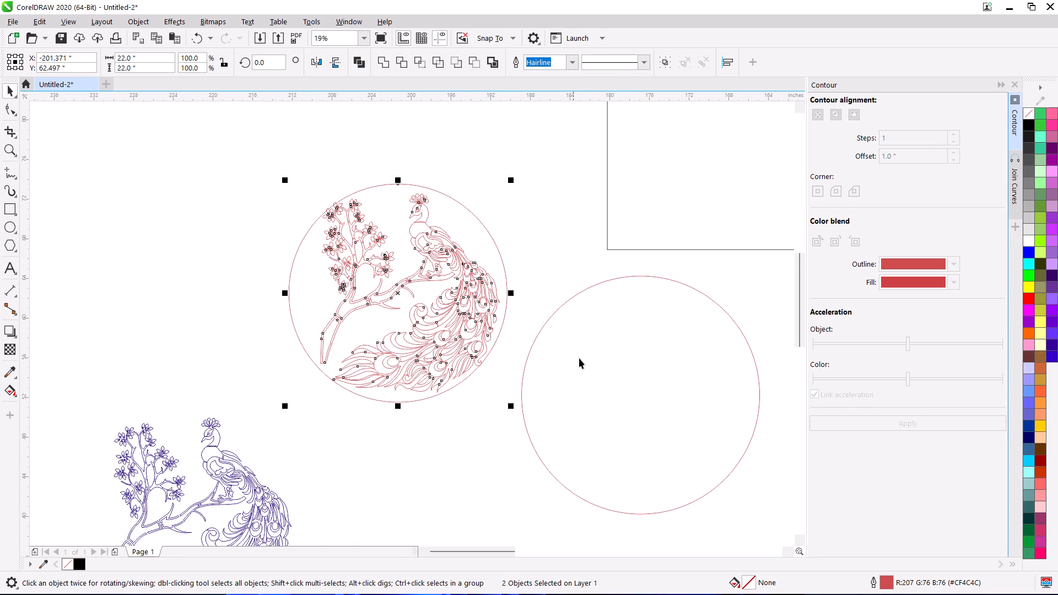
pyautogui.keyDown('shift'); pyautogui.click(598, 362); pyautogui.keyUp('shift')
pyautogui.write('ce')
pyautogui.click(423, 272)
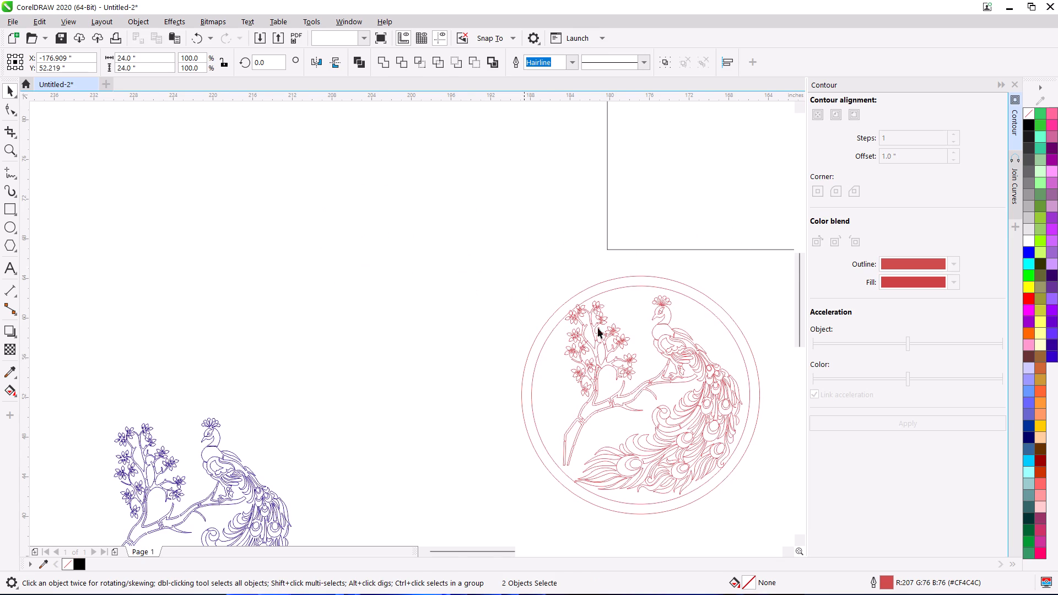
pyautogui.scroll(1, 612, 333)
pyautogui.moveTo(609, 333); pyautogui.dragTo(479, 292, button='middle')
pyautogui.click(519, 207)
pyautogui.scroll(-1, 519, 213)
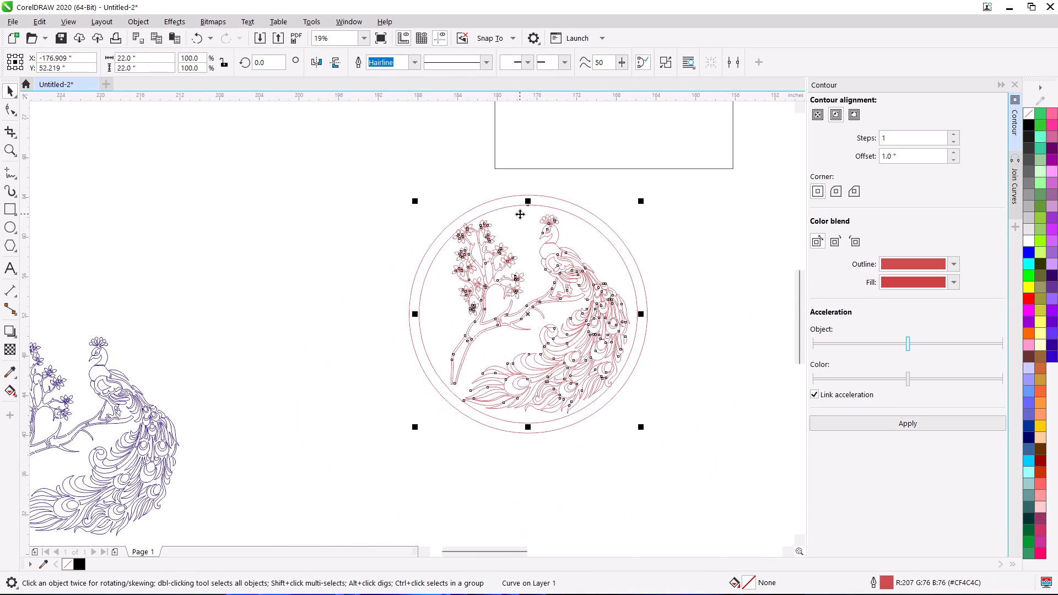
# Break the combined red peacock curve apart and delete the 22-inch inner circle.
pyautogui.hotkey('ctrl', 'k')
pyautogui.click(598, 183)
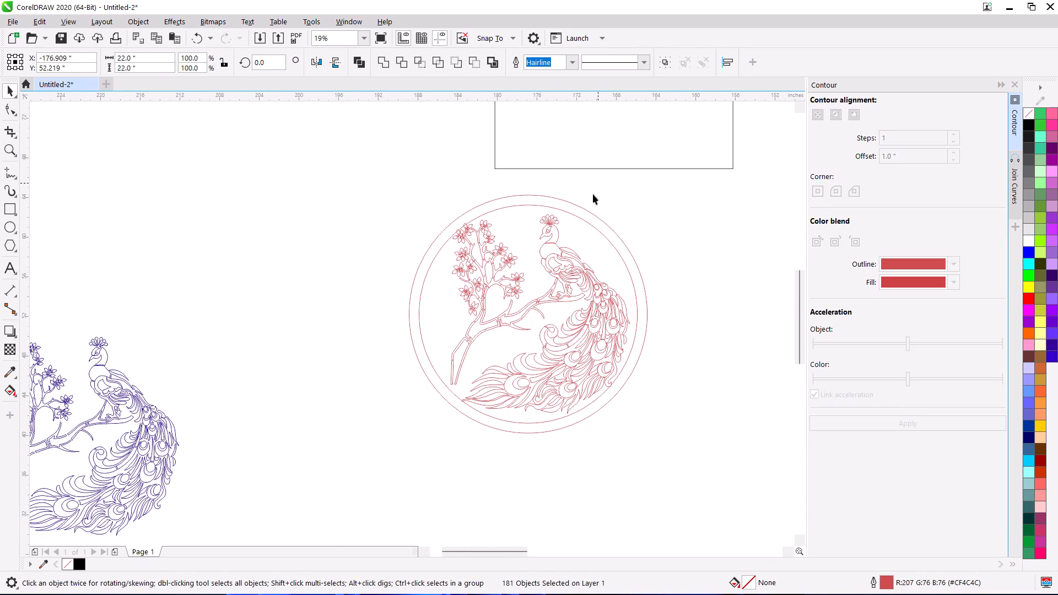
pyautogui.click(590, 224)
pyautogui.press('Delete')
# Combine the peacock and branch pieces with the 24-inch outer circle into one curve.
pyautogui.moveTo(333, 166); pyautogui.dragTo(728, 486)
pyautogui.click(363, 71)
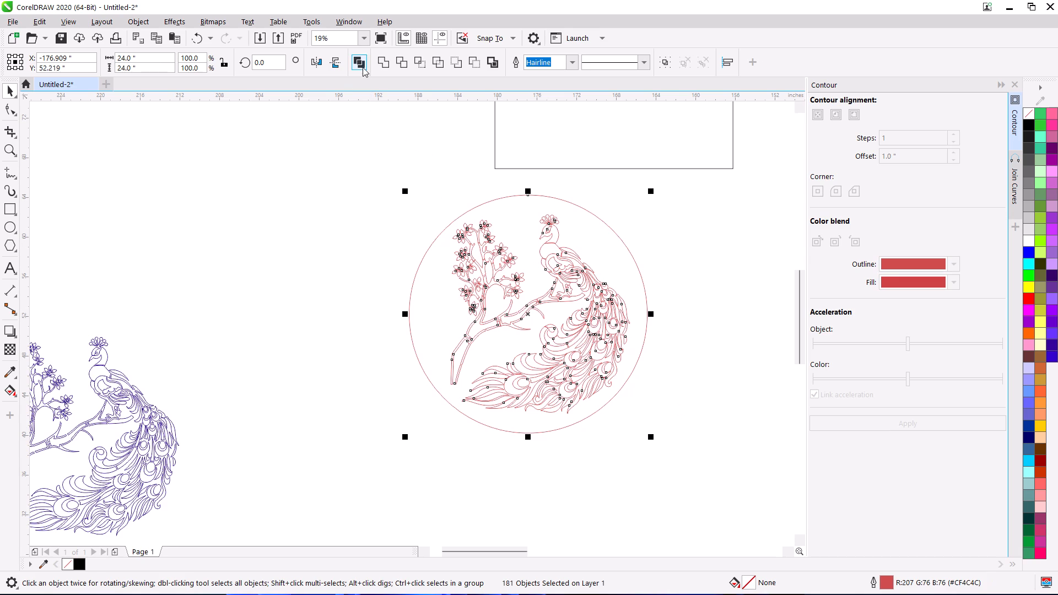
pyautogui.click(363, 59)
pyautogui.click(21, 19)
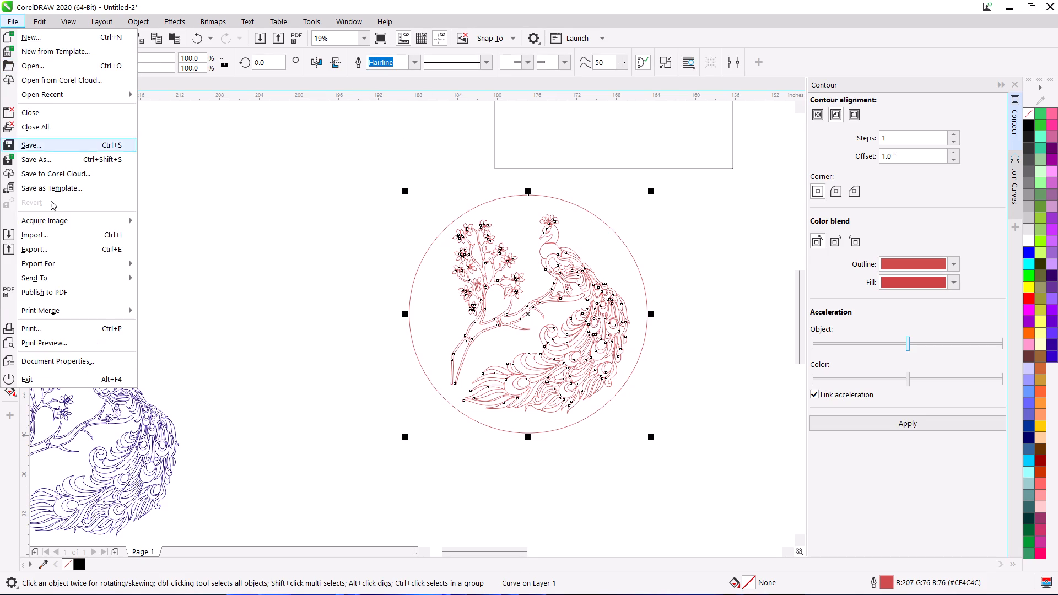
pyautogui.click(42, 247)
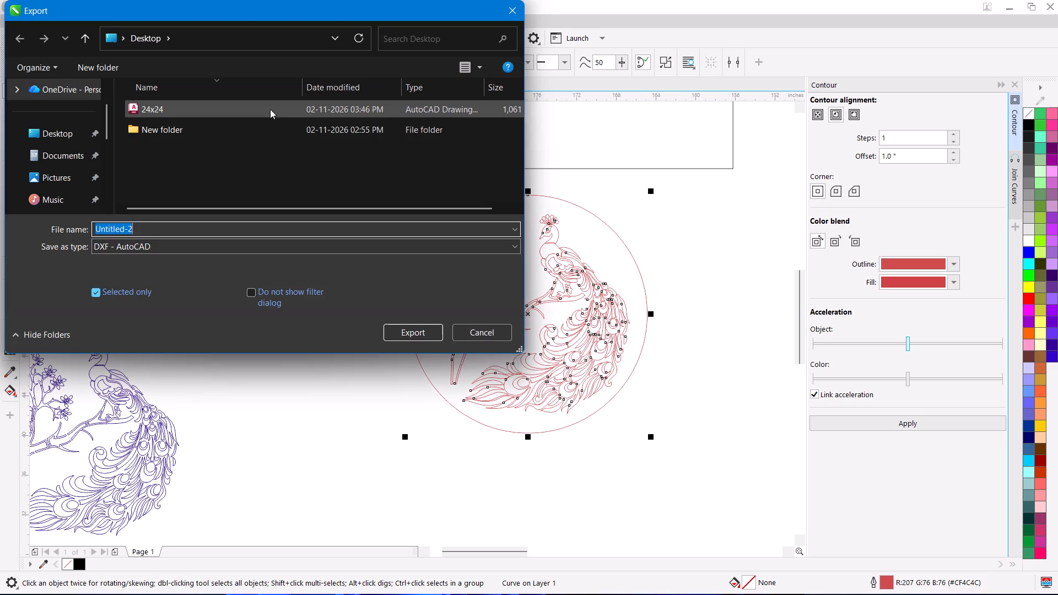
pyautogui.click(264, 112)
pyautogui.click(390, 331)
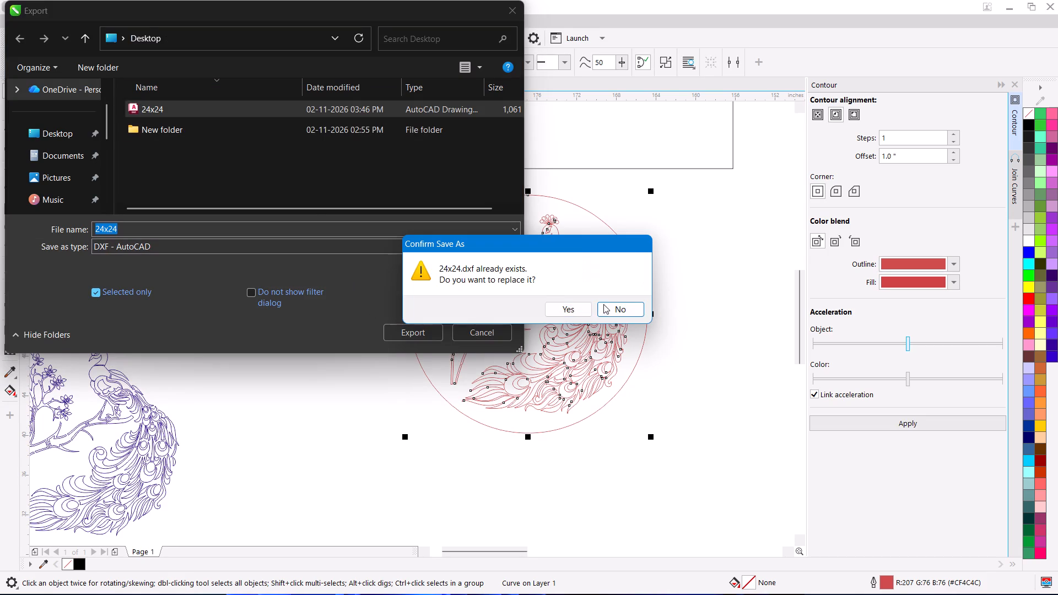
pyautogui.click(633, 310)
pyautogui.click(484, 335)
# Centre the combined circular peacock panel on the 24-inch square.
pyautogui.scroll(-2, 600, 278)
pyautogui.moveTo(593, 282); pyautogui.dragTo(521, 367, button='middle')
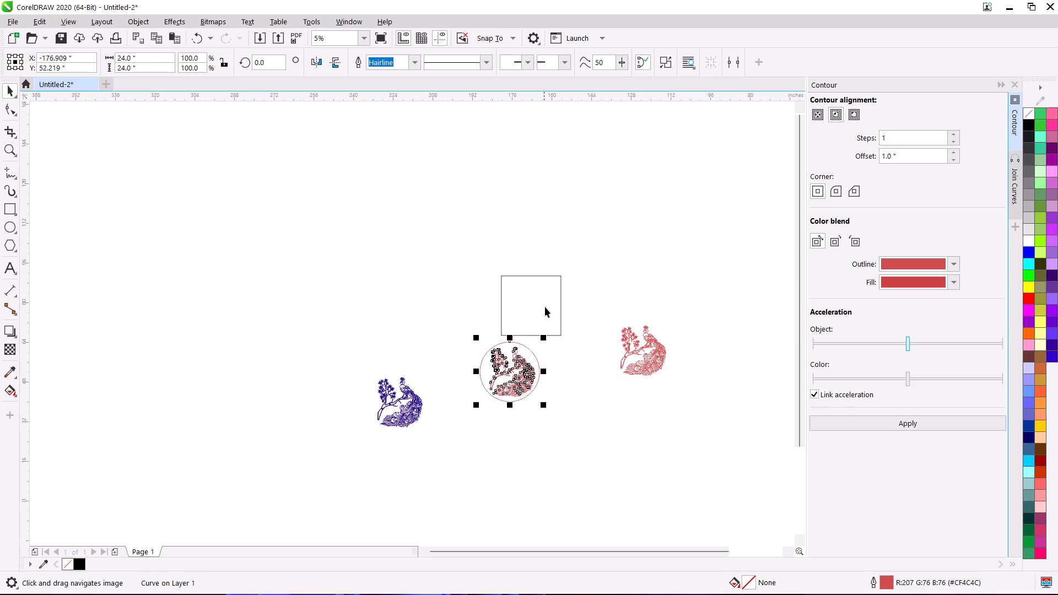
pyautogui.keyDown('shift'); pyautogui.click(546, 301); pyautogui.keyUp('shift')
pyautogui.write('ce')
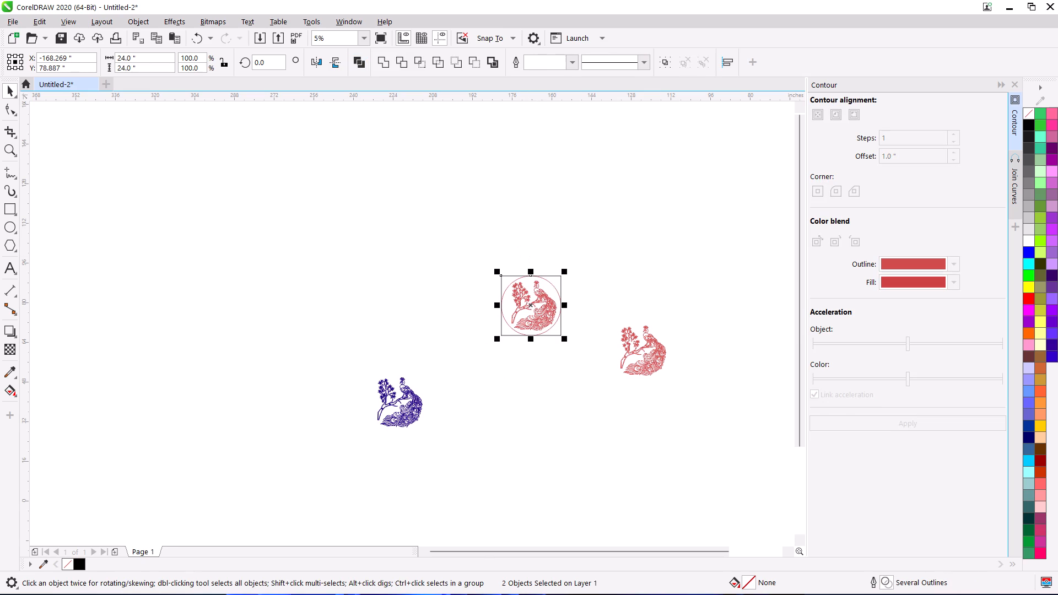
# Export the selected panel and square to the Desktop as DXF 24x24, replacing the existing file, in AutoCAD 2007-2019 format and millimetres.
pyautogui.click(17, 21)
pyautogui.click(56, 253)
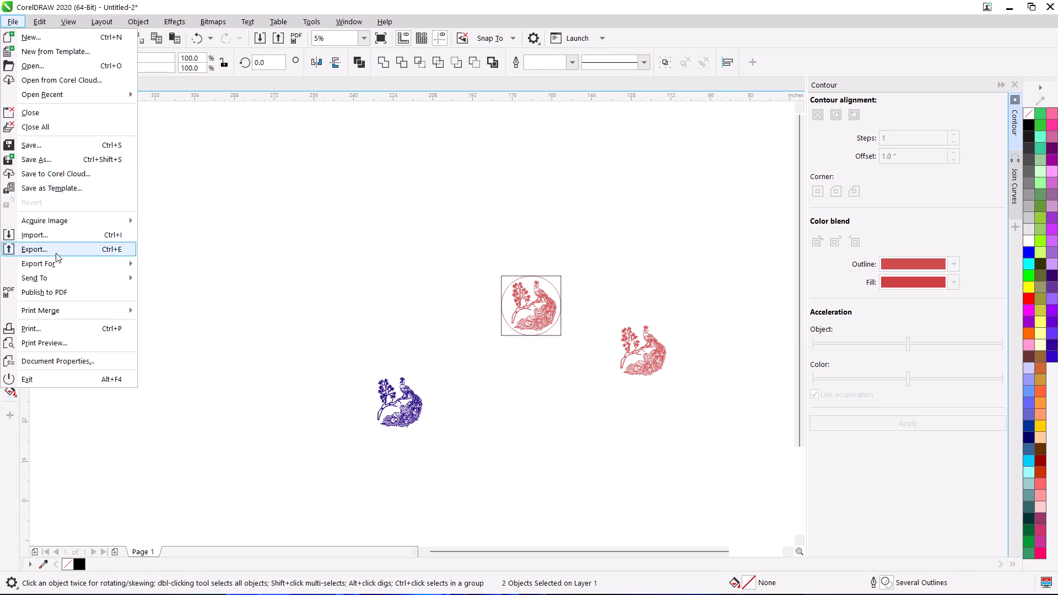
pyautogui.click(239, 106)
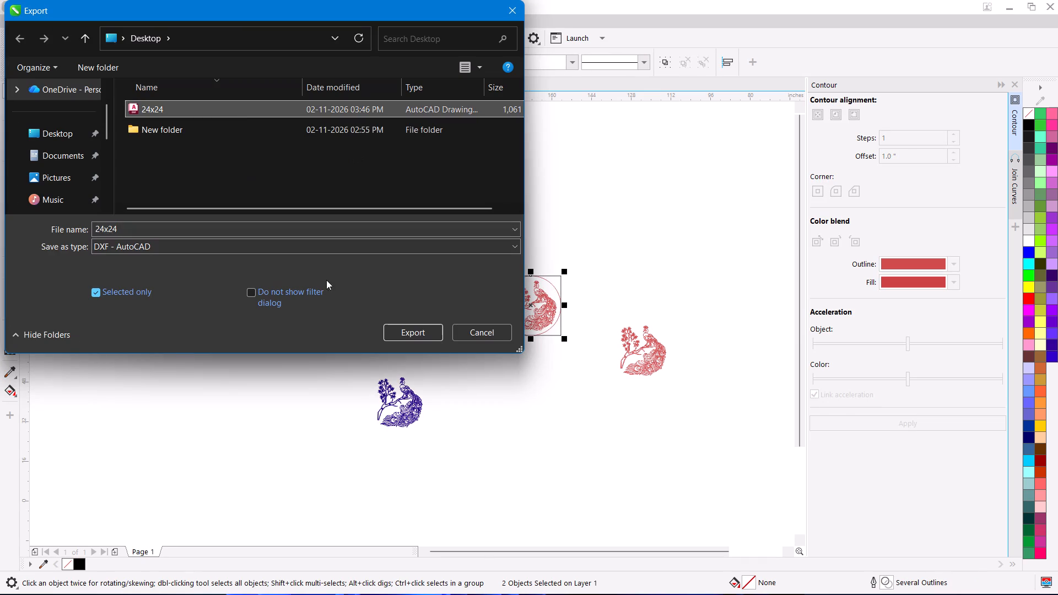
pyautogui.click(404, 331)
pyautogui.click(574, 315)
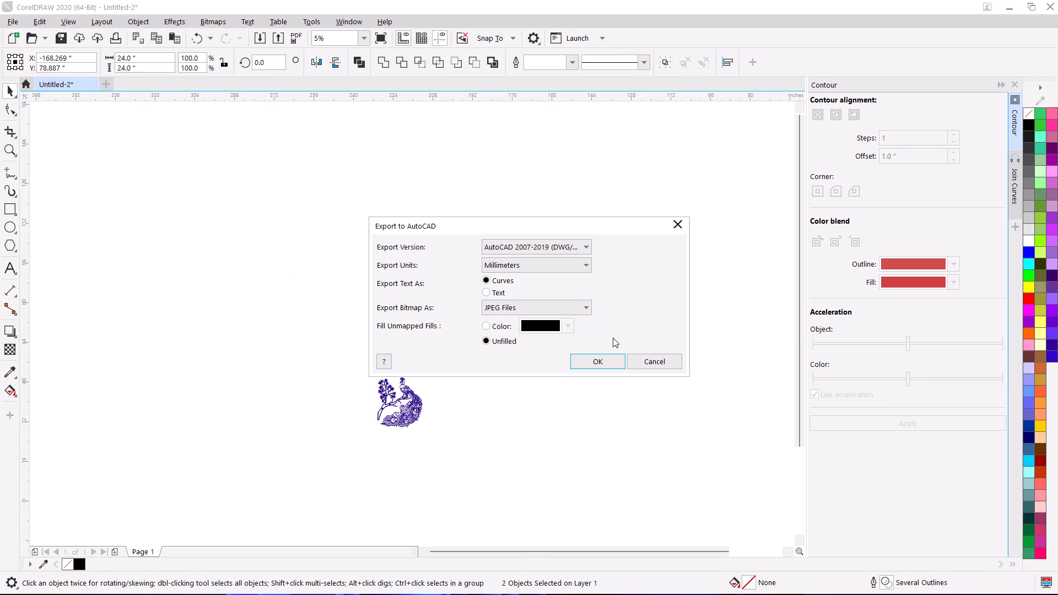
pyautogui.click(614, 351)
pyautogui.click(609, 365)
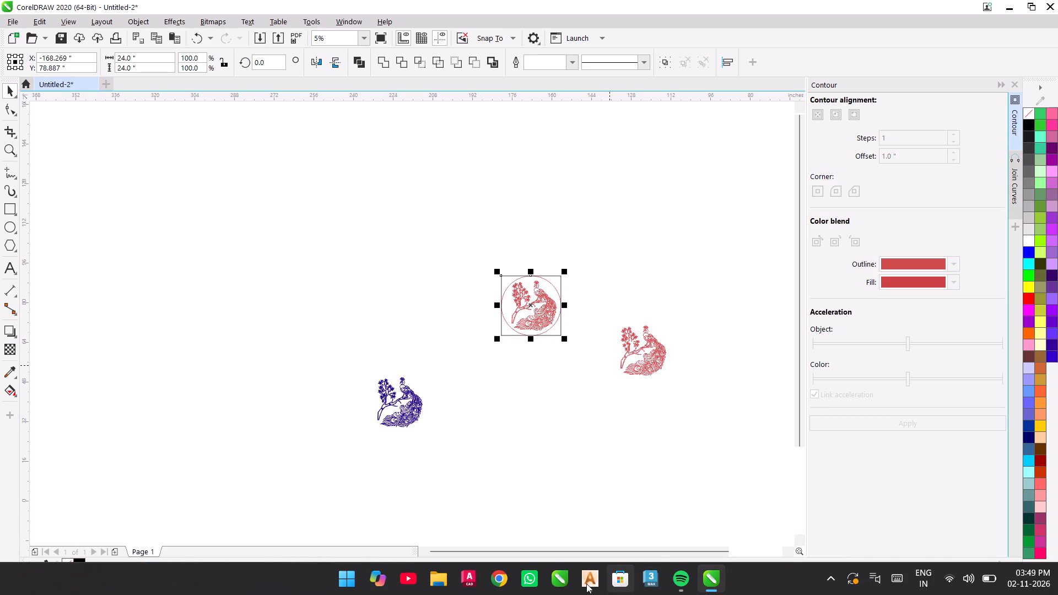
# Switch to ArtCAM and delete the old vectors on the model sheet.
pyautogui.click(592, 534)
pyautogui.scroll(-3, 555, 508)
pyautogui.moveTo(341, 274); pyautogui.dragTo(662, 348)
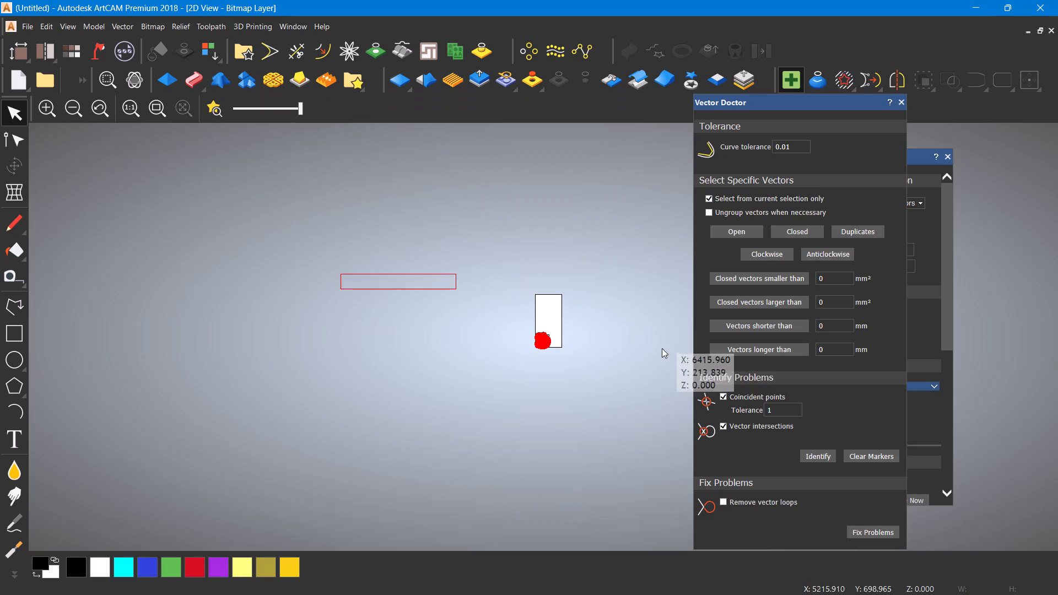
pyautogui.moveTo(662, 348); pyautogui.dragTo(656, 350)
pyautogui.moveTo(525, 298); pyautogui.dragTo(602, 412)
pyautogui.press('Delete')
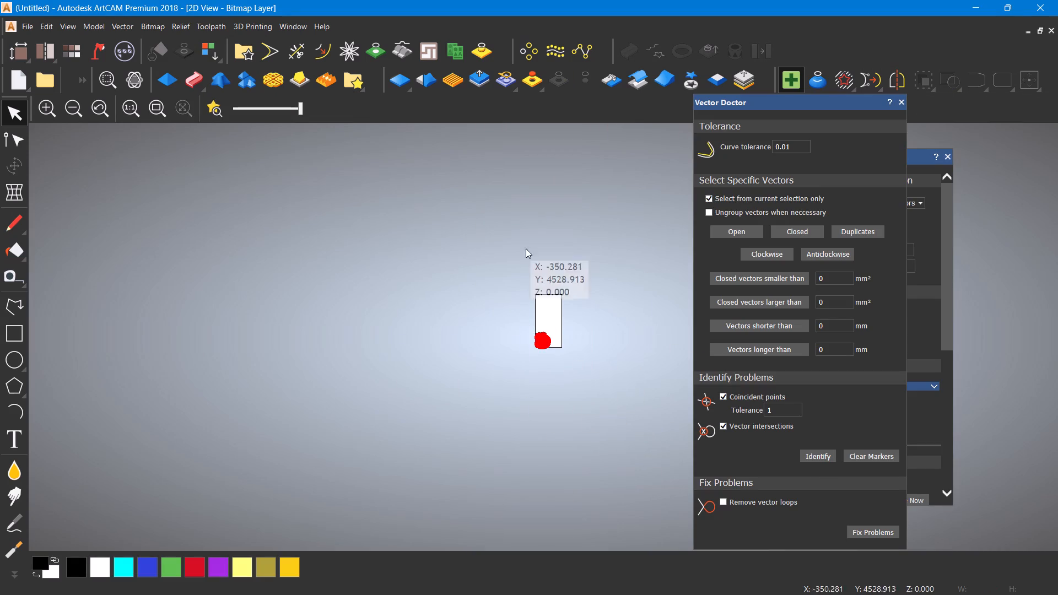
# Clear the remaining problem markers and close Vector Doctor.
pyautogui.click(876, 458)
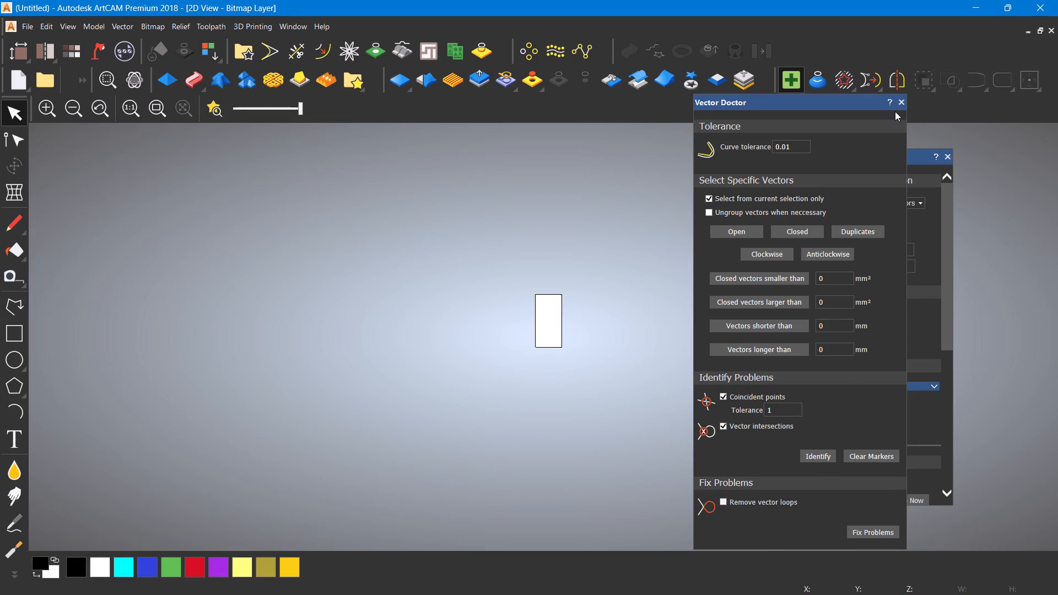
pyautogui.click(900, 110)
pyautogui.click(900, 105)
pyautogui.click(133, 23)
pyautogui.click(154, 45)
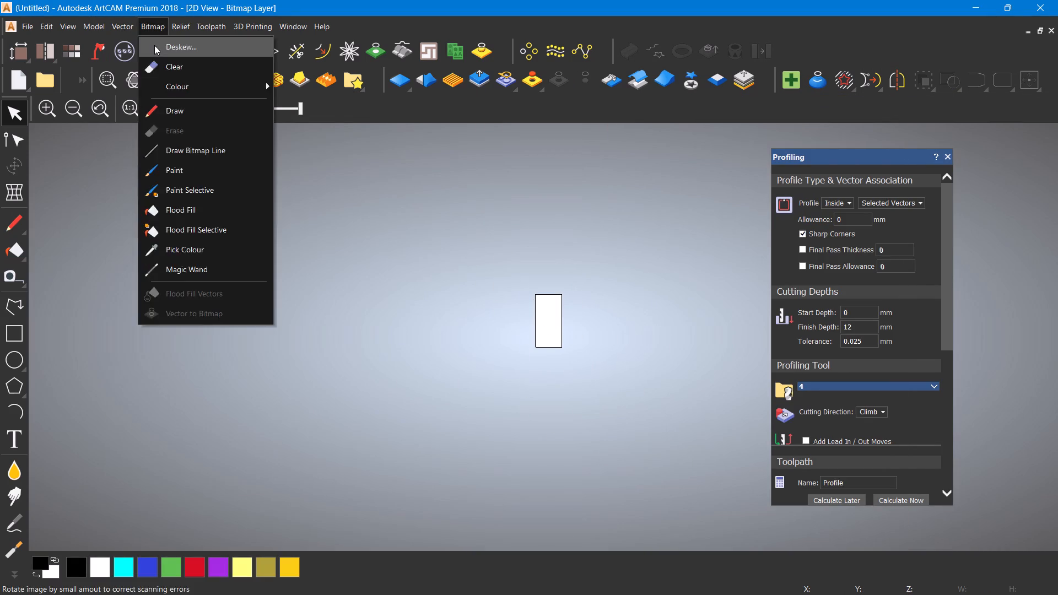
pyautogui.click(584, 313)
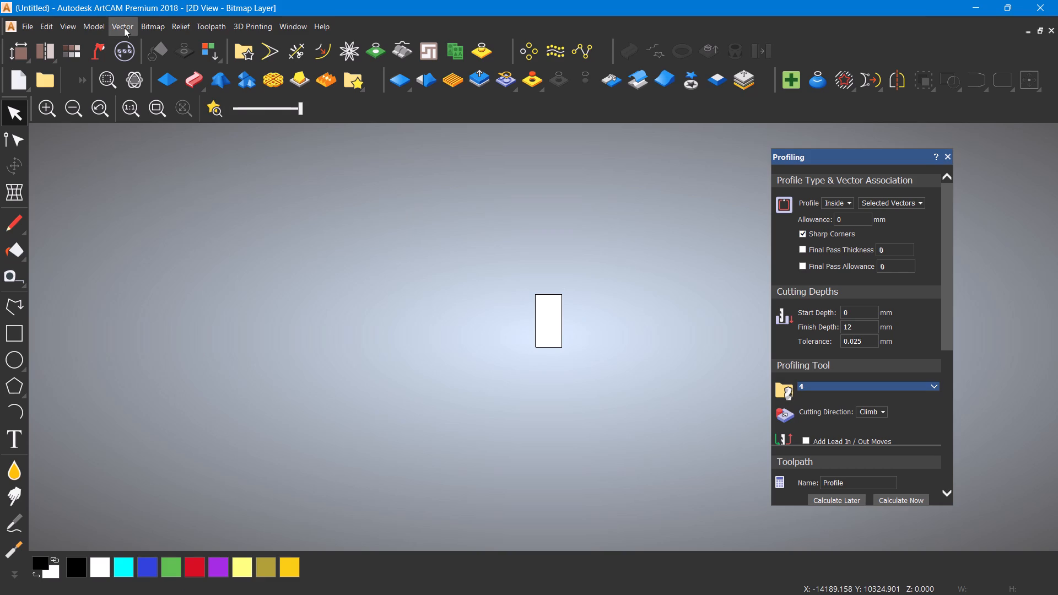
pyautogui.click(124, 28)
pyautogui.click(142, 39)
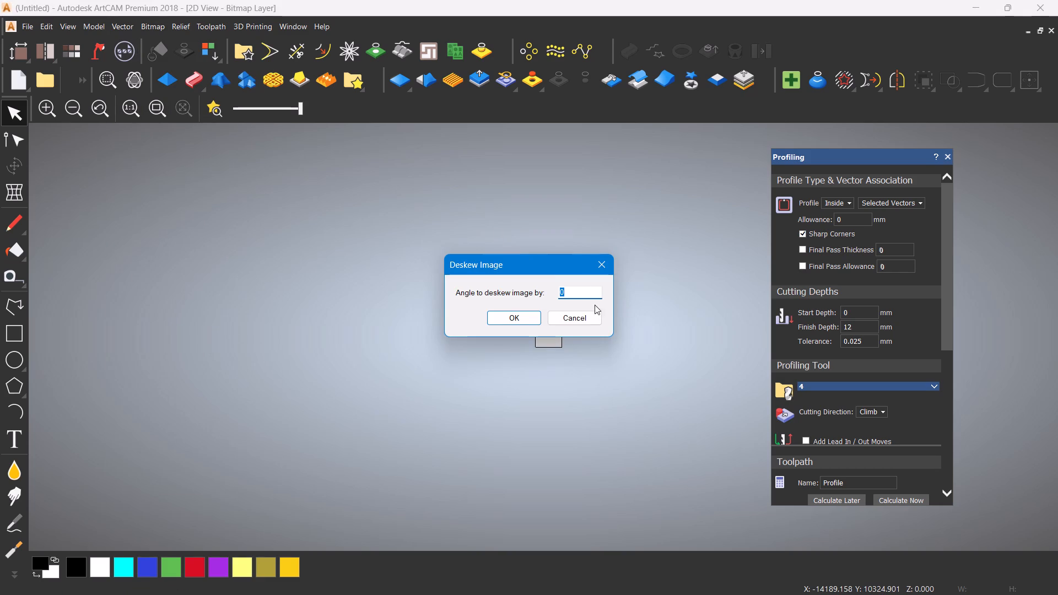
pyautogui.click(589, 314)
# Import the 24x24 drawing from the Desktop as vectors into the current layer.
pyautogui.click(126, 23)
pyautogui.click(133, 42)
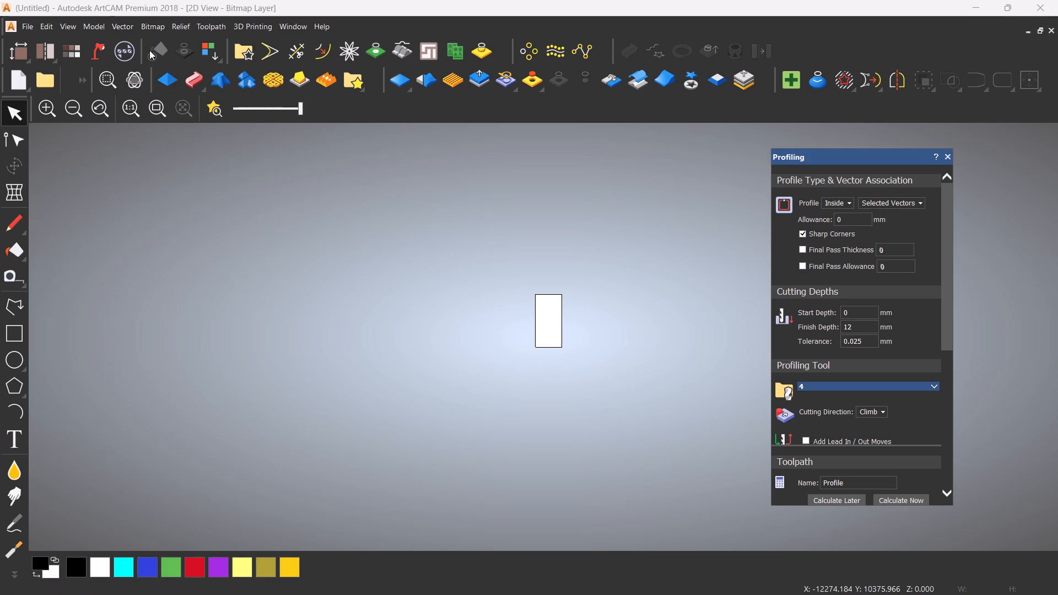
pyautogui.click(456, 200)
pyautogui.click(726, 453)
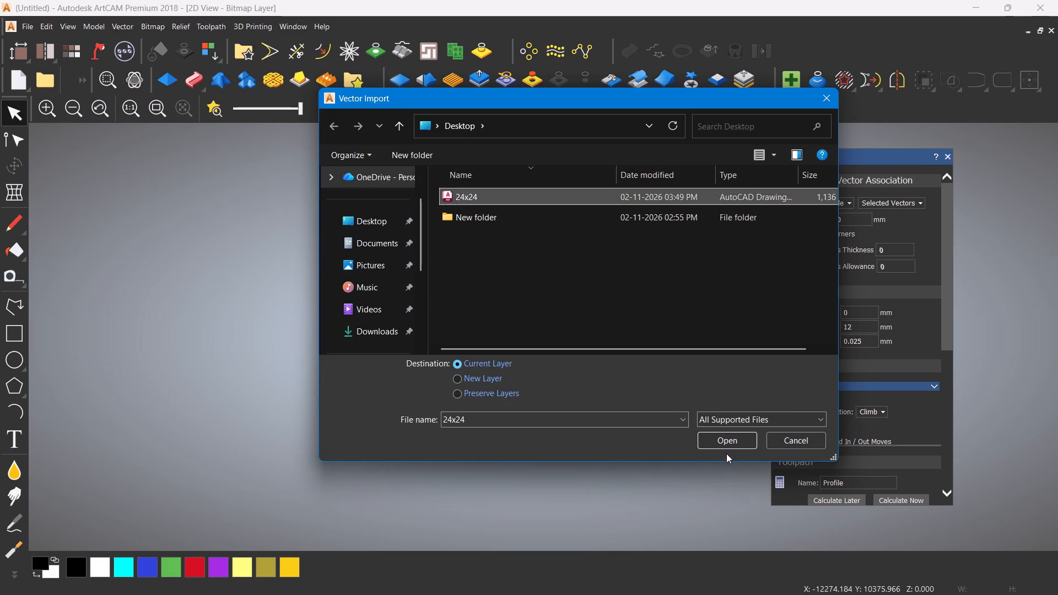
pyautogui.click(728, 441)
pyautogui.click(629, 383)
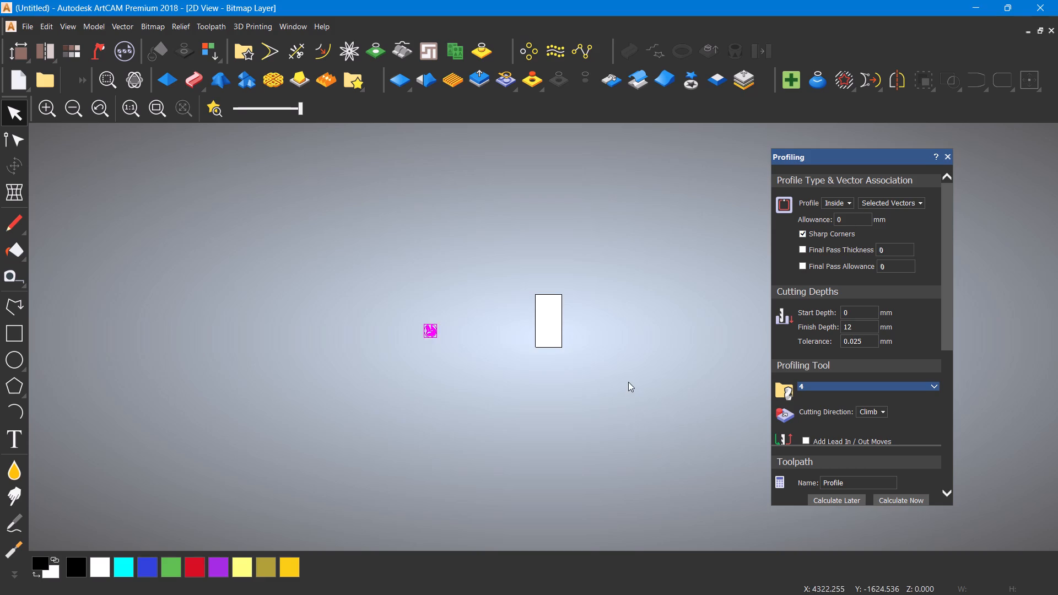
# Move the imported vectors to the sheet's origin by setting their origin position to X 0, Y 0.
pyautogui.press('t')
pyautogui.scroll(2, 569, 321)
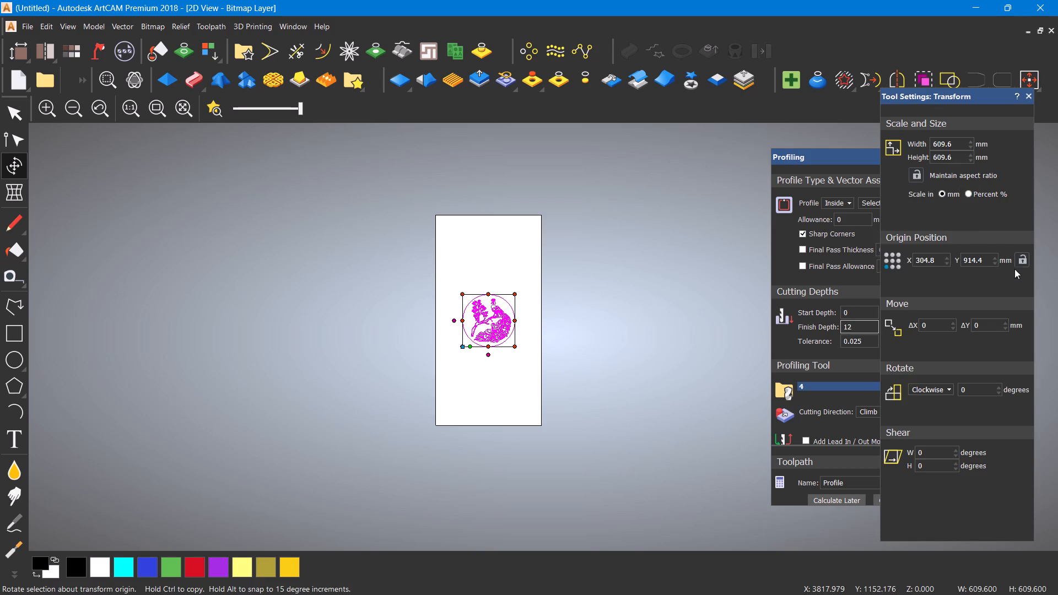
pyautogui.moveTo(938, 261); pyautogui.dragTo(876, 273)
pyautogui.press('0')
pyautogui.moveTo(986, 257); pyautogui.dragTo(949, 258)
pyautogui.press('0')
pyautogui.click(924, 278)
pyautogui.click(614, 392)
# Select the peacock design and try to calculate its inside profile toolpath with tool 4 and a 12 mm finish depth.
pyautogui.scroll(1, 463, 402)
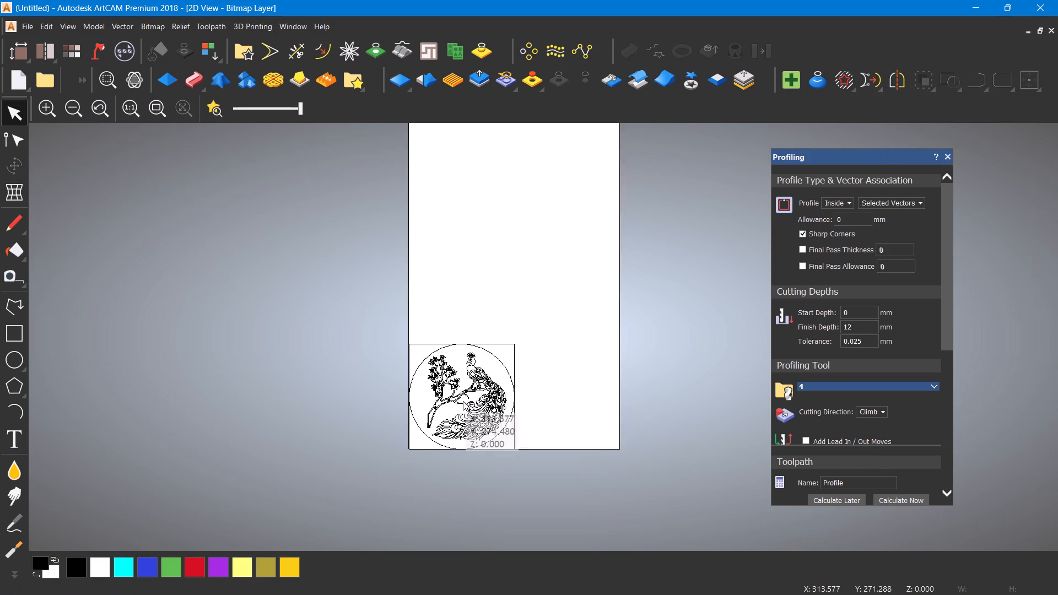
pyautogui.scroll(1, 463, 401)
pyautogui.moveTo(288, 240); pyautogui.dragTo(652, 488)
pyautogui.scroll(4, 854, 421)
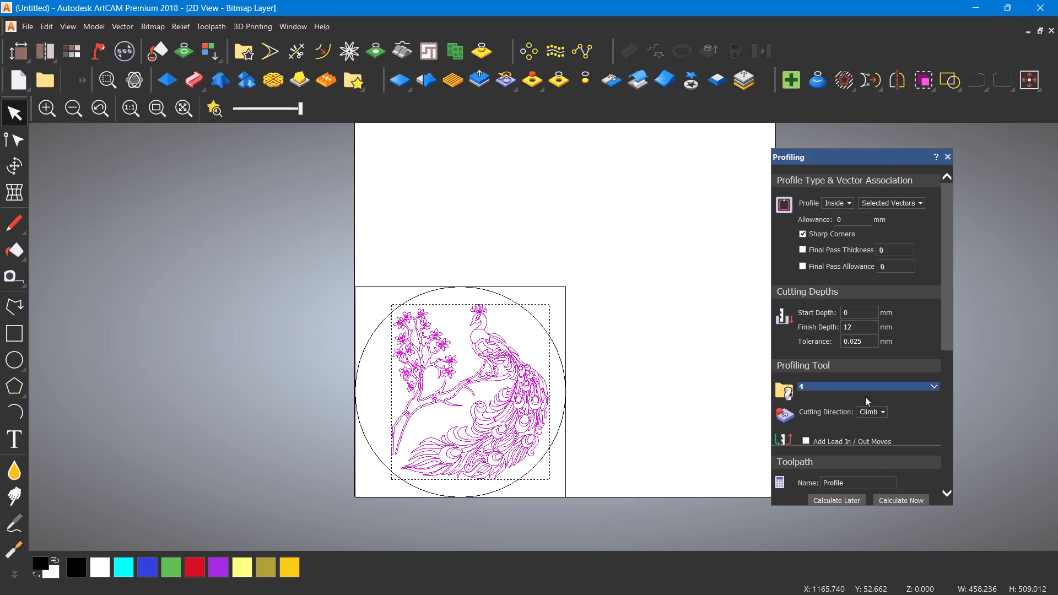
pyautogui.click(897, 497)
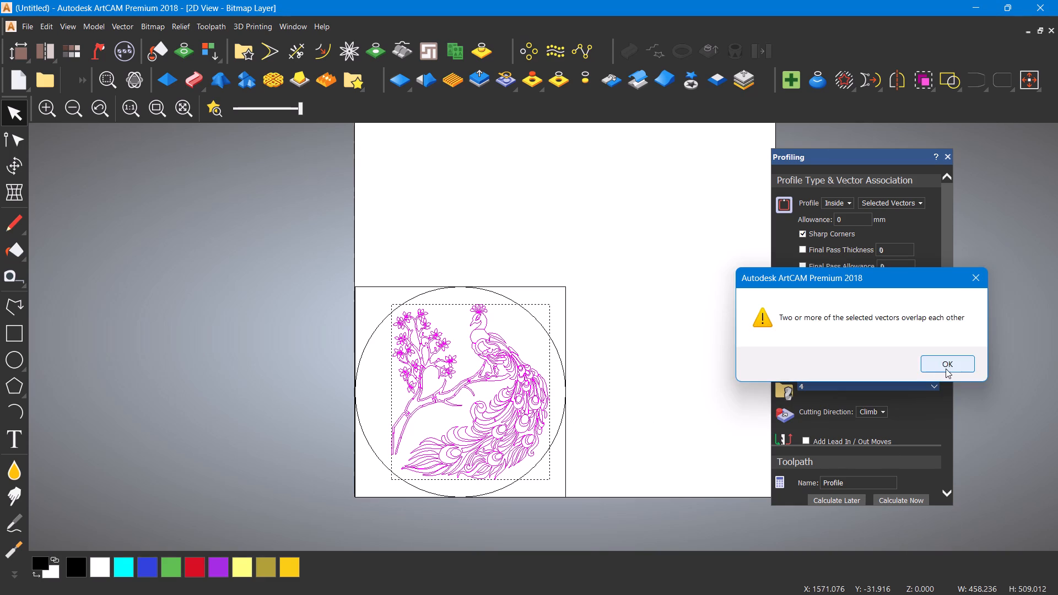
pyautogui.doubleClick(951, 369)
# Identify coincident points and vector intersections in the selected peacock design with Vector Doctor, using tolerance 1.
pyautogui.click(782, 79)
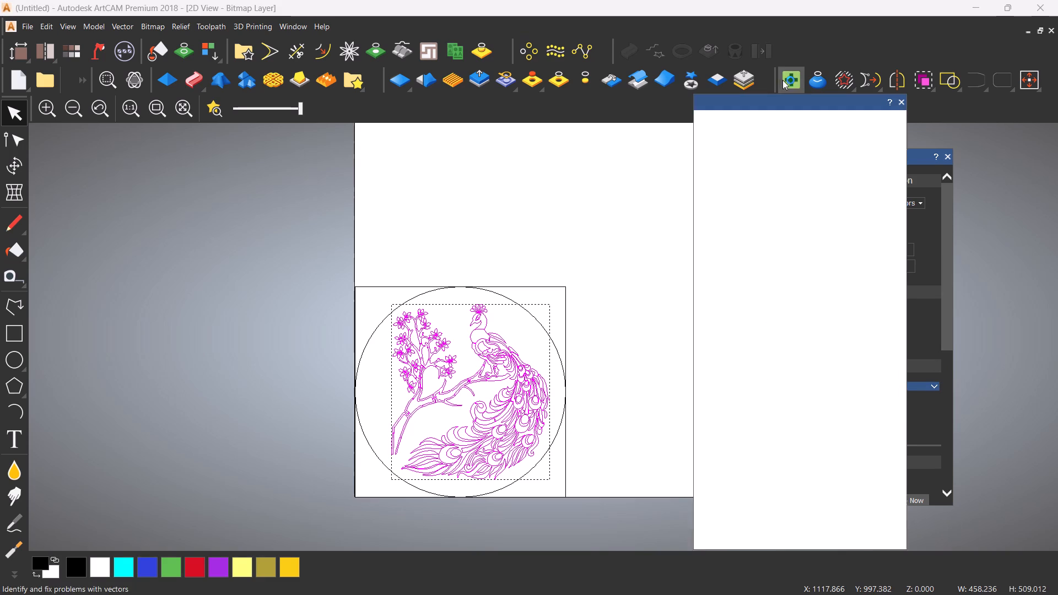
pyautogui.click(816, 455)
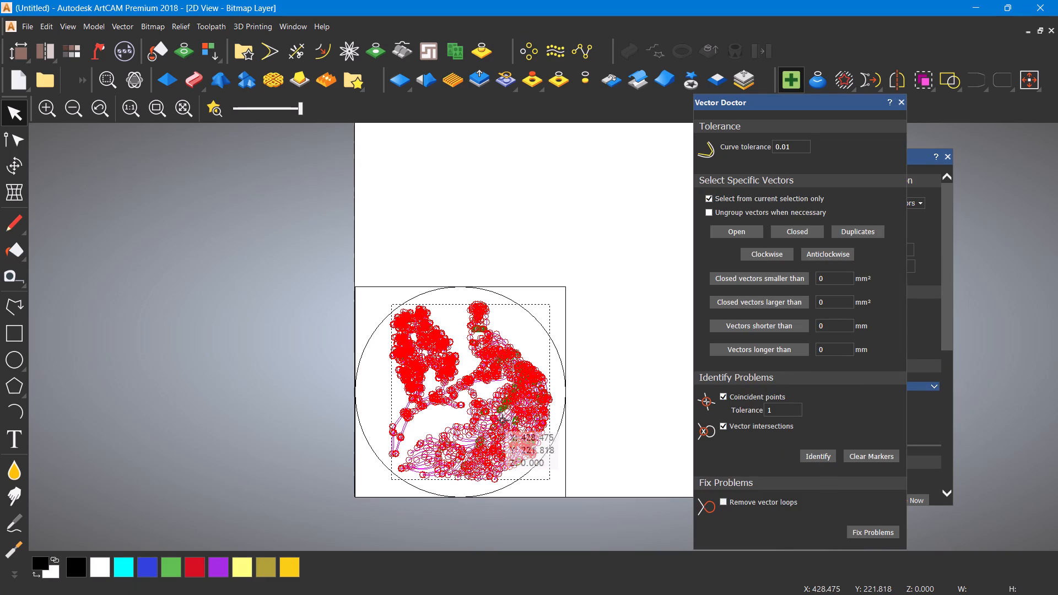
# Examine the marked points along the peacock's feathers, head and branch for overlapping or intersecting vectors.
pyautogui.scroll(6, 446, 451)
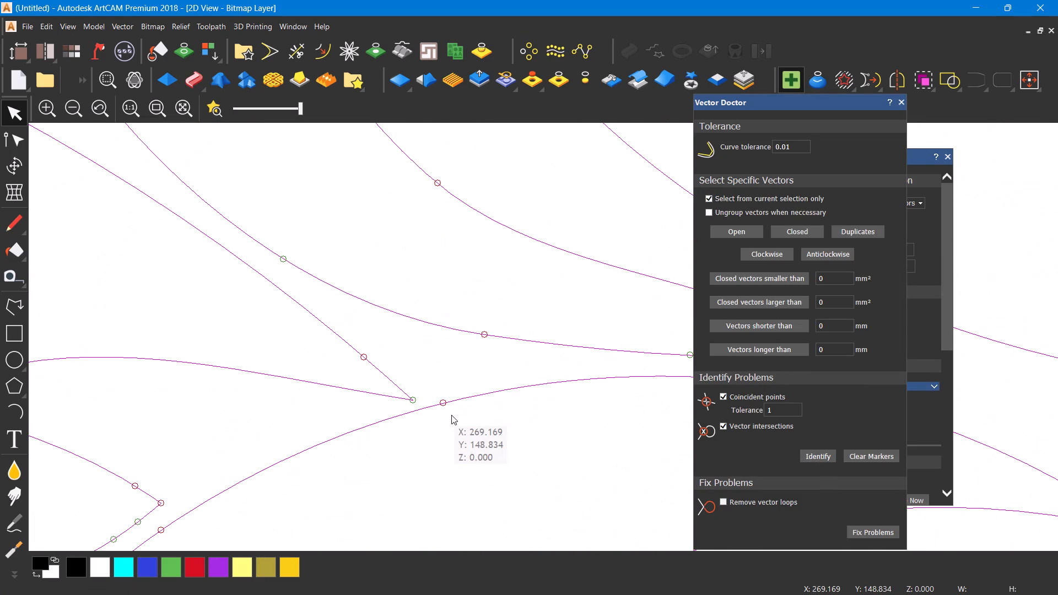
pyautogui.scroll(-5, 448, 411)
pyautogui.scroll(-1, 491, 231)
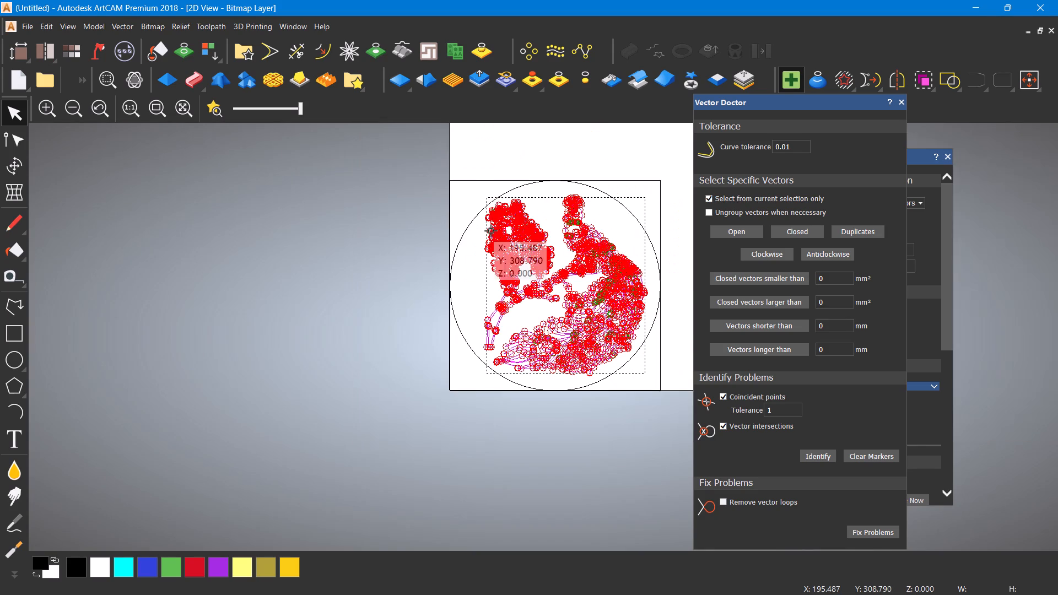
pyautogui.scroll(3, 639, 242)
pyautogui.scroll(2, 262, 191)
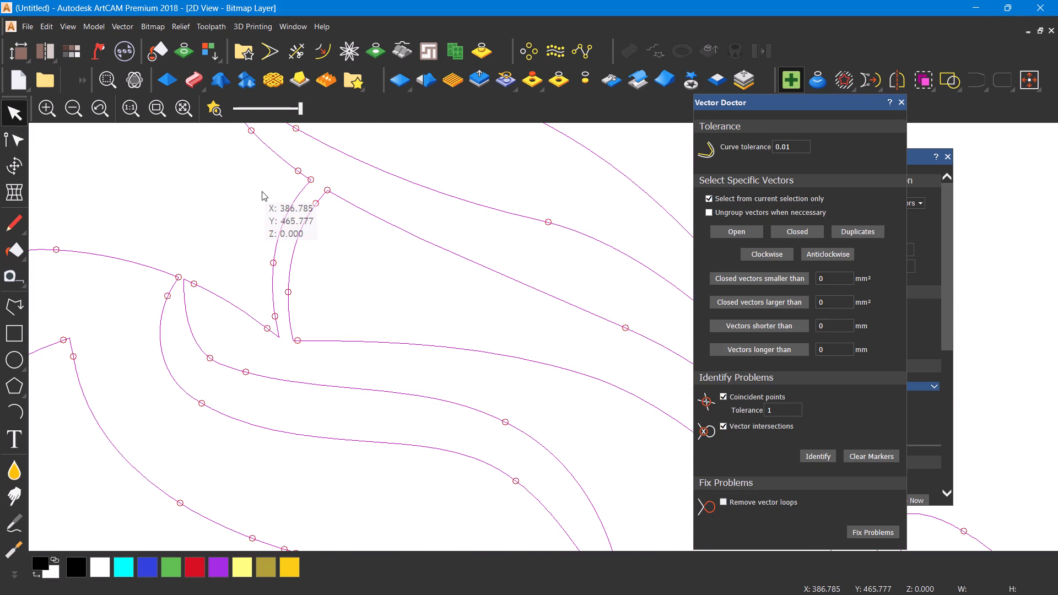
pyautogui.scroll(-2, 262, 194)
pyautogui.scroll(2, 369, 201)
pyautogui.scroll(1, 457, 342)
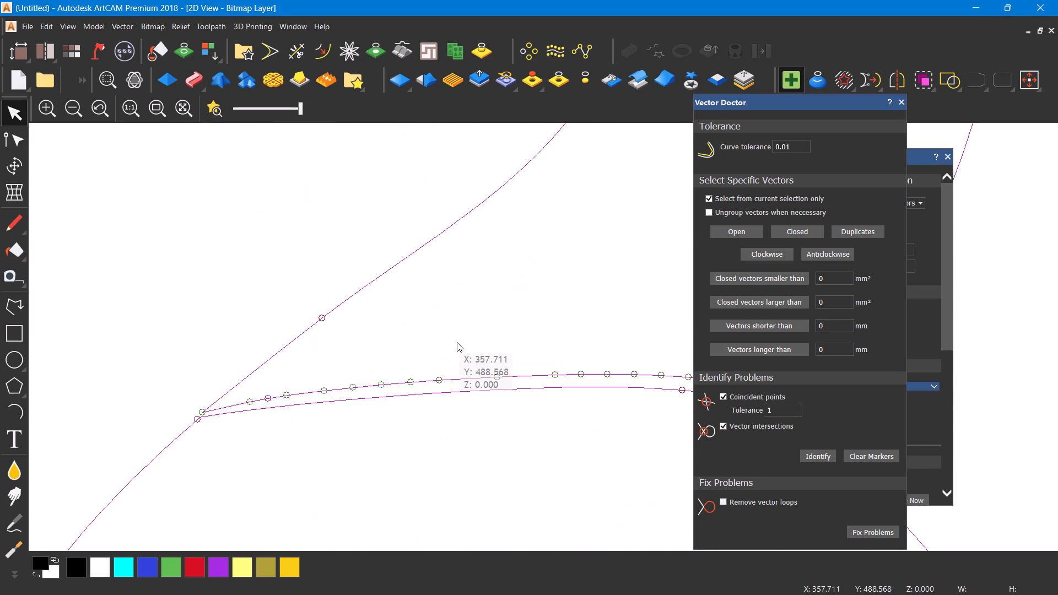
pyautogui.scroll(-5, 457, 342)
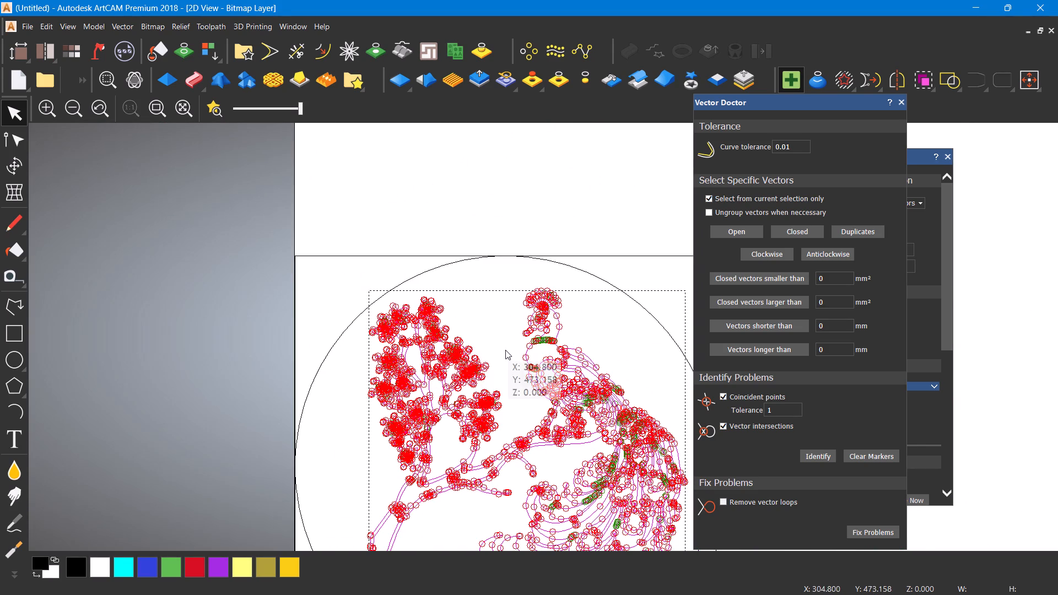
pyautogui.scroll(-2, 505, 353)
pyautogui.scroll(6, 562, 388)
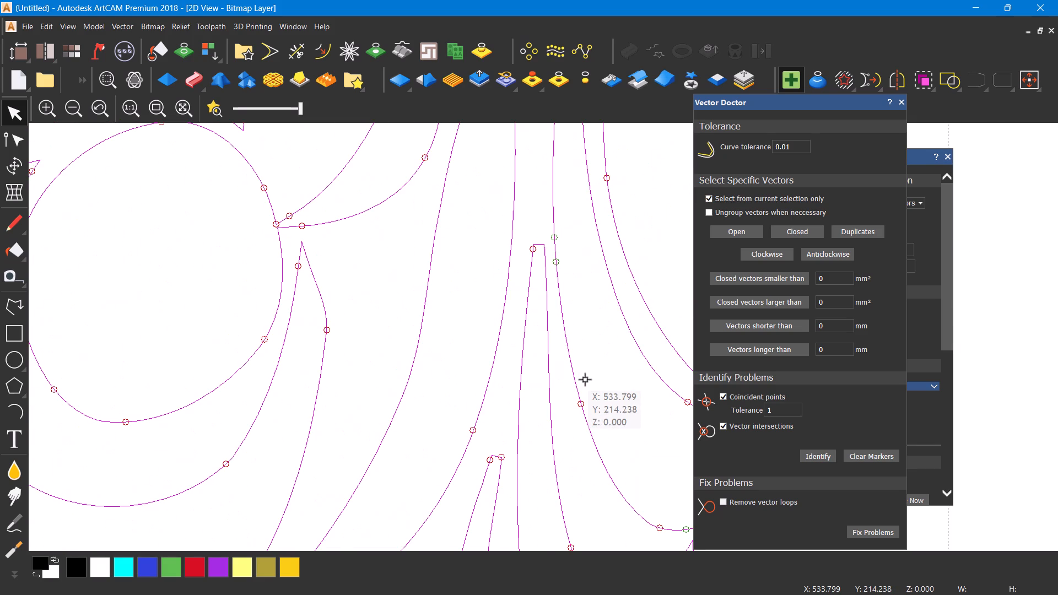
pyautogui.scroll(-2, 585, 380)
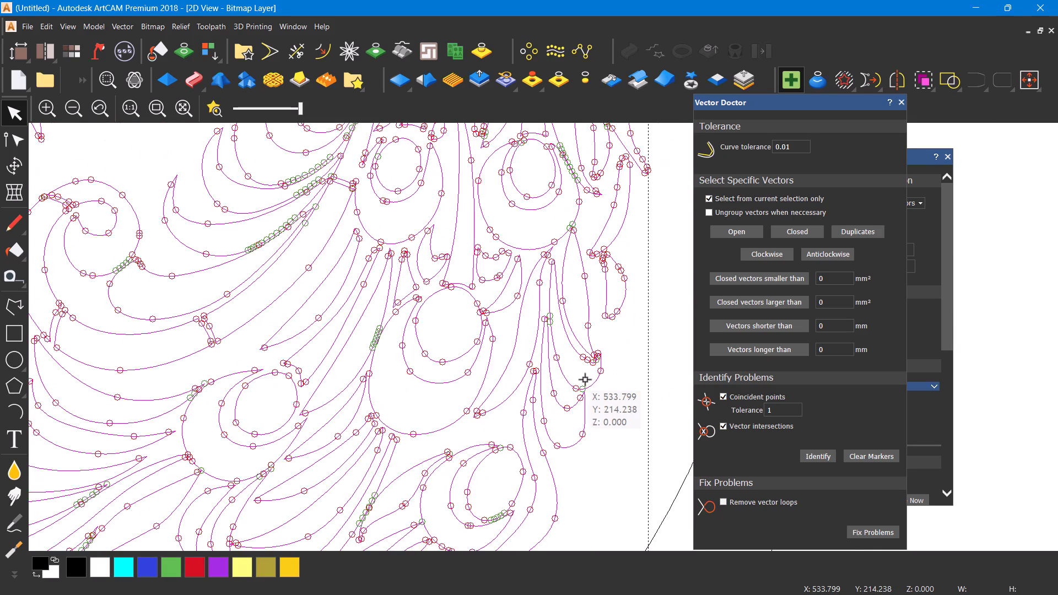
pyautogui.scroll(-2, 585, 380)
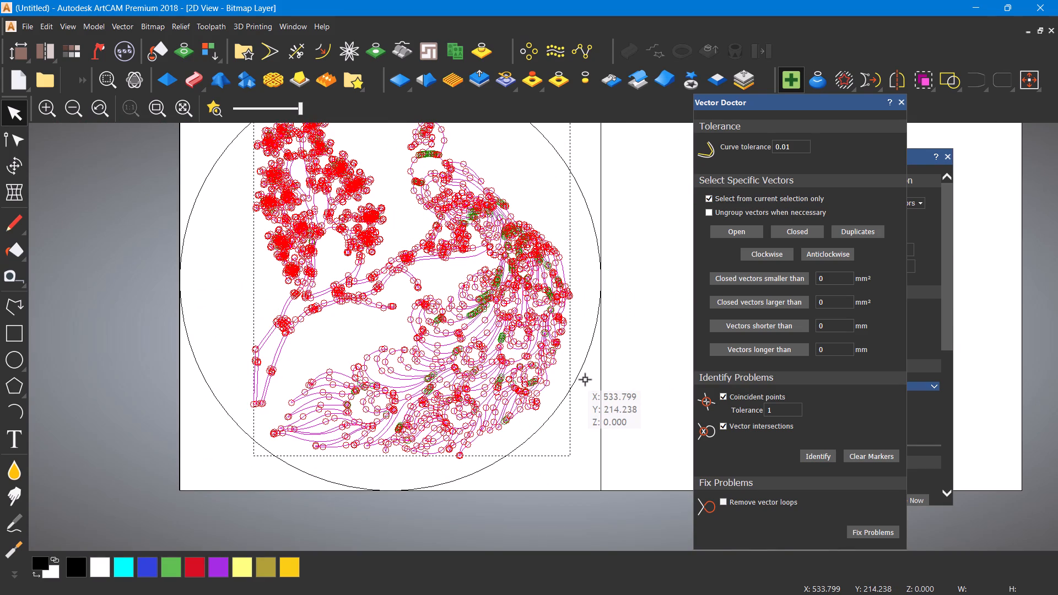
pyautogui.scroll(-3, 539, 306)
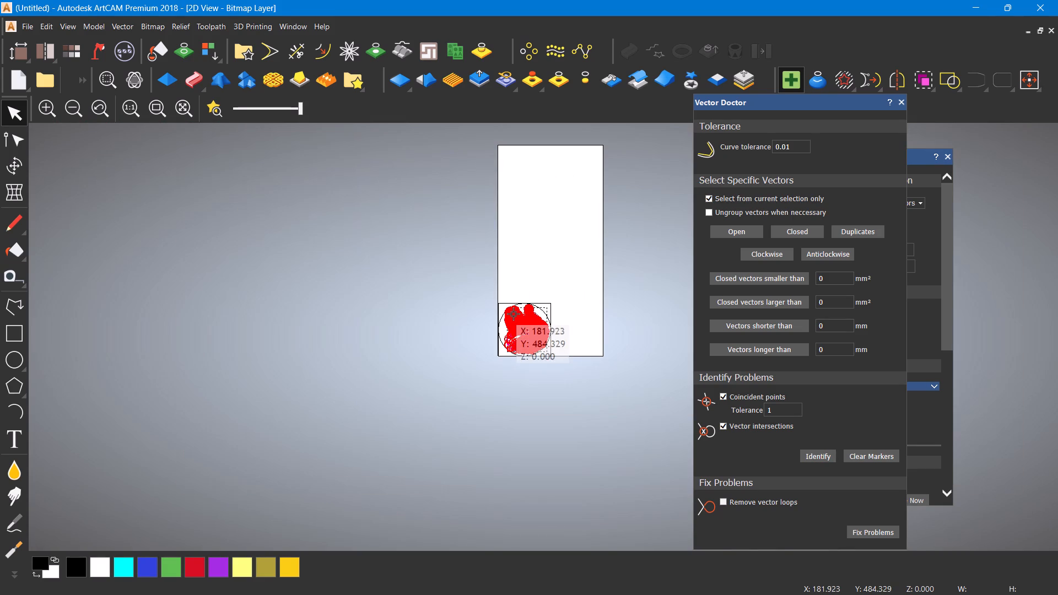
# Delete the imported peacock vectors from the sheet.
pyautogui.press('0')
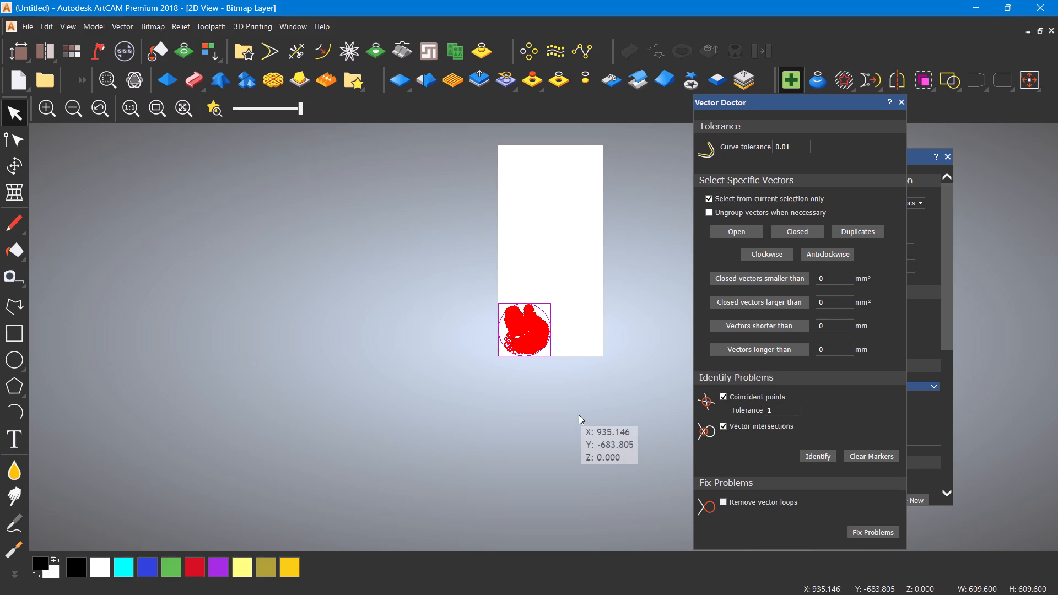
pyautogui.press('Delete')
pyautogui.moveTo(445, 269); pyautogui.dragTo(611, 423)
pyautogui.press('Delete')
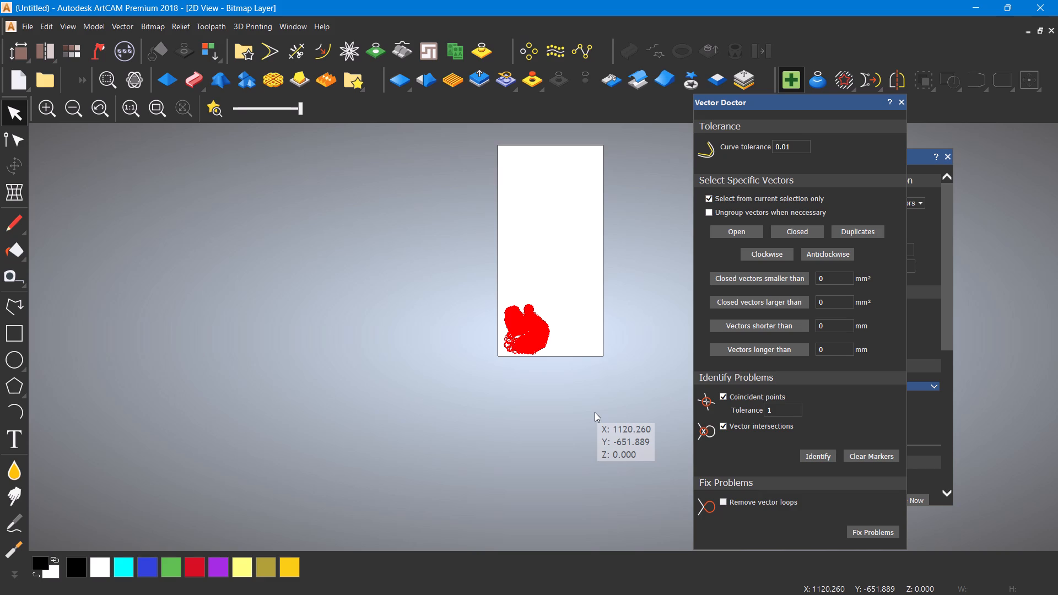
# Switch to Spotify, resume playing the paused track, and return to ArtCAM.
pyautogui.press('7')
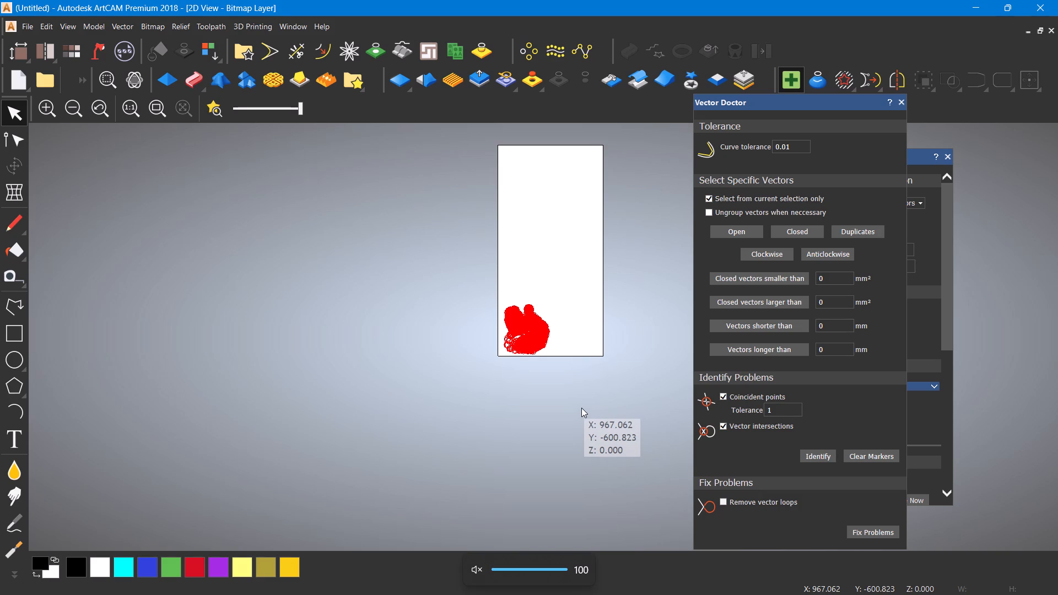
pyautogui.click(687, 583)
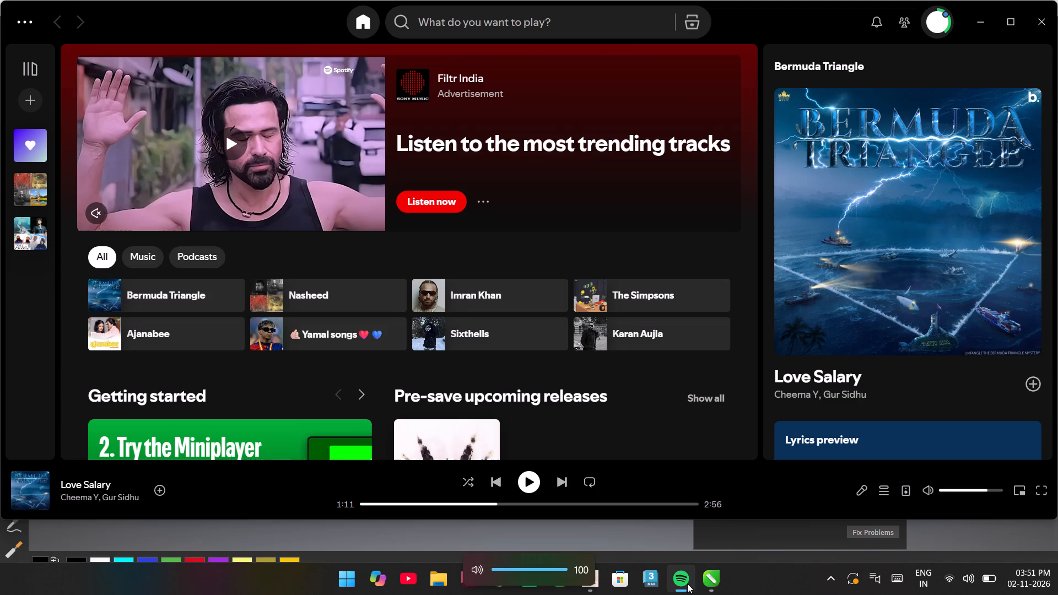
pyautogui.click(526, 482)
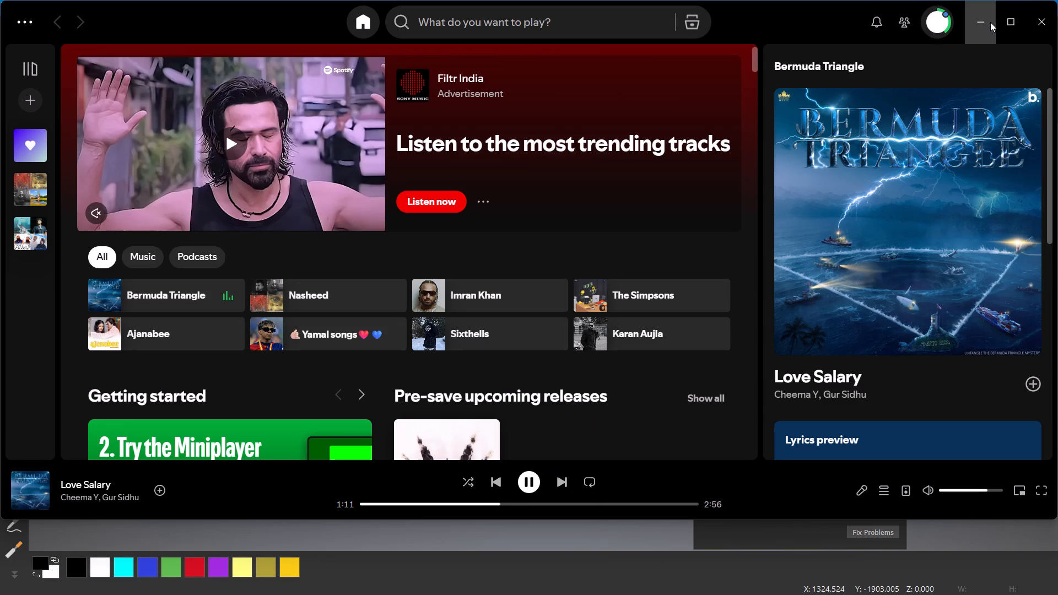
pyautogui.click(987, 22)
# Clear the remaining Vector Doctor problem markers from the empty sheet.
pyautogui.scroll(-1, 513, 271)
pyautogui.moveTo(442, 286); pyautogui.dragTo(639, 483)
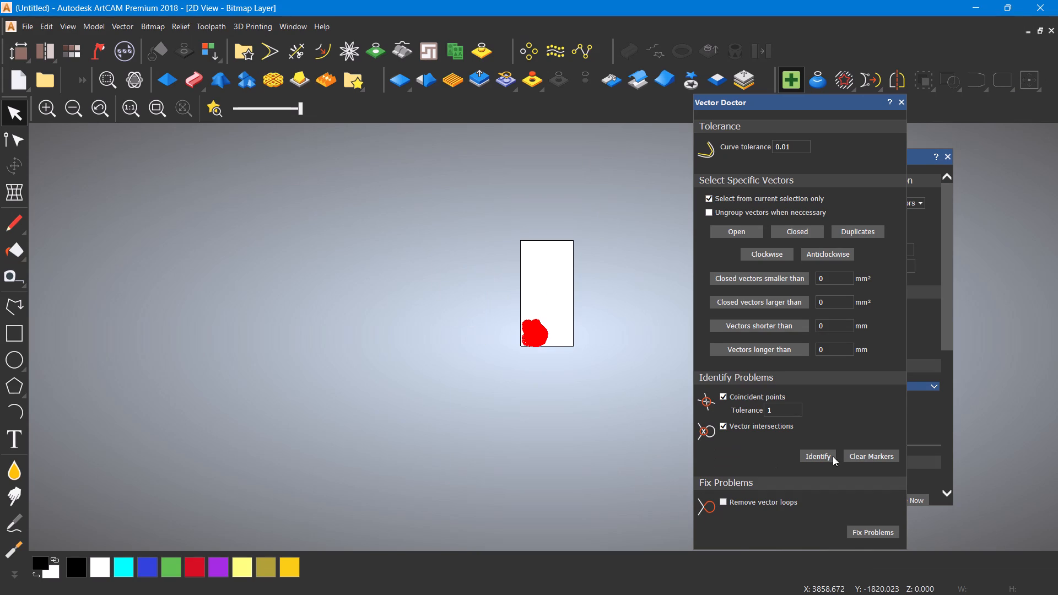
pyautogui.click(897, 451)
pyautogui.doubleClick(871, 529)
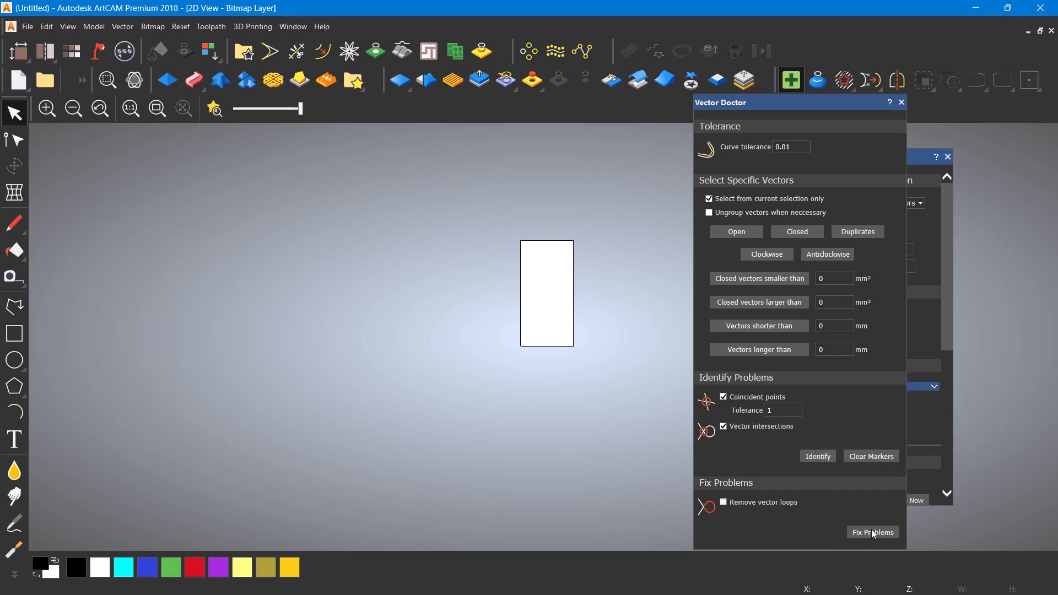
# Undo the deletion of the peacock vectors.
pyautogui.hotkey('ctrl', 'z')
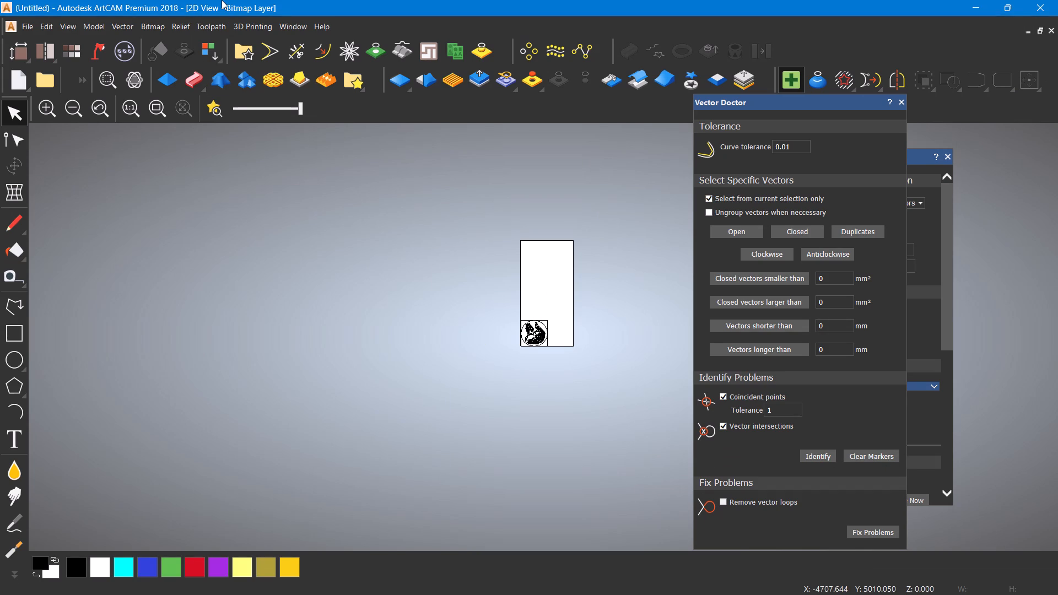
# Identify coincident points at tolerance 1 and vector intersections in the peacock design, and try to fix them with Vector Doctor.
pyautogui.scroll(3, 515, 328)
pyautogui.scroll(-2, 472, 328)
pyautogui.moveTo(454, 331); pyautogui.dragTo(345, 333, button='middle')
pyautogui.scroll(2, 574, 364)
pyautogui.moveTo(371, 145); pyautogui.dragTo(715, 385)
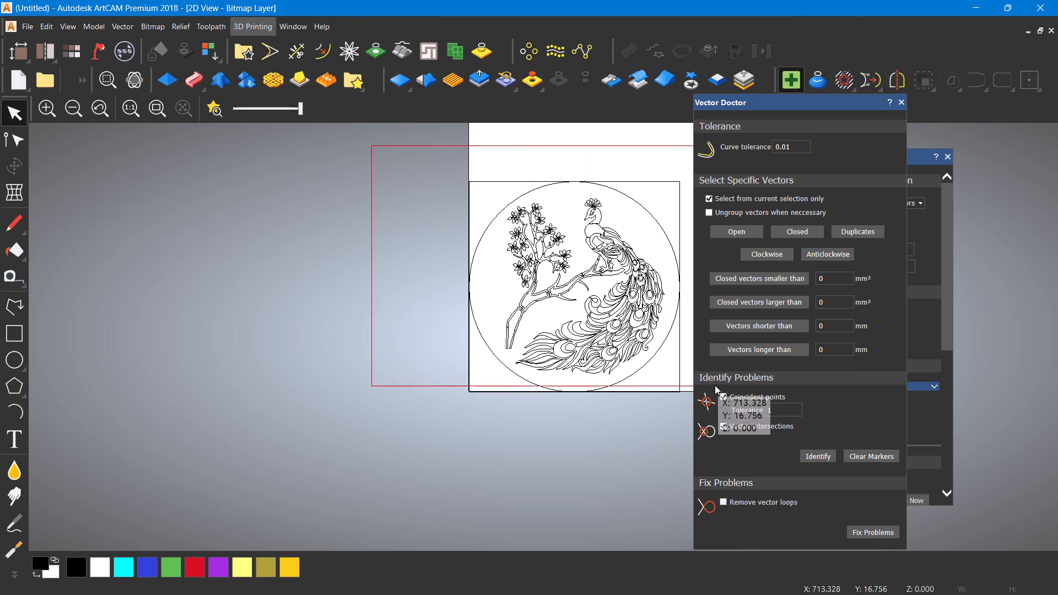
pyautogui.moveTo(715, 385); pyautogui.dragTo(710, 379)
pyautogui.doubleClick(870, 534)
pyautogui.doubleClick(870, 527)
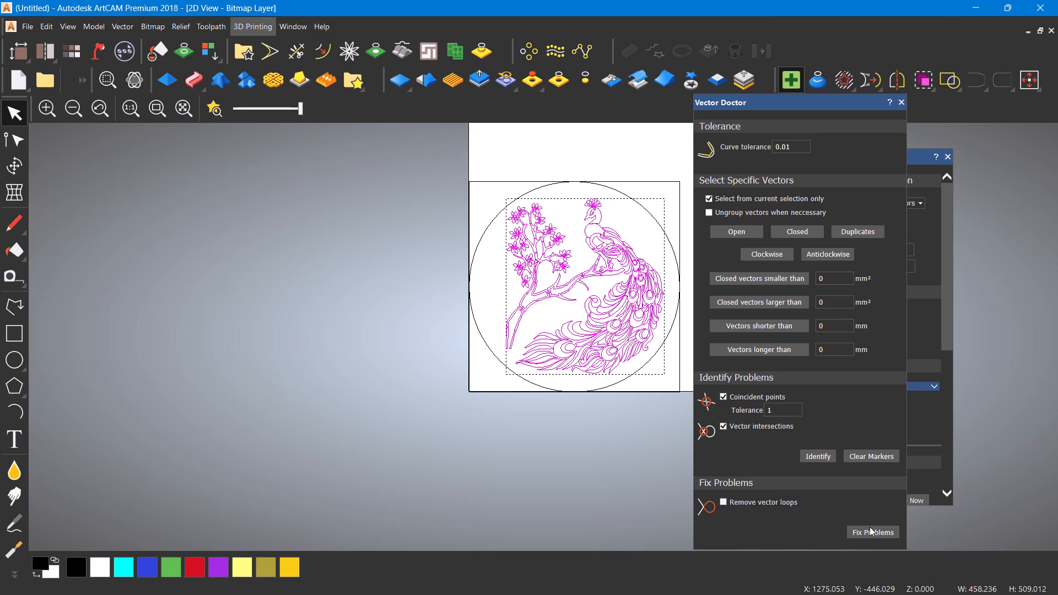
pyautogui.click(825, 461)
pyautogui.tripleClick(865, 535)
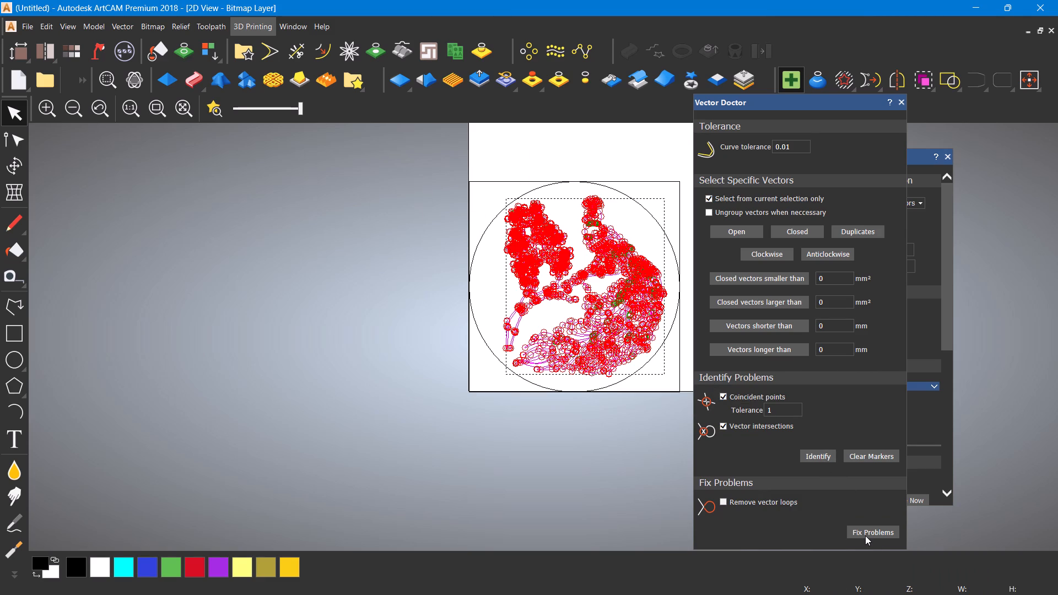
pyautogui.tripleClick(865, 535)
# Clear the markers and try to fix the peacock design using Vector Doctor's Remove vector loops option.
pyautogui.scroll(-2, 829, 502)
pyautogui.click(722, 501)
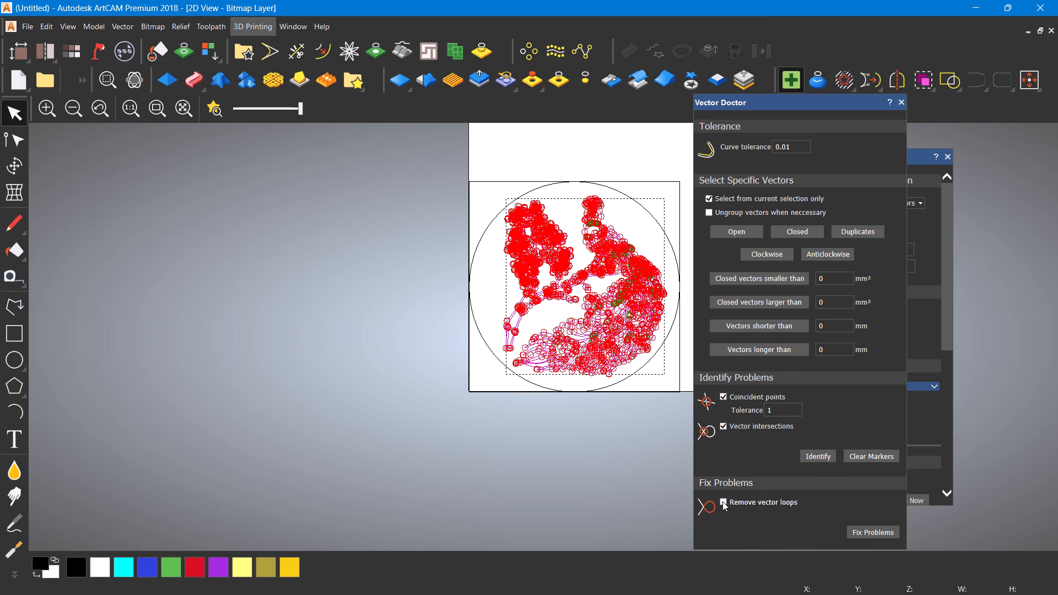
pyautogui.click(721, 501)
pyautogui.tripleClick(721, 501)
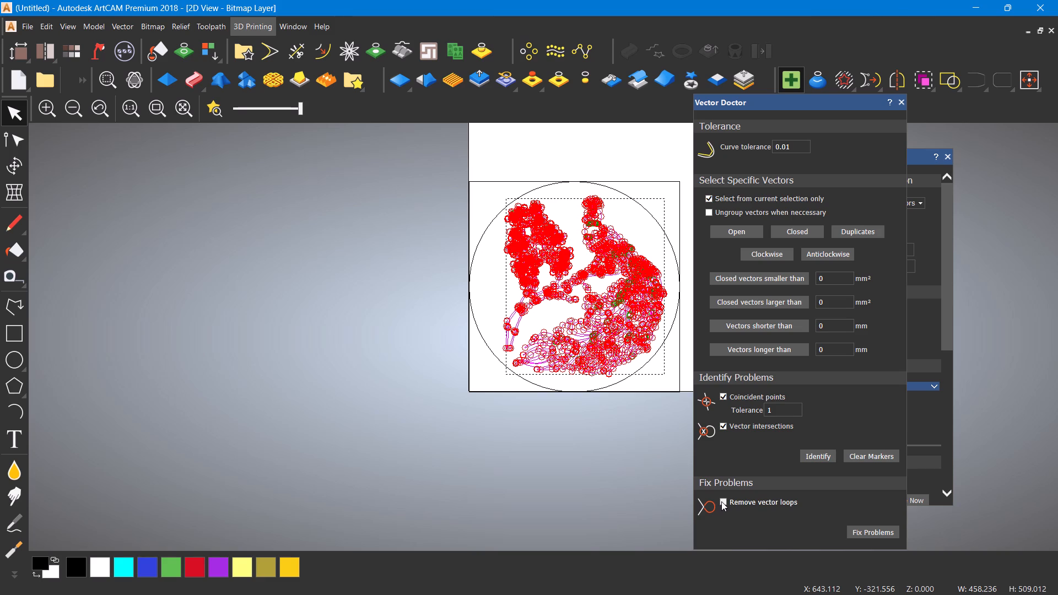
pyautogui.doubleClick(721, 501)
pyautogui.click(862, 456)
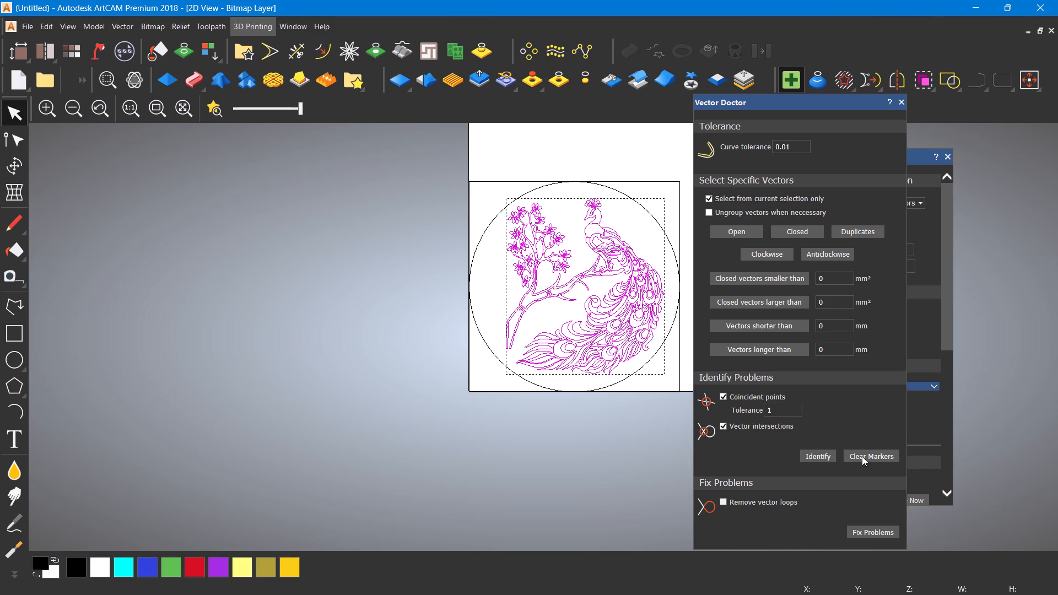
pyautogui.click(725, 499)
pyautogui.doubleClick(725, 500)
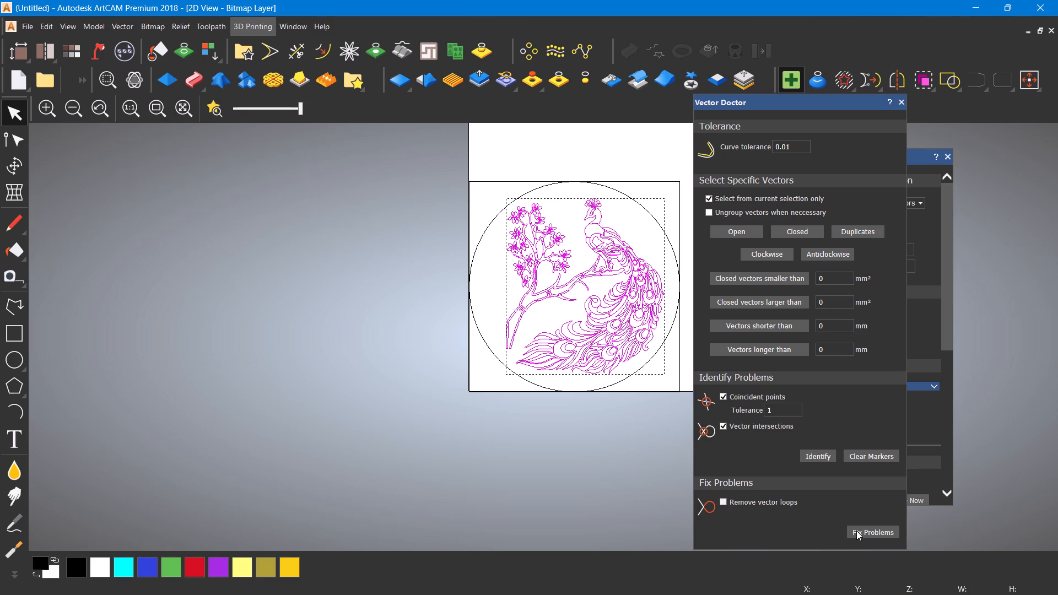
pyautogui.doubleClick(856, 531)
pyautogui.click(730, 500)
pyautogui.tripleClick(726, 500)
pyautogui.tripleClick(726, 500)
# Identify coincident points and intersections on only the peacock's neck and body outline, using tolerance 1.
pyautogui.click(567, 458)
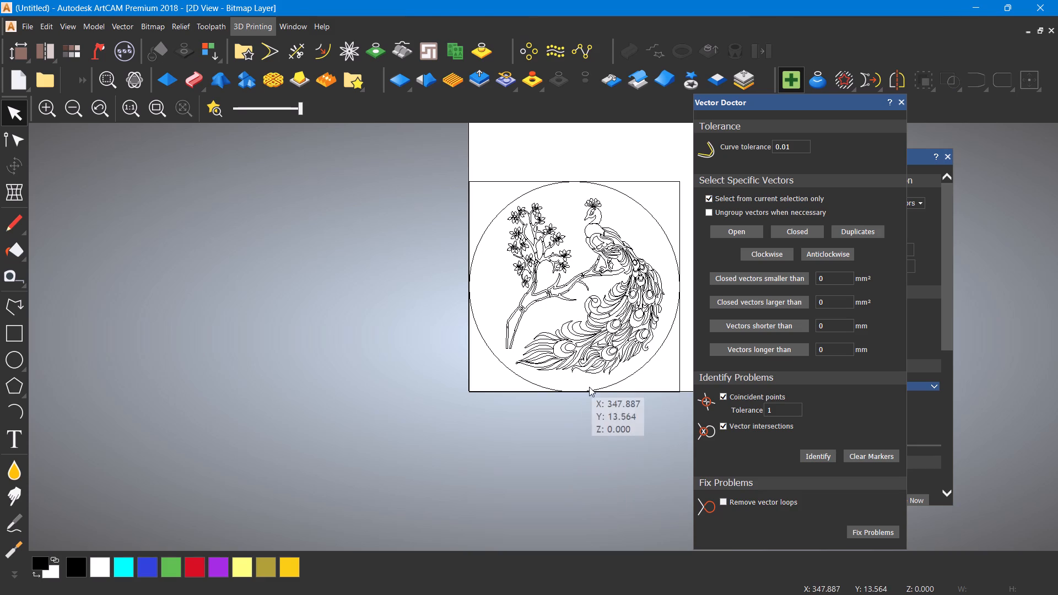
pyautogui.click(578, 362)
pyautogui.click(557, 427)
pyautogui.scroll(-1, 539, 371)
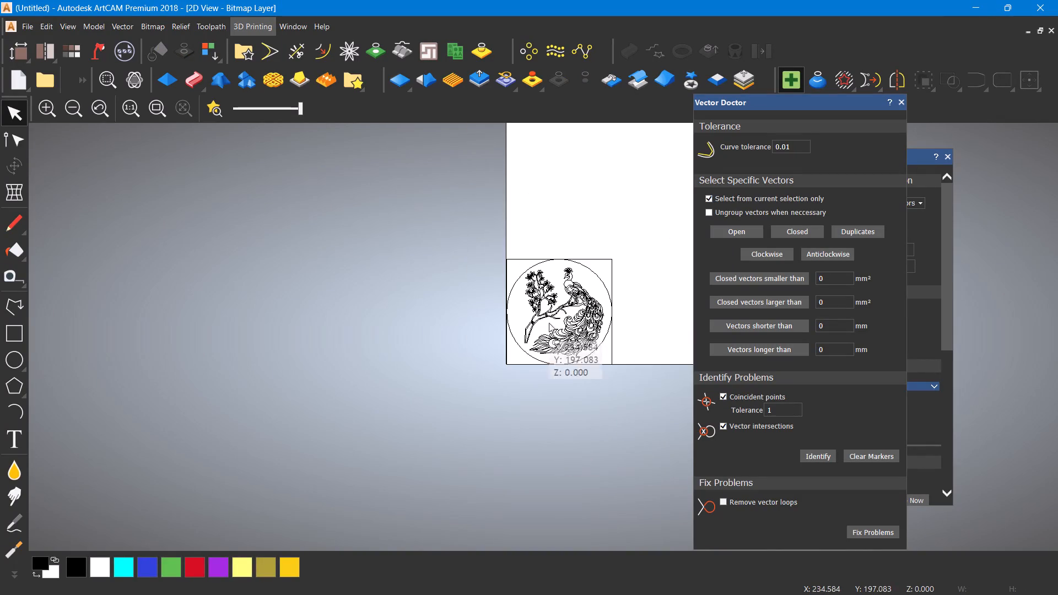
pyautogui.scroll(2, 563, 301)
pyautogui.click(586, 218)
pyautogui.scroll(2, 599, 225)
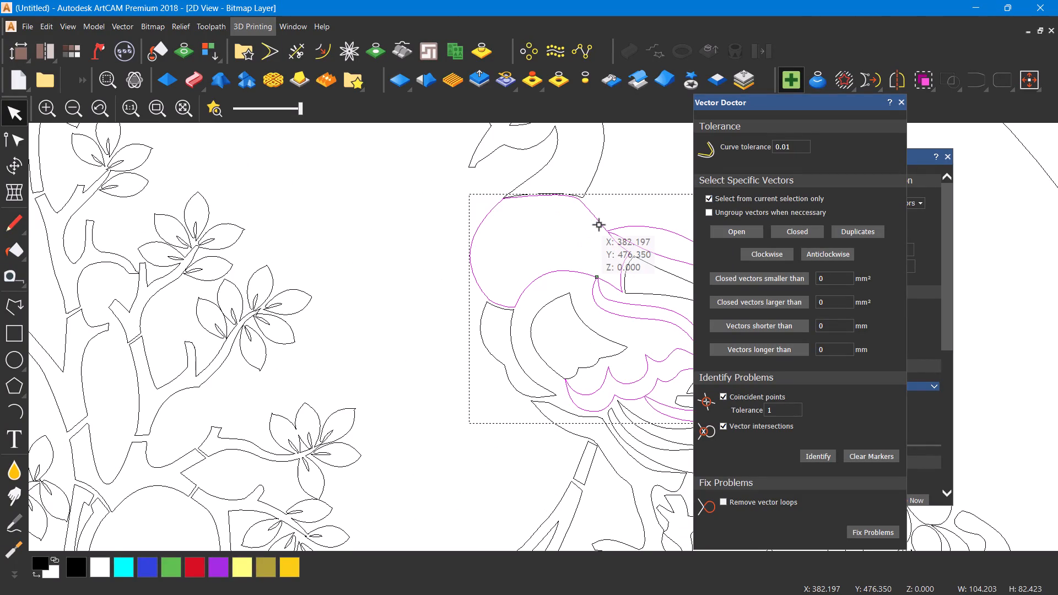
pyautogui.click(825, 457)
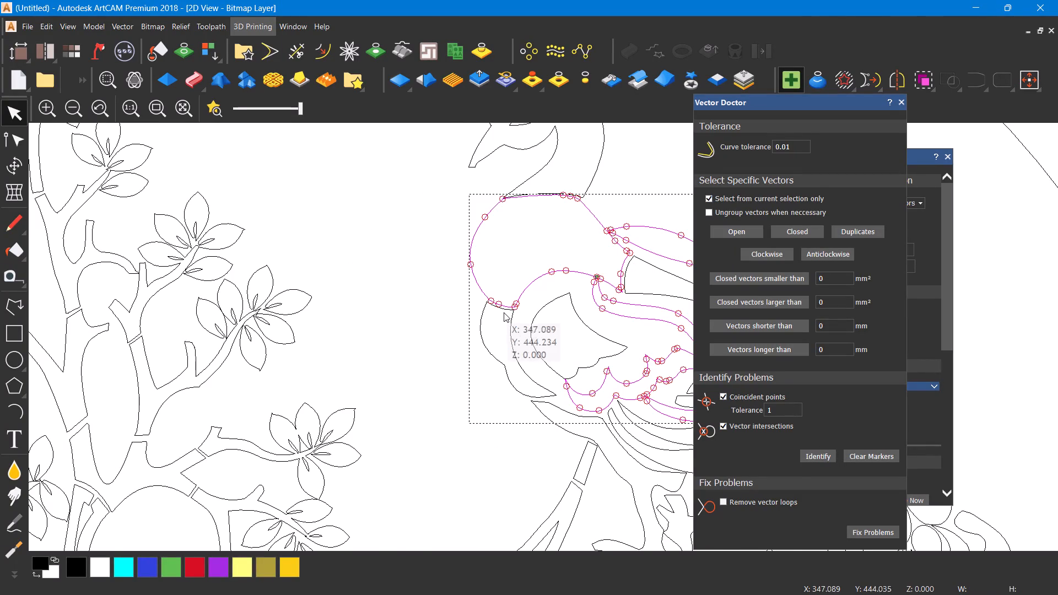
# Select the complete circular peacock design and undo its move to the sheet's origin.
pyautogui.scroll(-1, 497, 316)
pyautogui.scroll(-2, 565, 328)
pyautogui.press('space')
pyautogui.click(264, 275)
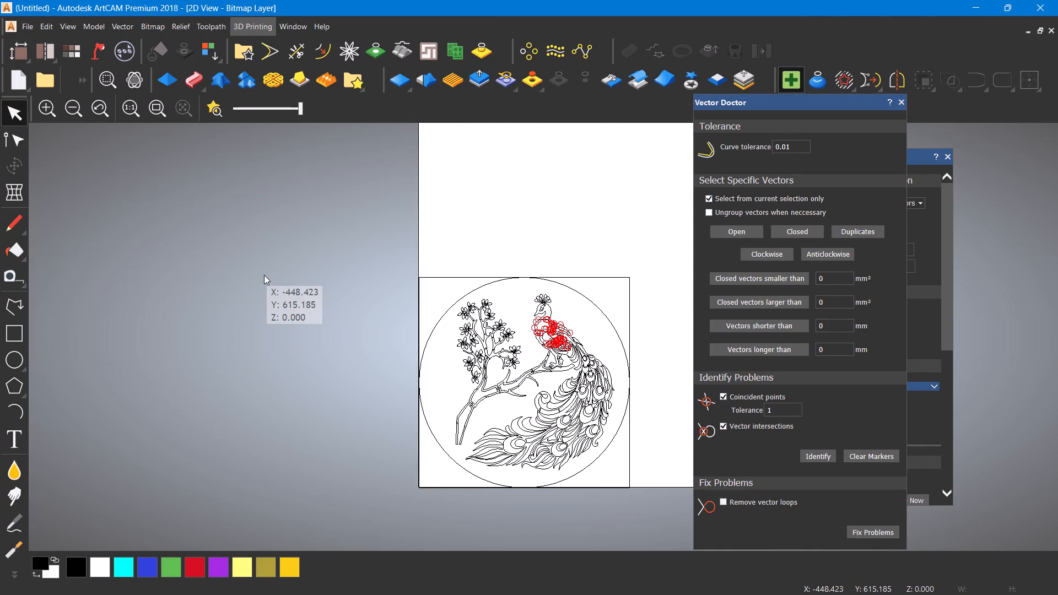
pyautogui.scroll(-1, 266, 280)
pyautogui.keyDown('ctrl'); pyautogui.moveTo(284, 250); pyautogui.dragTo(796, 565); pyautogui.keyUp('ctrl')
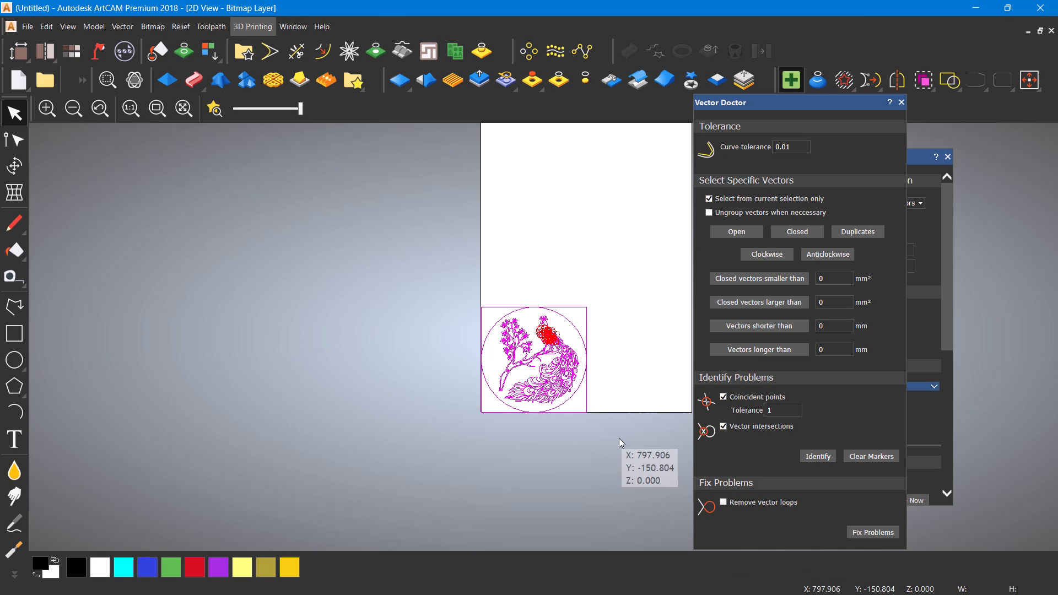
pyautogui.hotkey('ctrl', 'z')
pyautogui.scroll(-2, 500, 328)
# Close ArtCAM without saving the untitled model and return to CorelDRAW.
pyautogui.doubleClick(1038, 9)
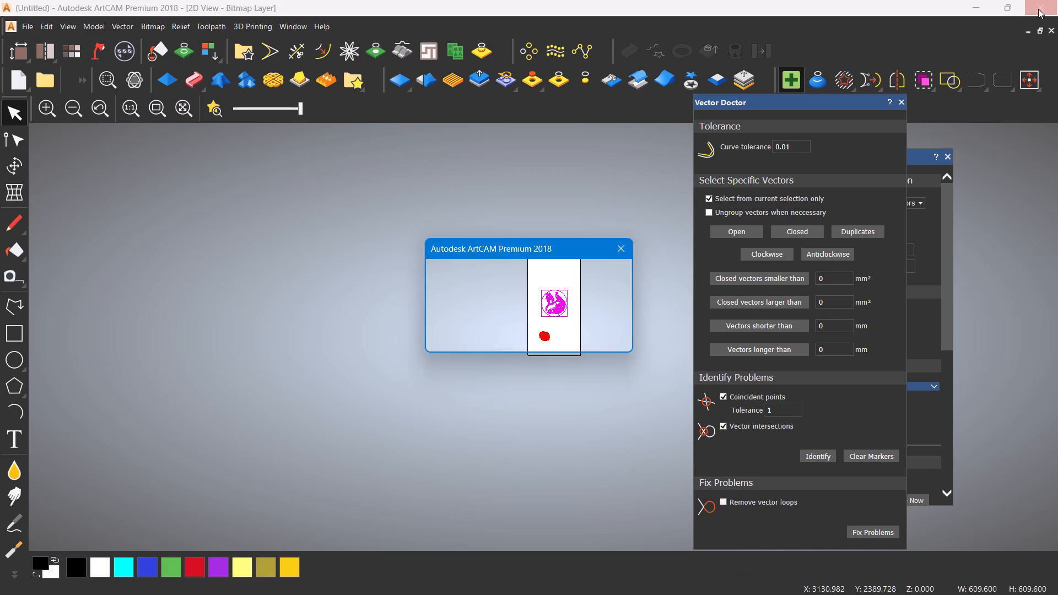
pyautogui.moveTo(553, 323); pyautogui.dragTo(541, 323)
pyautogui.click(530, 327)
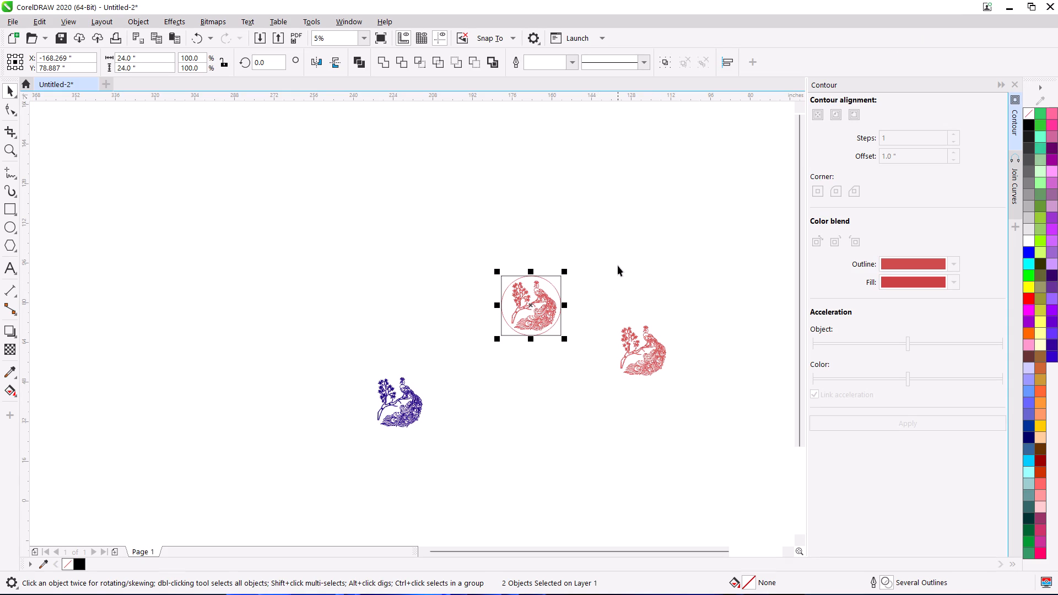
# Undo the CorelDRAW edits all the way back to the earlier red and blue circular peacock panels.
pyautogui.hotkey('ctrl', 'z')
pyautogui.hotkey('ctrl', 'z')
pyautogui.hotkey('ctrl', 'z')
pyautogui.hotkey('ctrl', 'z')
pyautogui.hotkey('ctrl', 'z')
pyautogui.hotkey('ctrl', 'z')
pyautogui.hotkey('ctrl', 'z')
pyautogui.hotkey('ctrl', 'z')
pyautogui.hotkey('ctrl', 'z')
pyautogui.hotkey('ctrl', 'z')
pyautogui.hotkey('ctrl', 'z')
pyautogui.hotkey('ctrl', 'z')
pyautogui.hotkey('ctrl', 'z')
pyautogui.hotkey('ctrl', 'z')
pyautogui.hotkey('ctrl', 'z')
pyautogui.hotkey('ctrl', 'z')
pyautogui.hotkey('ctrl', 'z')
pyautogui.hotkey('ctrl', 'z')
pyautogui.hotkey('ctrl', 'z')
pyautogui.hotkey('ctrl', 'z')
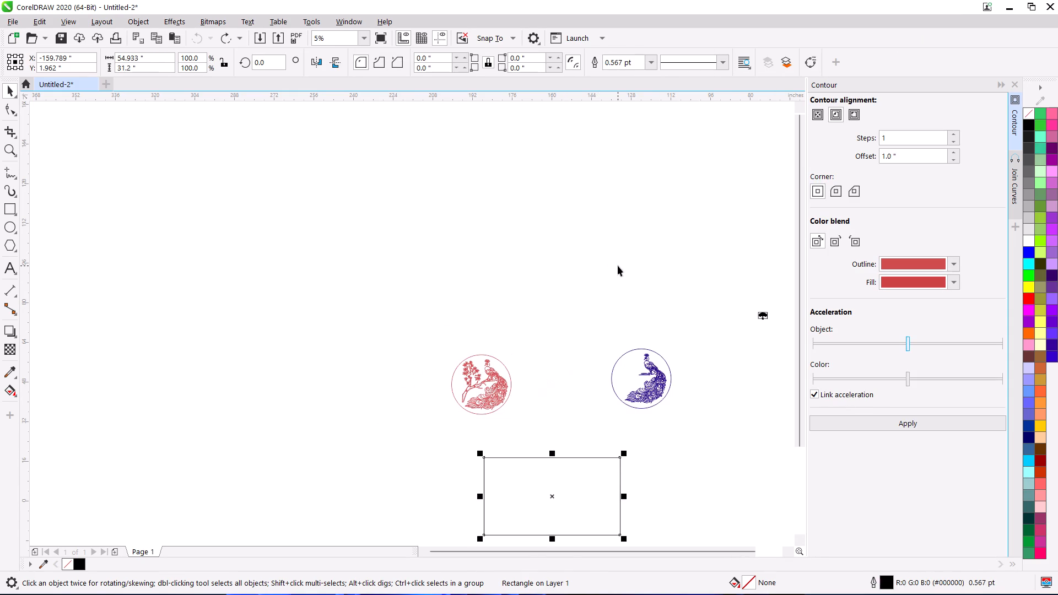
pyautogui.hotkey('ctrl', 'z')
pyautogui.hotkey('ctrl', 'z')
# Move the red circular peacock panel closer to the blue one, centring it at about X -161.05, Y 43.19 inches.
pyautogui.scroll(-2, 570, 370)
pyautogui.moveTo(568, 371); pyautogui.dragTo(553, 372, button='middle')
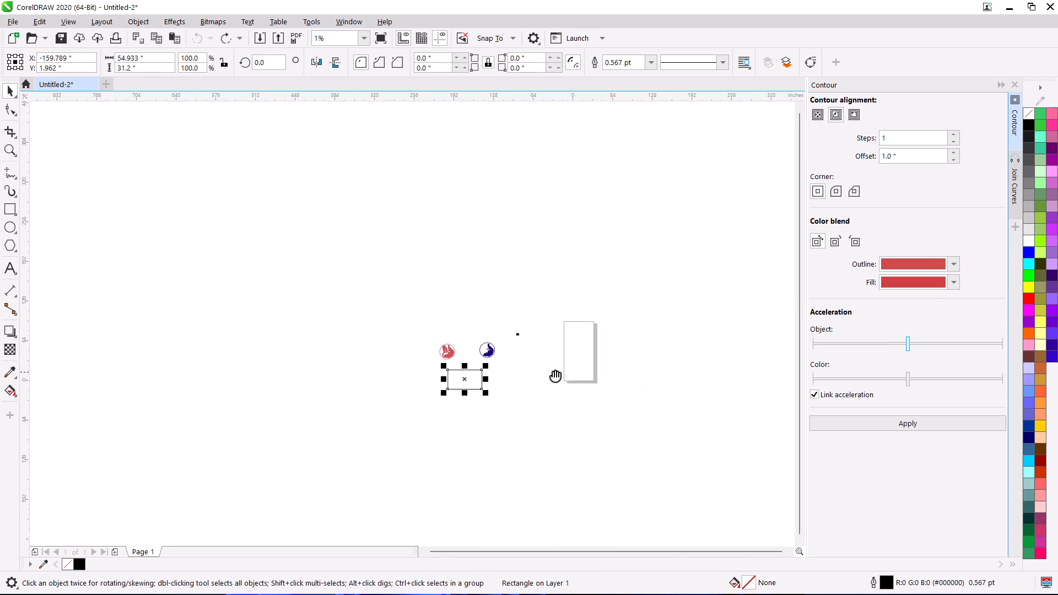
pyautogui.moveTo(553, 372); pyautogui.dragTo(505, 377, button='middle')
pyautogui.scroll(2, 467, 375)
pyautogui.click(386, 356)
pyautogui.scroll(1, 215, 293)
pyautogui.moveTo(215, 293); pyautogui.dragTo(215, 293)
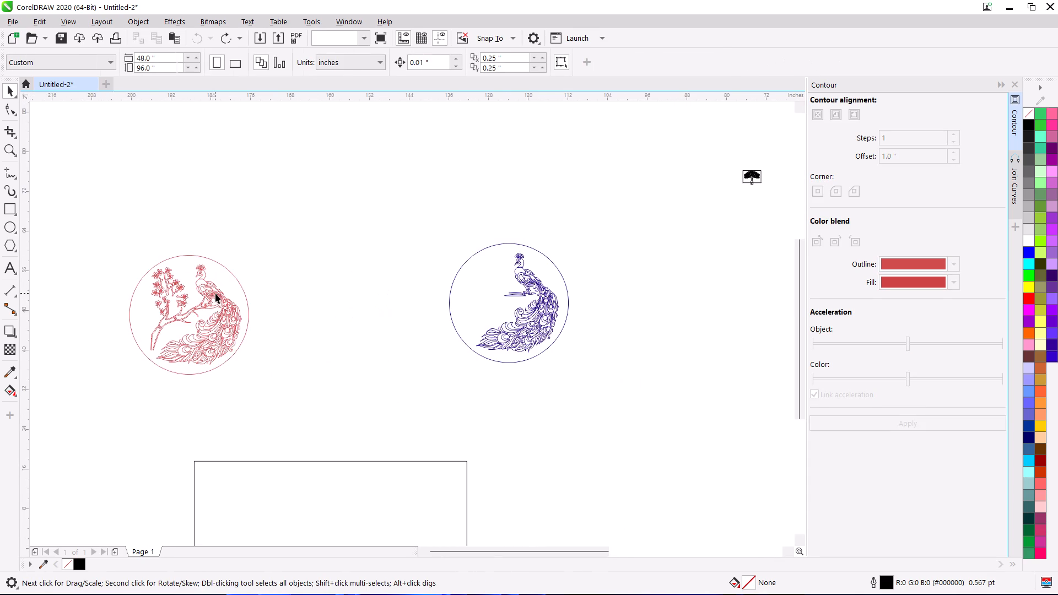
pyautogui.moveTo(215, 293); pyautogui.dragTo(350, 312)
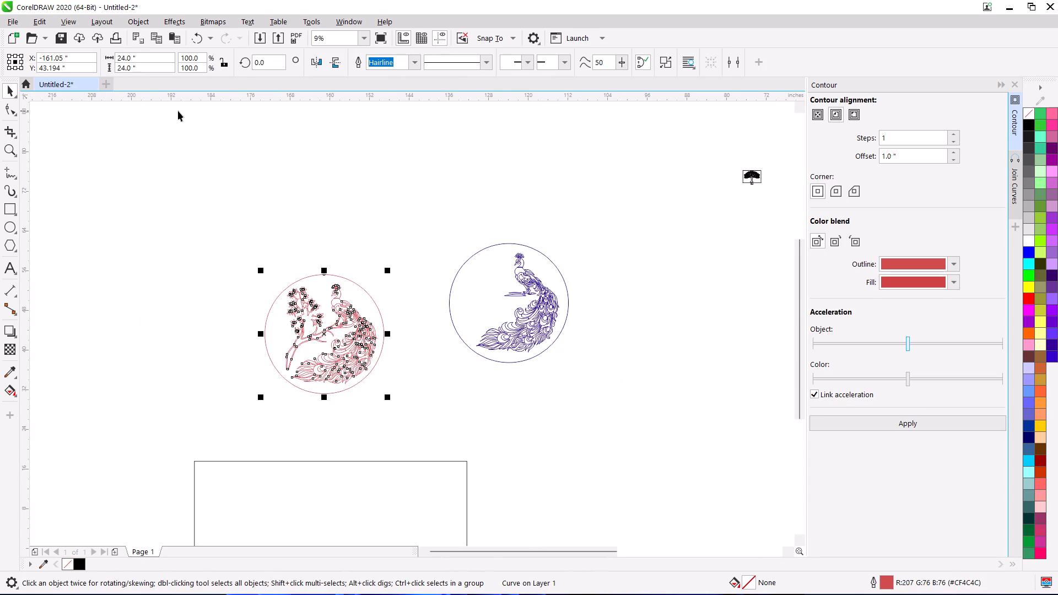
# Export only the selected red peacock panel to the Desktop as a DXF file named 22.
pyautogui.click(8, 23)
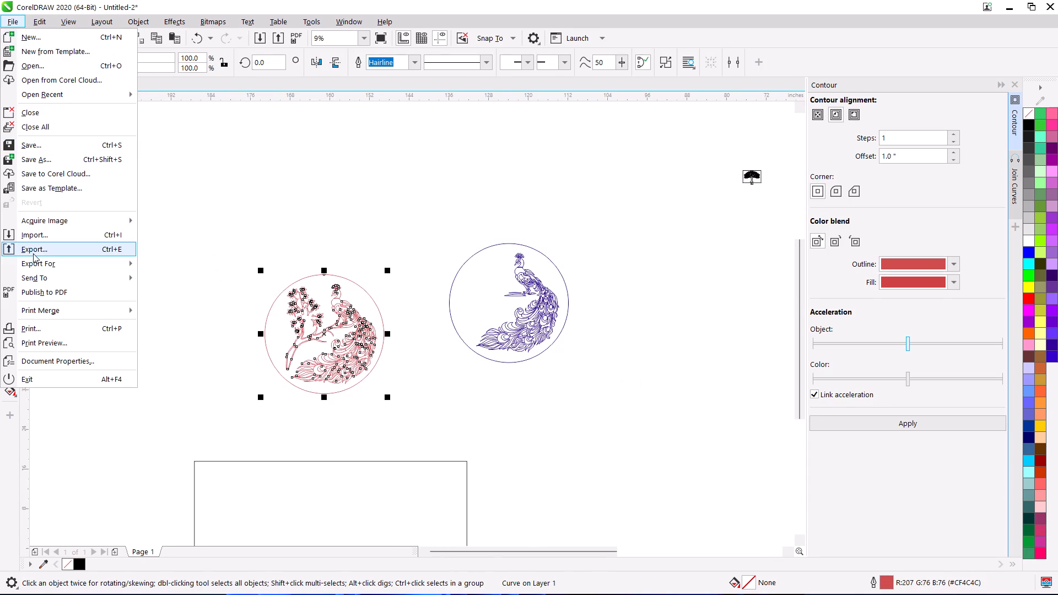
pyautogui.click(33, 253)
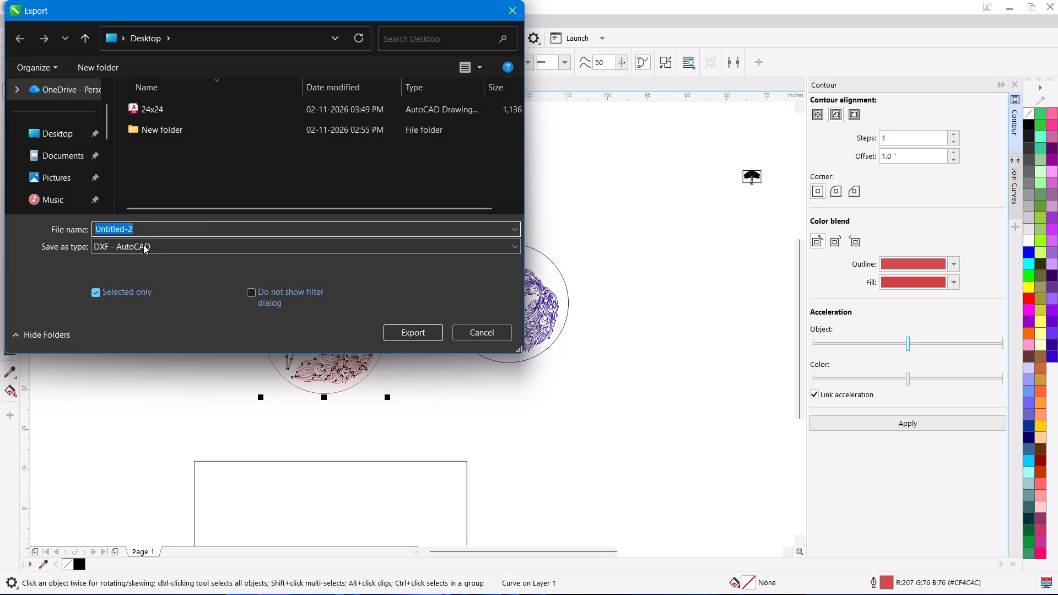
pyautogui.moveTo(138, 230); pyautogui.dragTo(46, 230)
pyautogui.press('2')
pyautogui.press('2')
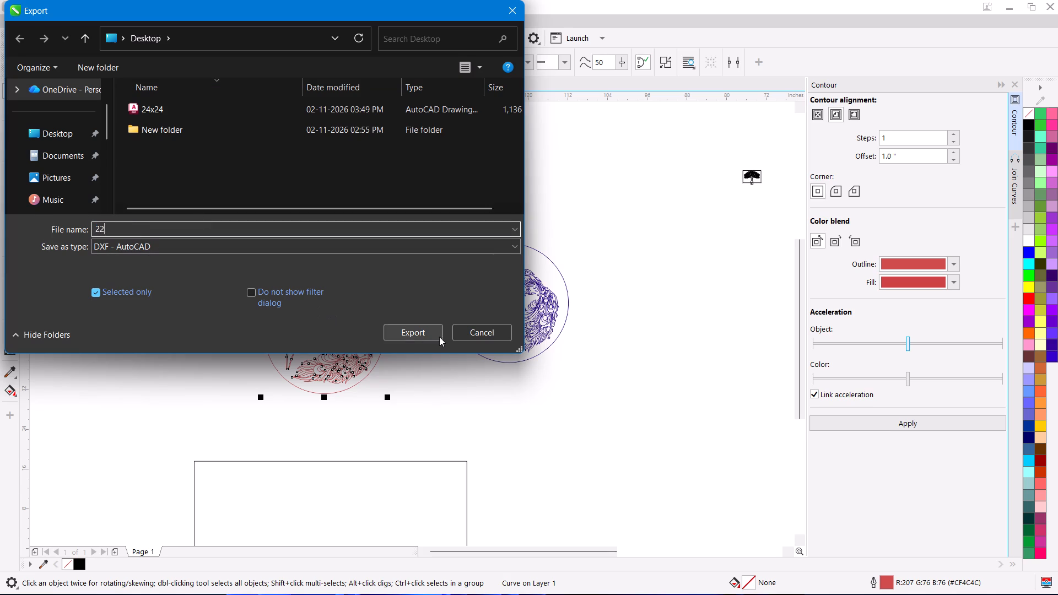
pyautogui.click(439, 336)
pyautogui.click(586, 357)
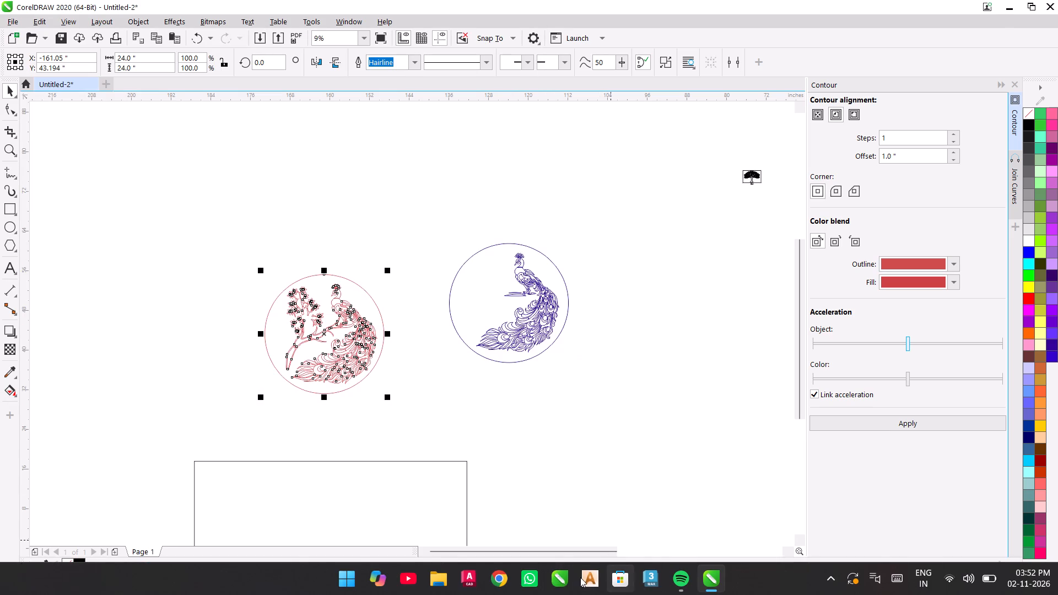
# Start a new ArtCAM session.
pyautogui.click(580, 577)
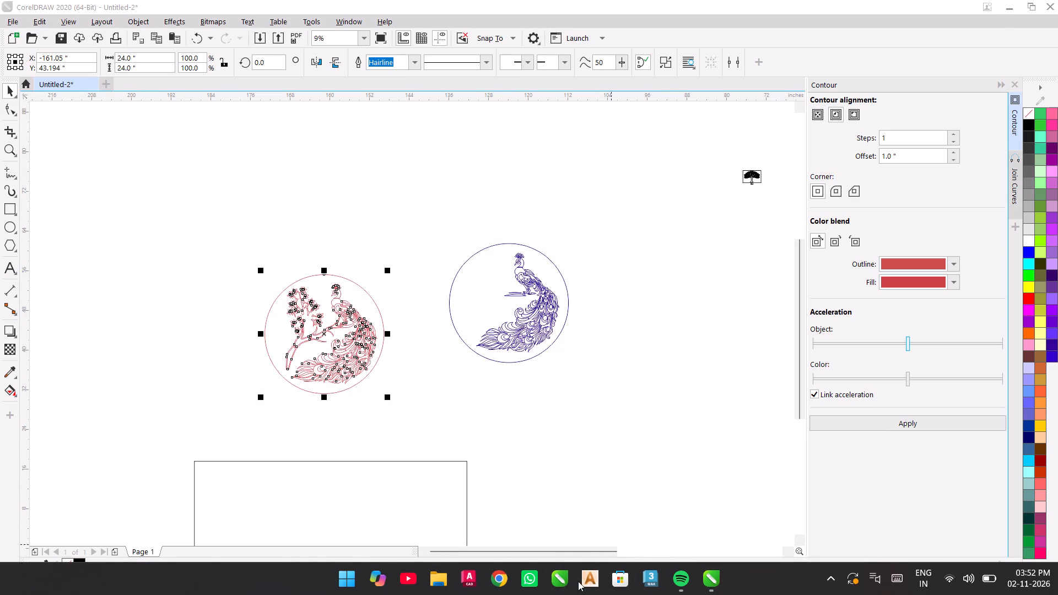
pyautogui.click(585, 582)
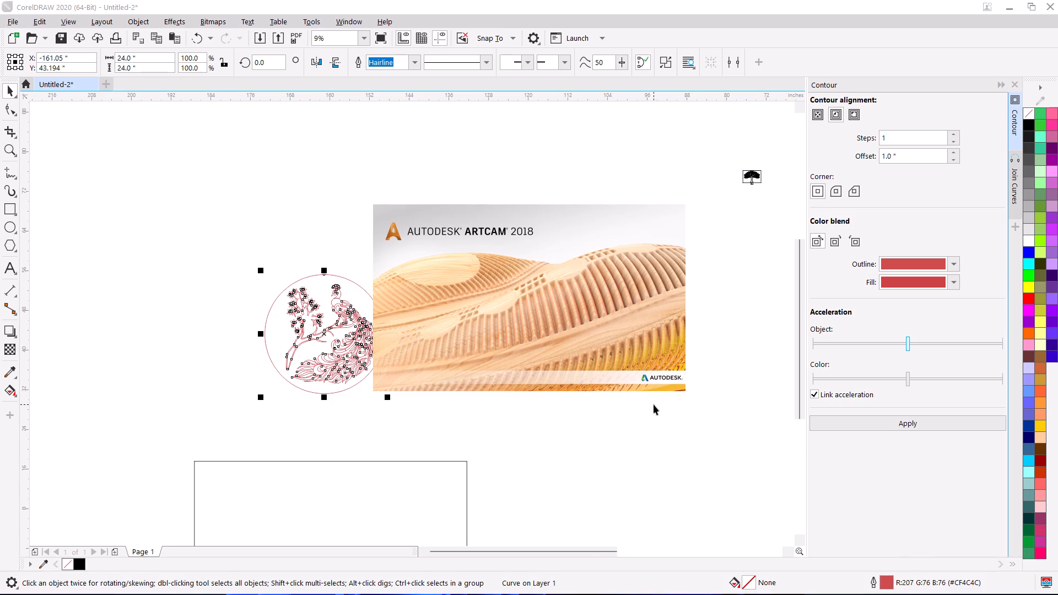
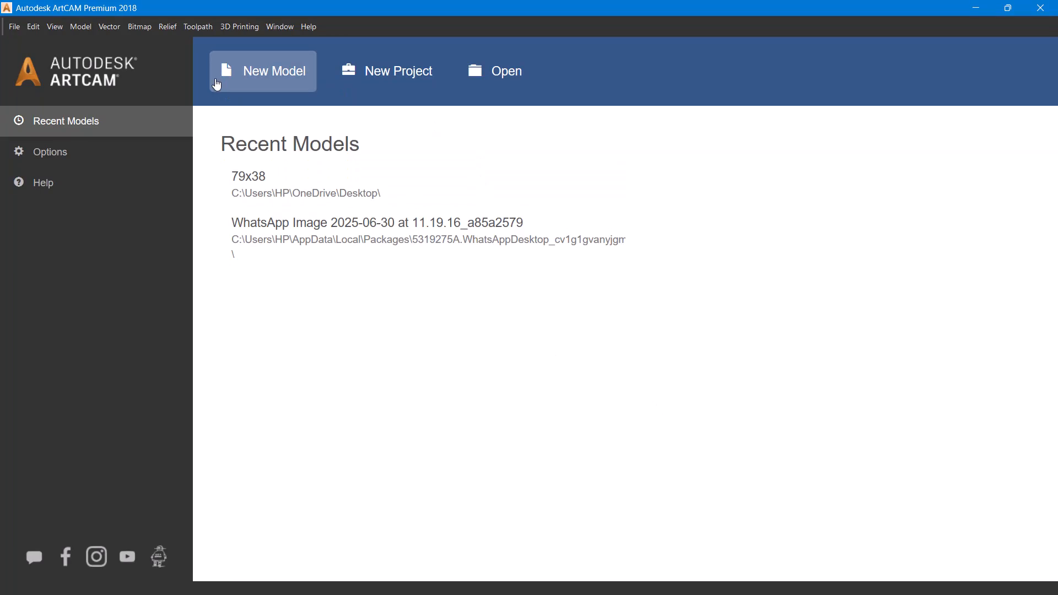
# Create a new 1219.2 × 2438.4 mm model and maximise its 2D view.
pyautogui.click(219, 75)
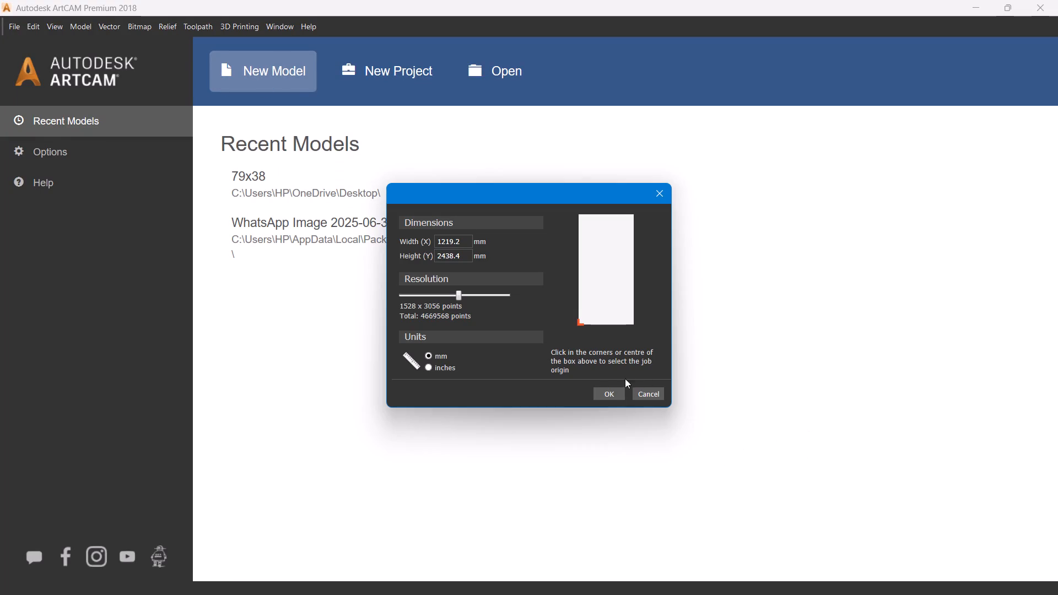
pyautogui.click(617, 394)
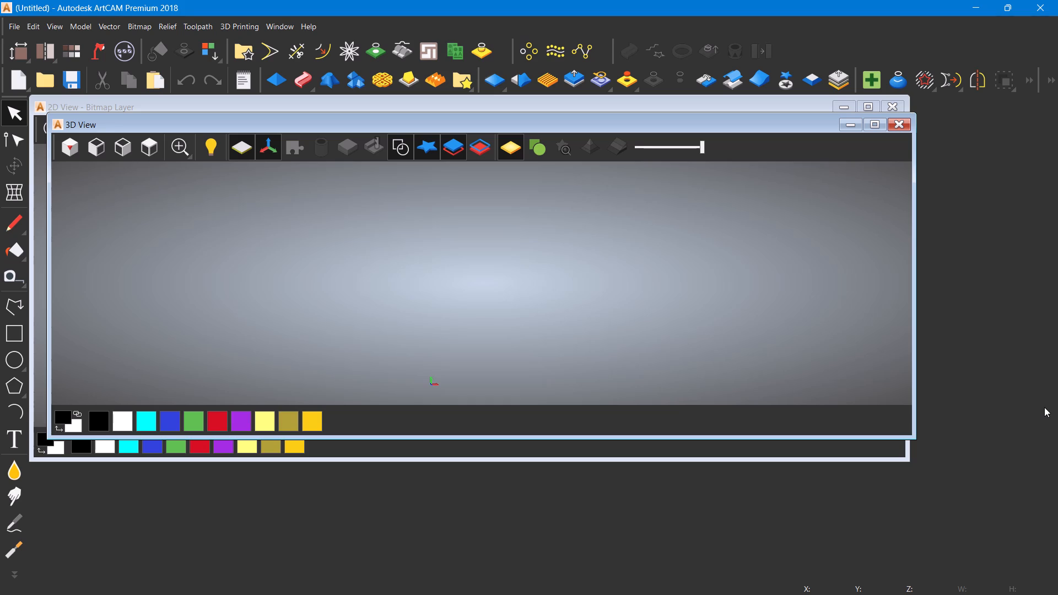
pyautogui.click(868, 109)
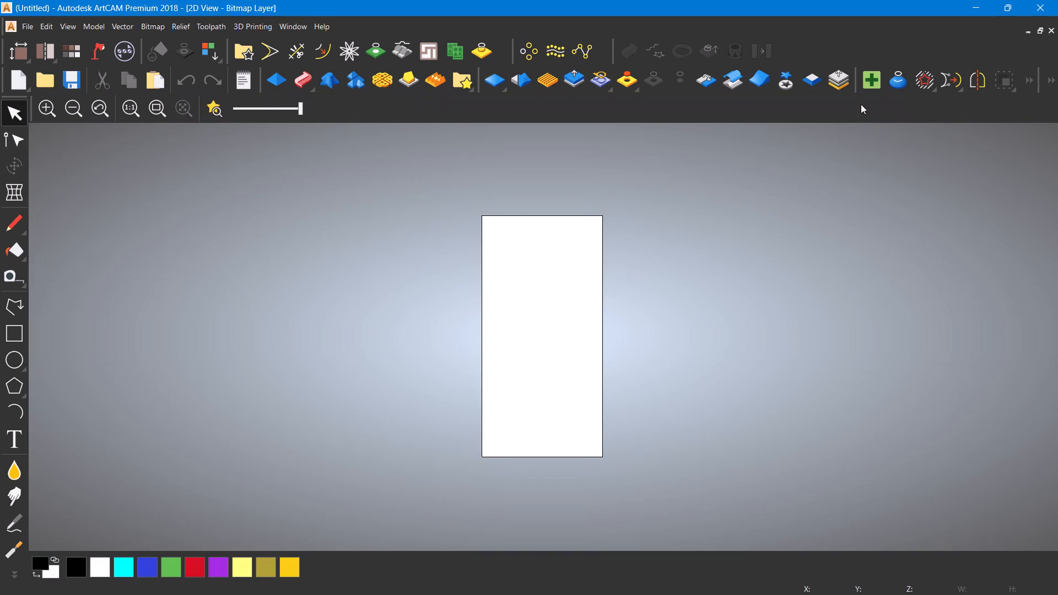
# Import the vector drawing 22 from the Desktop into the current layer in mm, centred in the model.
pyautogui.click(114, 20)
pyautogui.click(122, 25)
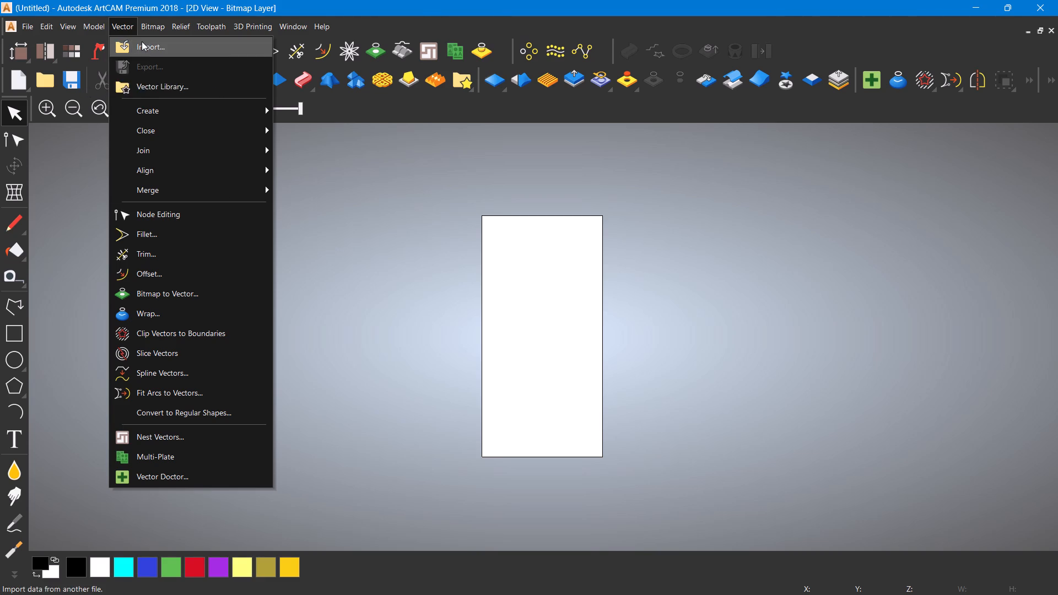
pyautogui.click(142, 41)
pyautogui.click(470, 206)
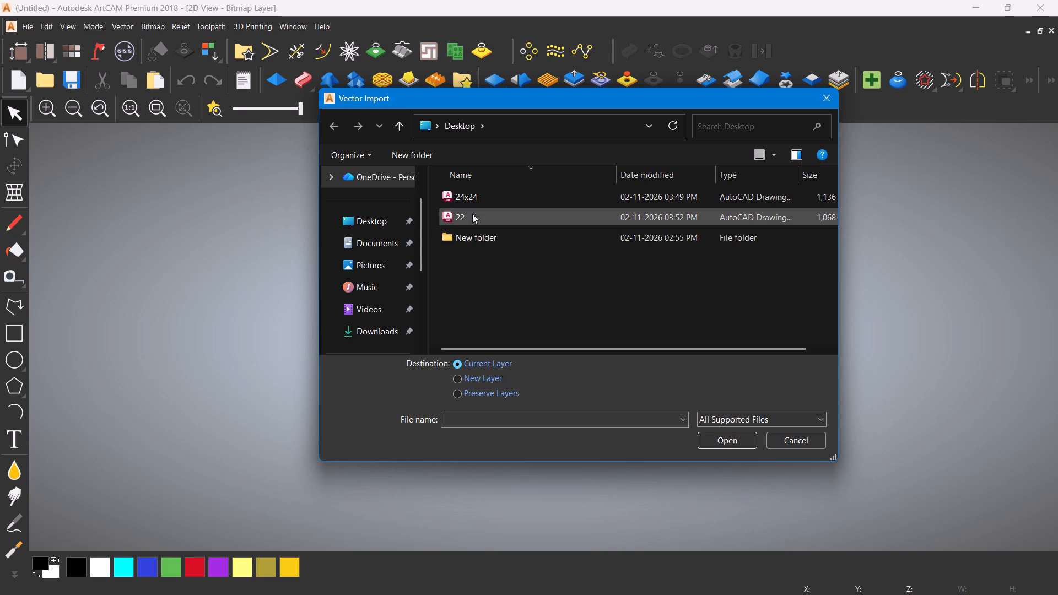
pyautogui.click(472, 214)
pyautogui.click(733, 438)
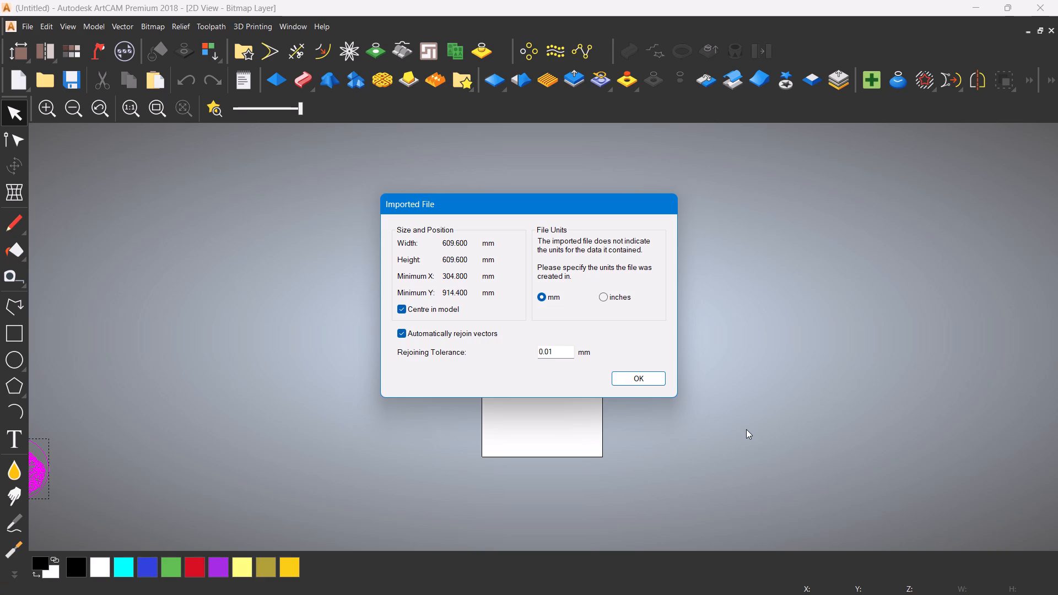
pyautogui.scroll(2, 746, 429)
pyautogui.click(631, 383)
# Move the imported peacock design so its bottom-left corner lies at X 0, Y 0.
pyautogui.press('t')
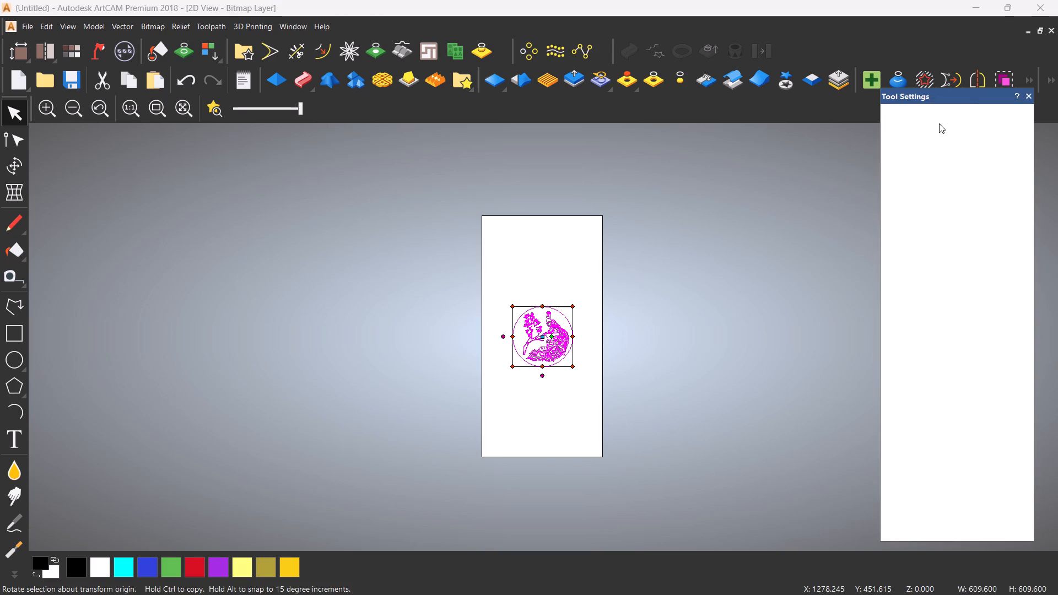
pyautogui.click(887, 266)
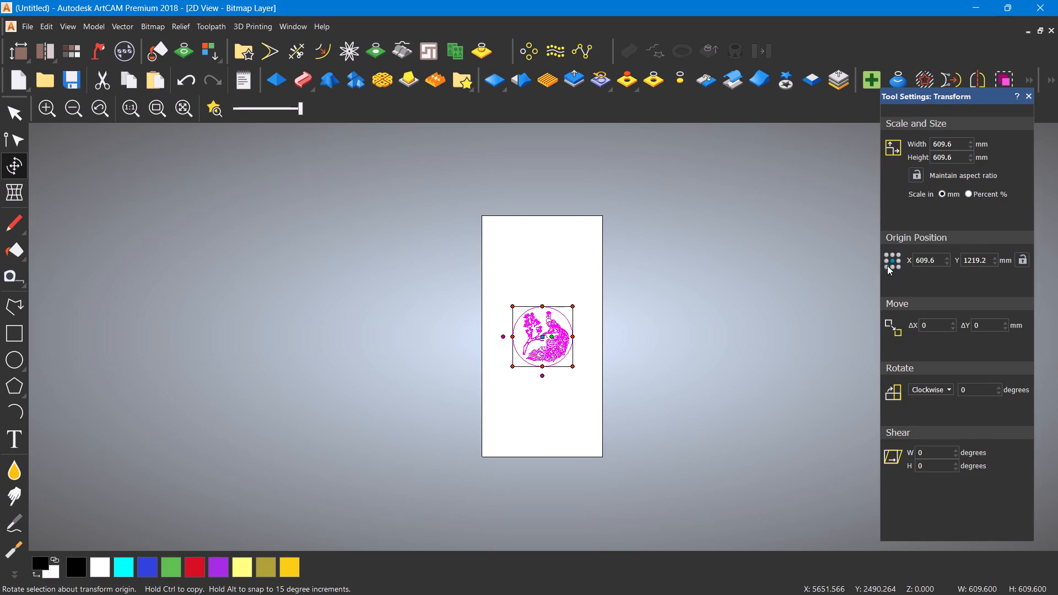
pyautogui.moveTo(936, 260); pyautogui.dragTo(913, 260)
pyautogui.press('0')
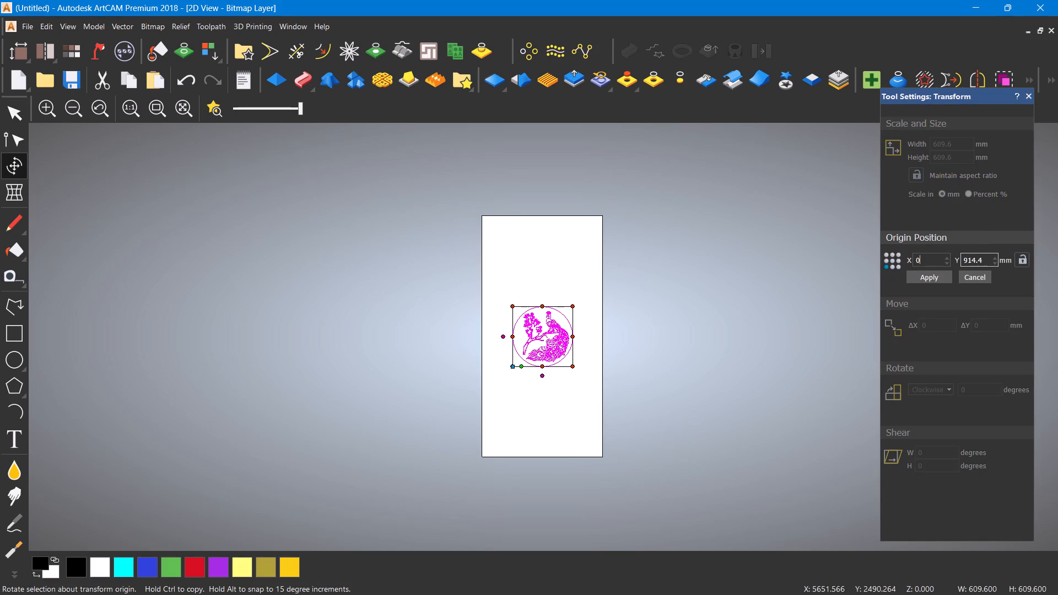
pyautogui.moveTo(980, 259); pyautogui.dragTo(953, 258)
pyautogui.press('0')
pyautogui.click(940, 278)
pyautogui.moveTo(984, 258); pyautogui.dragTo(903, 259)
pyautogui.press('0')
pyautogui.click(916, 278)
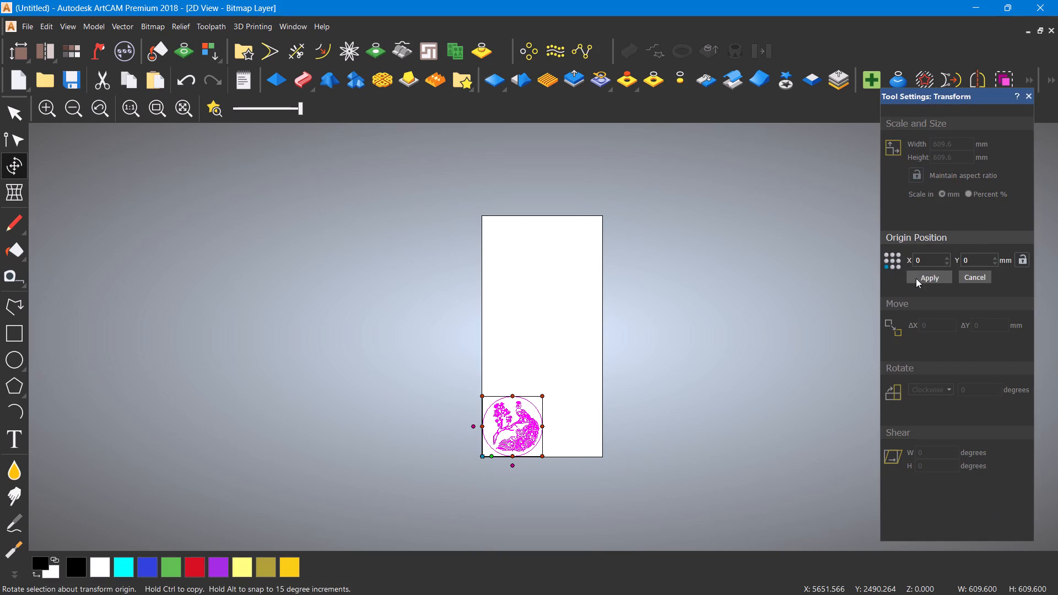
pyautogui.click(853, 343)
# Start a 2D profile toolpath on the peacock and branch vectors inside the circle, set to Inside with a 12 mm finish depth.
pyautogui.scroll(1, 575, 436)
pyautogui.moveTo(252, 279); pyautogui.dragTo(637, 429)
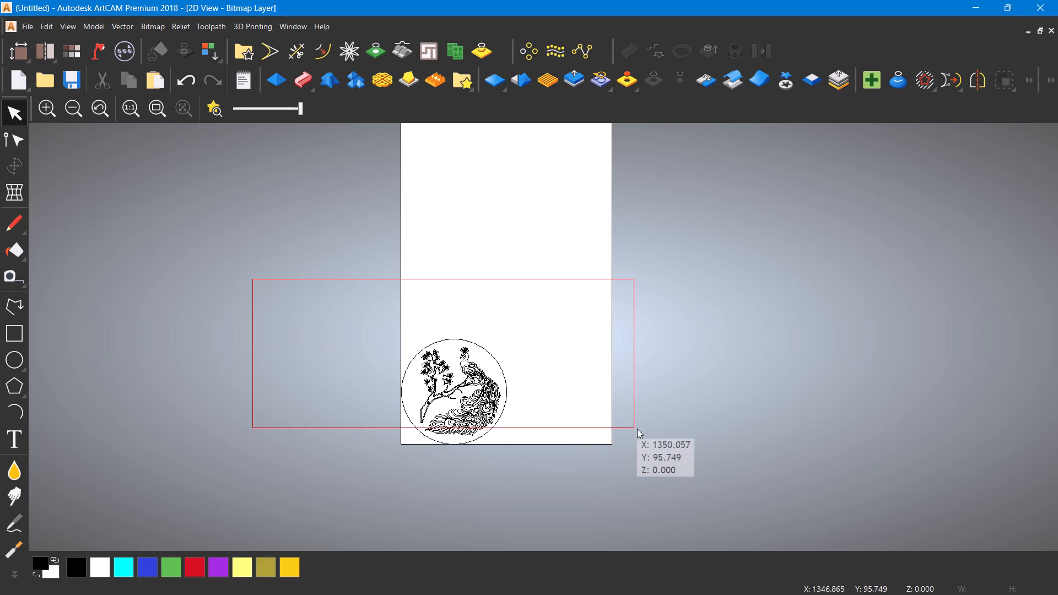
pyautogui.moveTo(637, 429); pyautogui.dragTo(648, 436)
pyautogui.scroll(1, 459, 394)
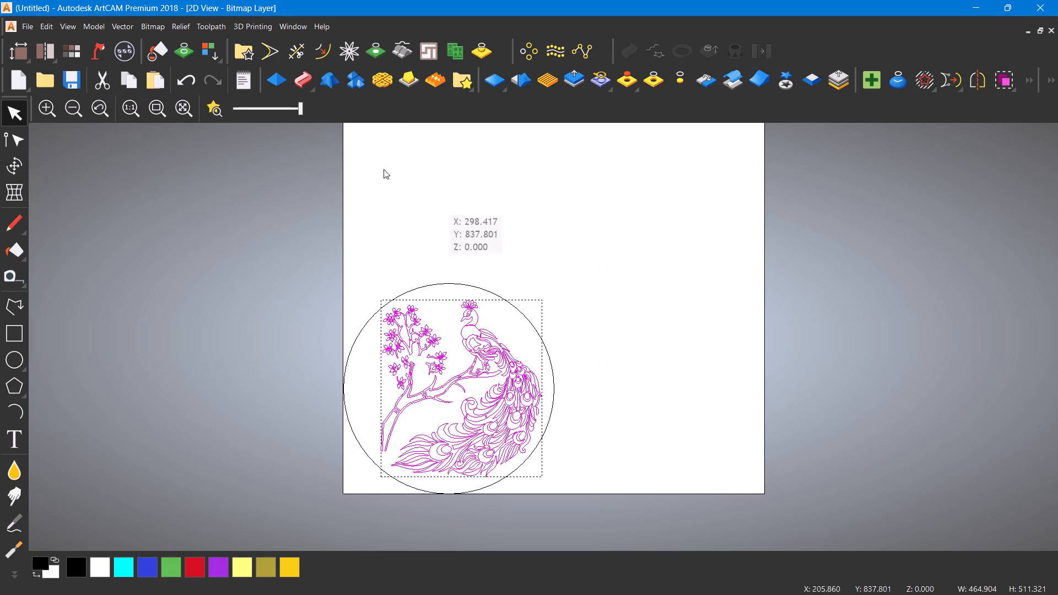
pyautogui.click(208, 23)
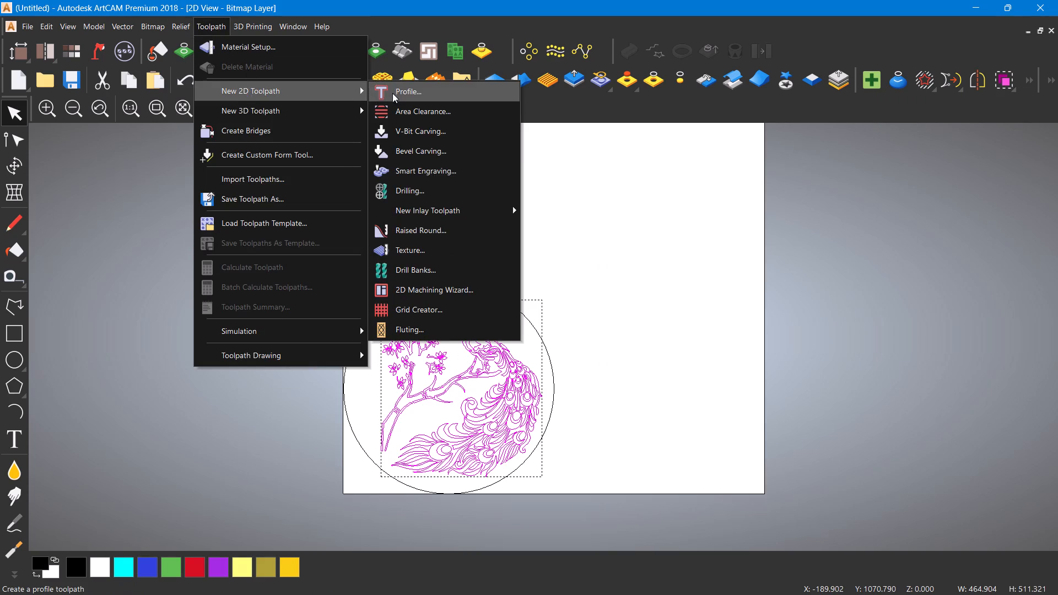
pyautogui.click(399, 93)
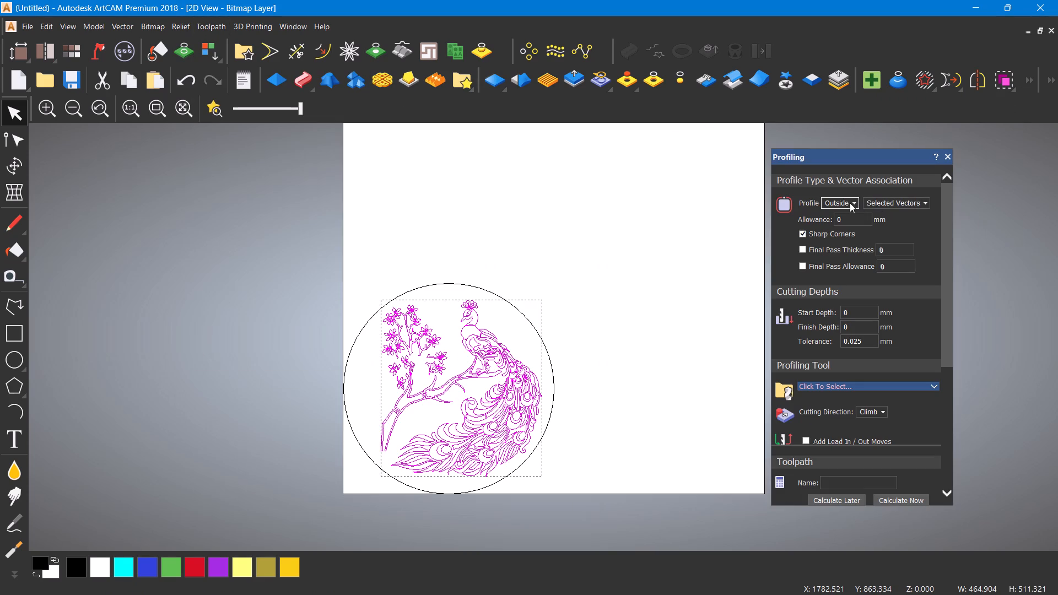
pyautogui.click(850, 203)
pyautogui.click(835, 227)
pyautogui.moveTo(854, 323); pyautogui.dragTo(797, 331)
pyautogui.write('12')
# Choose the 4 mm slot drill named 4 from the Wood or Plastic roughing group as the profiling tool.
pyautogui.click(835, 383)
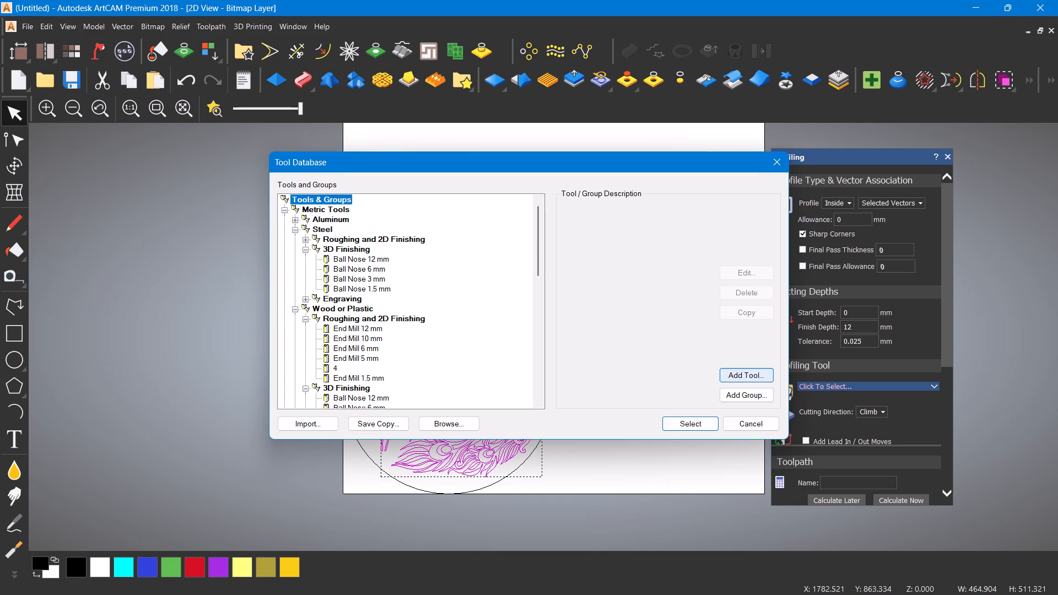
pyautogui.click(337, 365)
pyautogui.click(762, 273)
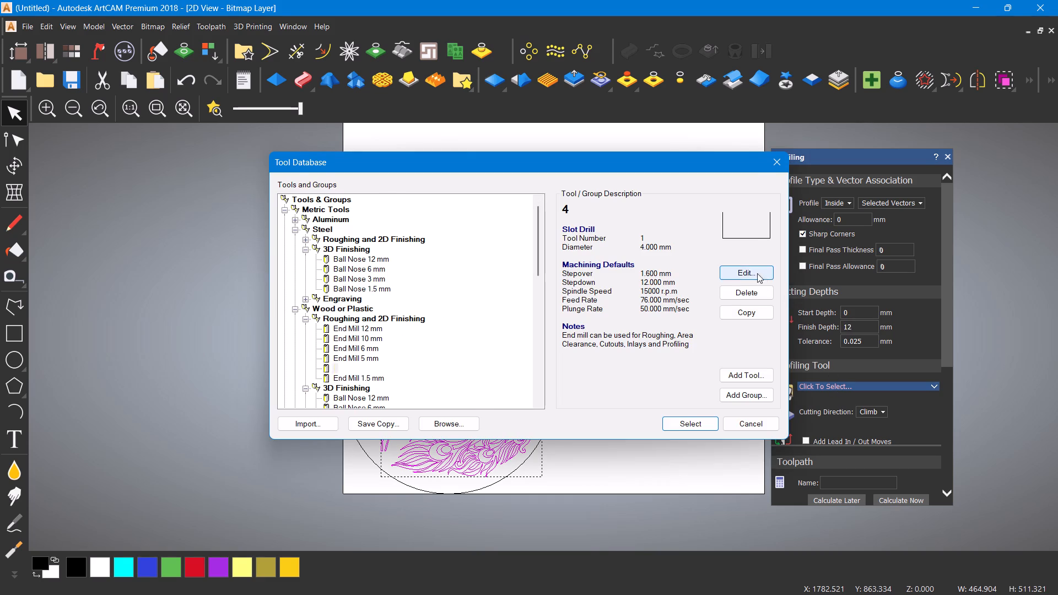
pyautogui.click(689, 427)
pyautogui.click(676, 428)
pyautogui.click(686, 428)
# Set up the material with a thickness of 20 mm.
pyautogui.scroll(-5, 835, 401)
pyautogui.click(911, 368)
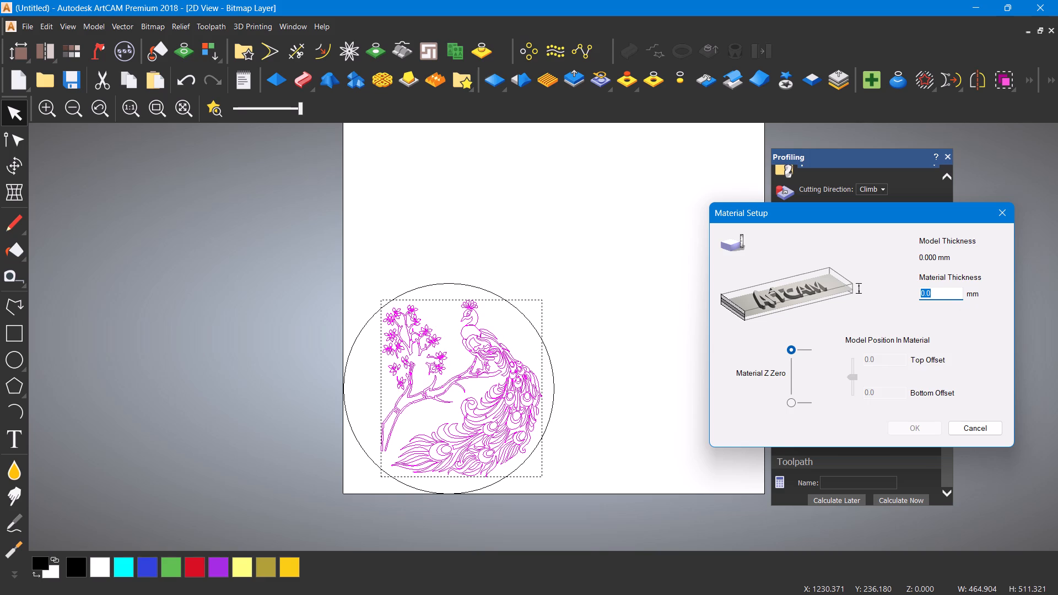
pyautogui.press('2')
pyautogui.press('0')
pyautogui.click(919, 427)
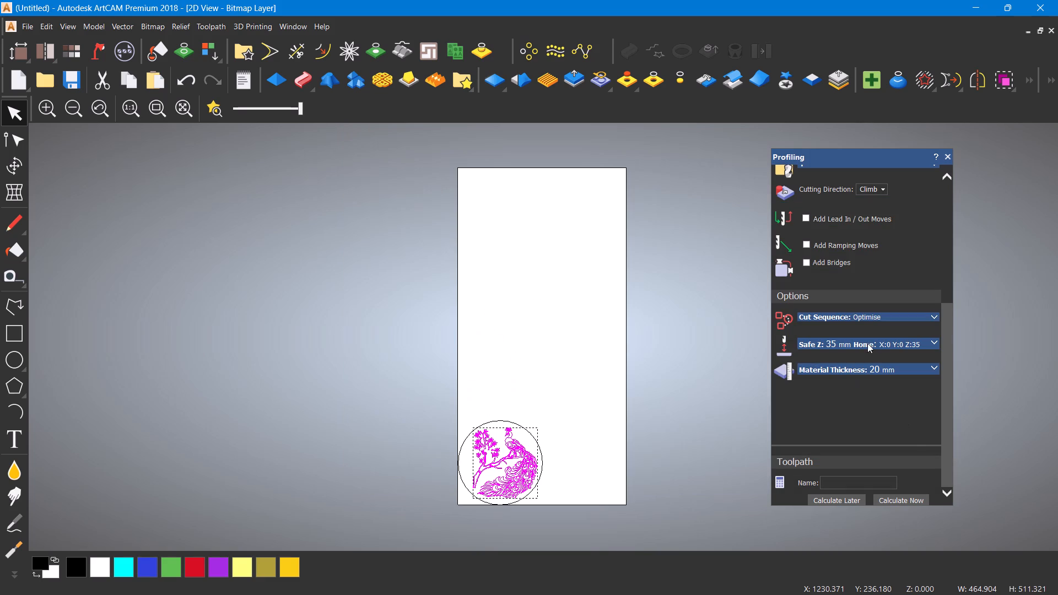
# Set the automatic cut sequence to Bottom to Top and calculate the profile toolpath.
pyautogui.click(872, 320)
pyautogui.click(881, 313)
pyautogui.click(869, 340)
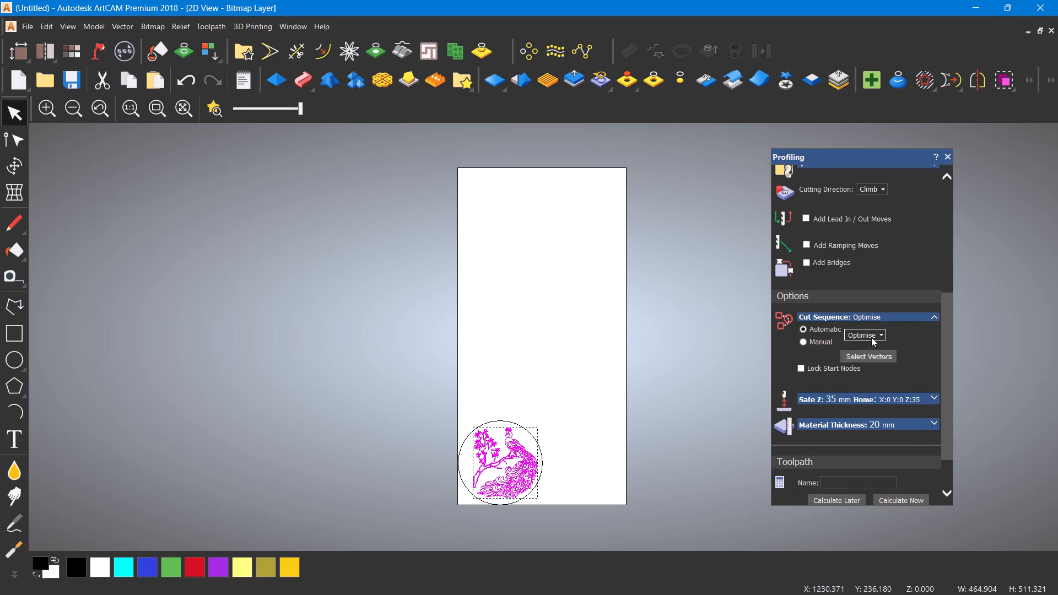
pyautogui.click(872, 337)
pyautogui.click(873, 393)
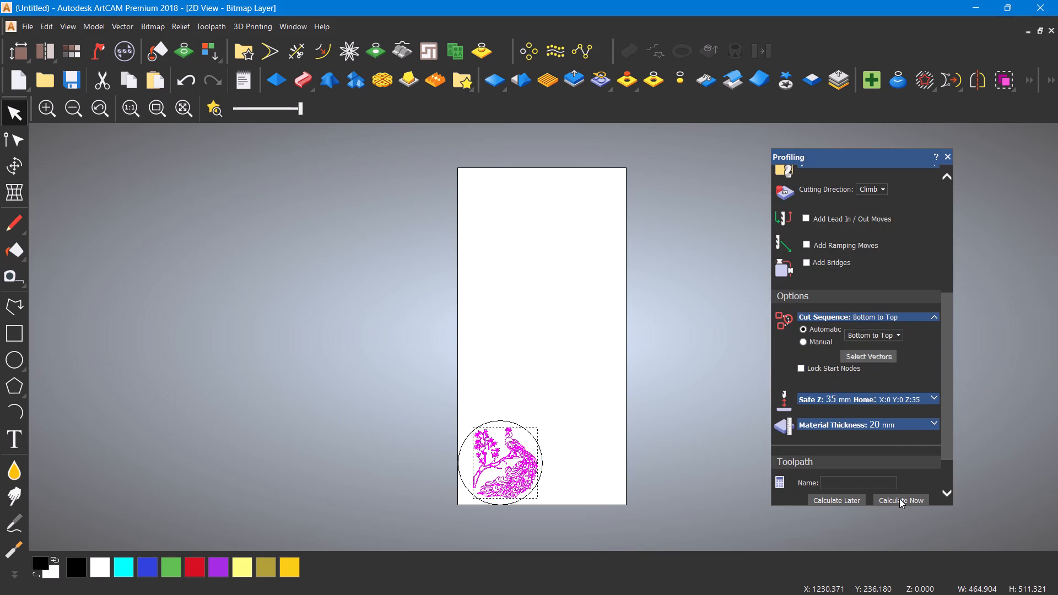
pyautogui.click(900, 499)
# Move the selected peacock and branch vectors up and away from the circle, leaving the calculated toolpath on its own.
pyautogui.scroll(1, 483, 483)
pyautogui.scroll(3, 543, 403)
pyautogui.scroll(1, 515, 318)
pyautogui.scroll(-2, 515, 318)
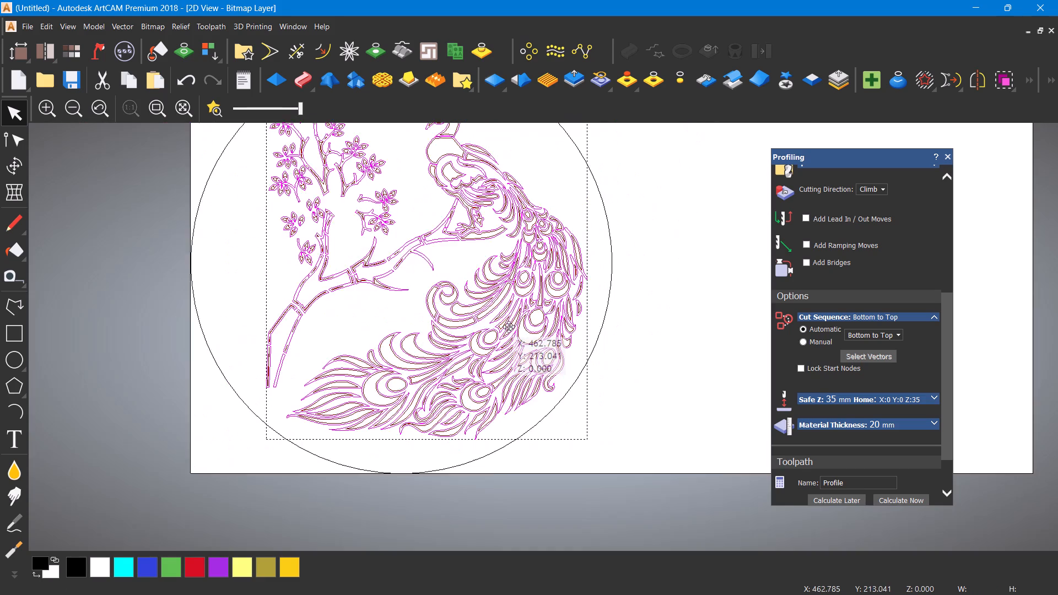
pyautogui.scroll(-1, 509, 327)
pyautogui.scroll(3, 419, 248)
pyautogui.scroll(-3, 457, 266)
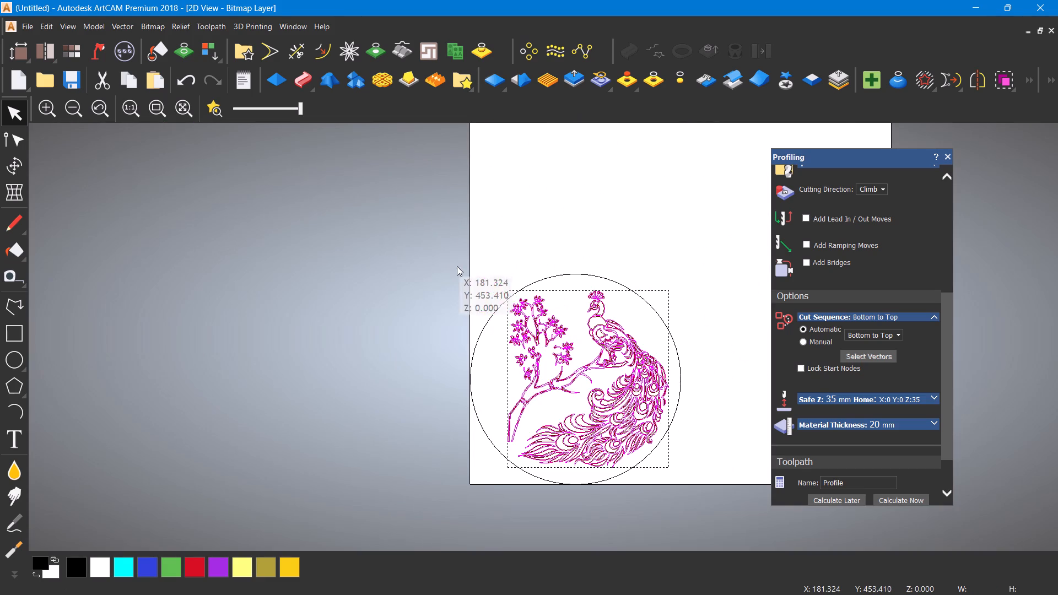
pyautogui.moveTo(555, 381); pyautogui.dragTo(709, 216)
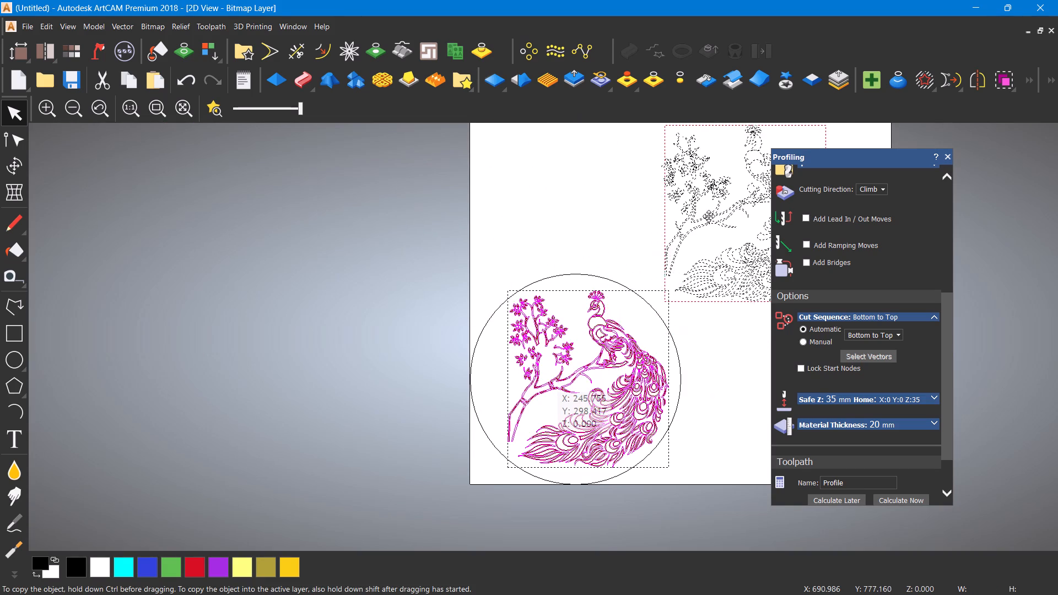
# Examine the calculated profile toolpath inside the circle for gaps along the branch, flowers and feathers.
pyautogui.scroll(-1, 643, 343)
pyautogui.moveTo(643, 343); pyautogui.dragTo(542, 363, button='middle')
pyautogui.scroll(1, 593, 365)
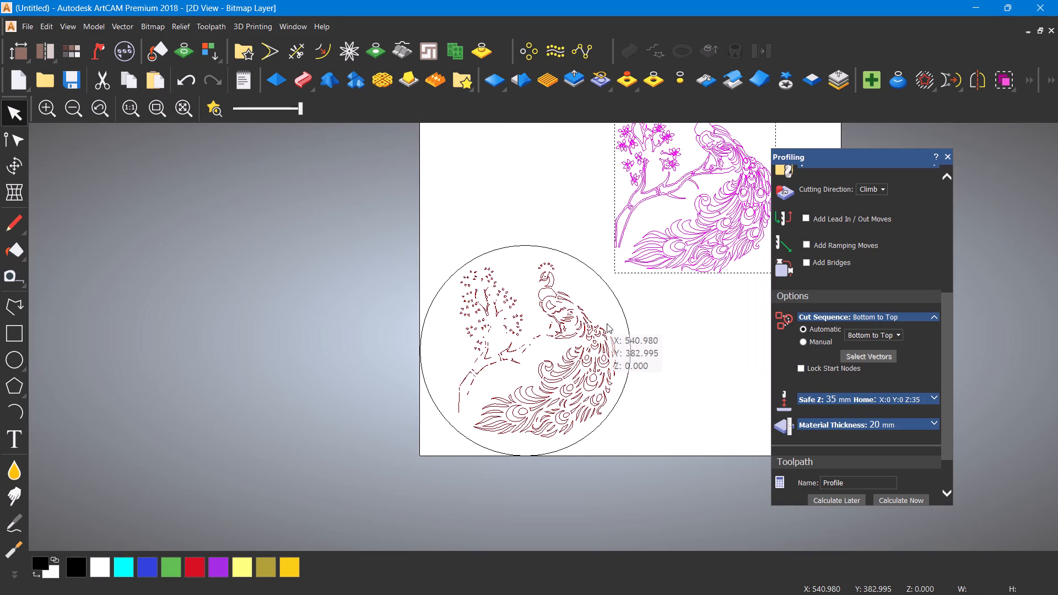
pyautogui.scroll(1, 607, 323)
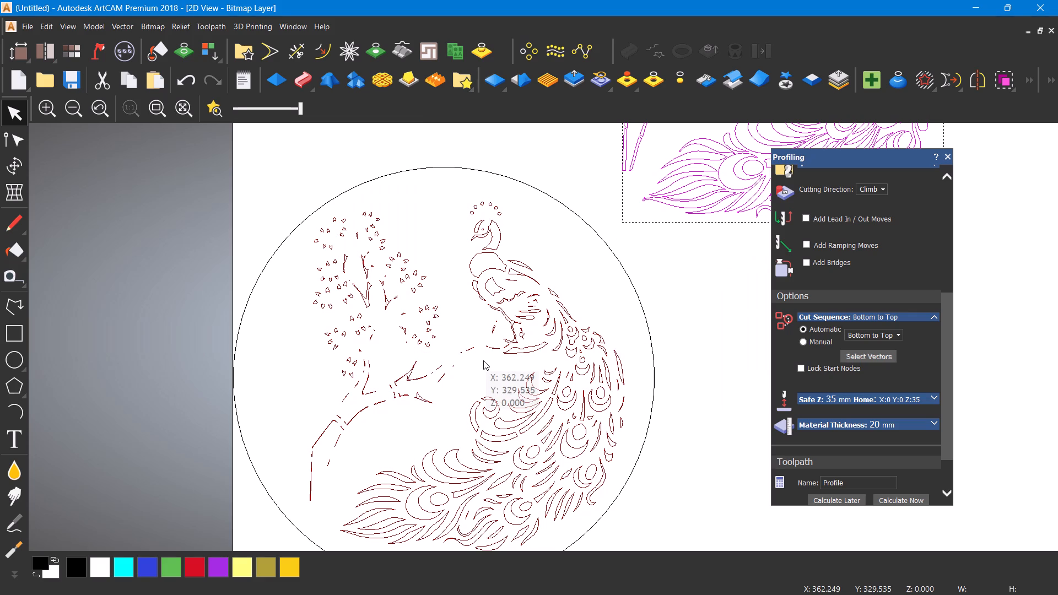
pyautogui.scroll(-2, 483, 360)
pyautogui.scroll(1, 558, 369)
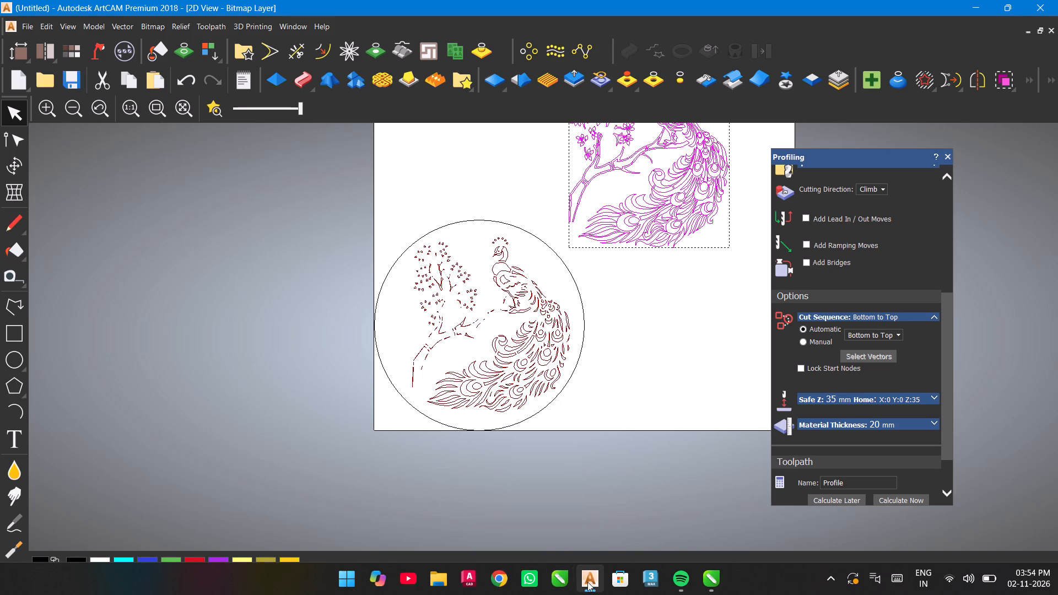
# Switch to CorelDRAW and break apart the red circular peacock curve.
pyautogui.click(704, 578)
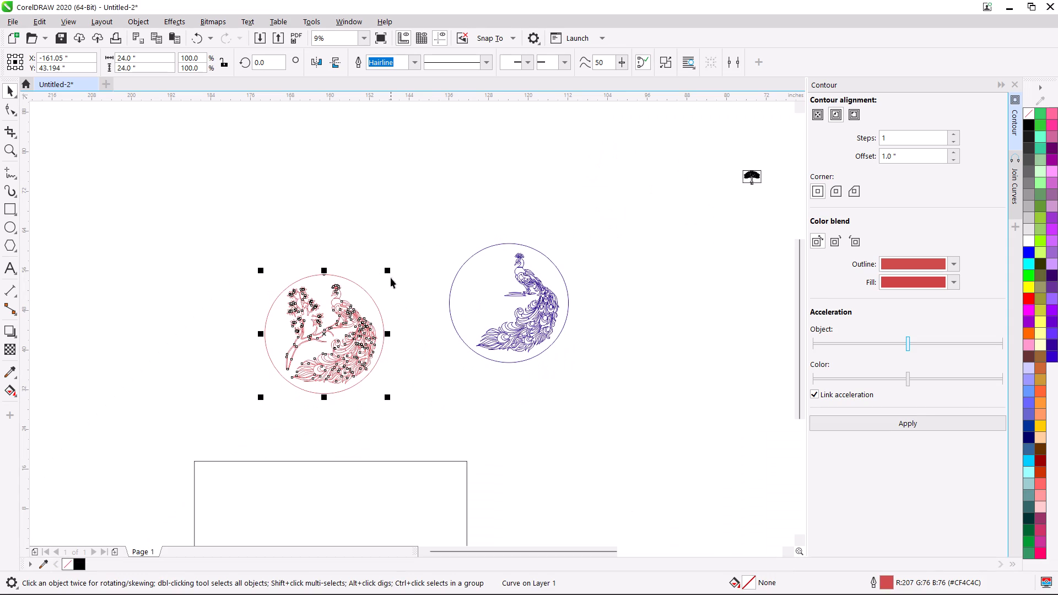
pyautogui.click(390, 256)
pyautogui.click(341, 296)
pyautogui.hotkey('ctrl', 'k')
pyautogui.click(347, 225)
# Combine all flower, stem and perch branch pieces of the red design into one curve, leaving out the peacock and circle.
pyautogui.scroll(1, 276, 315)
pyautogui.moveTo(236, 215); pyautogui.dragTo(349, 343)
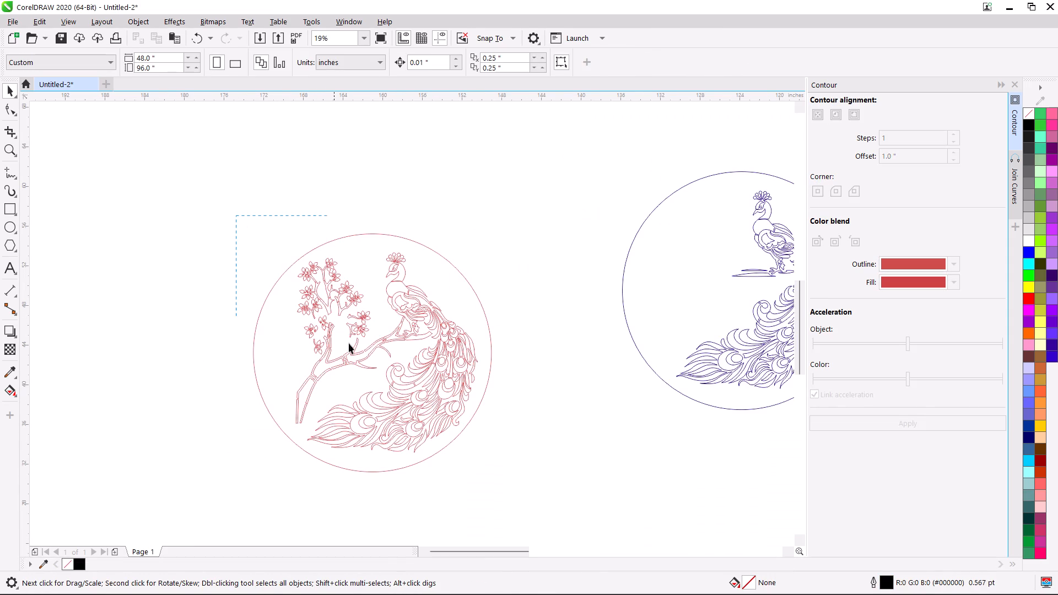
pyautogui.moveTo(349, 343); pyautogui.dragTo(381, 386)
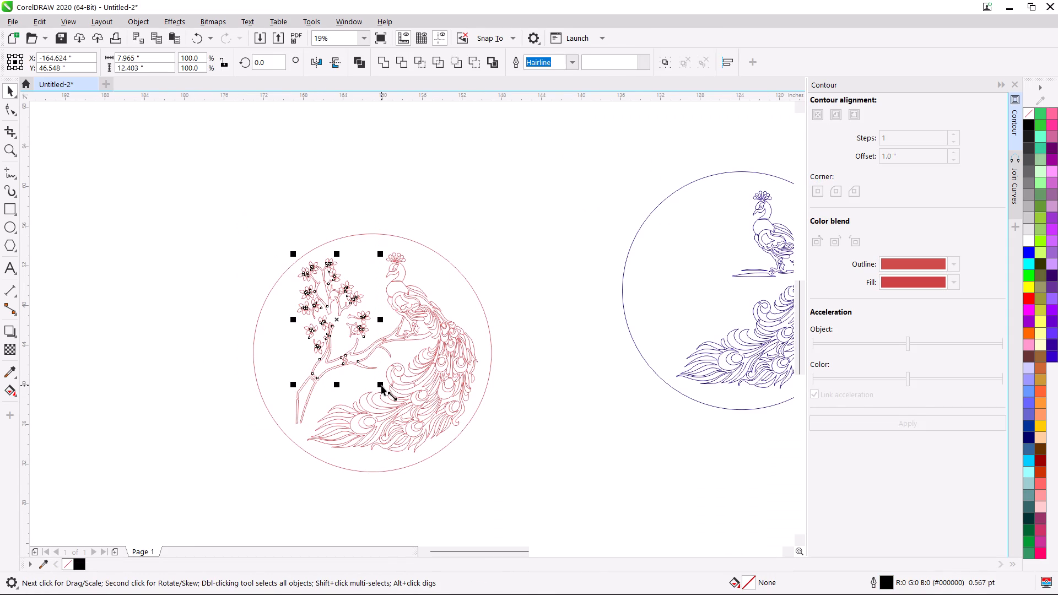
pyautogui.scroll(3, 304, 414)
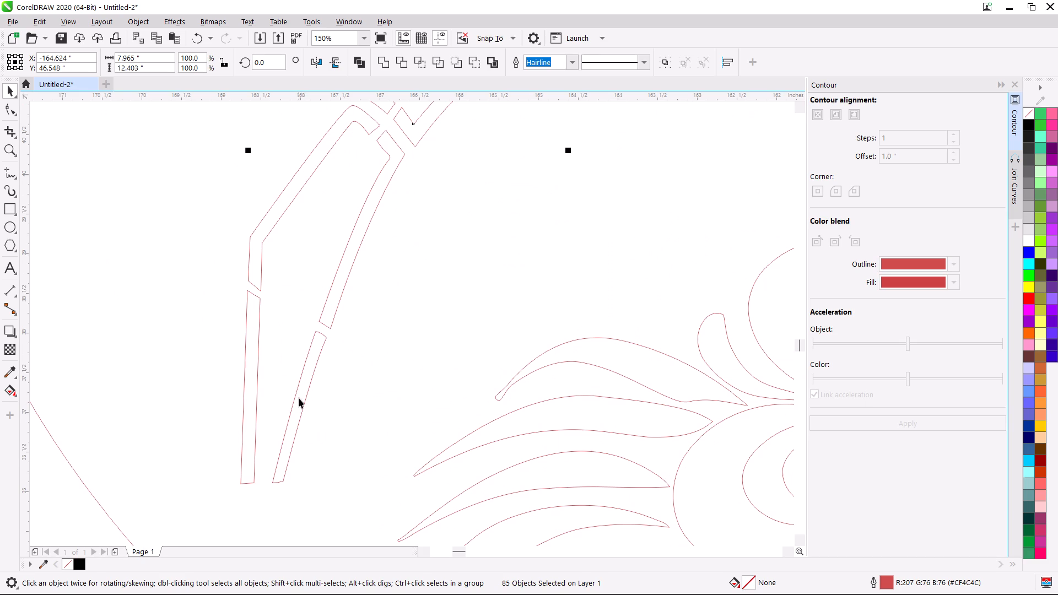
pyautogui.keyDown('shift'); pyautogui.click(295, 396); pyautogui.keyUp('shift')
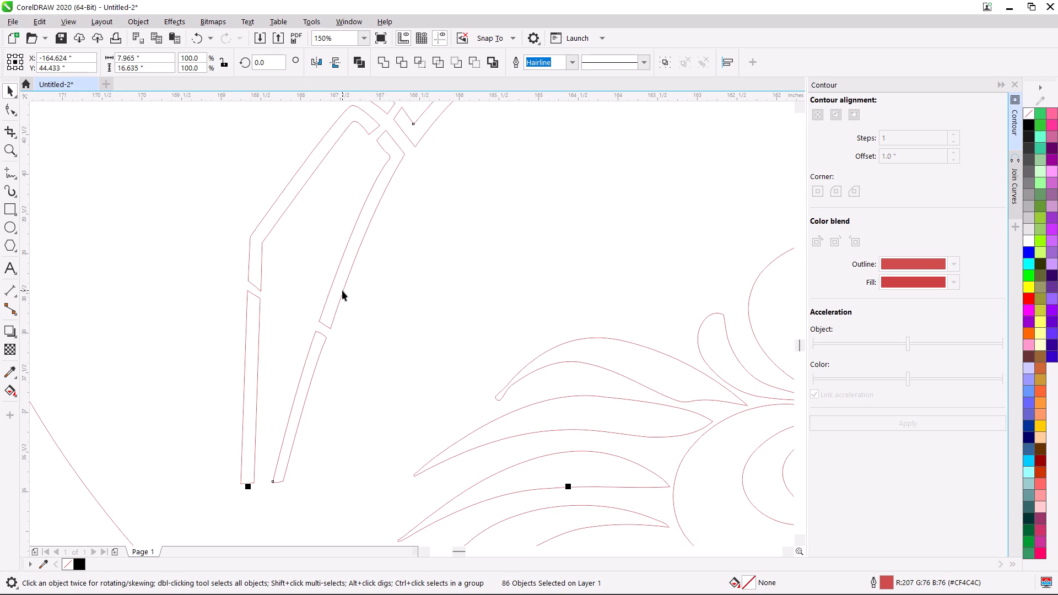
pyautogui.keyDown('shift'); pyautogui.click(342, 292); pyautogui.keyUp('shift')
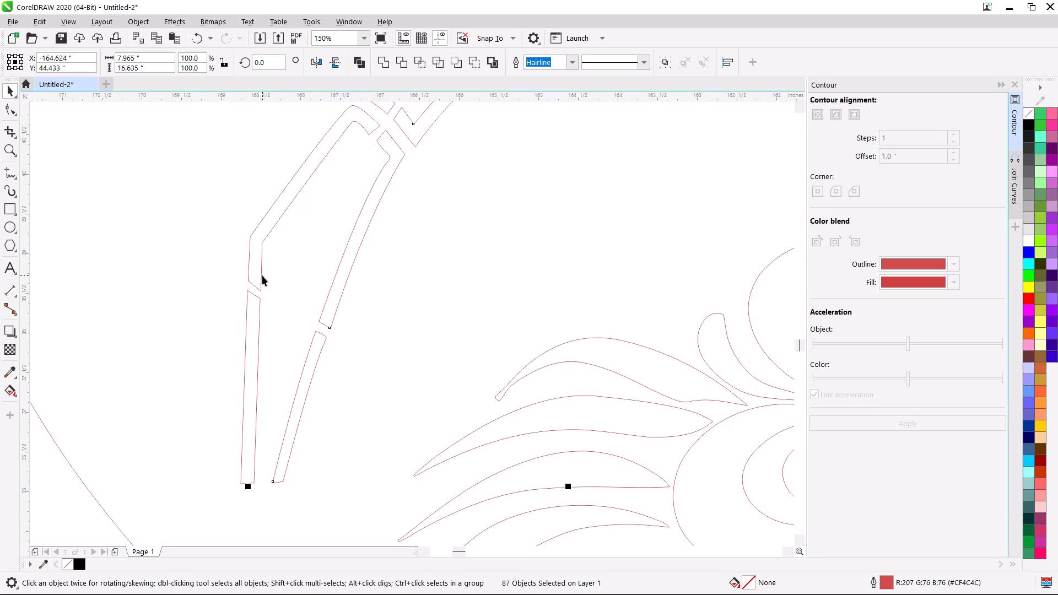
pyautogui.keyDown('shift'); pyautogui.click(261, 275); pyautogui.keyUp('shift')
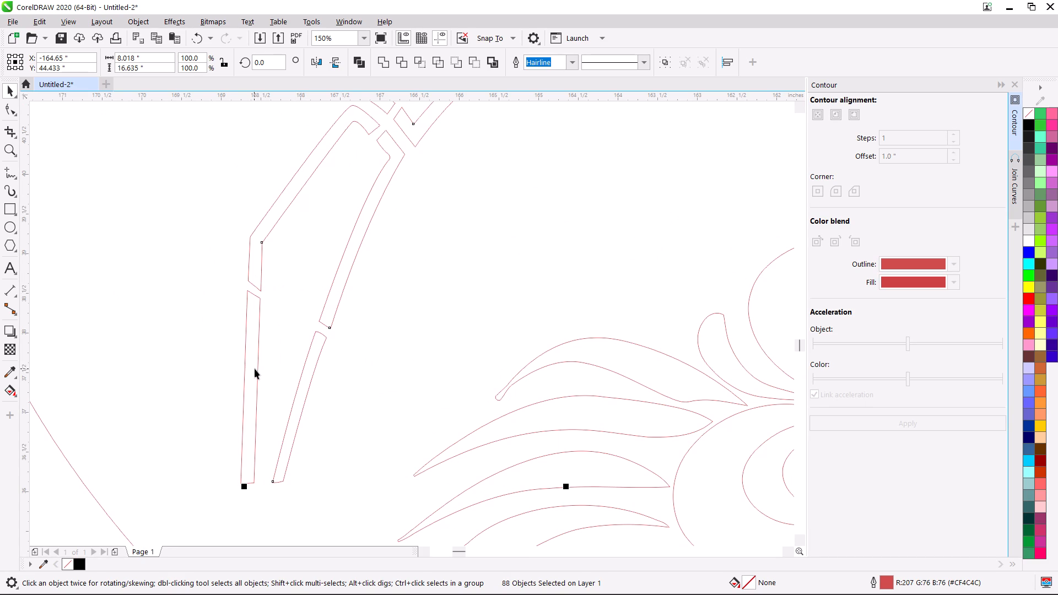
pyautogui.keyDown('shift'); pyautogui.click(258, 367); pyautogui.keyUp('shift')
pyautogui.scroll(-2, 403, 324)
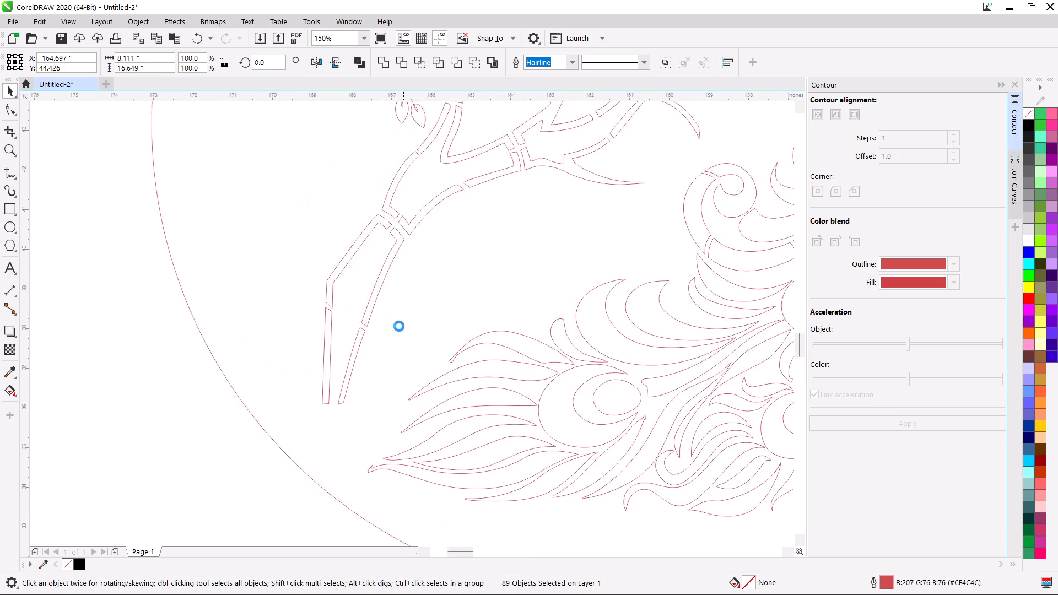
pyautogui.scroll(-1, 399, 326)
pyautogui.scroll(3, 515, 237)
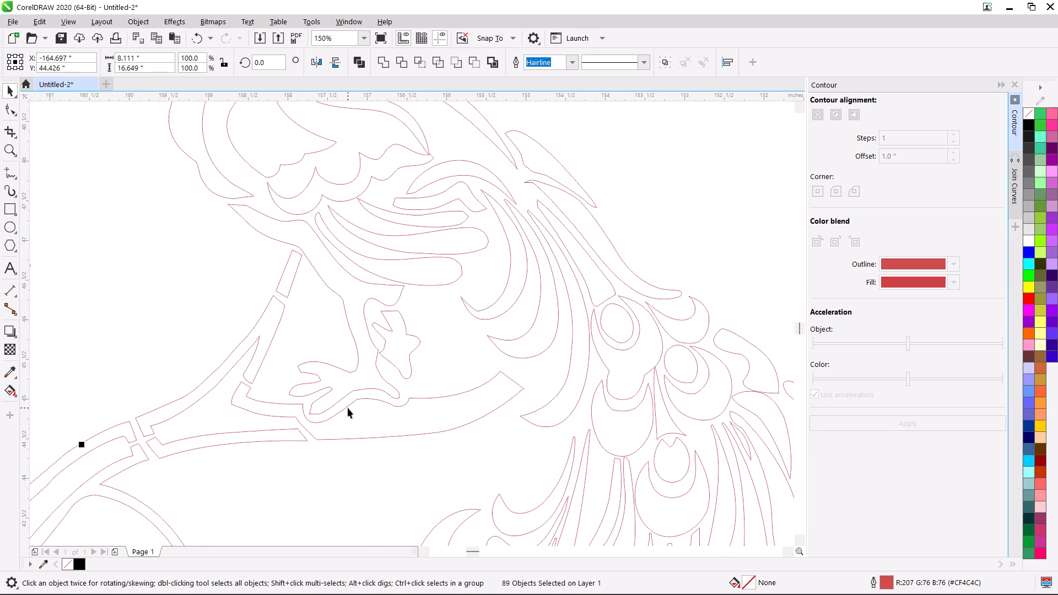
pyautogui.keyDown('shift'); pyautogui.click(348, 405); pyautogui.keyUp('shift')
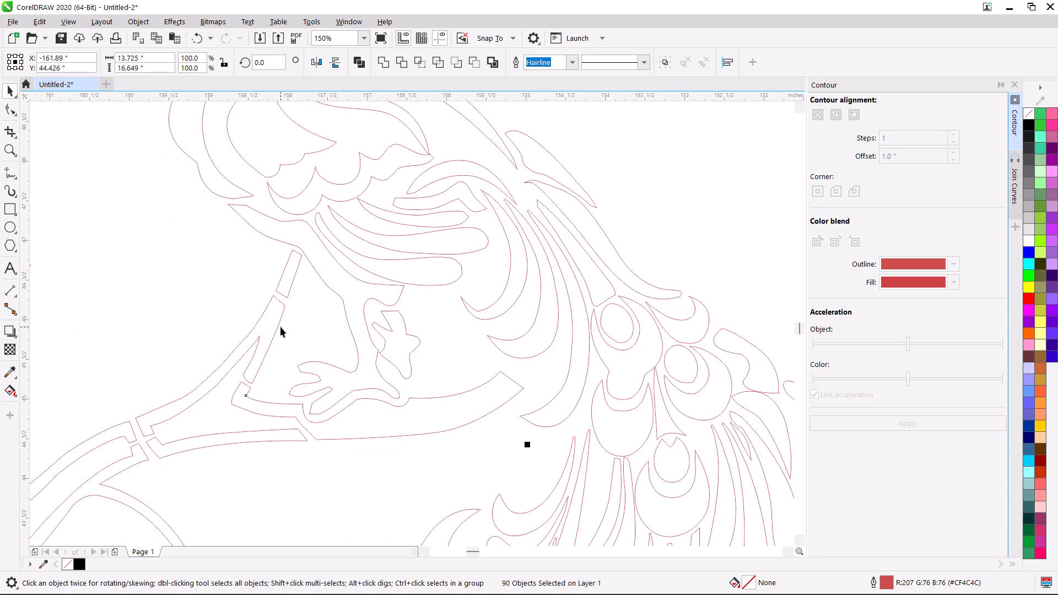
pyautogui.keyDown('shift'); pyautogui.click(278, 324); pyautogui.keyUp('shift')
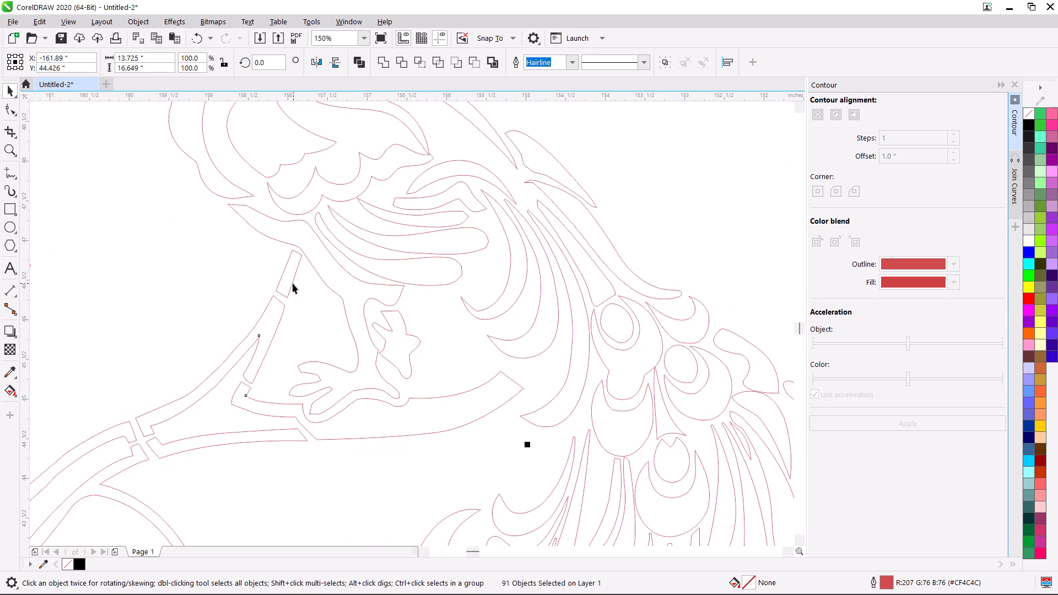
pyautogui.keyDown('shift'); pyautogui.click(293, 283); pyautogui.keyUp('shift')
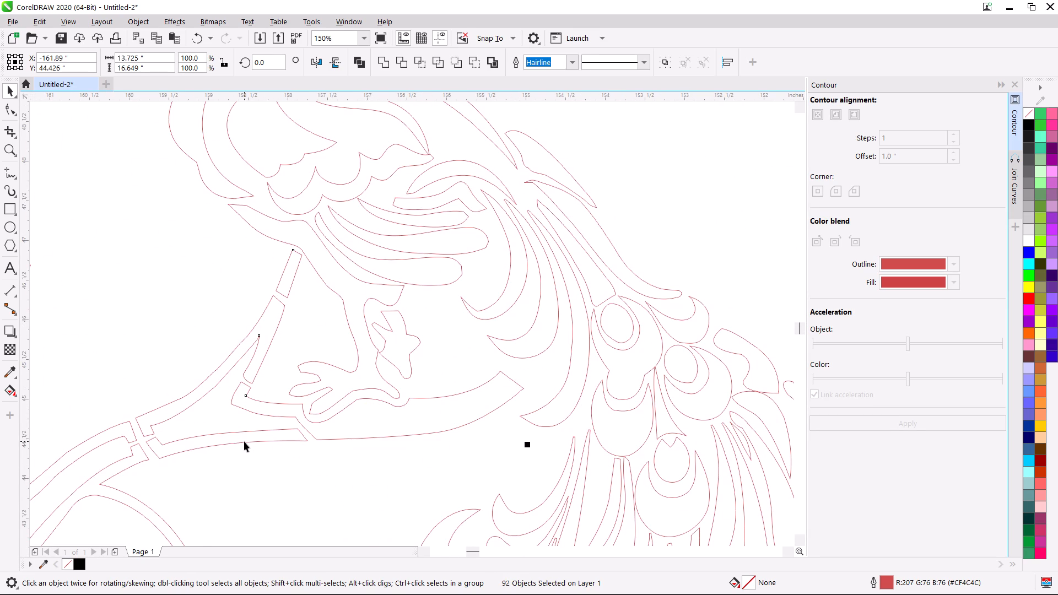
pyautogui.keyDown('shift'); pyautogui.click(245, 441); pyautogui.keyUp('shift')
pyautogui.scroll(-2, 231, 437)
pyautogui.keyDown('shift'); pyautogui.moveTo(236, 437); pyautogui.dragTo(374, 404, button='middle'); pyautogui.keyUp('shift')
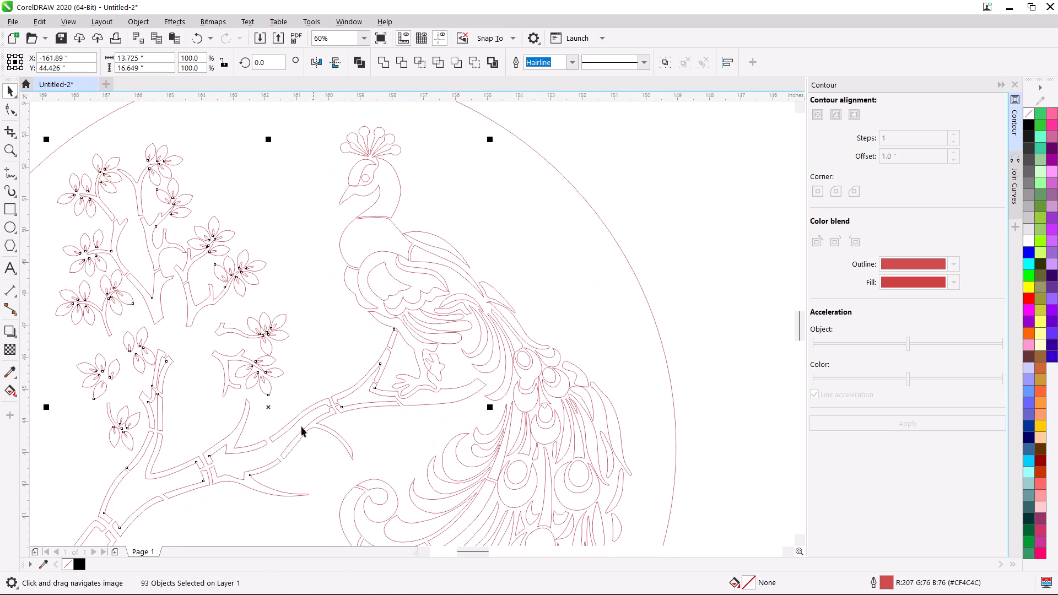
pyautogui.keyDown('shift'); pyautogui.scroll(2, 290, 430); pyautogui.keyUp('shift')
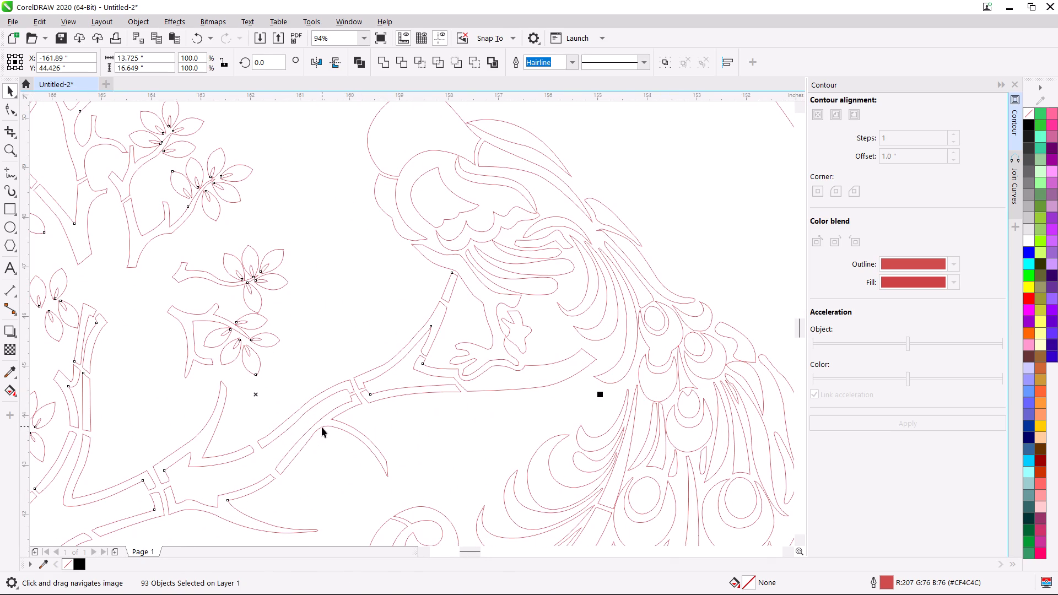
pyautogui.keyDown('shift'); pyautogui.click(321, 427); pyautogui.keyUp('shift')
pyautogui.keyDown('shift'); pyautogui.click(317, 395); pyautogui.keyUp('shift')
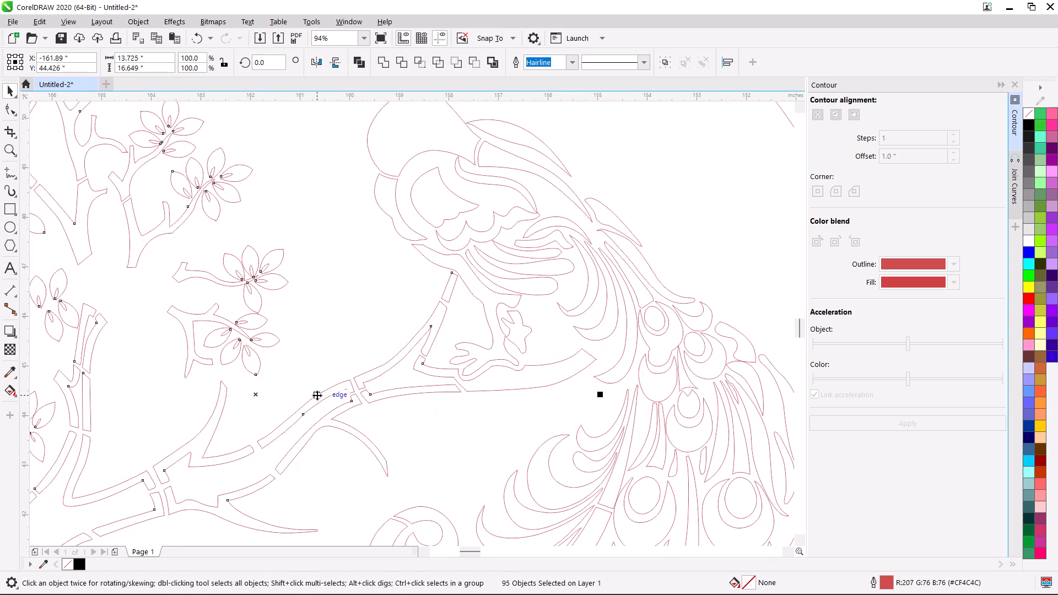
pyautogui.keyDown('shift'); pyautogui.scroll(-4, 292, 432); pyautogui.keyUp('shift')
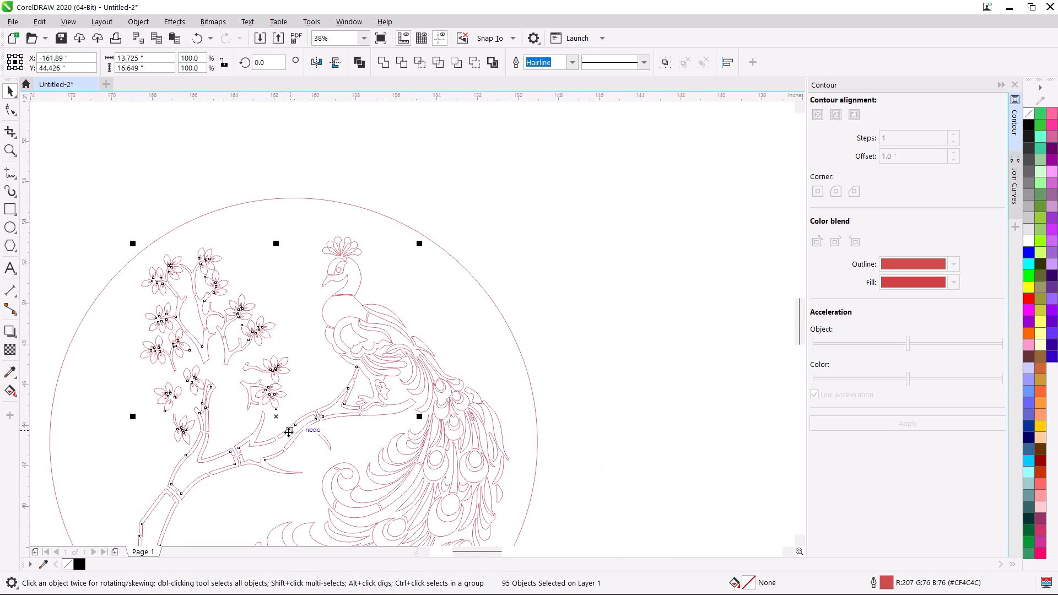
pyautogui.scroll(-2, 288, 433)
pyautogui.click(361, 74)
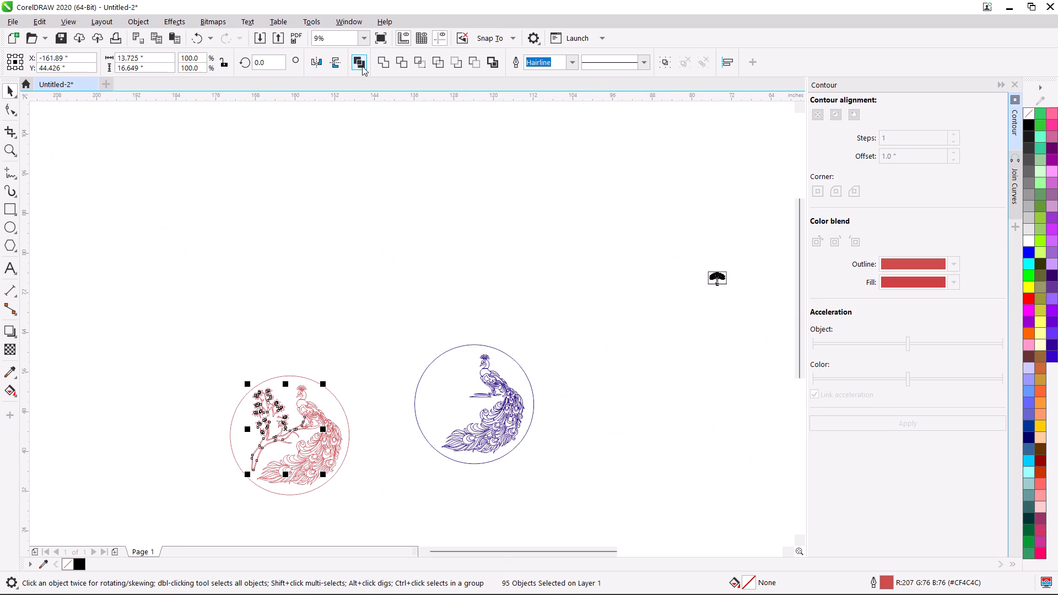
pyautogui.click(362, 66)
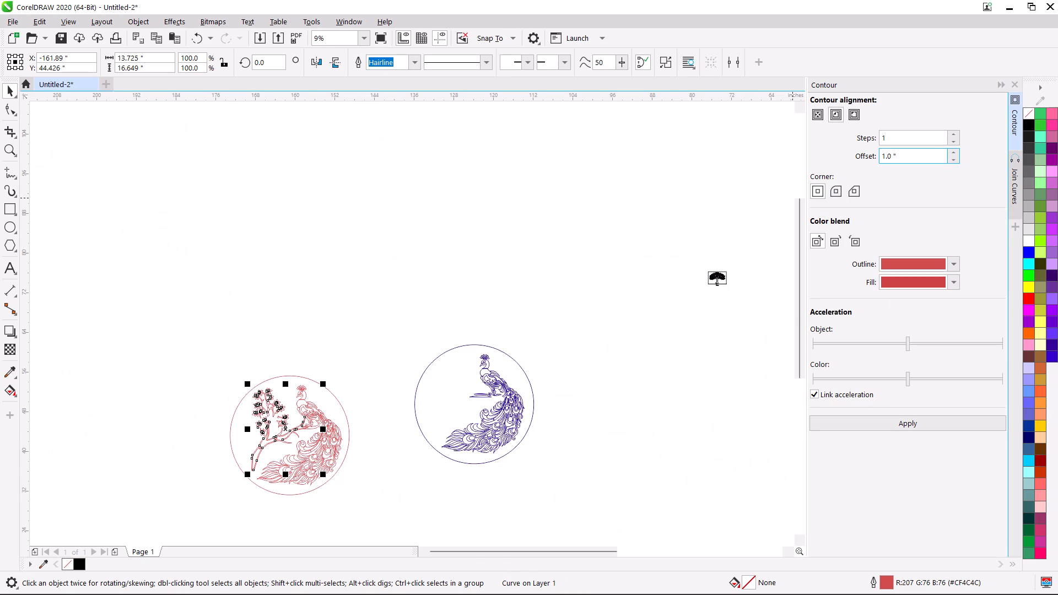
# Apply a one-step outside contour with a 0.01 in offset to the combined branch curve.
pyautogui.click(853, 112)
pyautogui.moveTo(891, 156); pyautogui.dragTo(866, 150)
pyautogui.write('.1')
pyautogui.press('BackSpace')
pyautogui.write('01')
pyautogui.press('Return')
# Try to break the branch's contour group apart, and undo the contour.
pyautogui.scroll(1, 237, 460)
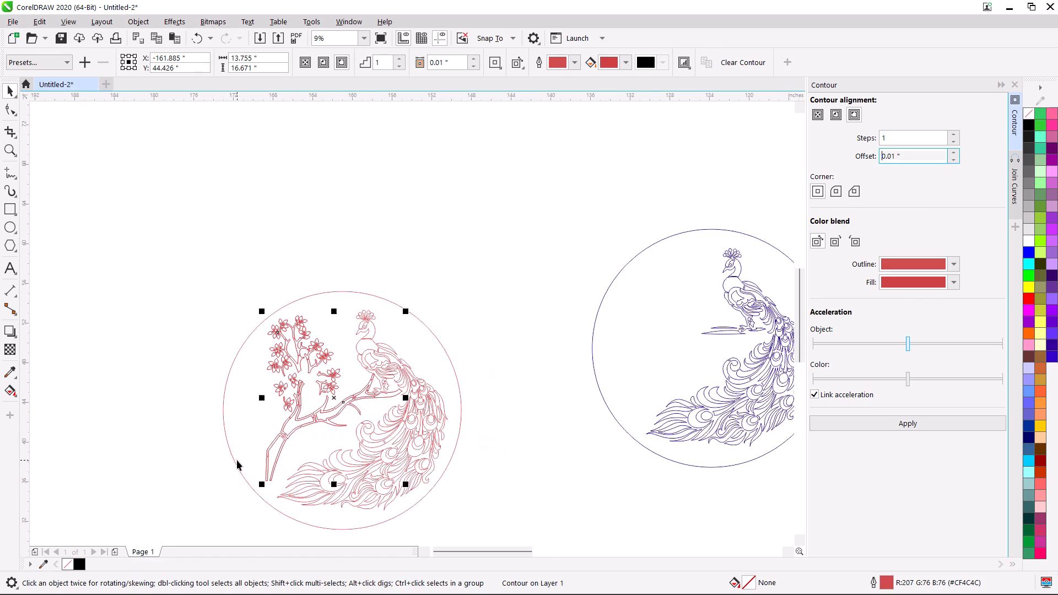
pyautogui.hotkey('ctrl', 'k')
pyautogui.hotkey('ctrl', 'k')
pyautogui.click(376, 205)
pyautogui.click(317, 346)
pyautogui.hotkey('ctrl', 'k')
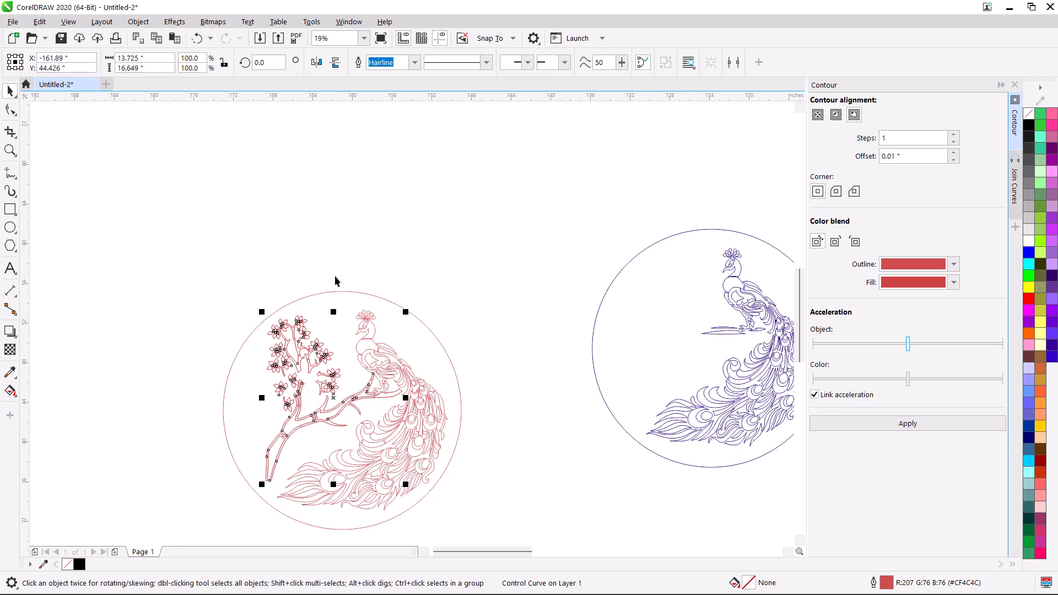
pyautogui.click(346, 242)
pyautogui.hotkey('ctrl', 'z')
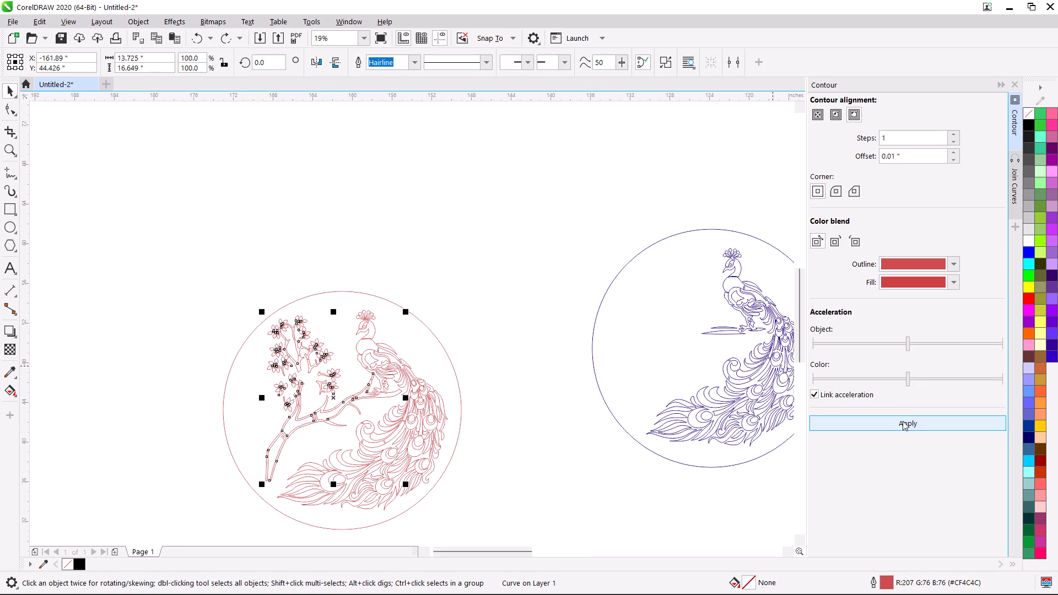
# Reapply the 0.01 in outside contour to the combined branch curve and break the contour group apart.
pyautogui.click(904, 425)
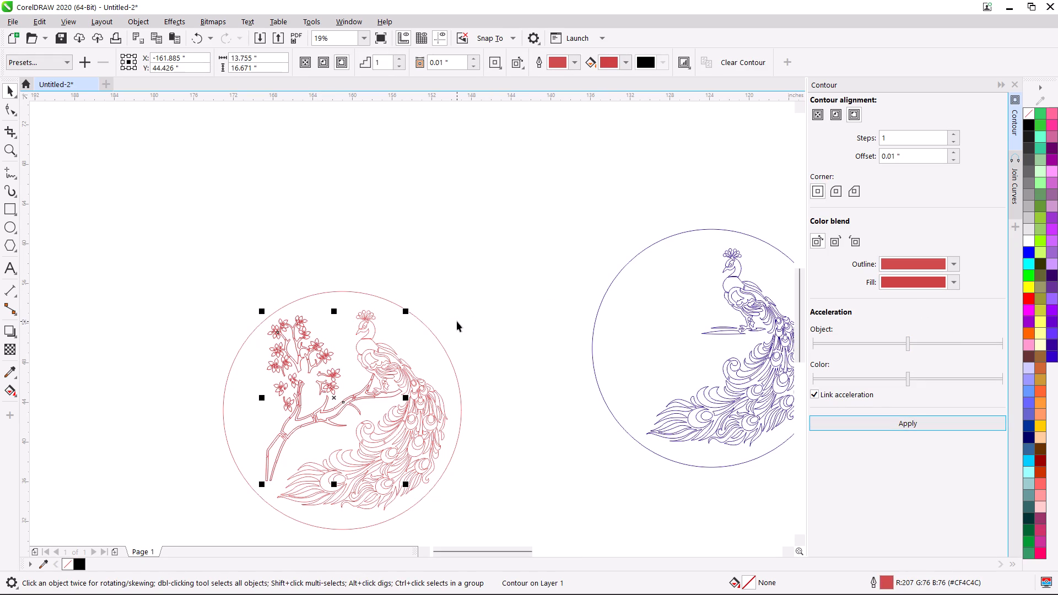
pyautogui.hotkey('ctrl', 'k')
pyautogui.click(477, 269)
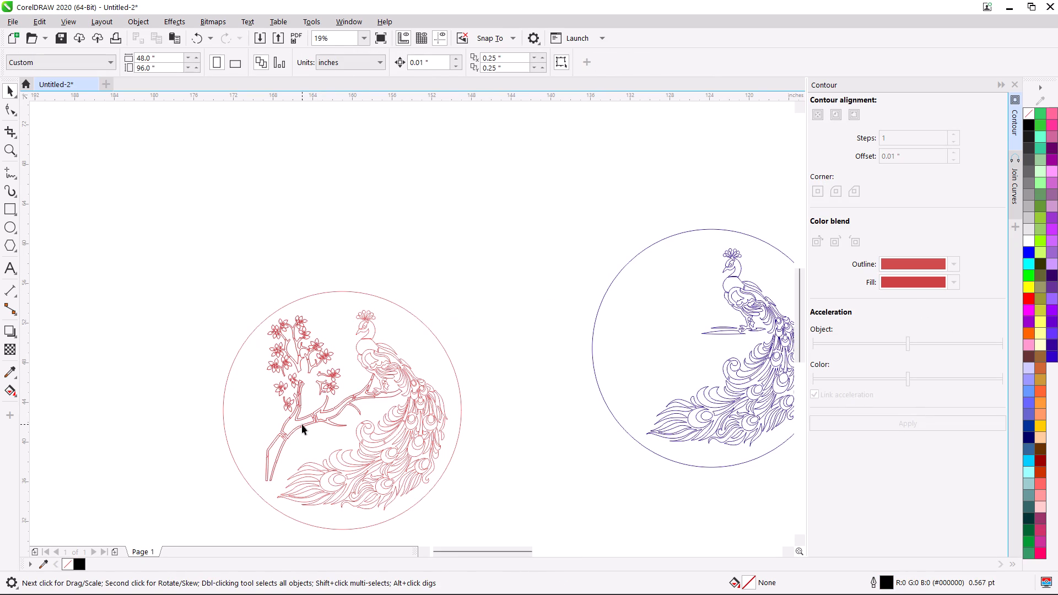
# Move the original combined branch curve about 25 in left, outside the circle, leaving its contour copy beside the peacock.
pyautogui.scroll(3, 301, 425)
pyautogui.scroll(2, 298, 376)
pyautogui.moveTo(298, 376); pyautogui.dragTo(127, 419)
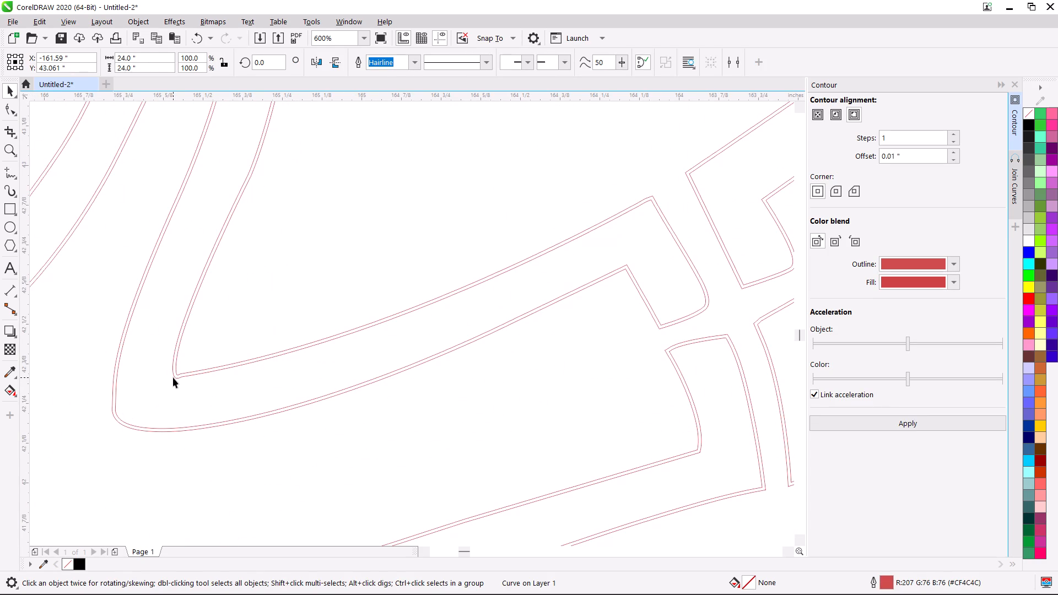
pyautogui.moveTo(174, 376); pyautogui.dragTo(110, 392)
pyautogui.scroll(-2, 170, 431)
pyautogui.moveTo(194, 432); pyautogui.dragTo(495, 410, button='middle')
pyautogui.scroll(-1, 525, 410)
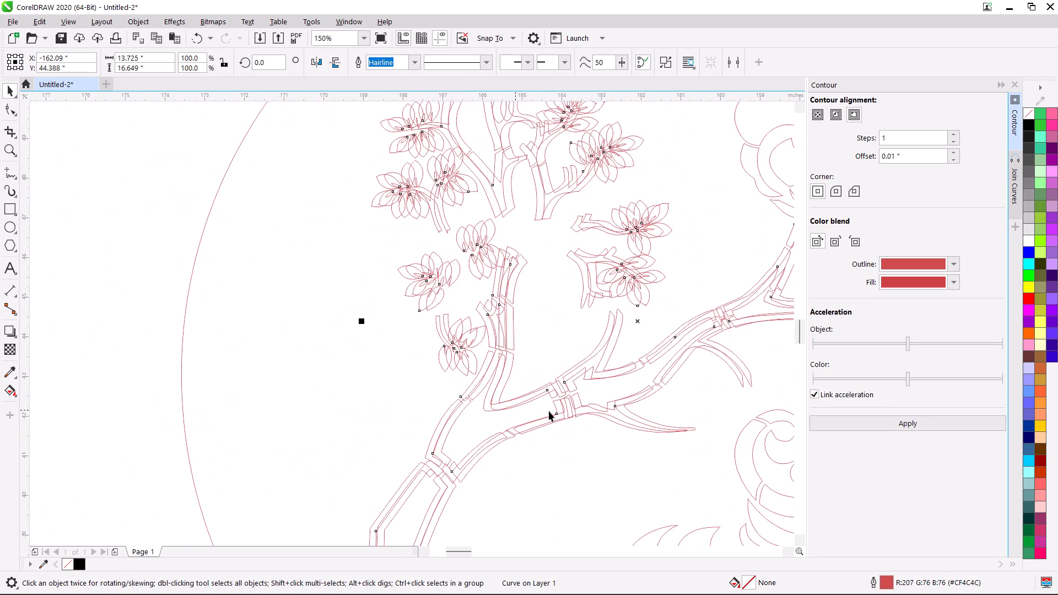
pyautogui.scroll(-2, 549, 412)
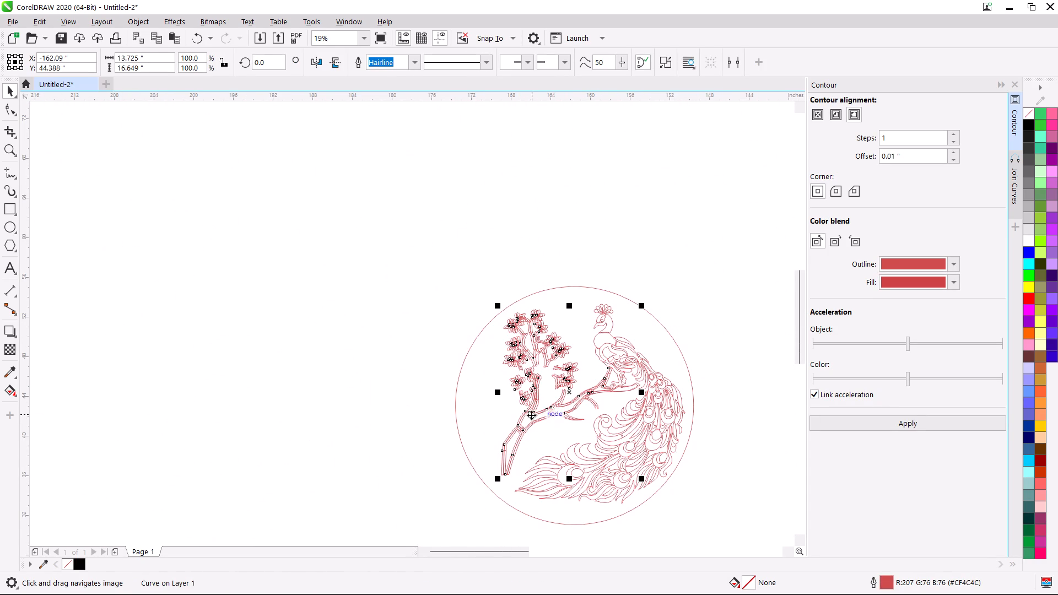
pyautogui.moveTo(569, 390); pyautogui.dragTo(319, 363)
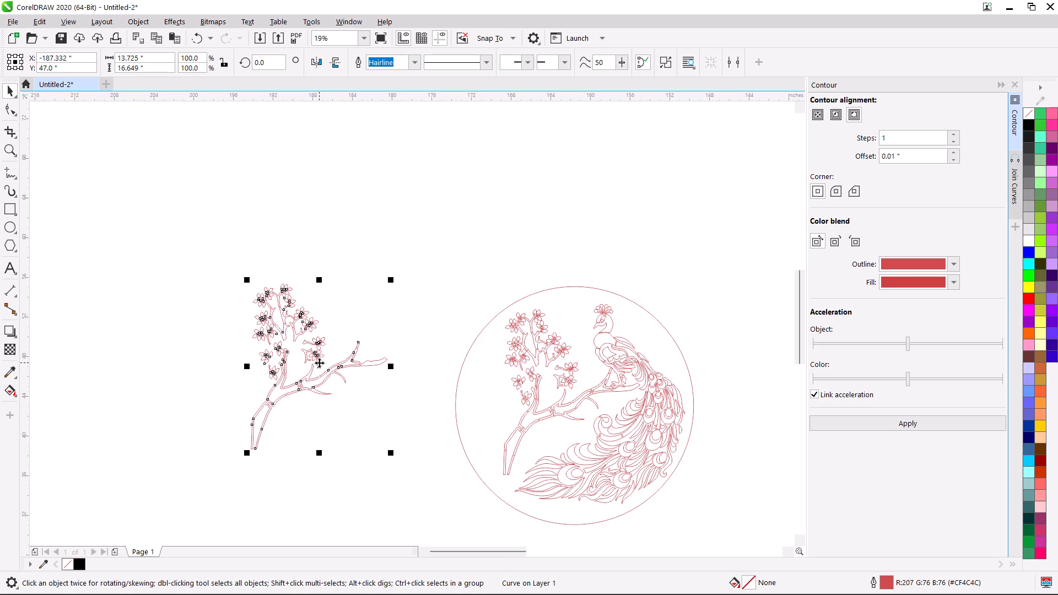
# Compare the moved original branch with the contour copy inside the circle, selecting each in turn and examining the copy up close.
pyautogui.click(413, 226)
pyautogui.click(278, 345)
pyautogui.click(535, 353)
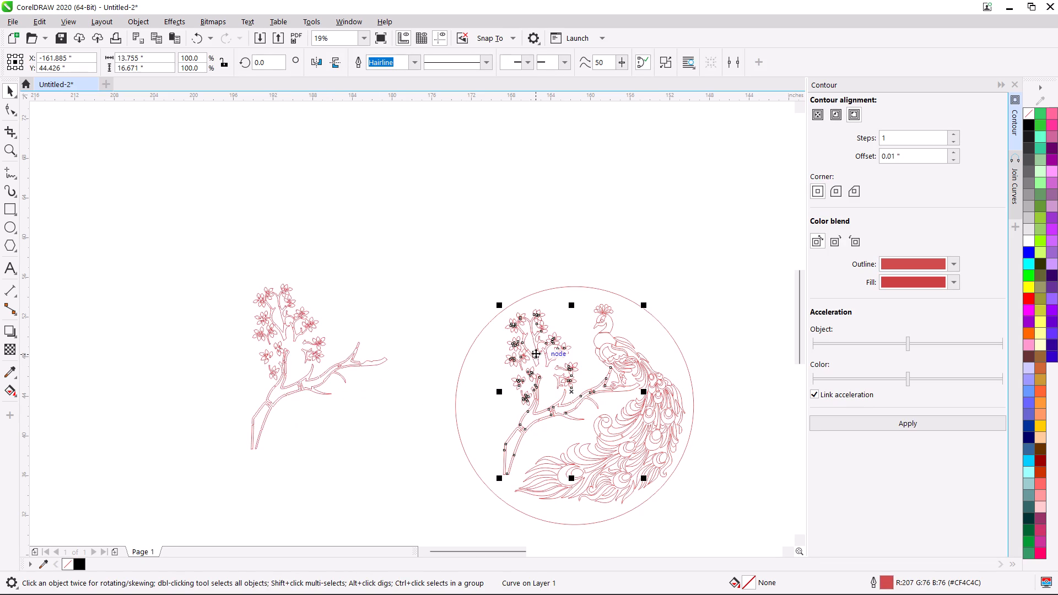
pyautogui.click(295, 332)
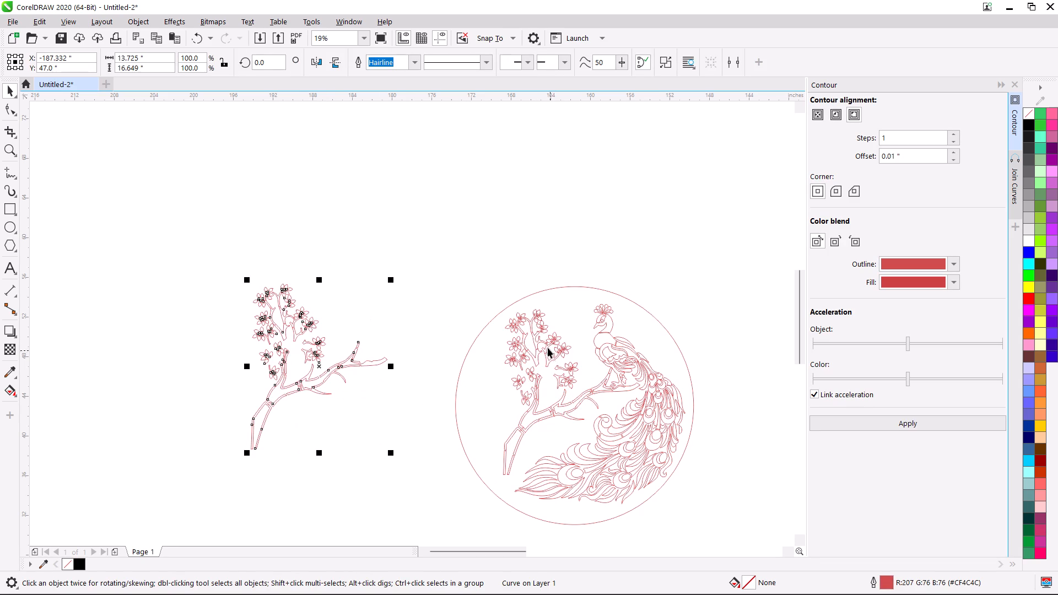
pyautogui.click(546, 346)
pyautogui.click(272, 310)
pyautogui.scroll(2, 528, 413)
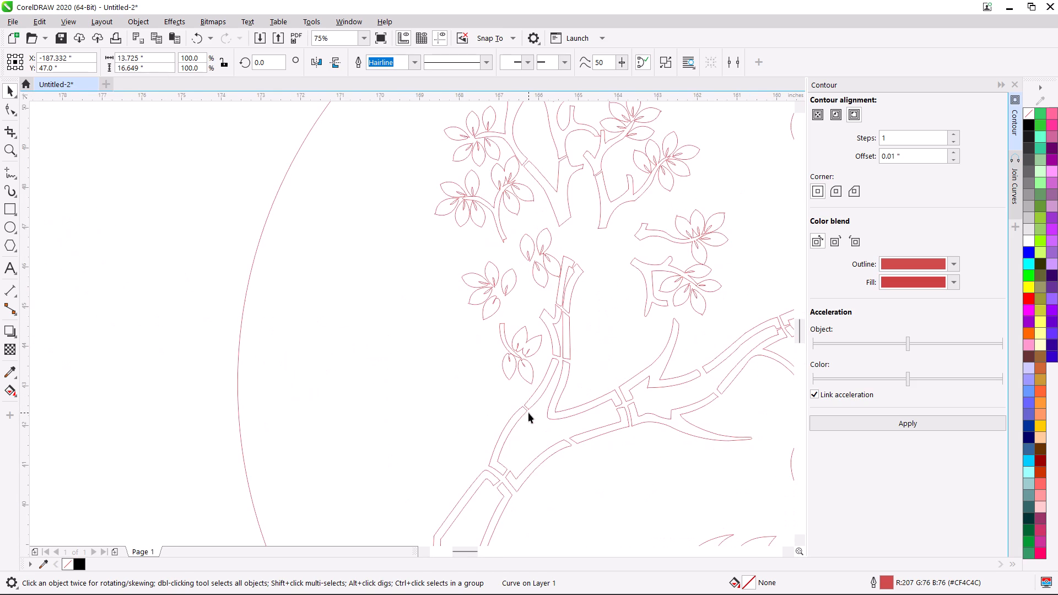
# Delete the original combined branch curve that sits outside the circle.
pyautogui.scroll(-1, 528, 413)
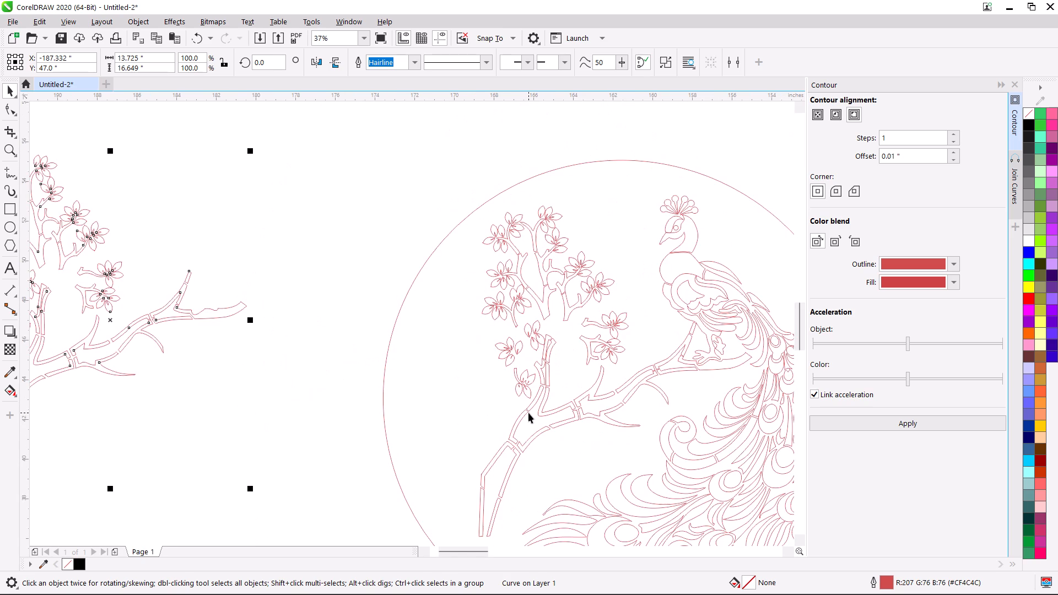
pyautogui.press('Delete')
# Combine the red circle, peacock and contour branch artwork into one curve.
pyautogui.scroll(-1, 532, 412)
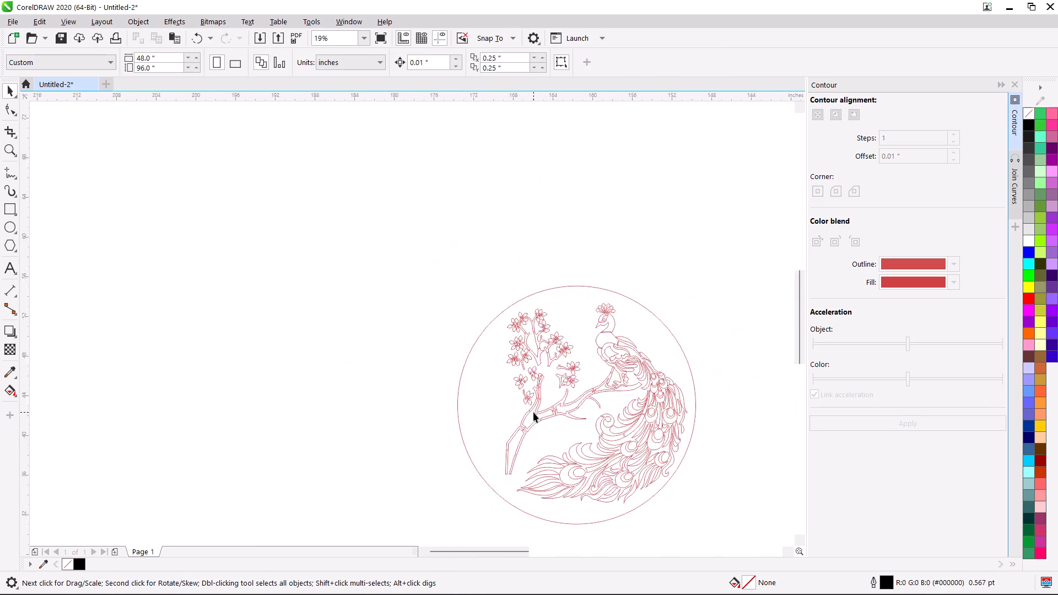
pyautogui.scroll(-1, 533, 412)
pyautogui.moveTo(478, 309); pyautogui.dragTo(652, 486)
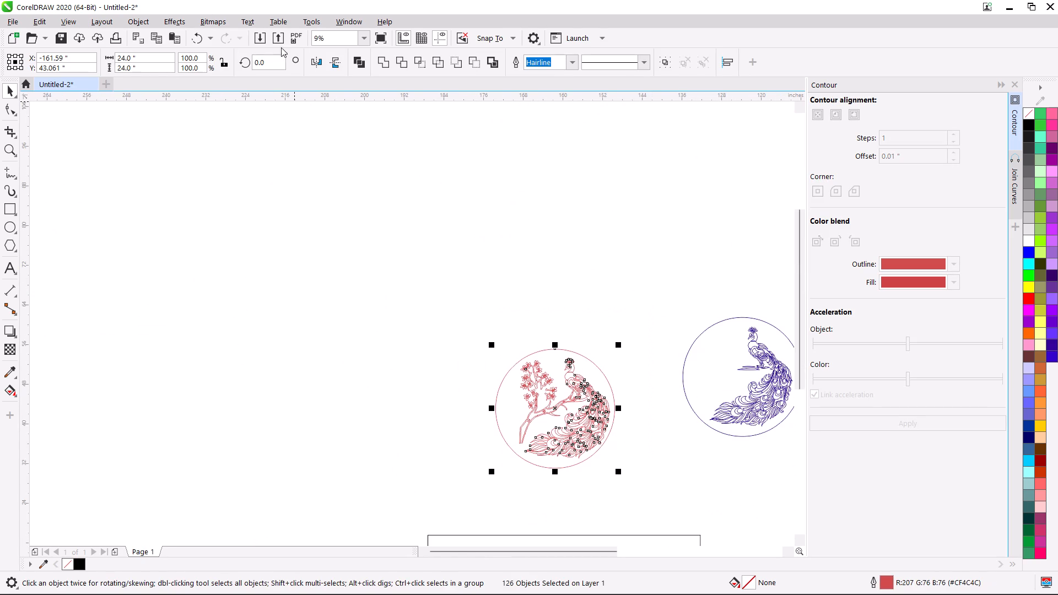
pyautogui.click(366, 57)
# Export the combined red design as the DXF file 22 on the Desktop, selected objects only, overwriting the existing file.
pyautogui.click(0, 19)
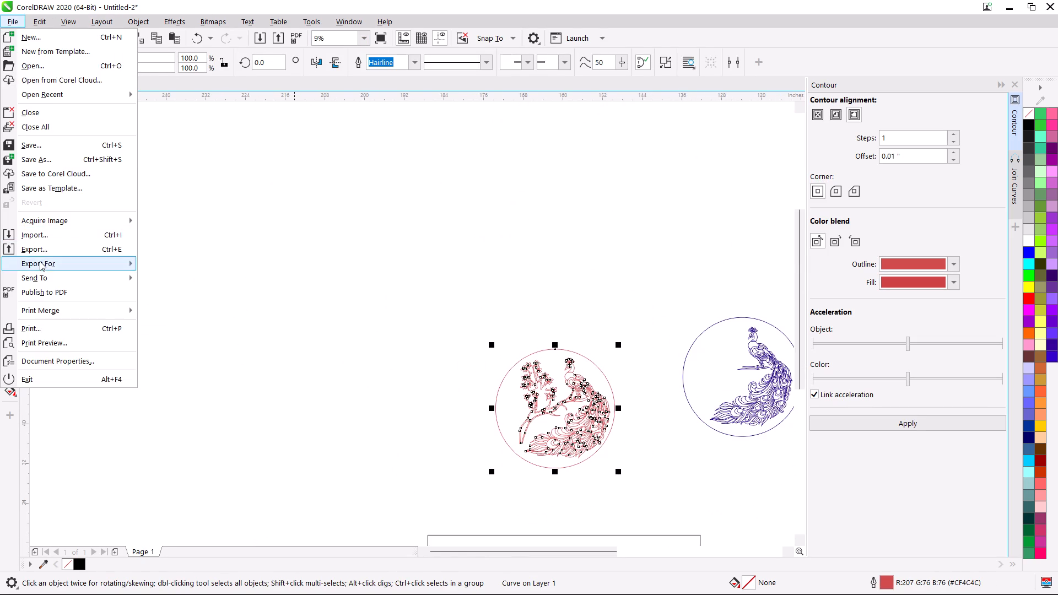
pyautogui.click(33, 248)
pyautogui.click(190, 129)
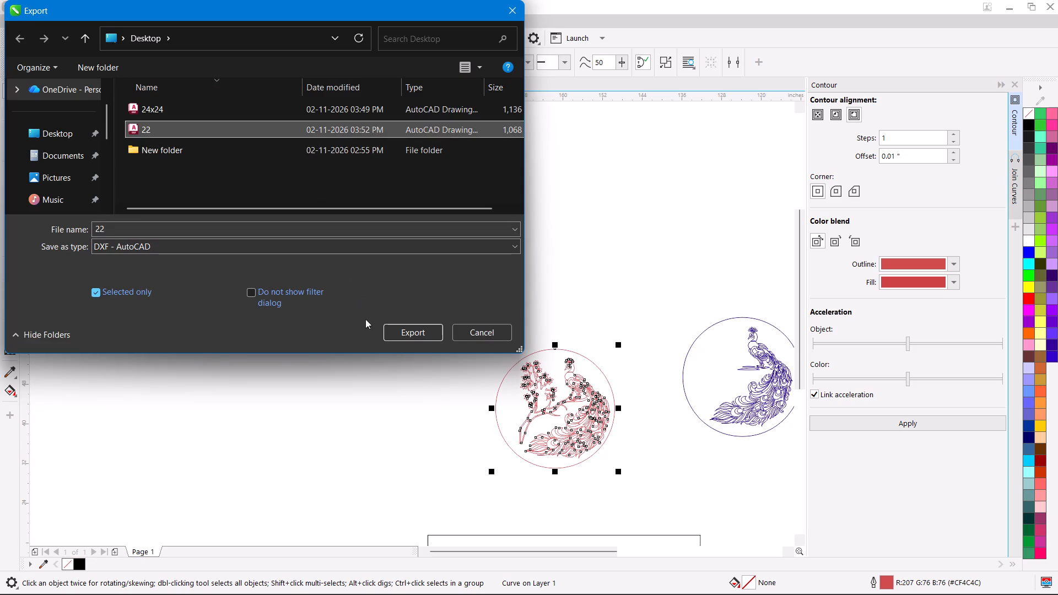
pyautogui.click(402, 330)
pyautogui.click(558, 317)
pyautogui.click(560, 309)
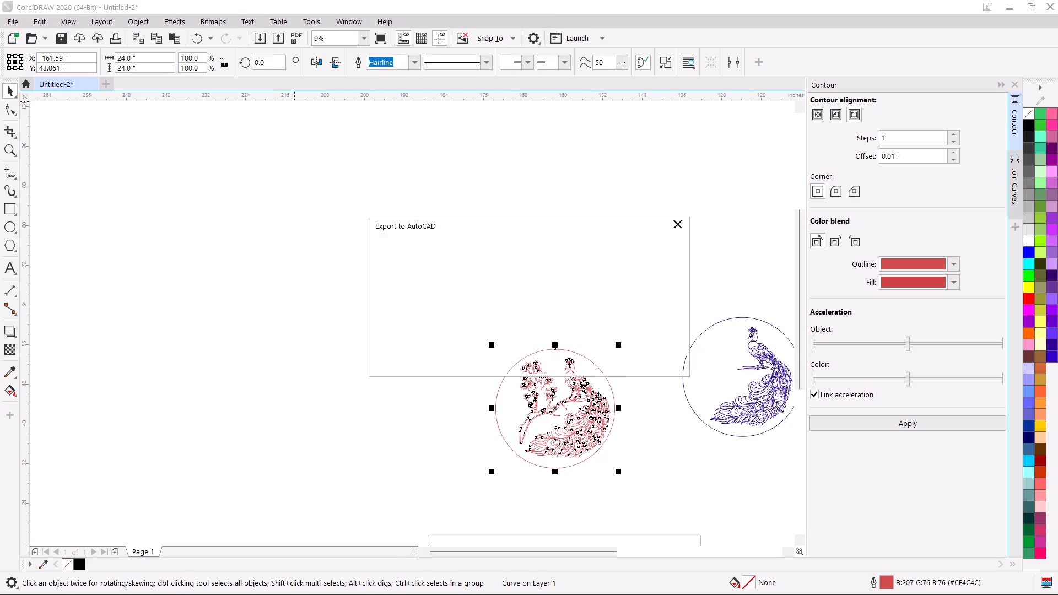
pyautogui.click(594, 360)
# Switch to ArtCAM and delete all the existing vectors from the model, including the locked ones.
pyautogui.click(594, 580)
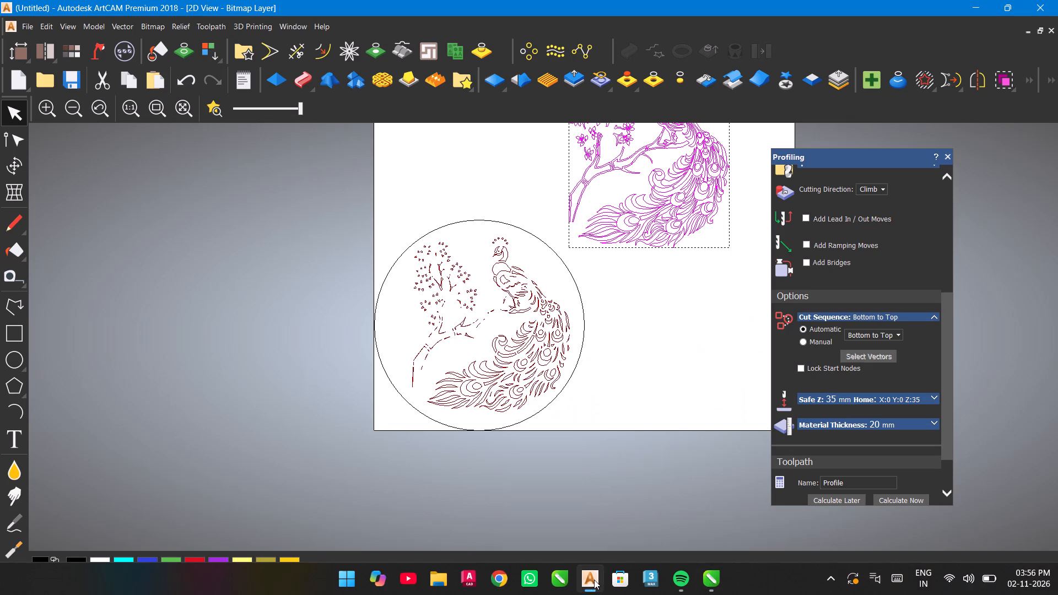
pyautogui.scroll(-4, 504, 401)
pyautogui.moveTo(384, 279); pyautogui.dragTo(722, 435)
pyautogui.press('Delete')
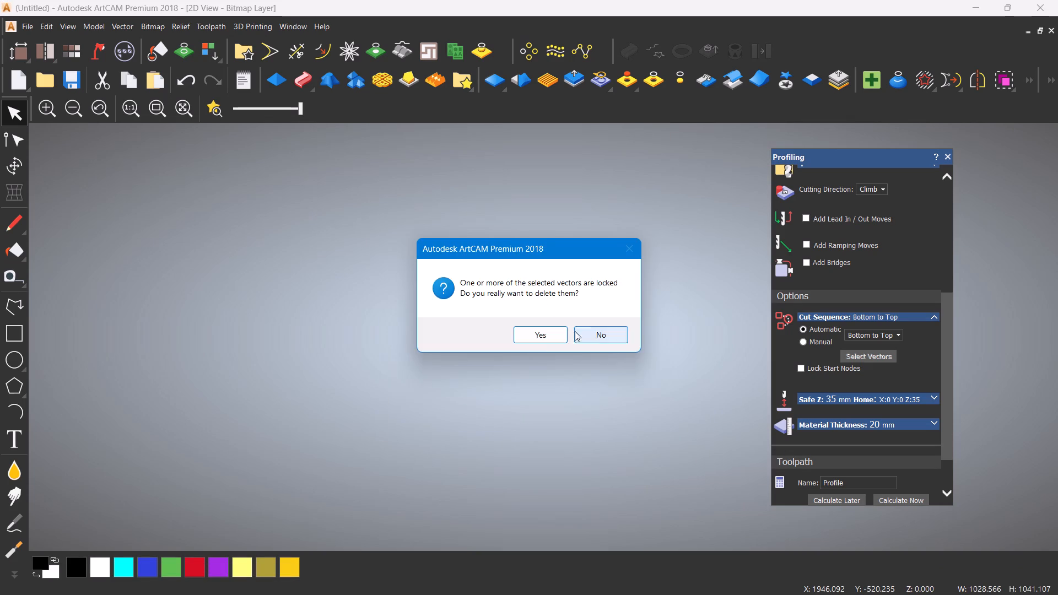
pyautogui.click(540, 338)
pyautogui.doubleClick(556, 335)
# Import the vector file 22 from the Desktop into the current layer.
pyautogui.click(123, 25)
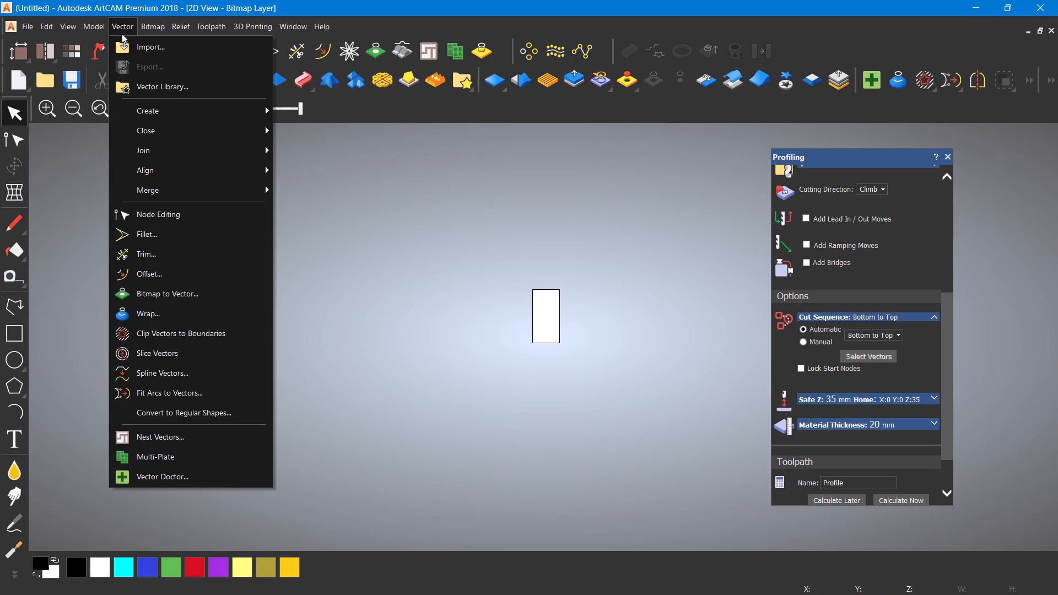
pyautogui.click(170, 59)
pyautogui.click(170, 55)
pyautogui.click(503, 190)
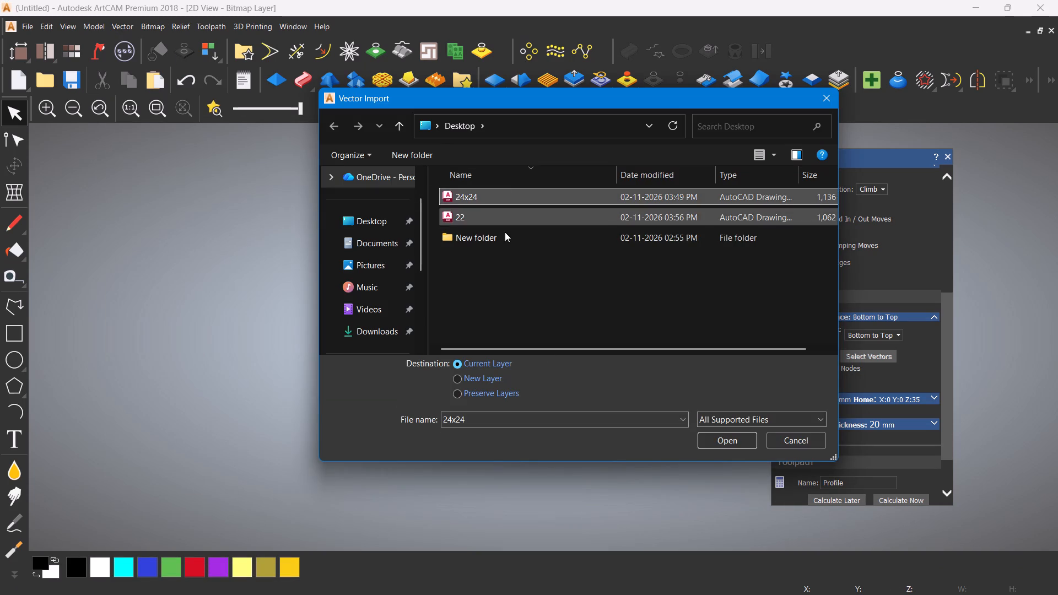
pyautogui.click(505, 232)
pyautogui.click(492, 209)
pyautogui.click(738, 441)
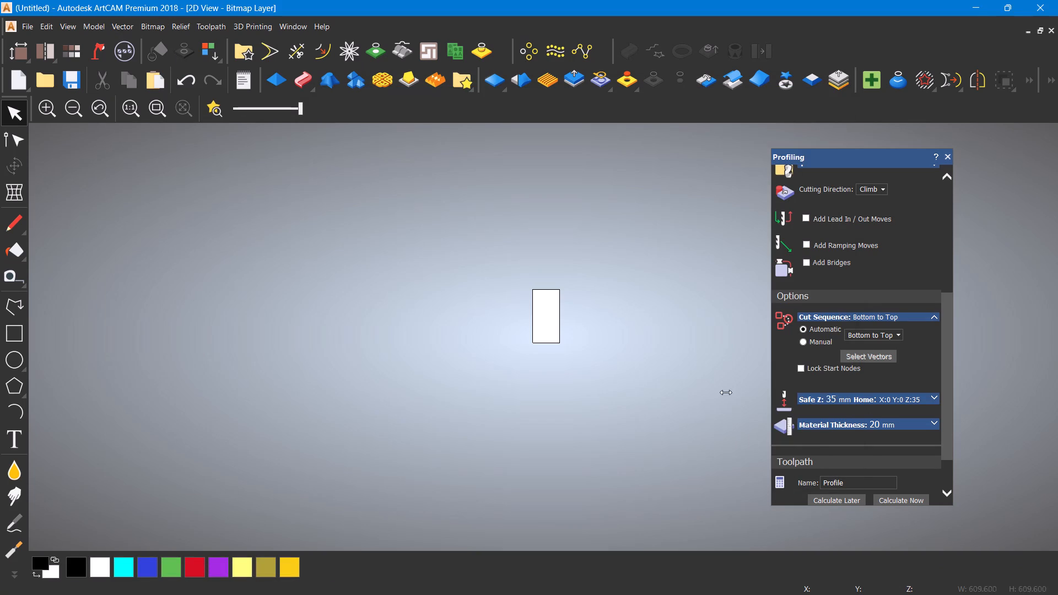
pyautogui.click(655, 383)
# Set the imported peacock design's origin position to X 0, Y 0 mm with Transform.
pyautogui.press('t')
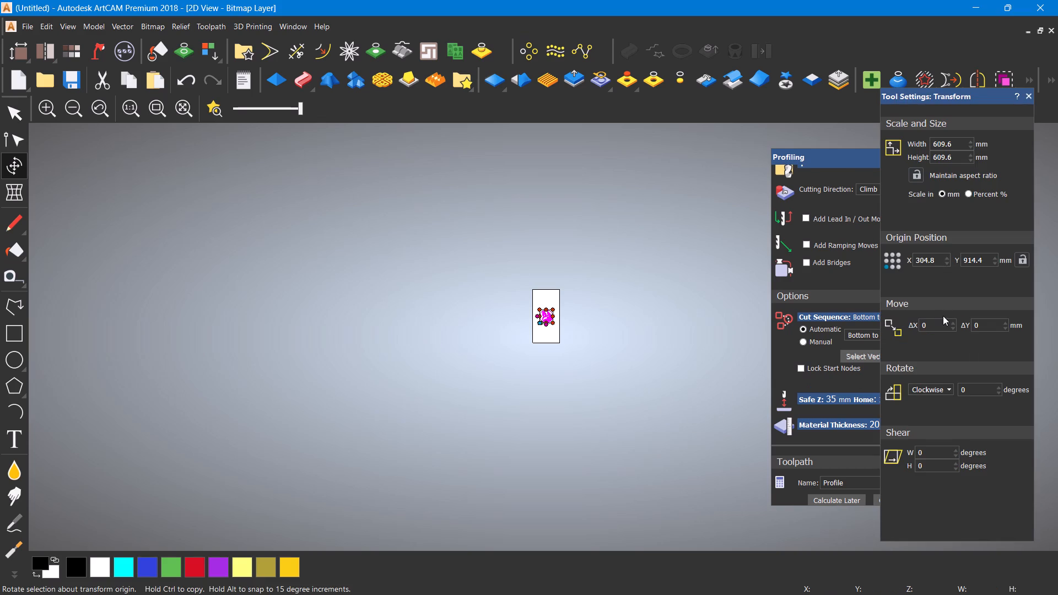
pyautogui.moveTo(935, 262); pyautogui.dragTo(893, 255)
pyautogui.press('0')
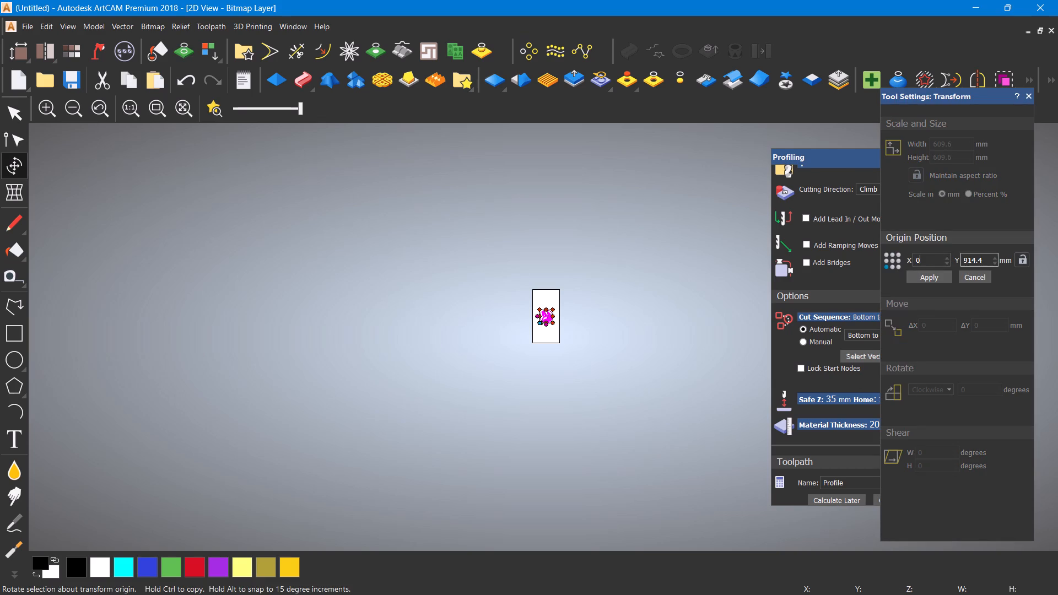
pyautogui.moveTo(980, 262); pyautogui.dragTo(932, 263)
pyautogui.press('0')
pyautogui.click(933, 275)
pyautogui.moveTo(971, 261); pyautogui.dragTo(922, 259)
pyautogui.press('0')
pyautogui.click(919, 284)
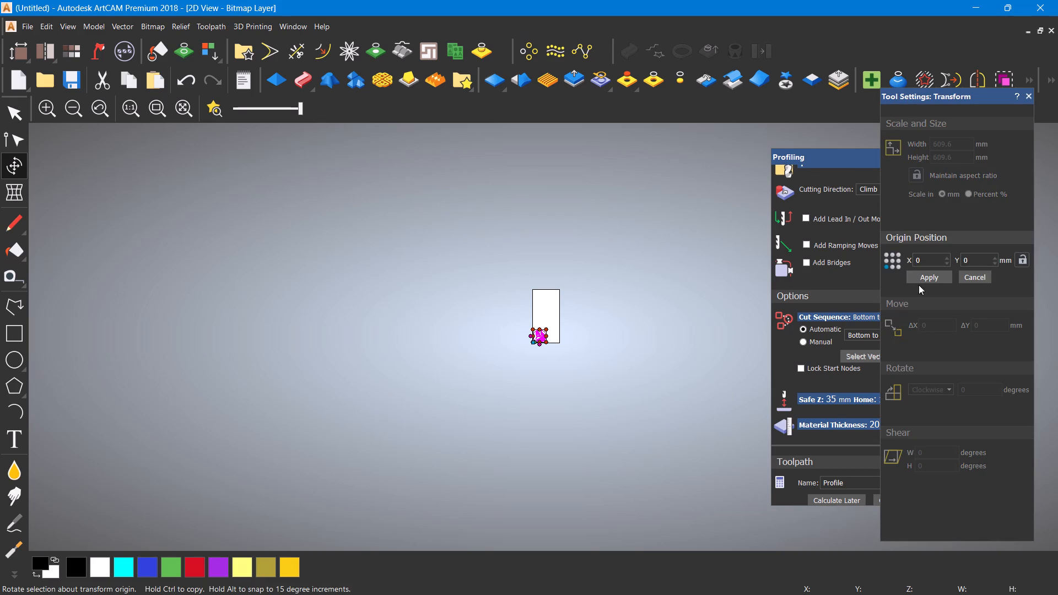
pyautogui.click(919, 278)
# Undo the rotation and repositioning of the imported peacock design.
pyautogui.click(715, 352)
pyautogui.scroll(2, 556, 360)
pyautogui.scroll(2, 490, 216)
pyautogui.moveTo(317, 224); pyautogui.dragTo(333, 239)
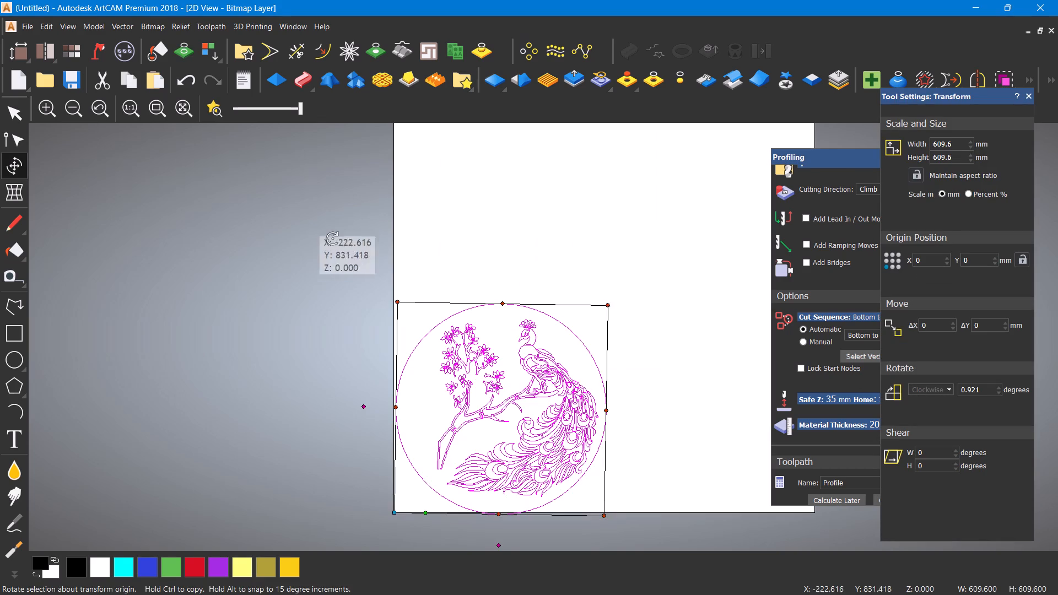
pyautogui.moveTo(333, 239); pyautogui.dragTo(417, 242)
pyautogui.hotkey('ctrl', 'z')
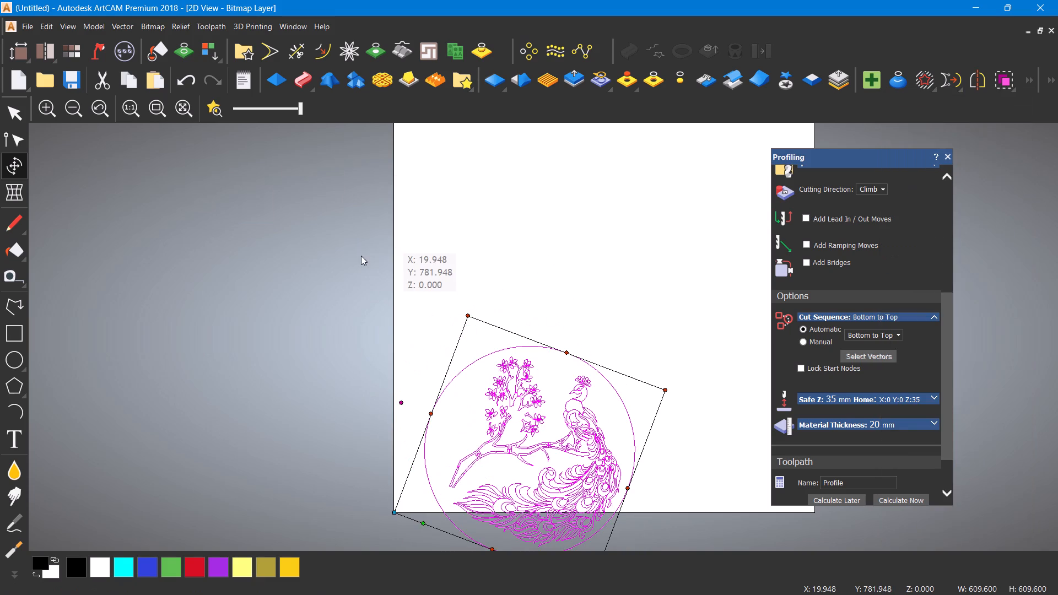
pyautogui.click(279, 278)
# Select the whole imported design and set its origin position to X 0, Y 0 mm with Transform.
pyautogui.scroll(-2, 284, 276)
pyautogui.moveTo(290, 210); pyautogui.dragTo(694, 369)
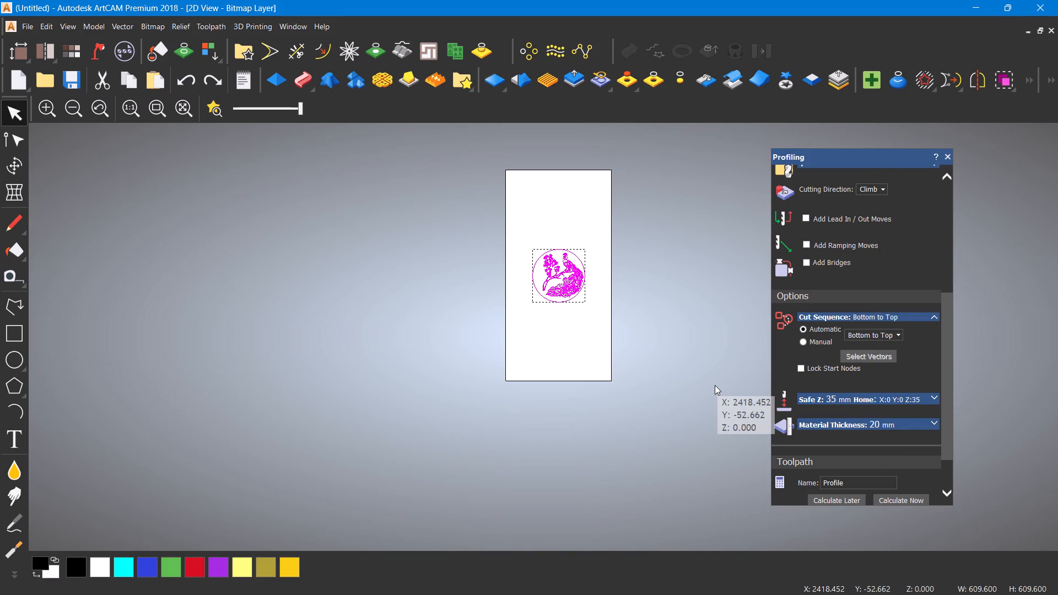
pyautogui.press('t')
pyautogui.moveTo(938, 259); pyautogui.dragTo(882, 269)
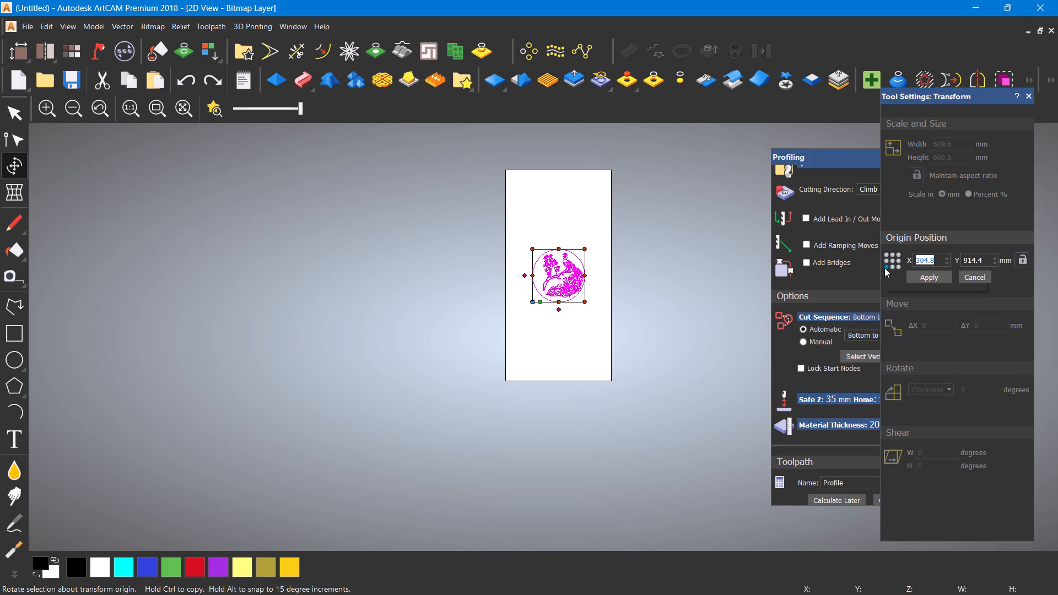
pyautogui.press('-')
pyautogui.moveTo(926, 256); pyautogui.dragTo(895, 262)
pyautogui.press('0')
pyautogui.moveTo(985, 262); pyautogui.dragTo(949, 262)
pyautogui.press('0')
pyautogui.click(937, 279)
pyautogui.click(628, 448)
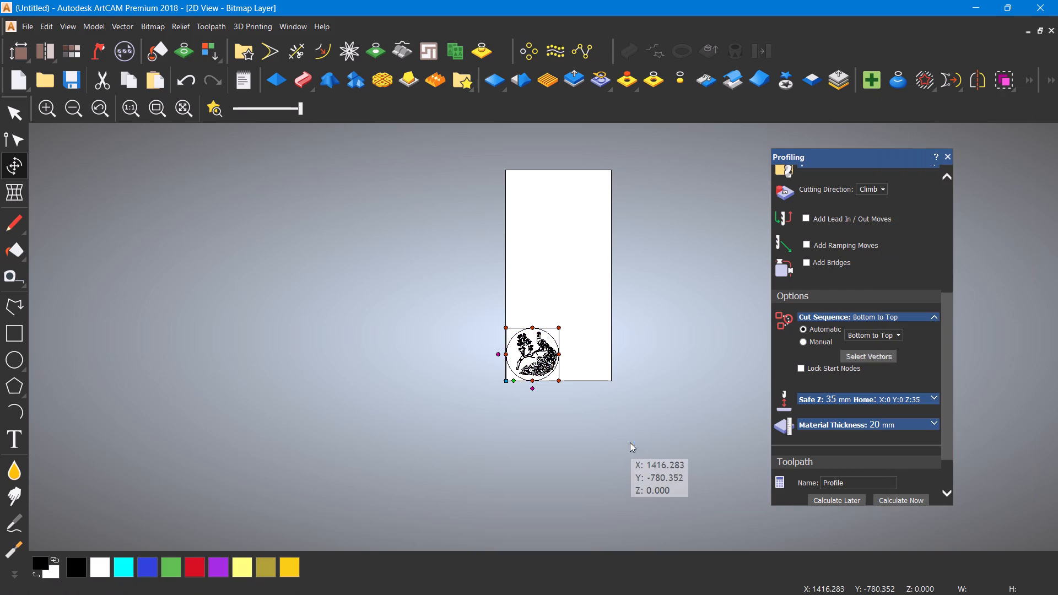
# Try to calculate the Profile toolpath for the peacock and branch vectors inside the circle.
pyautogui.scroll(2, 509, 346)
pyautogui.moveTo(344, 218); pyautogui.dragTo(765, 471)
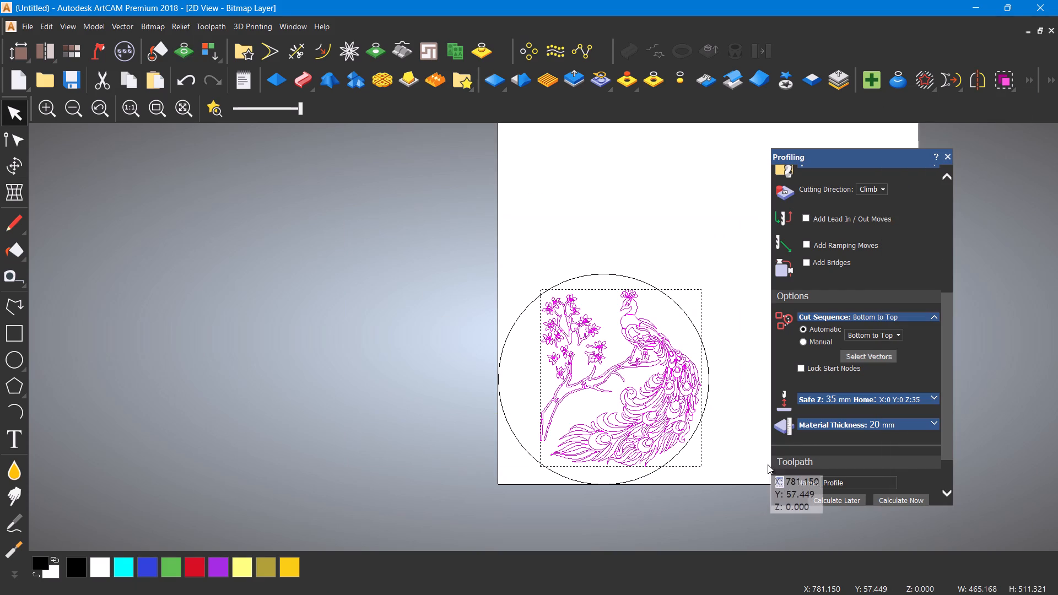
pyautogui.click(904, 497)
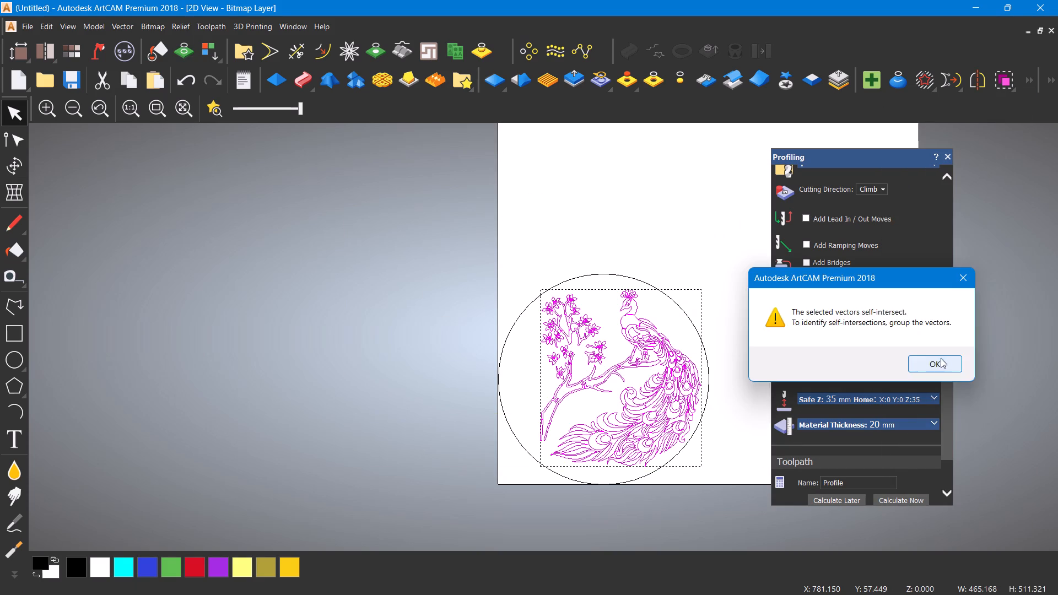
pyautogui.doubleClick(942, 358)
# Check the selected peacock and branch vectors for coincident points and vector intersections with Vector Doctor.
pyautogui.click(861, 79)
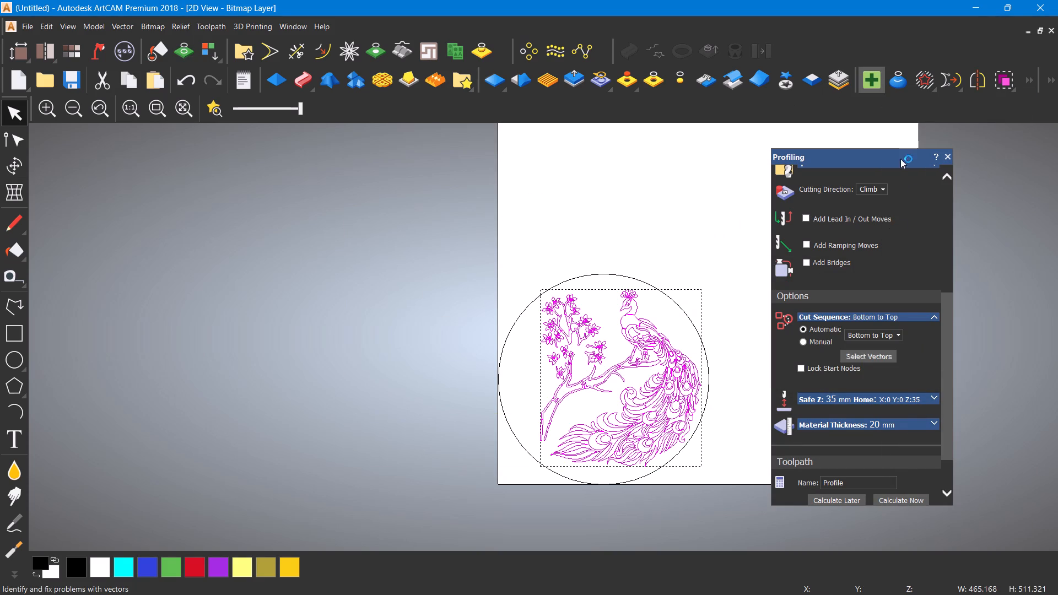
pyautogui.click(823, 458)
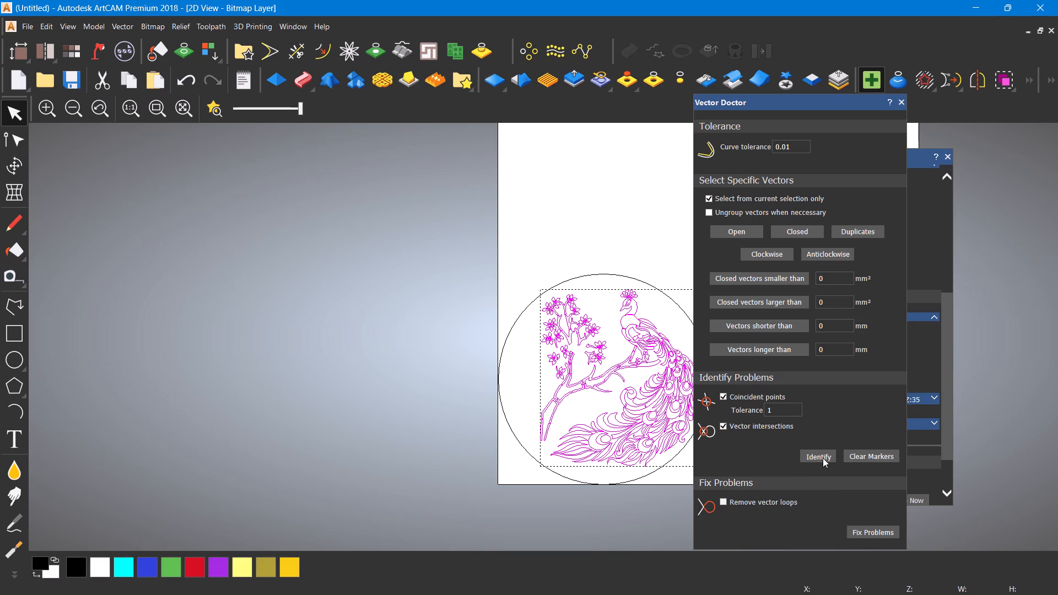
pyautogui.click(904, 105)
# Close ArtCAM and return to the CorelDRAW drawing.
pyautogui.click(1057, 0)
pyautogui.doubleClick(542, 332)
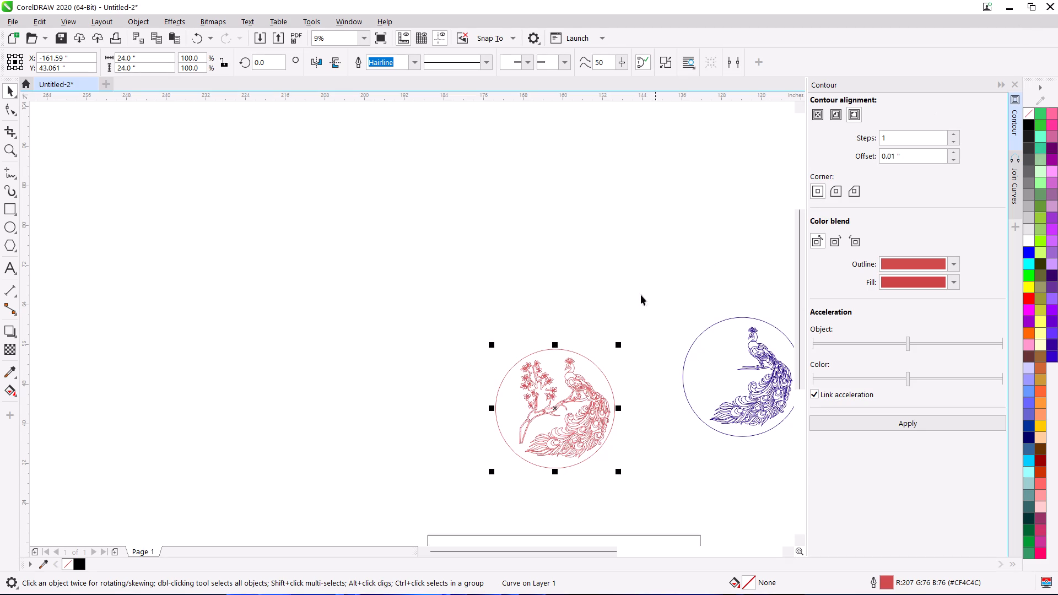
# Undo the combining of the red design, the branch deletion and the branch's move outside the circle.
pyautogui.hotkey('ctrl', 'z')
pyautogui.hotkey('ctrl', 'z')
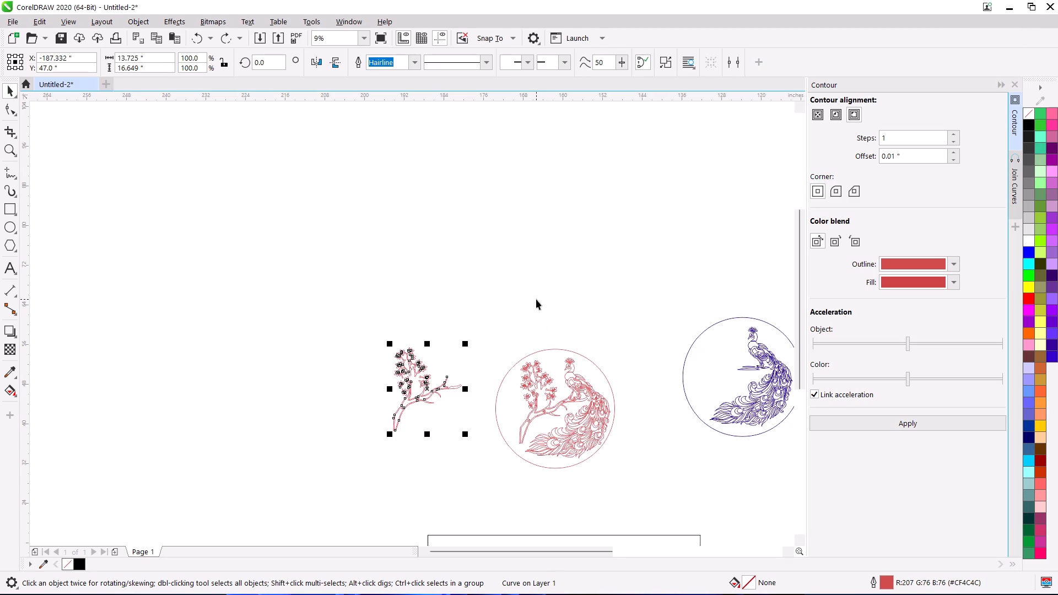
pyautogui.hotkey('ctrl', 'z')
pyautogui.hotkey('ctrl', 'z')
pyautogui.hotkey('ctrl', 'z')
pyautogui.moveTo(536, 299); pyautogui.dragTo(380, 253, button='middle')
pyautogui.click(369, 246)
pyautogui.moveTo(276, 226); pyautogui.dragTo(431, 280)
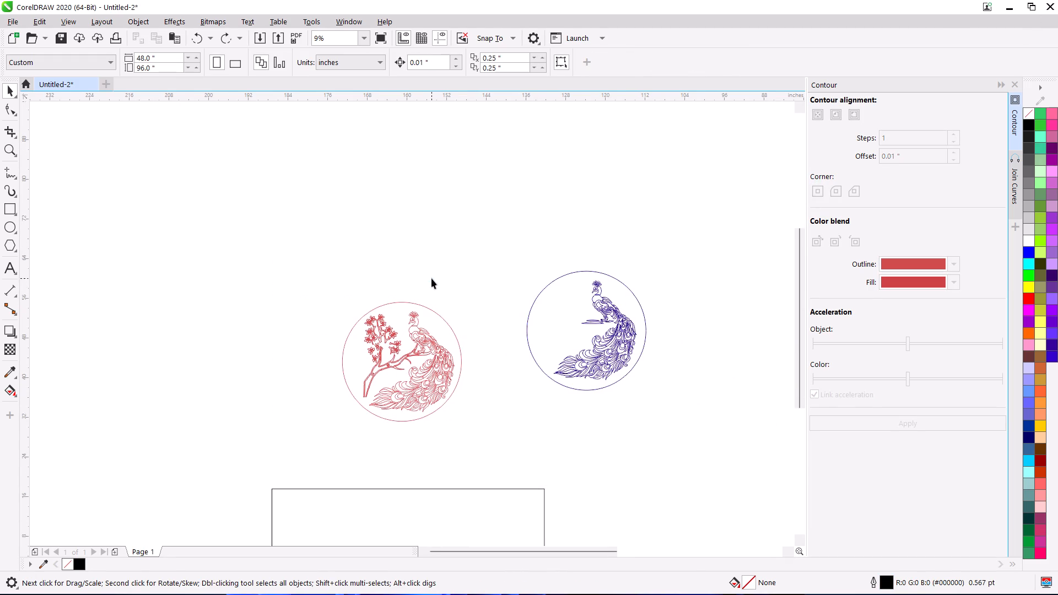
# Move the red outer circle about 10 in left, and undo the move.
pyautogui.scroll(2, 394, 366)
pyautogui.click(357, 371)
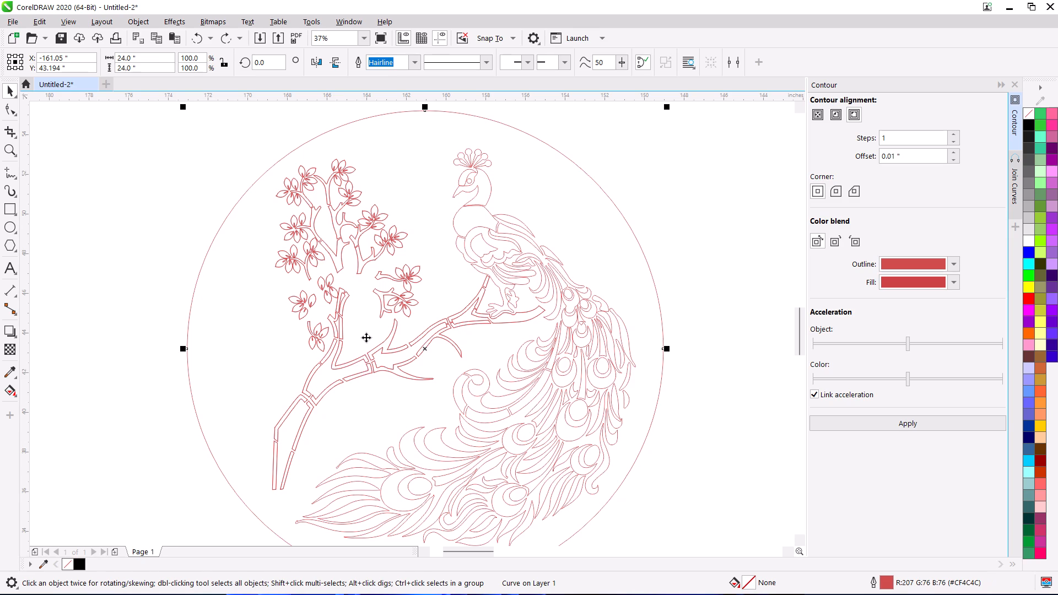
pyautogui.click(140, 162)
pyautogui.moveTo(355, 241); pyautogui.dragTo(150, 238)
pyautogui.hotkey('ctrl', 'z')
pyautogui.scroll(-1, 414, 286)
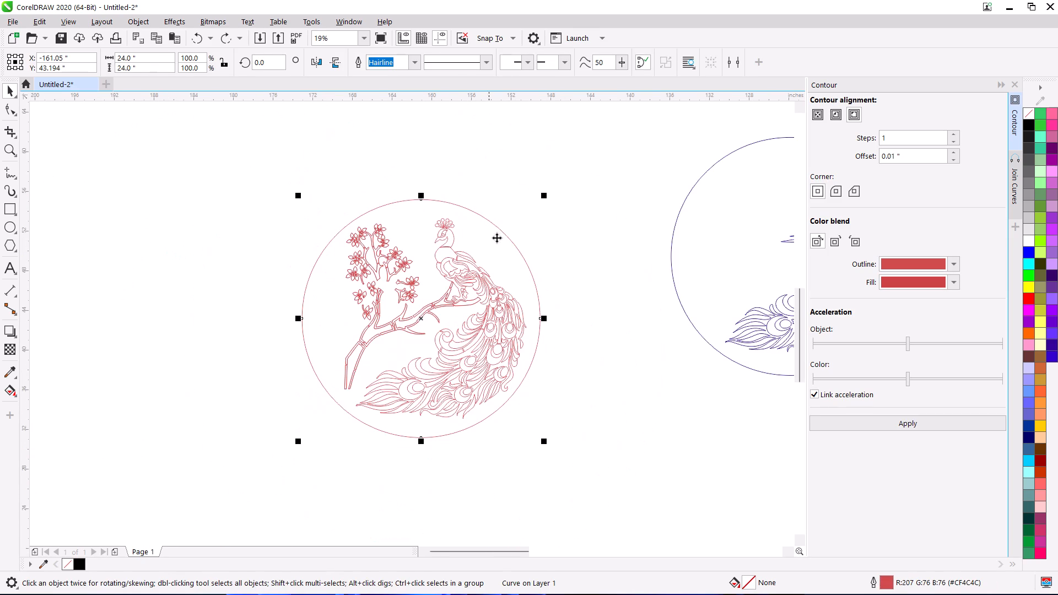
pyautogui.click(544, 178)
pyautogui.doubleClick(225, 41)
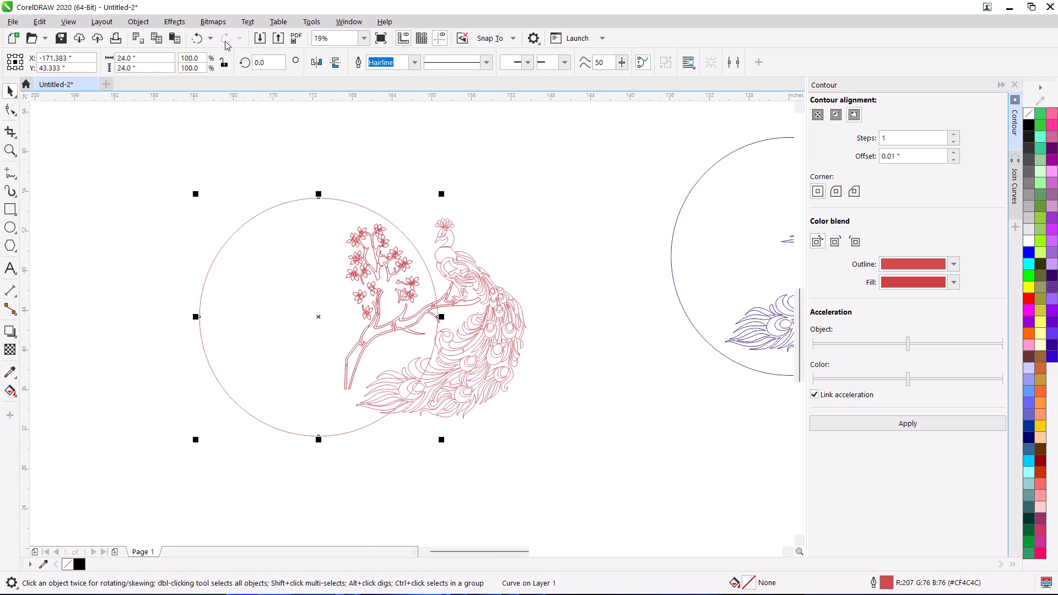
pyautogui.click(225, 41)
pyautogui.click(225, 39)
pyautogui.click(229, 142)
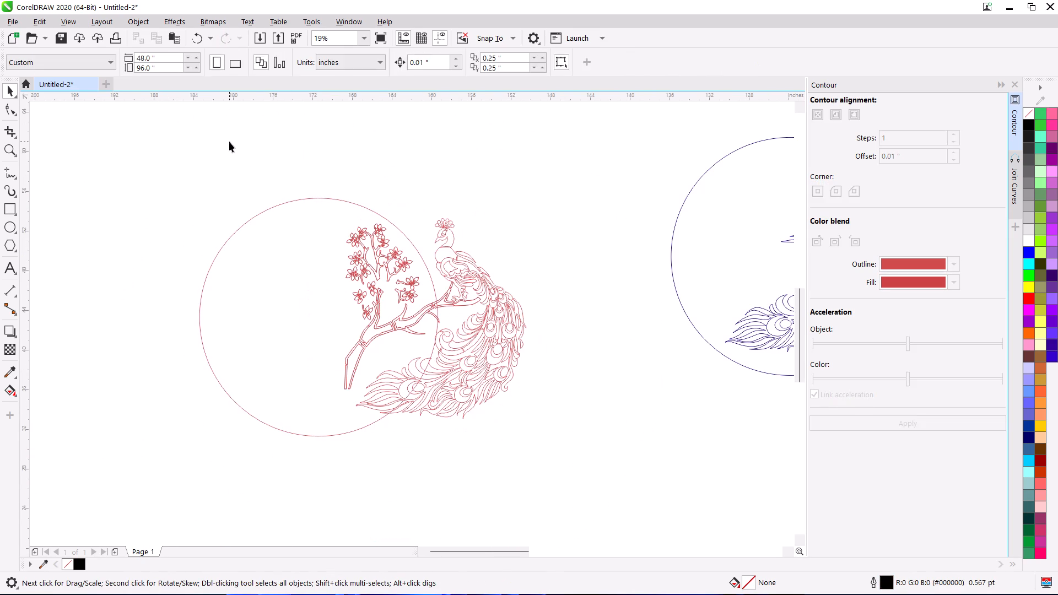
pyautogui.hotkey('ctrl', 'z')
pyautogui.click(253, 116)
# Move the original combined branch curve about 6.4 in left, leaving its contour copy beside the peacock.
pyautogui.scroll(3, 361, 246)
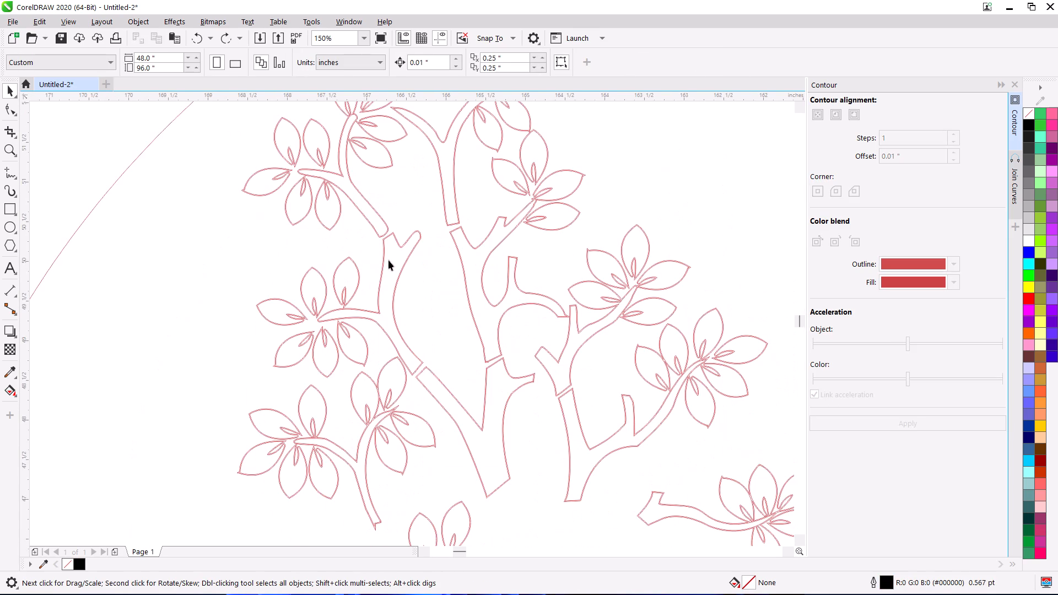
pyautogui.click(384, 242)
pyautogui.scroll(-2, 384, 242)
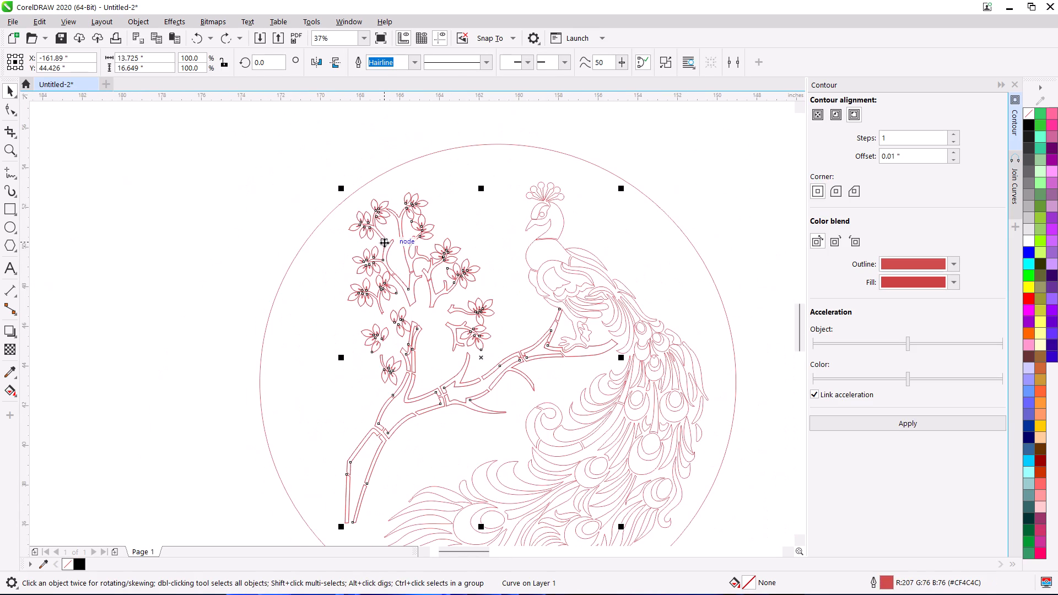
pyautogui.moveTo(482, 360); pyautogui.dragTo(368, 344)
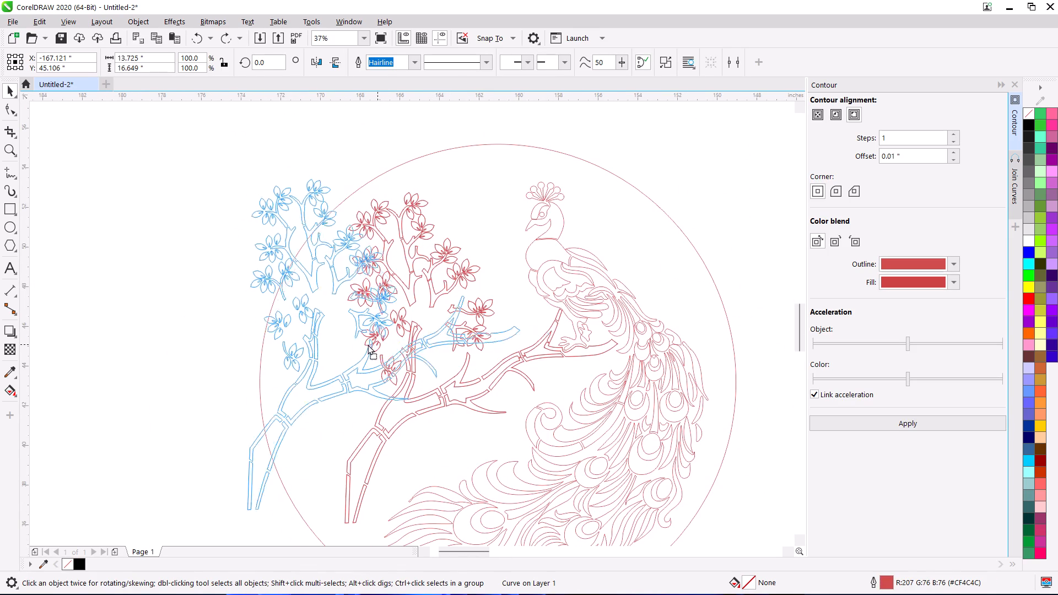
pyautogui.moveTo(368, 344); pyautogui.dragTo(353, 344)
pyautogui.scroll(-1, 352, 344)
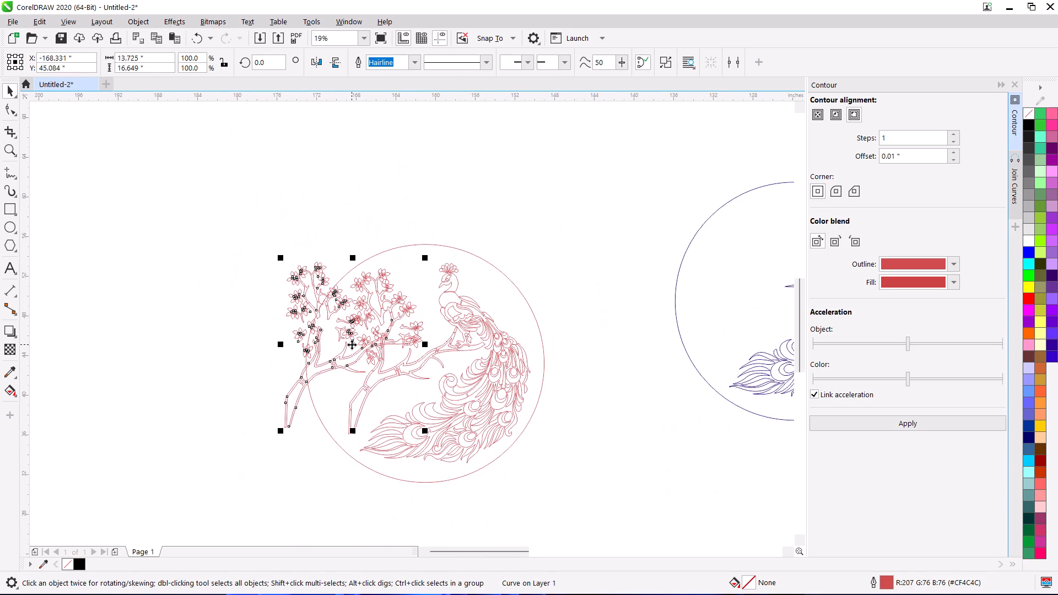
# Move the original branch curve about 9.5 in further left, clear of the circle, and delete it.
pyautogui.moveTo(352, 344); pyautogui.dragTo(258, 339)
pyautogui.click(369, 312)
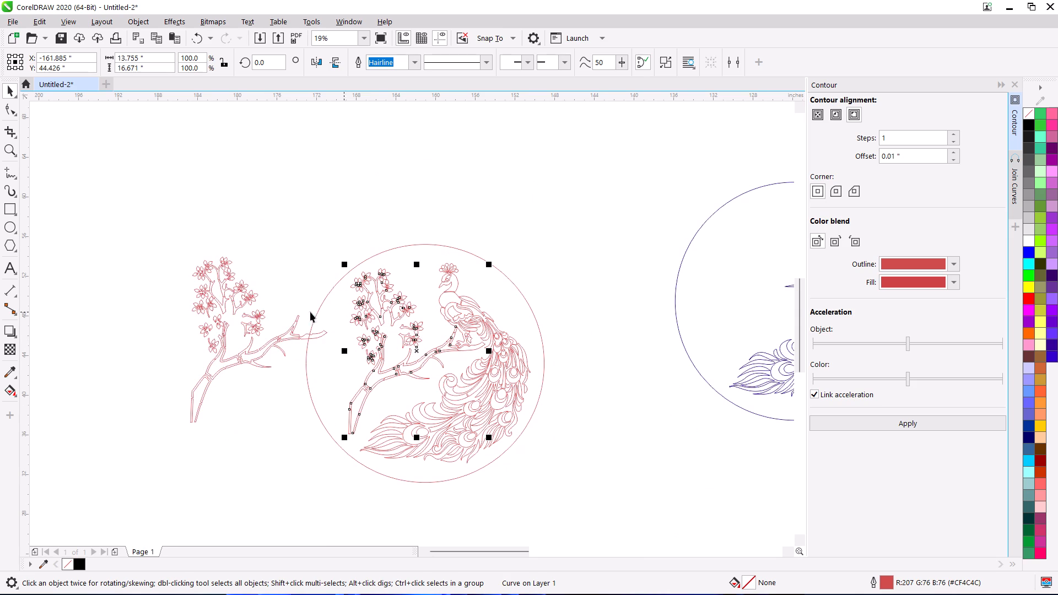
pyautogui.click(262, 313)
pyautogui.press('Delete')
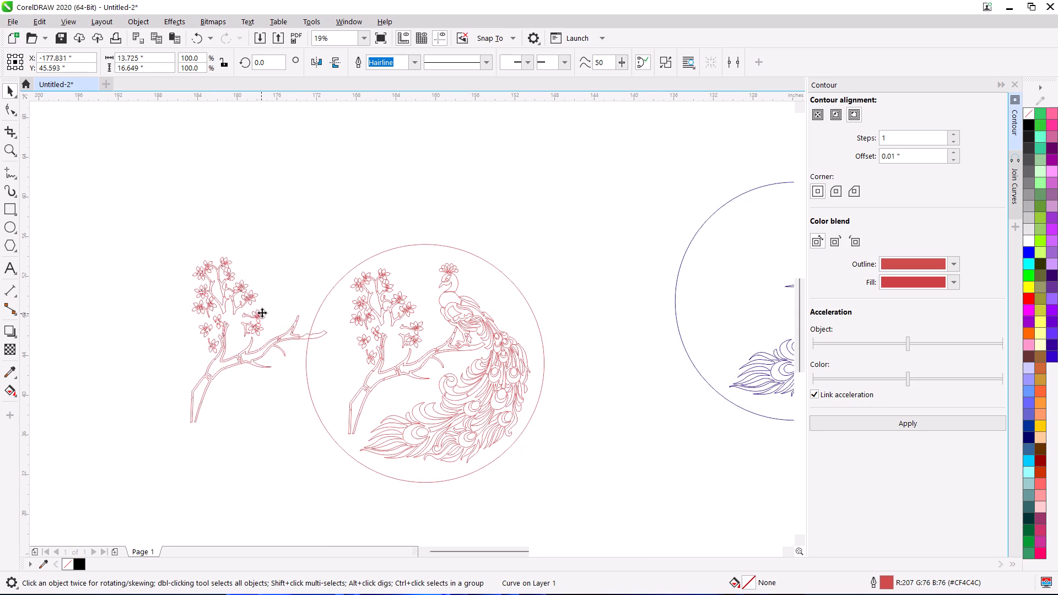
# Combine the branch contour, peacock and outer circle into one curve, checking the cutouts with a black fill and removing that fill.
pyautogui.moveTo(294, 230); pyautogui.dragTo(611, 470)
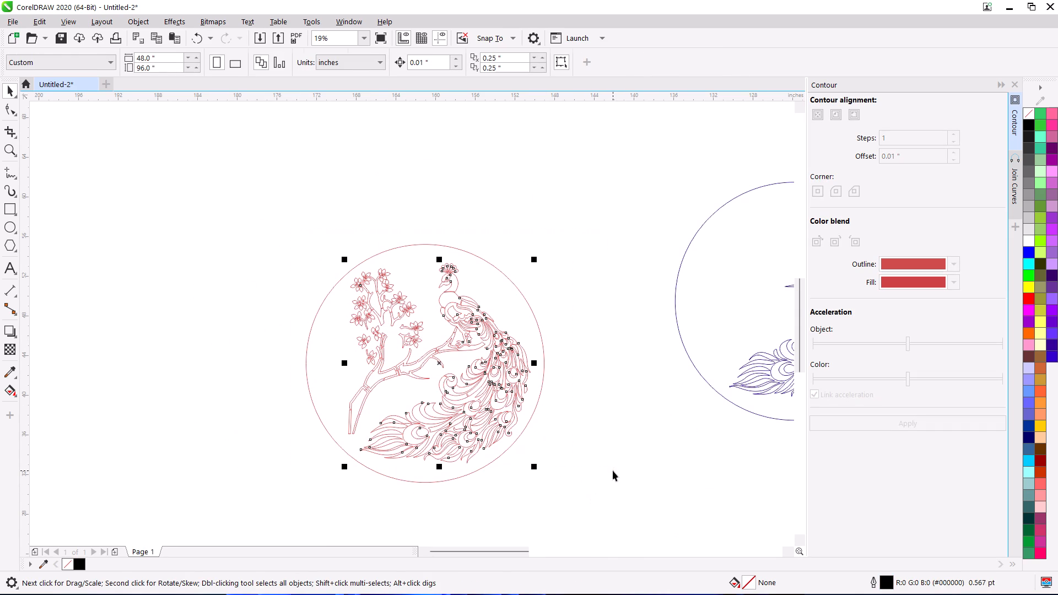
pyautogui.click(360, 62)
pyautogui.moveTo(276, 166); pyautogui.dragTo(605, 521)
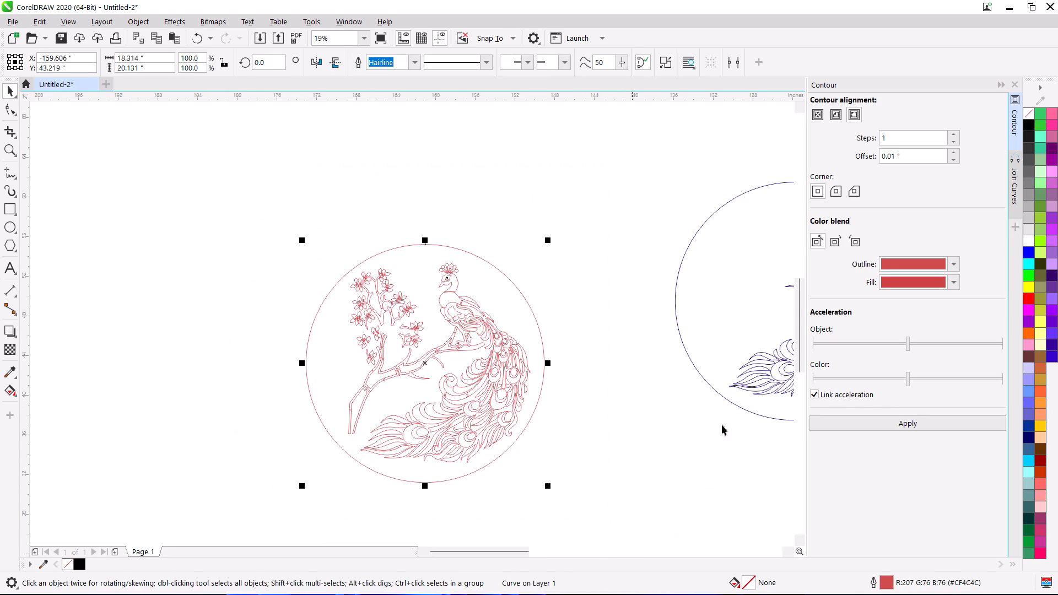
pyautogui.click(1027, 123)
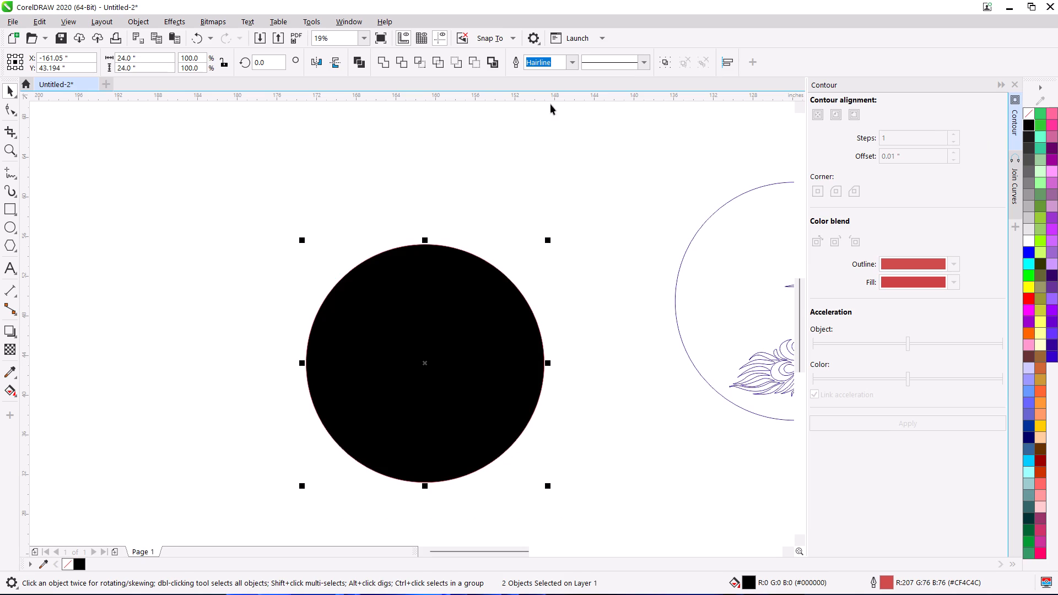
pyautogui.click(365, 63)
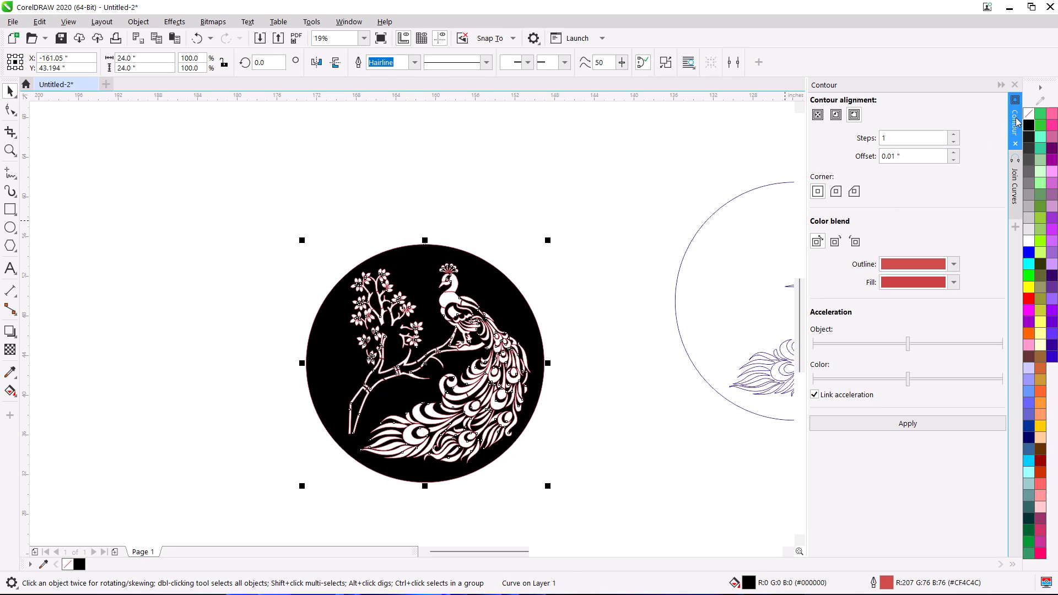
pyautogui.click(1028, 118)
pyautogui.click(1028, 122)
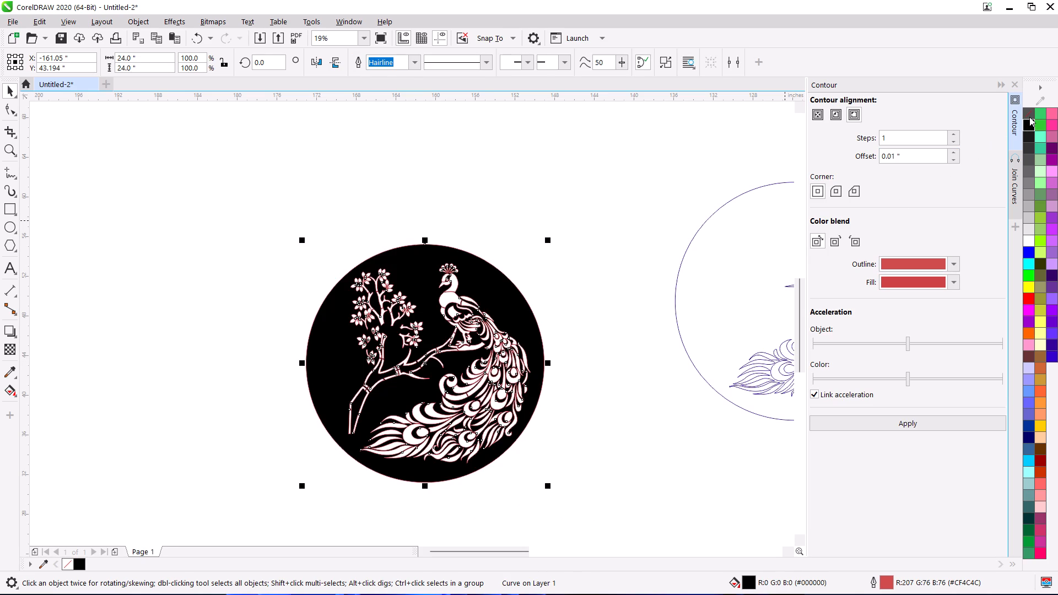
pyautogui.click(1029, 117)
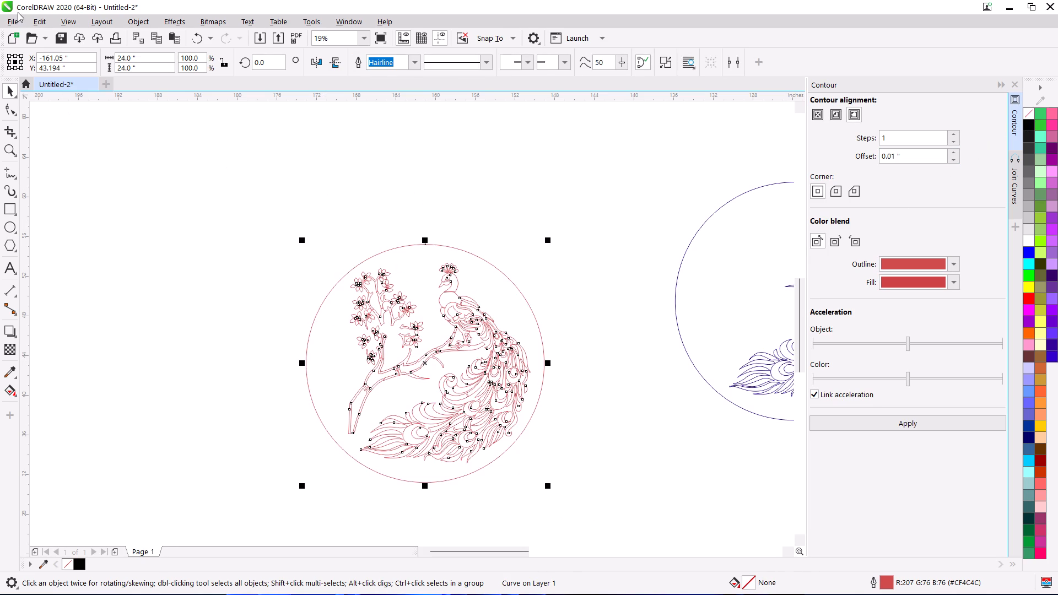
# Export only the selected combined design as a DXF to the Desktop, replacing the existing file 22.
pyautogui.click(18, 15)
pyautogui.click(16, 246)
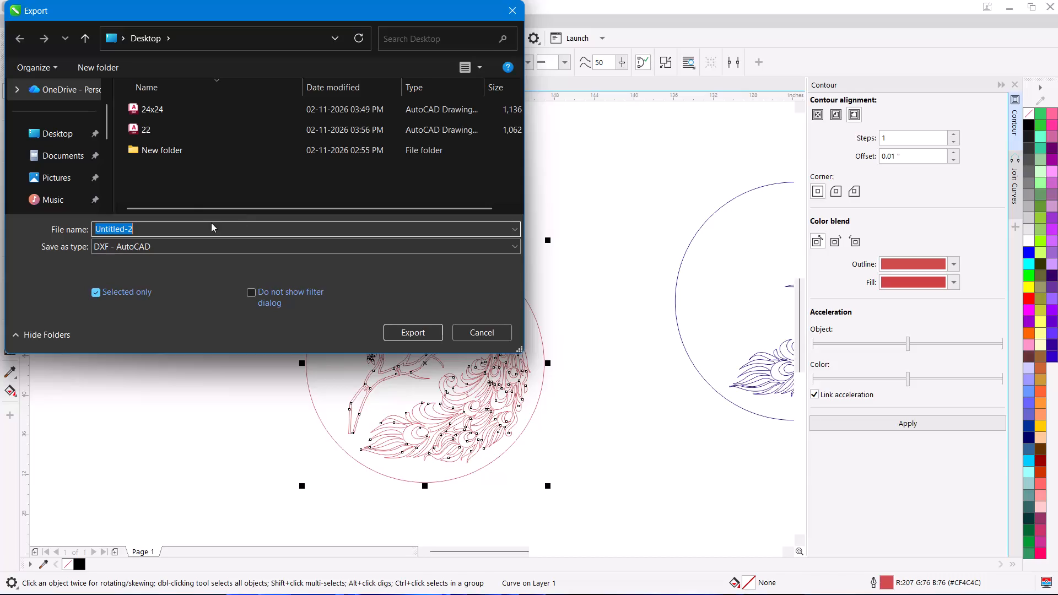
pyautogui.click(172, 132)
pyautogui.click(413, 322)
pyautogui.click(419, 328)
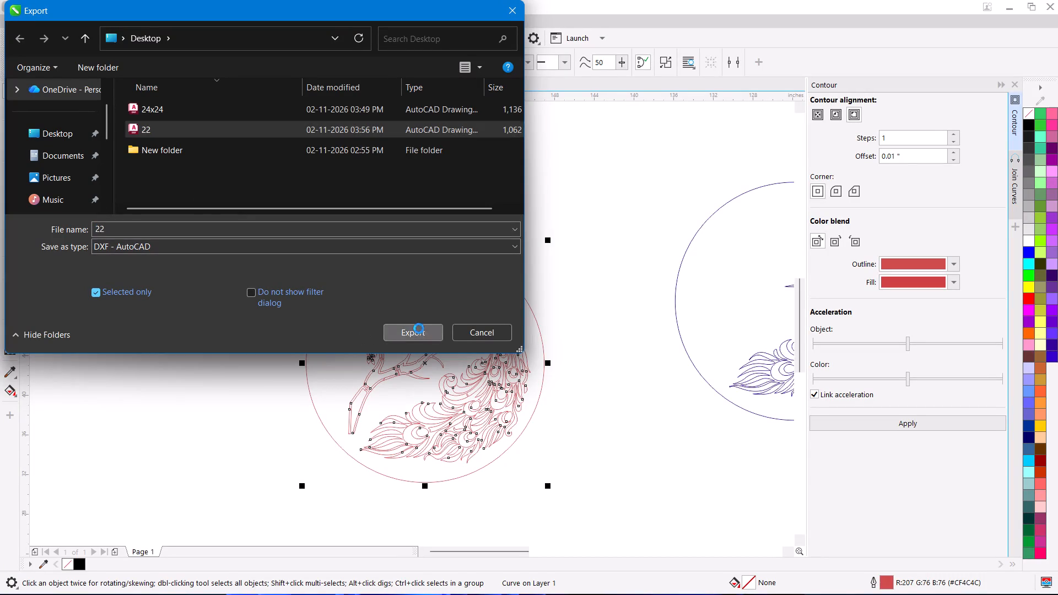
pyautogui.click(583, 311)
pyautogui.click(593, 356)
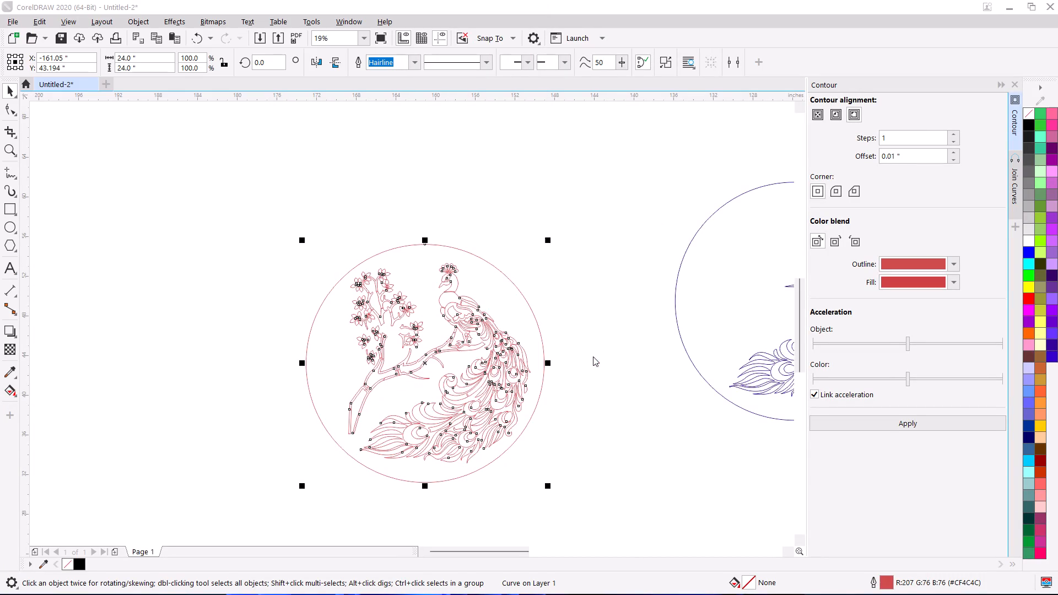
# Launch ArtCAM 2018.
pyautogui.click(591, 576)
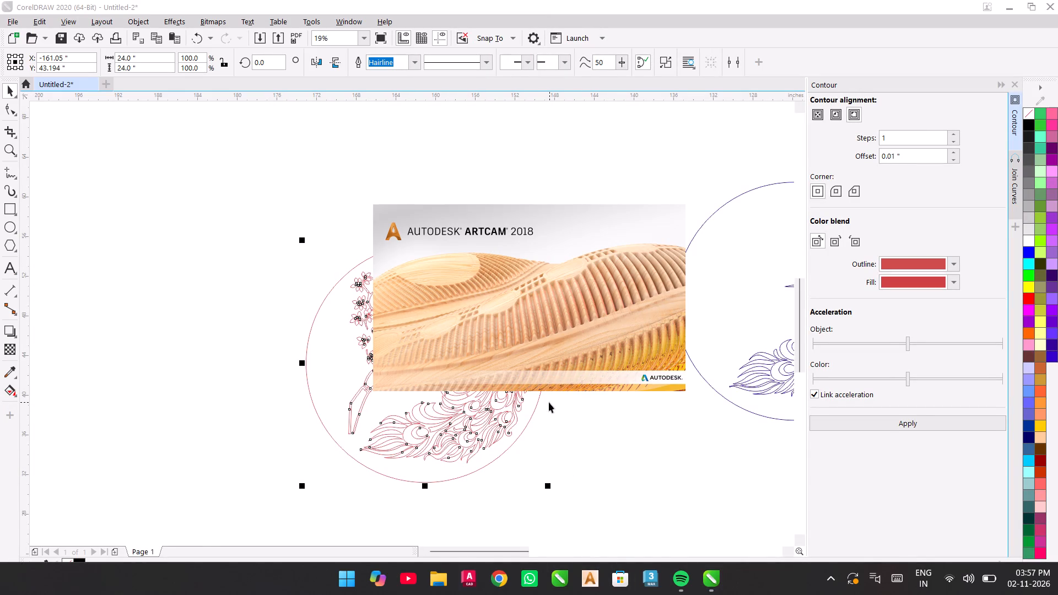
# Return to CorelDRAW and undo all edits to the red peacock design, back to the start of the undo history.
pyautogui.click(292, 180)
pyautogui.hotkey('ctrl', 'z')
pyautogui.hotkey('ctrl', 'z')
pyautogui.hotkey('ctrl', 'z')
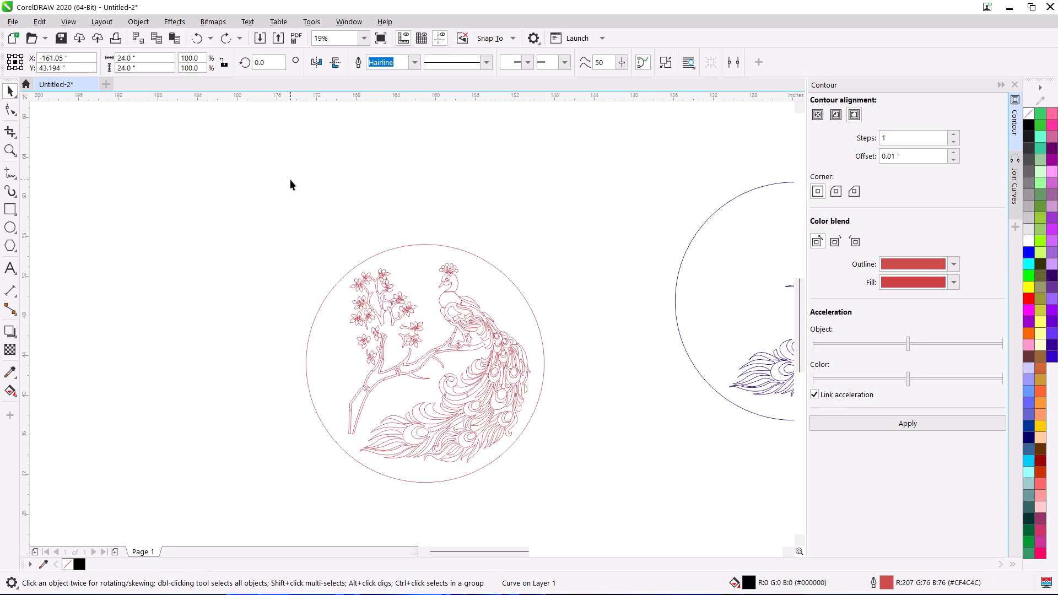
pyautogui.hotkey('ctrl', 'z')
pyautogui.hotkey('ctrl', 'z')
pyautogui.hotkey('ctrl', 'z')
pyautogui.hotkey('ctrl', 'z')
pyautogui.hotkey('ctrl', 'z')
pyautogui.hotkey('ctrl', 'z')
pyautogui.hotkey('ctrl', 'z')
pyautogui.hotkey('ctrl', 'z')
pyautogui.hotkey('ctrl', 'z')
pyautogui.hotkey('ctrl', 'z')
pyautogui.hotkey('ctrl', 'z')
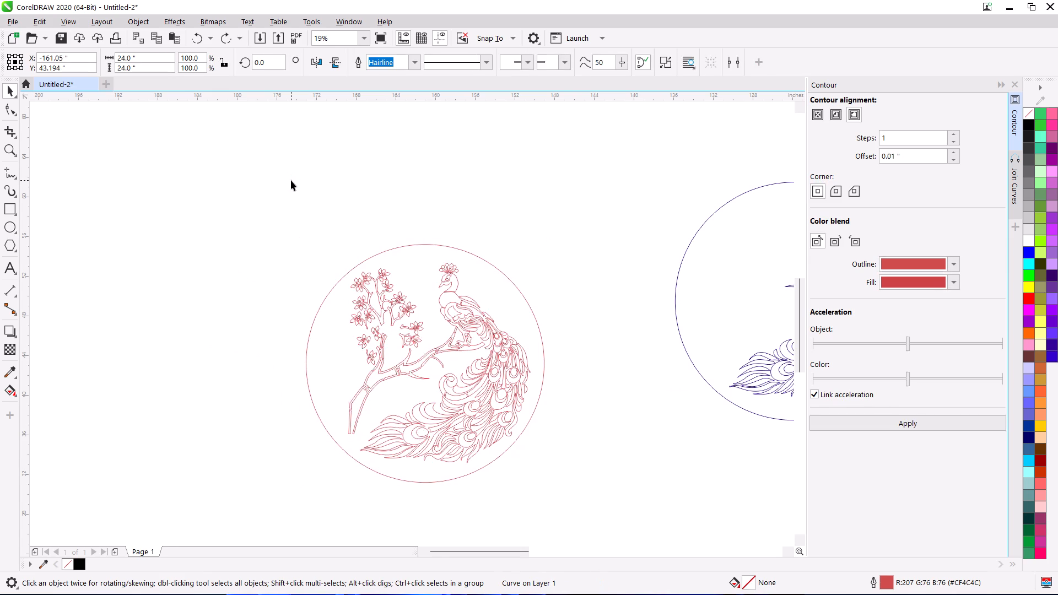
pyautogui.hotkey('ctrl', 'z')
pyautogui.hotkey('ctrl', 'z')
pyautogui.scroll(-1, 325, 216)
pyautogui.moveTo(363, 239); pyautogui.dragTo(456, 266, button='middle')
pyautogui.hotkey('ctrl', 'z')
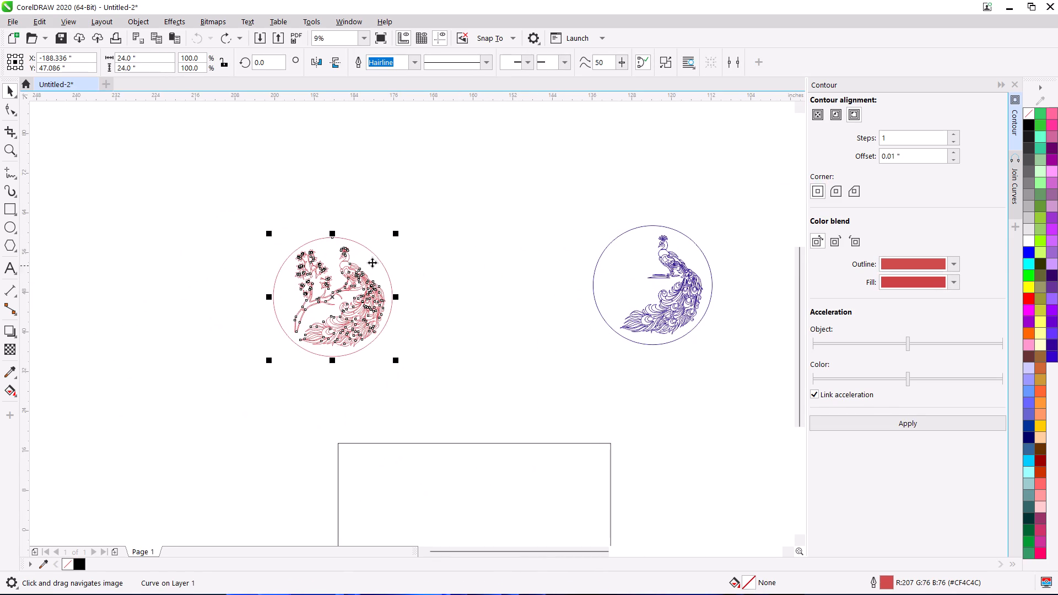
pyautogui.hotkey('ctrl', 'z')
pyautogui.click(288, 179)
pyautogui.moveTo(196, 168); pyautogui.dragTo(542, 442)
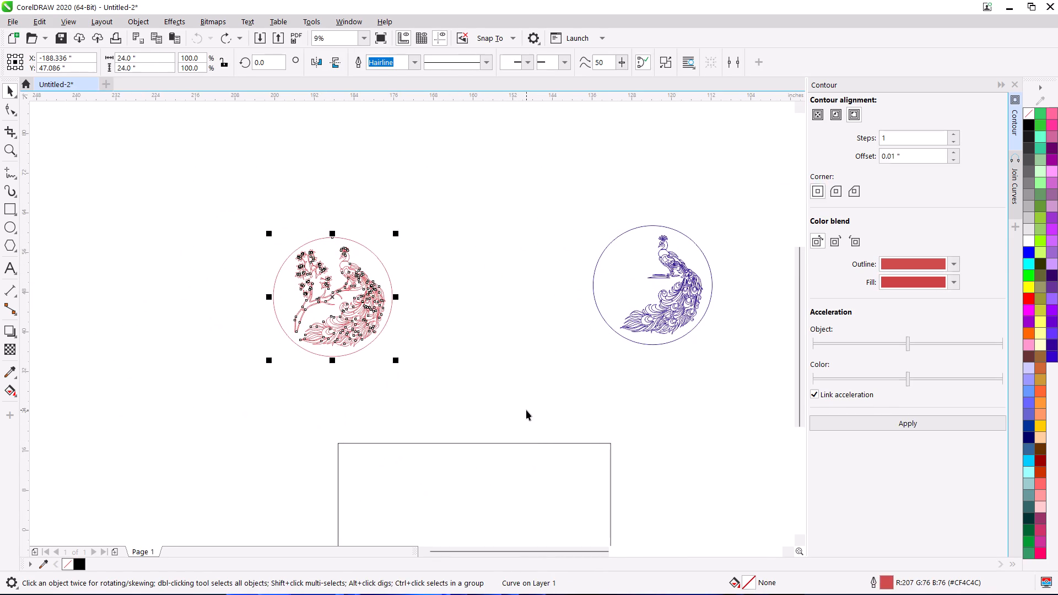
pyautogui.click(463, 304)
# Close the drawing, saving it as "suhail bhai" in CDR format in the D: drive's Desktop folder, and exit CorelDRAW.
pyautogui.click(96, 85)
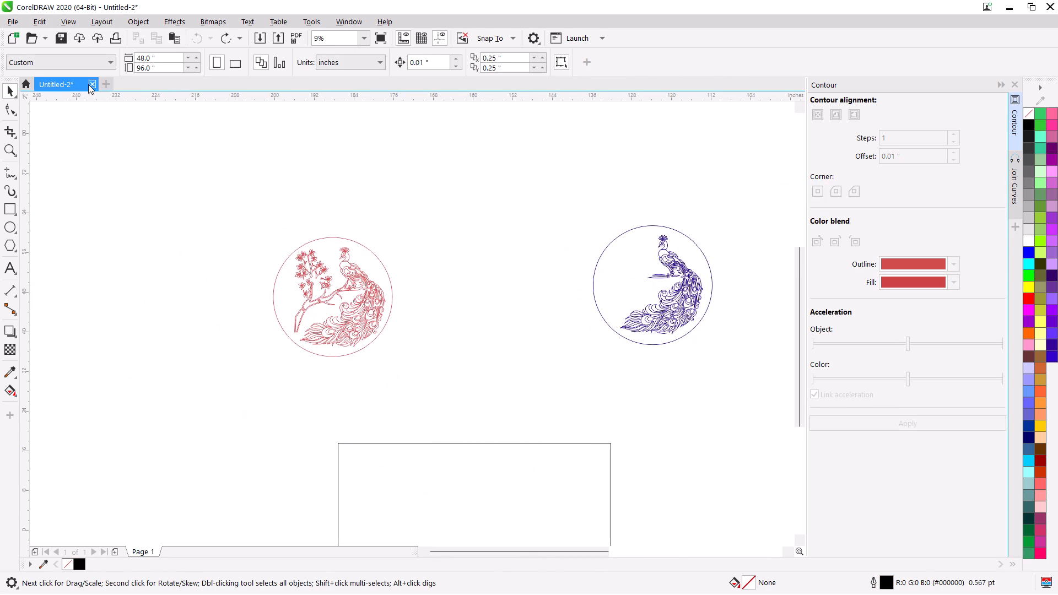
pyautogui.click(90, 84)
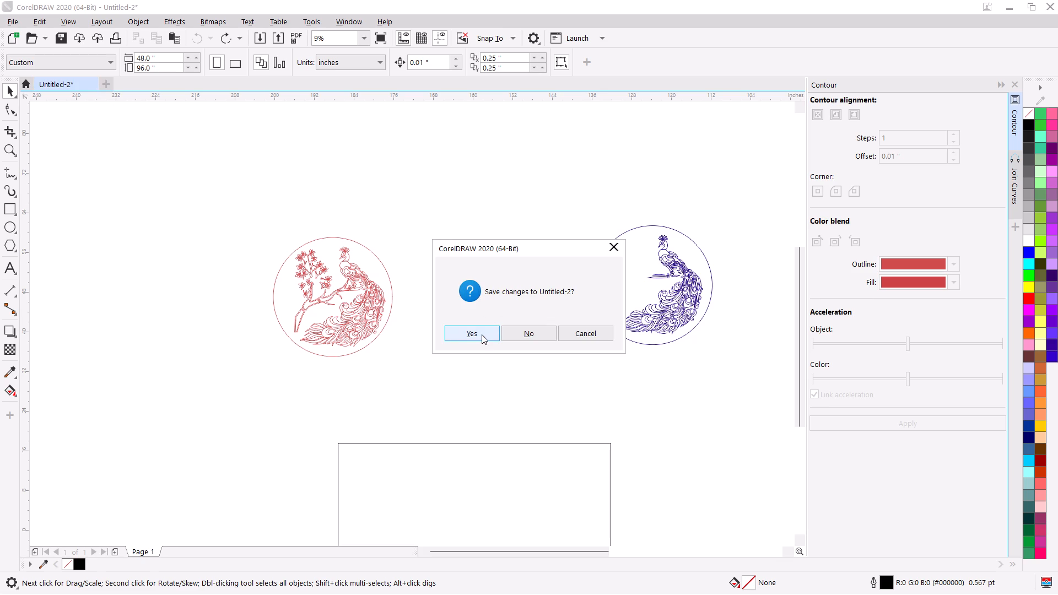
pyautogui.click(482, 334)
pyautogui.moveTo(292, 224); pyautogui.dragTo(102, 208)
pyautogui.moveTo(144, 234); pyautogui.dragTo(78, 225)
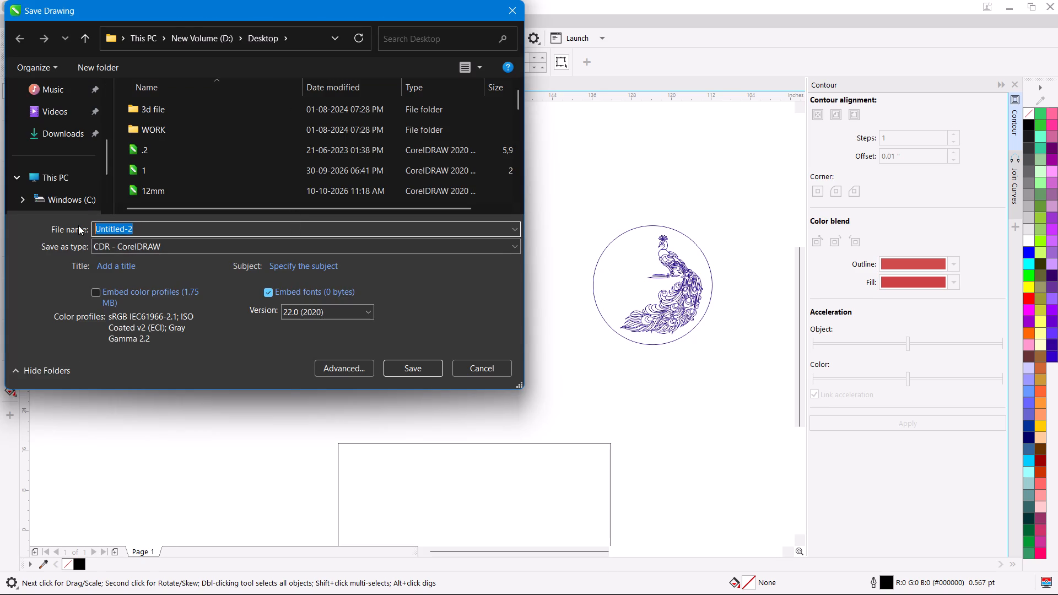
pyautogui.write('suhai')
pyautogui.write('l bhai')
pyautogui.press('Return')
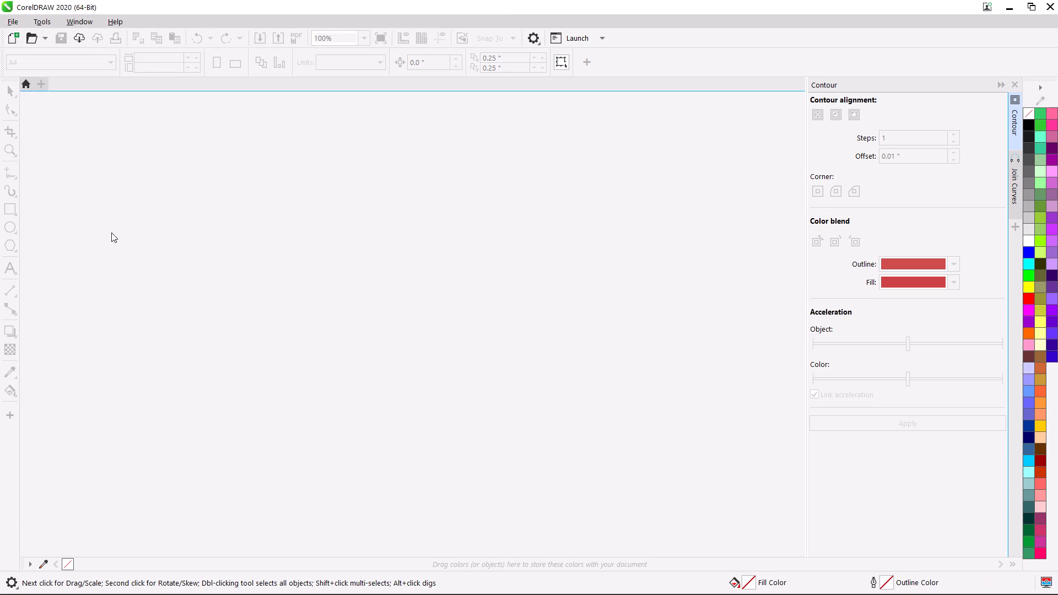
pyautogui.click(1055, 0)
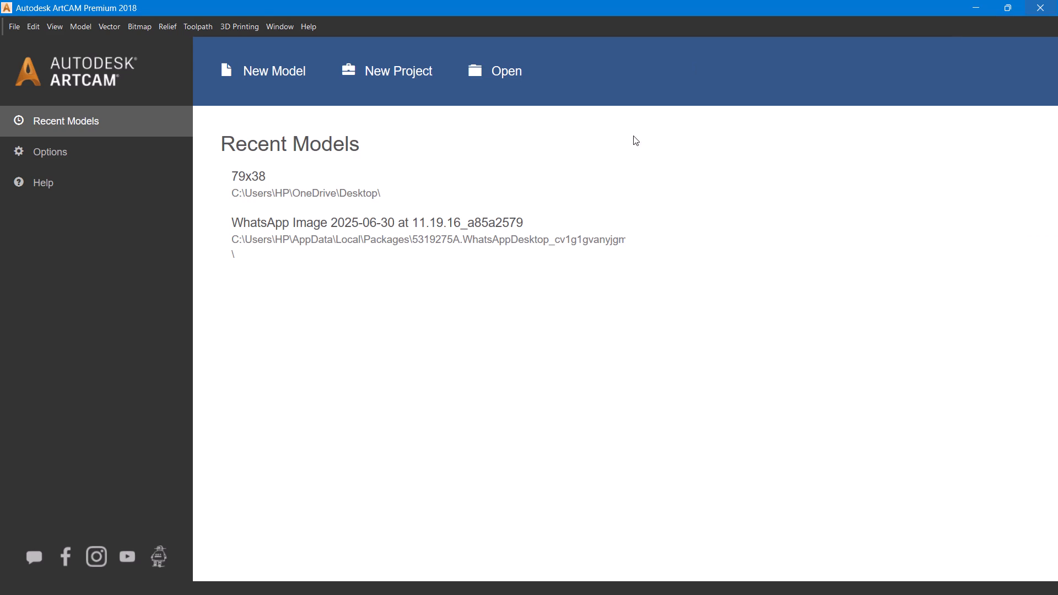
# Create a new 1219.2 x 2438.4 mm model in ArtCAM and maximize its 2D view.
pyautogui.click(317, 52)
pyautogui.click(300, 66)
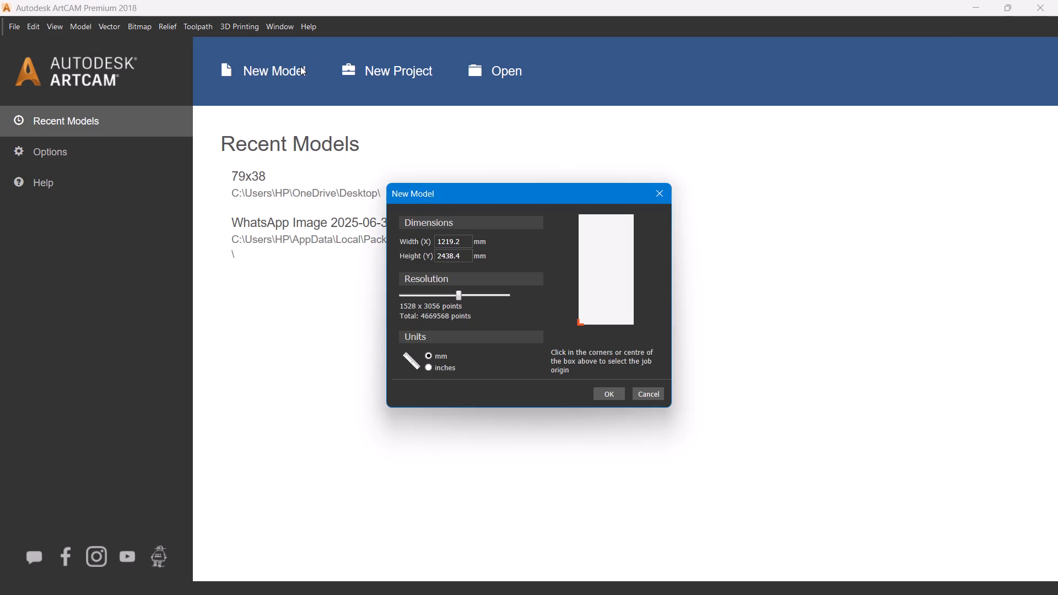
pyautogui.click(602, 396)
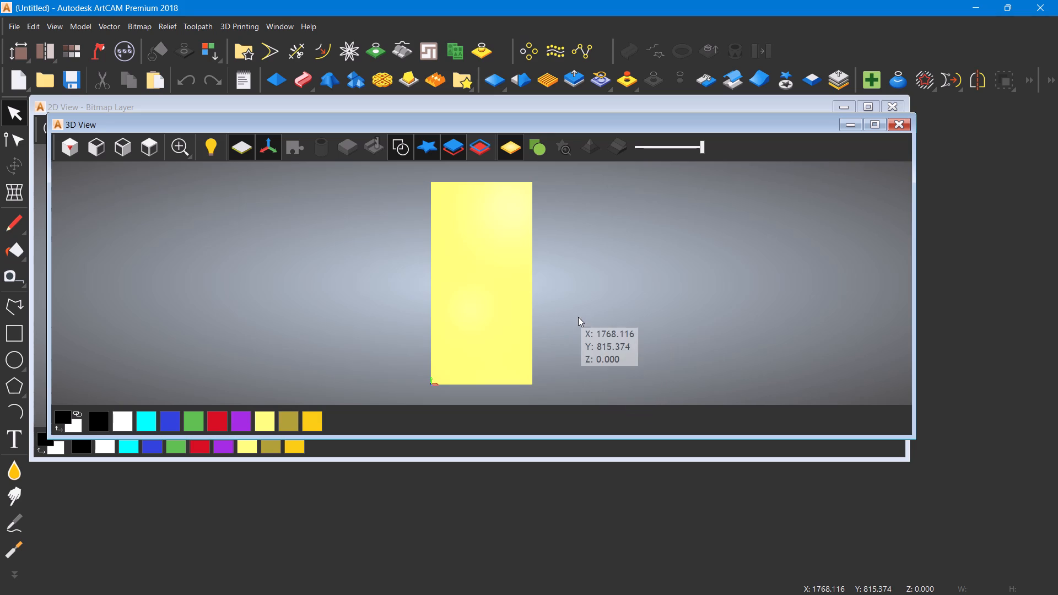
pyautogui.click(868, 107)
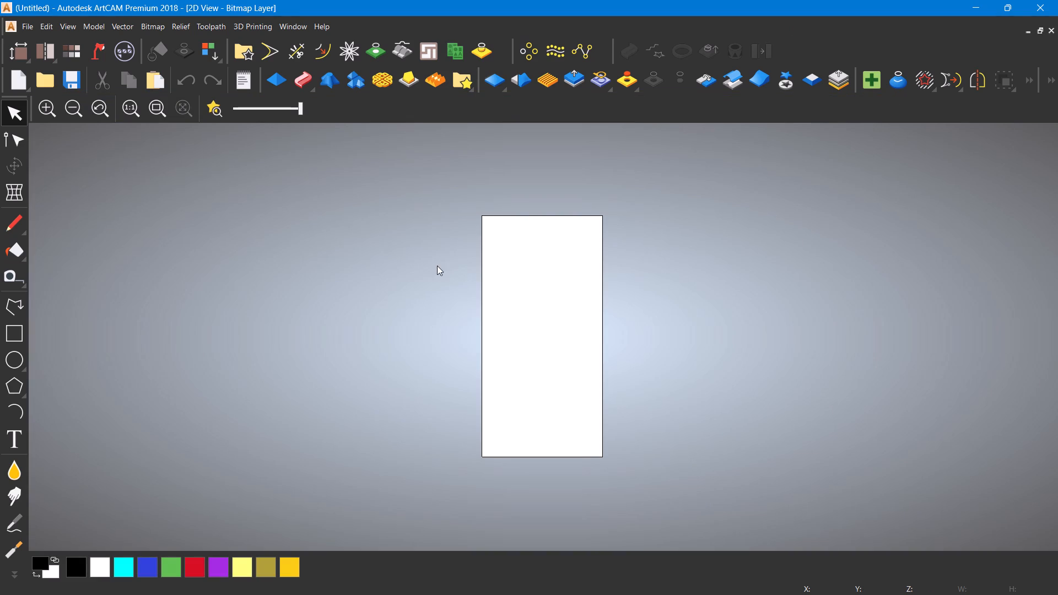
# Import the vector file 22 from the Desktop onto the current layer.
pyautogui.click(123, 26)
pyautogui.click(118, 33)
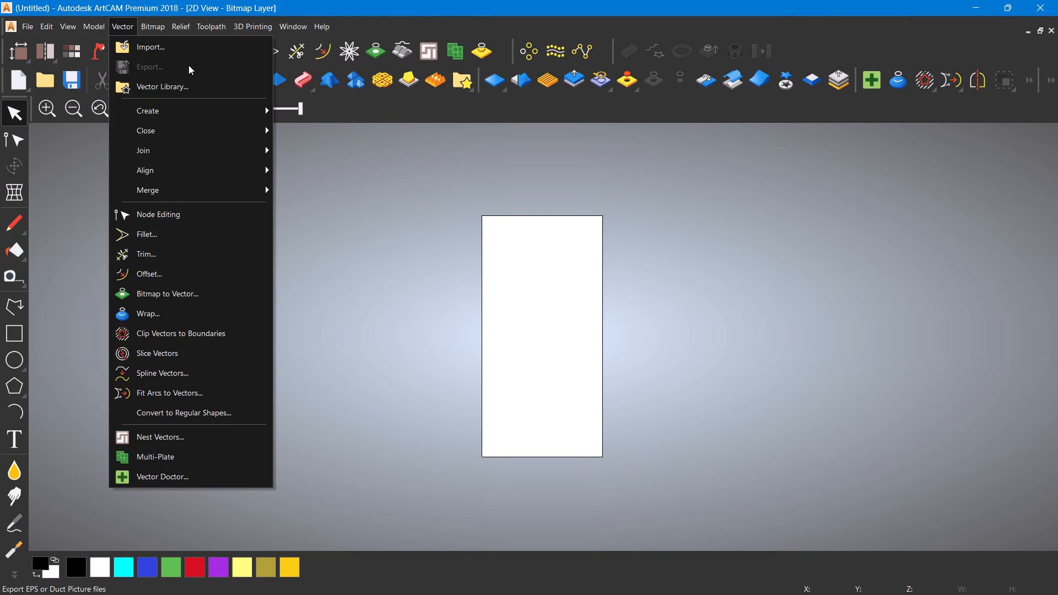
pyautogui.click(199, 50)
pyautogui.click(533, 199)
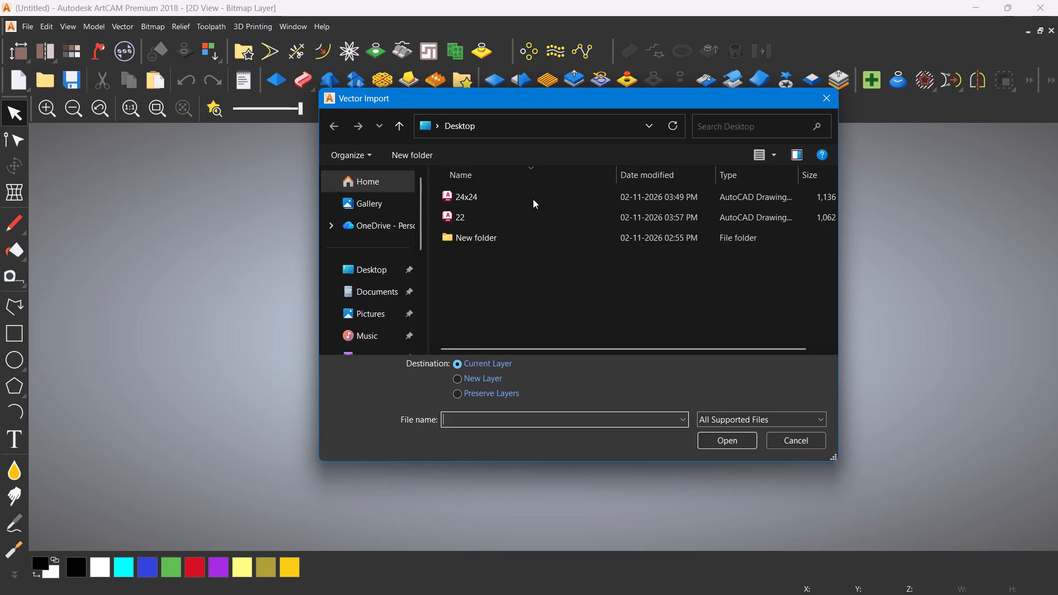
pyautogui.click(529, 212)
pyautogui.click(706, 442)
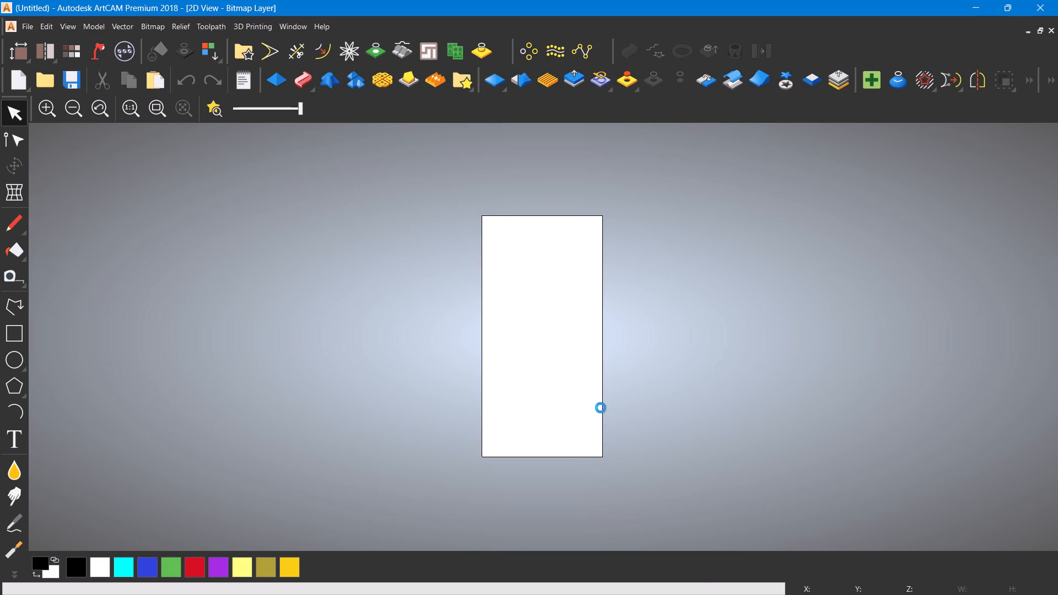
pyautogui.click(619, 381)
# Position the imported design with its lower-left corner at X 0, Y 0 using Transform.
pyautogui.press('t')
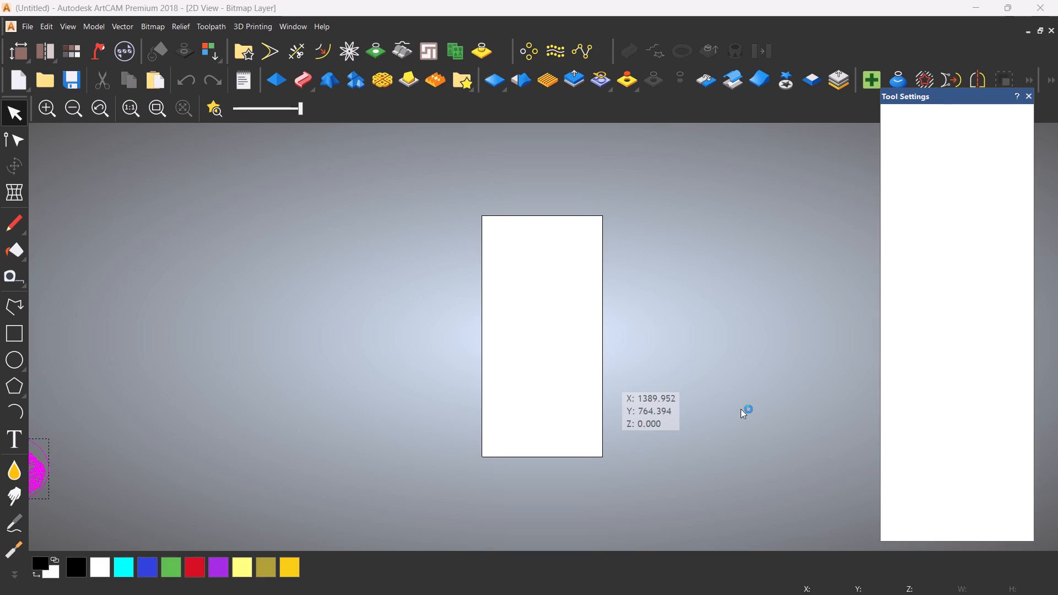
pyautogui.click(887, 267)
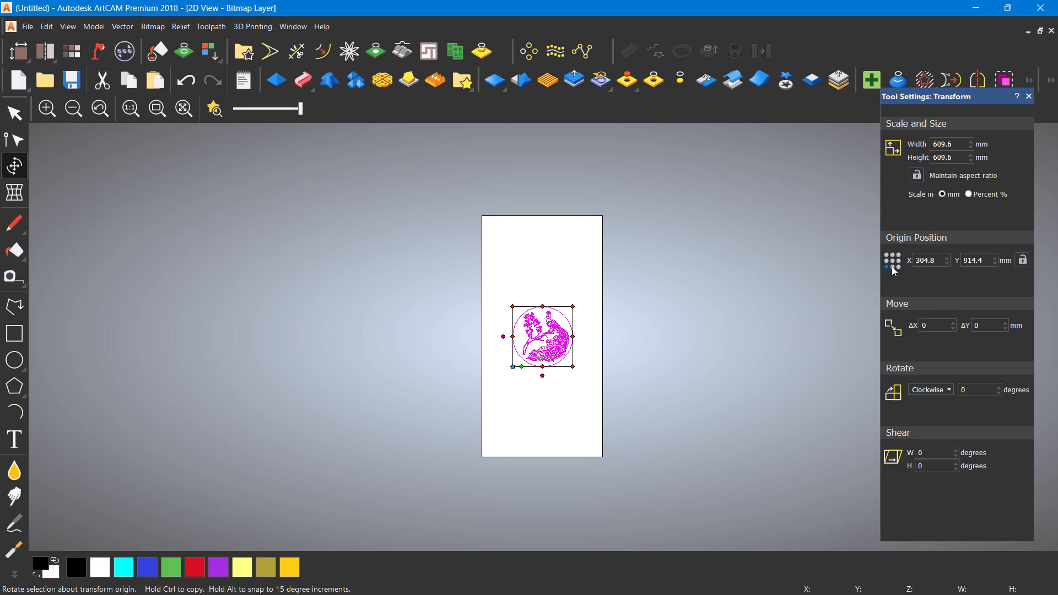
pyautogui.moveTo(936, 261); pyautogui.dragTo(909, 258)
pyautogui.press('0')
pyautogui.moveTo(986, 261); pyautogui.dragTo(954, 264)
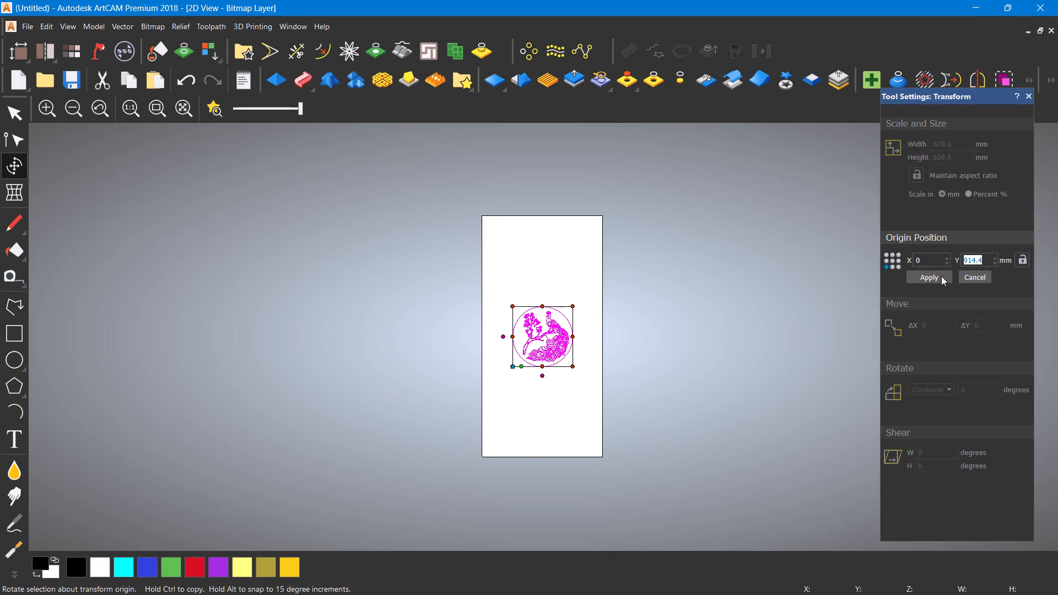
pyautogui.press('0')
pyautogui.click(927, 280)
pyautogui.click(795, 409)
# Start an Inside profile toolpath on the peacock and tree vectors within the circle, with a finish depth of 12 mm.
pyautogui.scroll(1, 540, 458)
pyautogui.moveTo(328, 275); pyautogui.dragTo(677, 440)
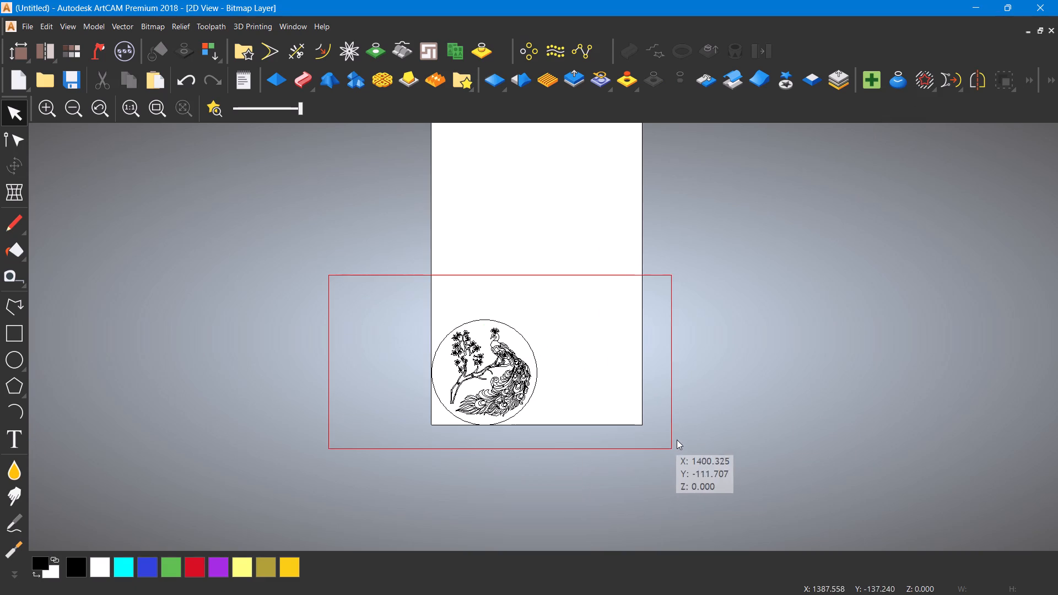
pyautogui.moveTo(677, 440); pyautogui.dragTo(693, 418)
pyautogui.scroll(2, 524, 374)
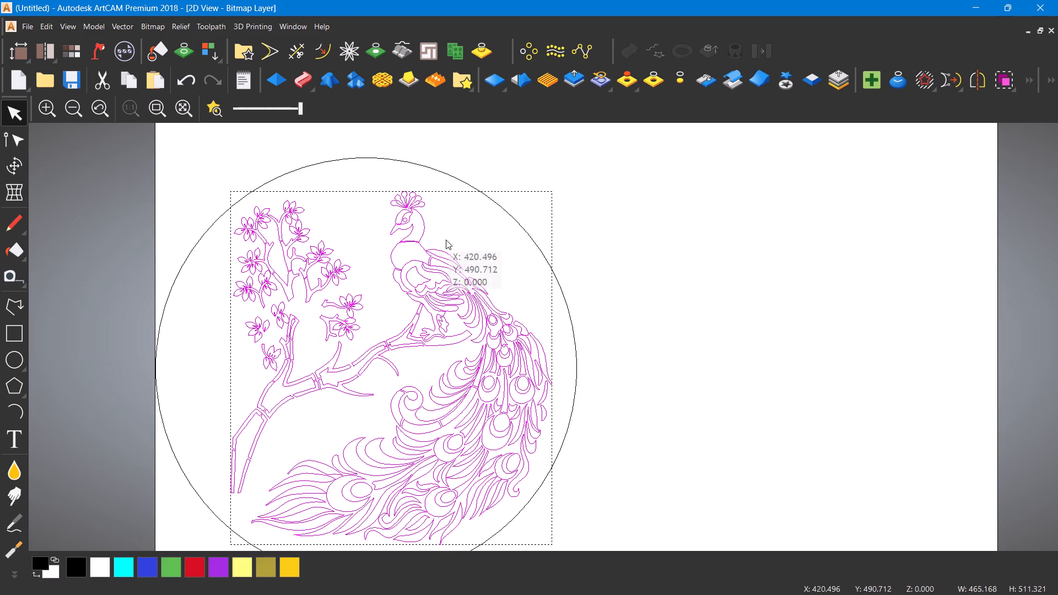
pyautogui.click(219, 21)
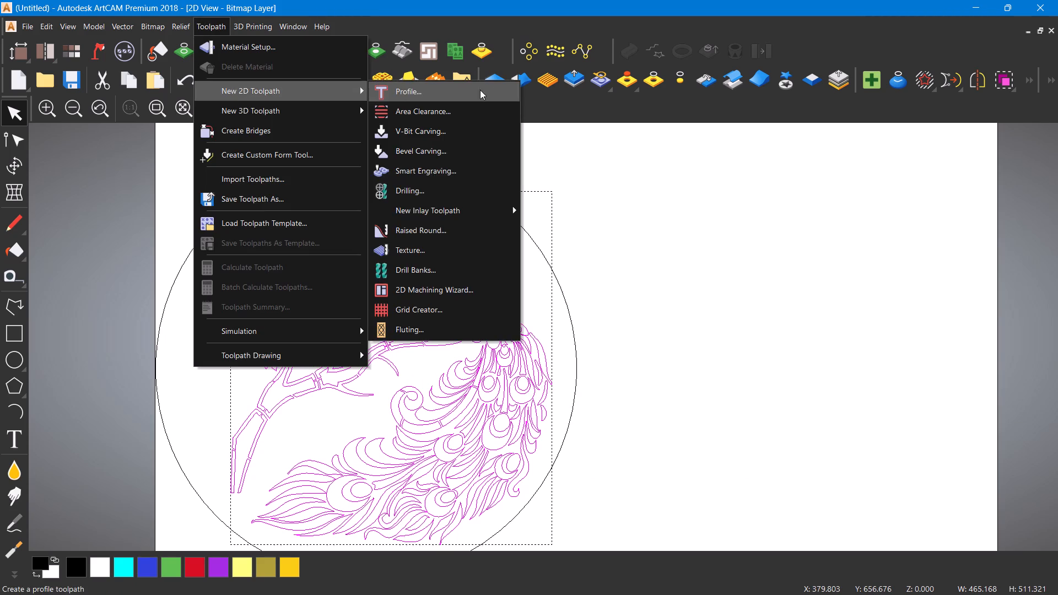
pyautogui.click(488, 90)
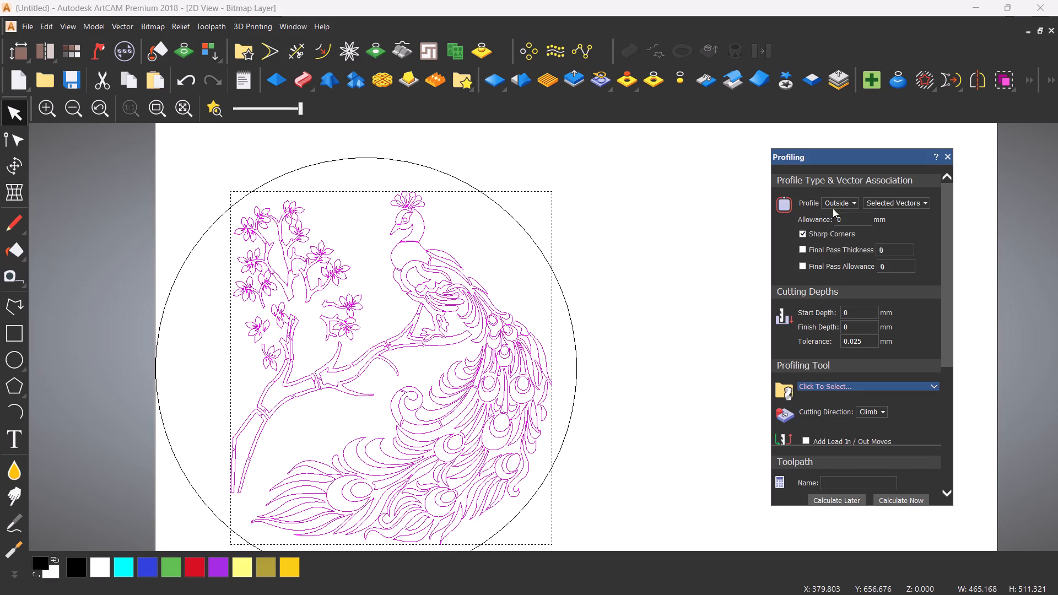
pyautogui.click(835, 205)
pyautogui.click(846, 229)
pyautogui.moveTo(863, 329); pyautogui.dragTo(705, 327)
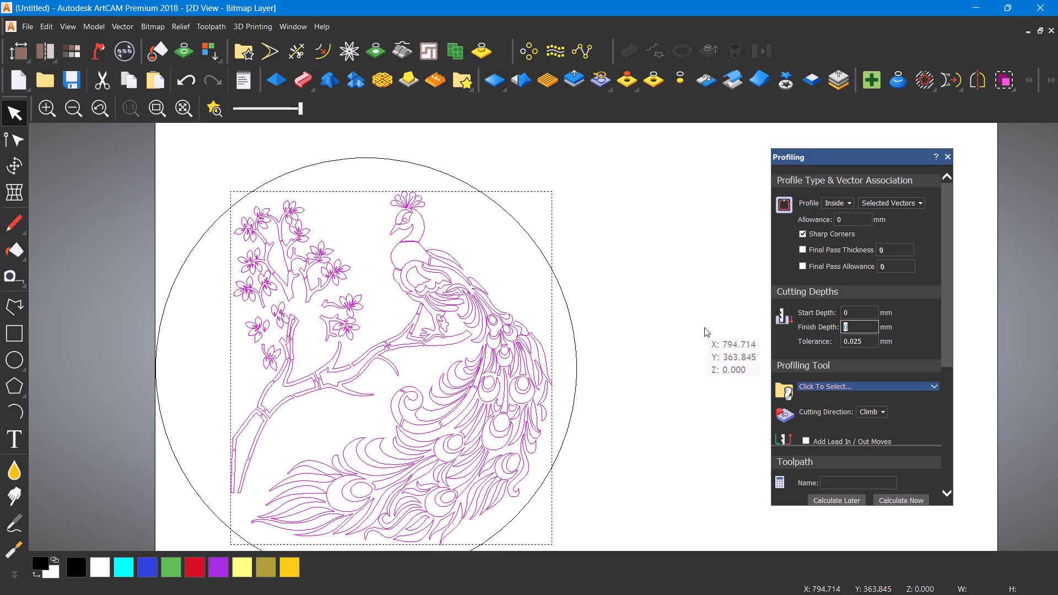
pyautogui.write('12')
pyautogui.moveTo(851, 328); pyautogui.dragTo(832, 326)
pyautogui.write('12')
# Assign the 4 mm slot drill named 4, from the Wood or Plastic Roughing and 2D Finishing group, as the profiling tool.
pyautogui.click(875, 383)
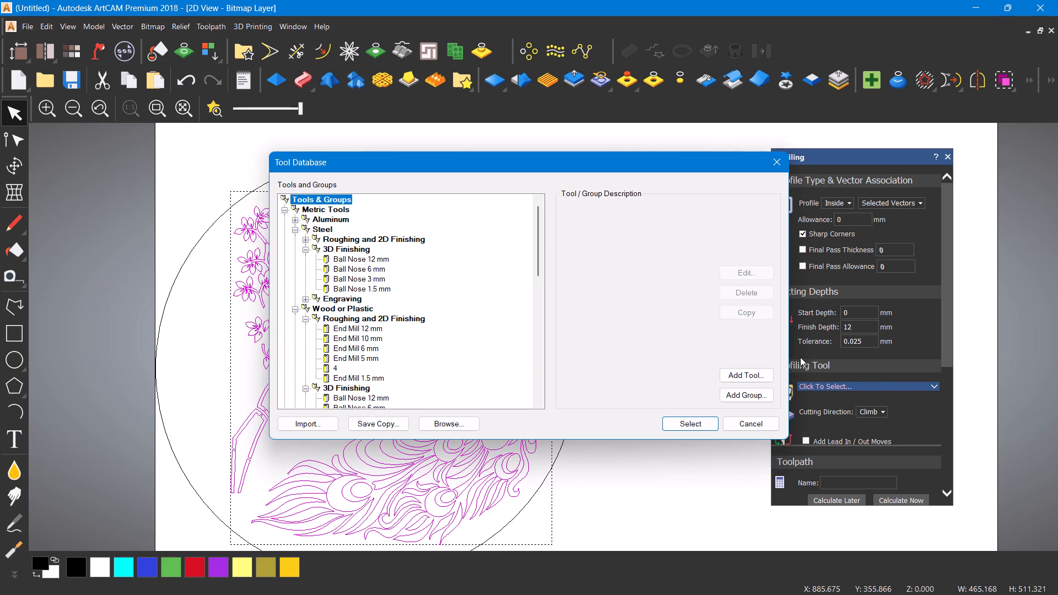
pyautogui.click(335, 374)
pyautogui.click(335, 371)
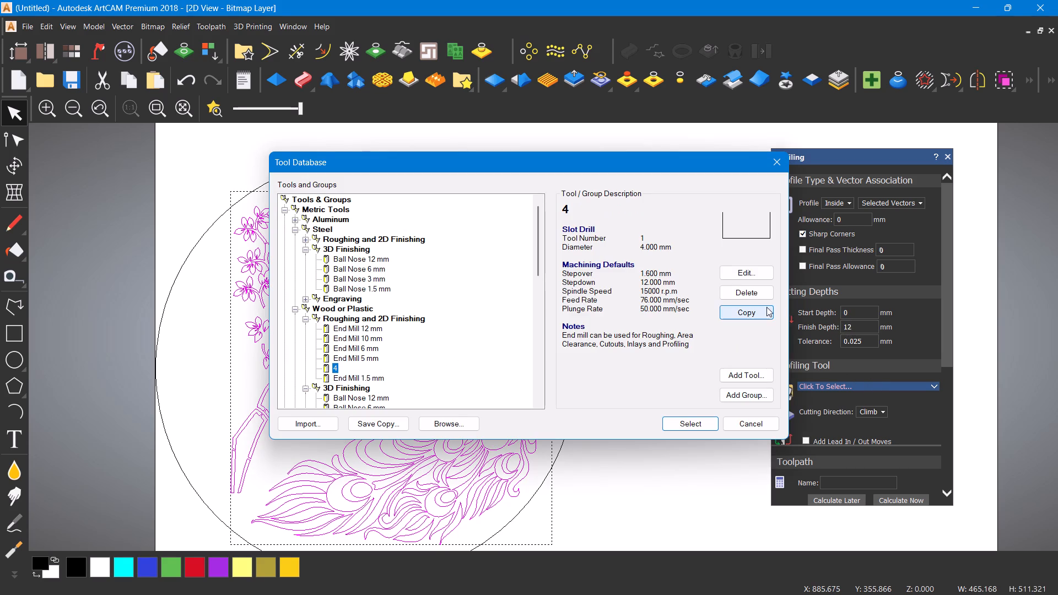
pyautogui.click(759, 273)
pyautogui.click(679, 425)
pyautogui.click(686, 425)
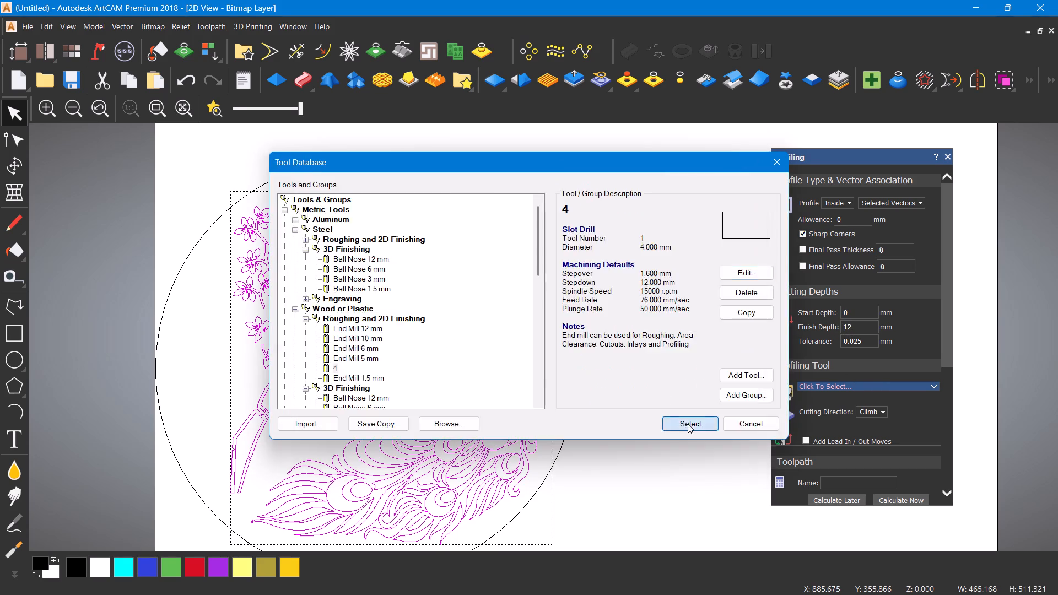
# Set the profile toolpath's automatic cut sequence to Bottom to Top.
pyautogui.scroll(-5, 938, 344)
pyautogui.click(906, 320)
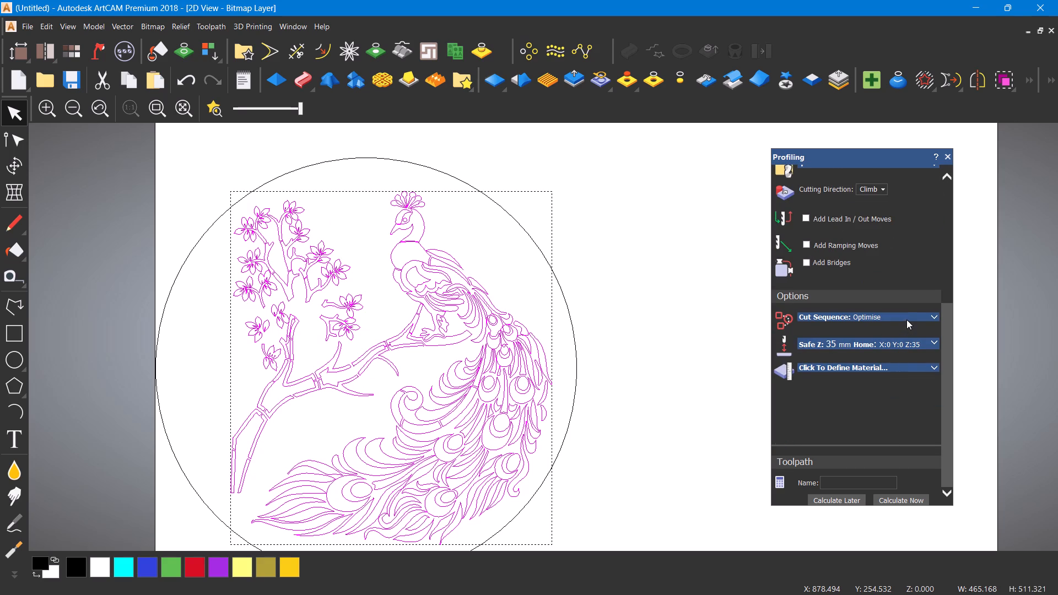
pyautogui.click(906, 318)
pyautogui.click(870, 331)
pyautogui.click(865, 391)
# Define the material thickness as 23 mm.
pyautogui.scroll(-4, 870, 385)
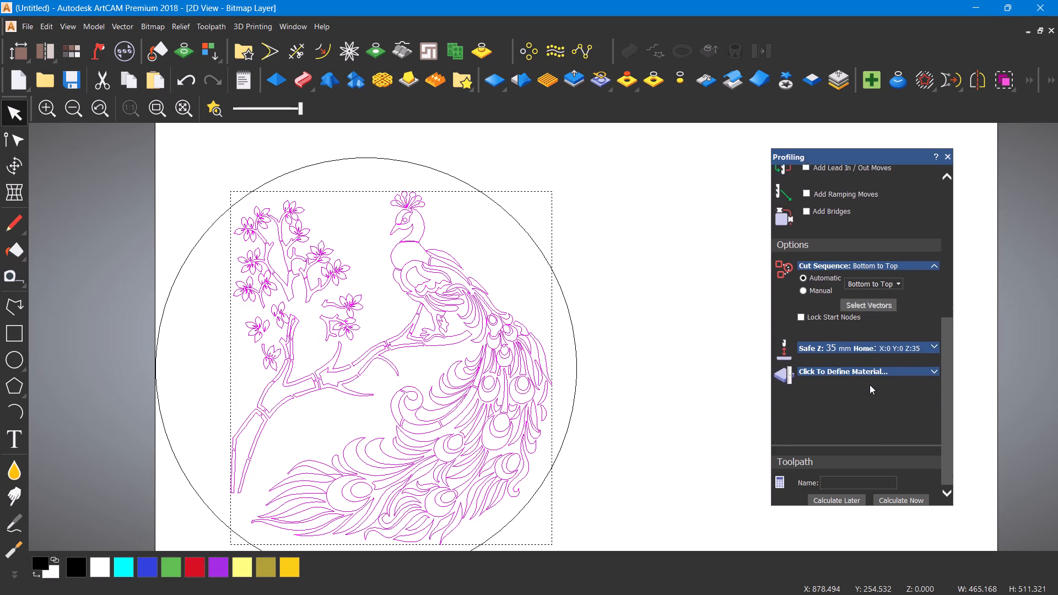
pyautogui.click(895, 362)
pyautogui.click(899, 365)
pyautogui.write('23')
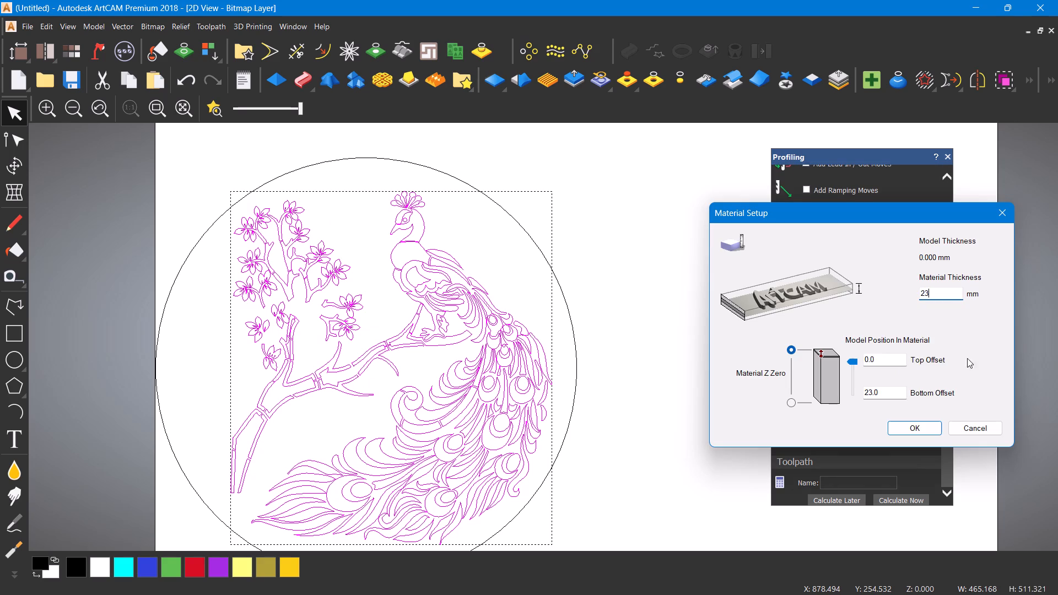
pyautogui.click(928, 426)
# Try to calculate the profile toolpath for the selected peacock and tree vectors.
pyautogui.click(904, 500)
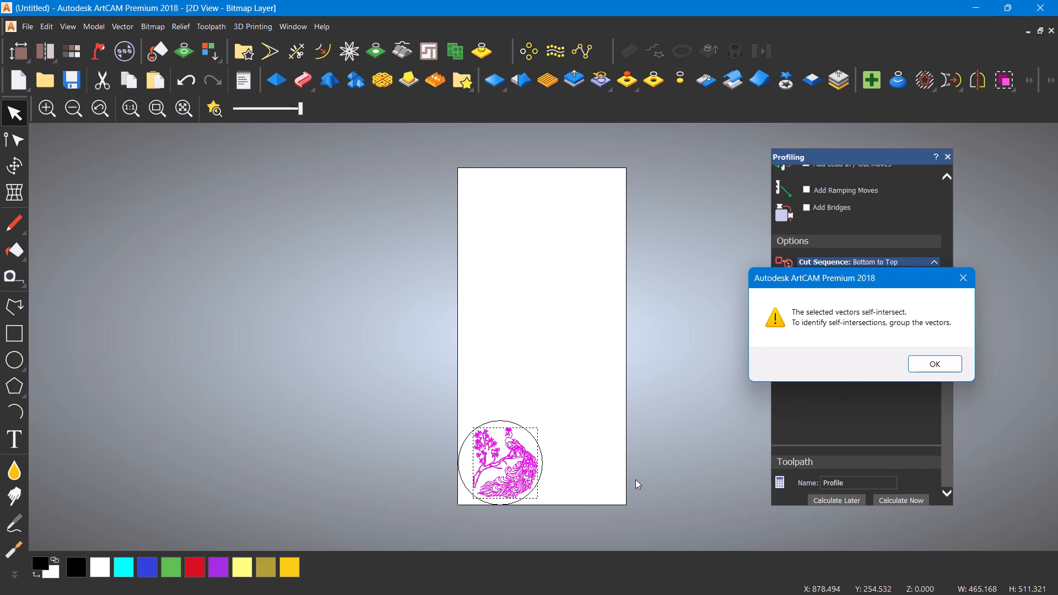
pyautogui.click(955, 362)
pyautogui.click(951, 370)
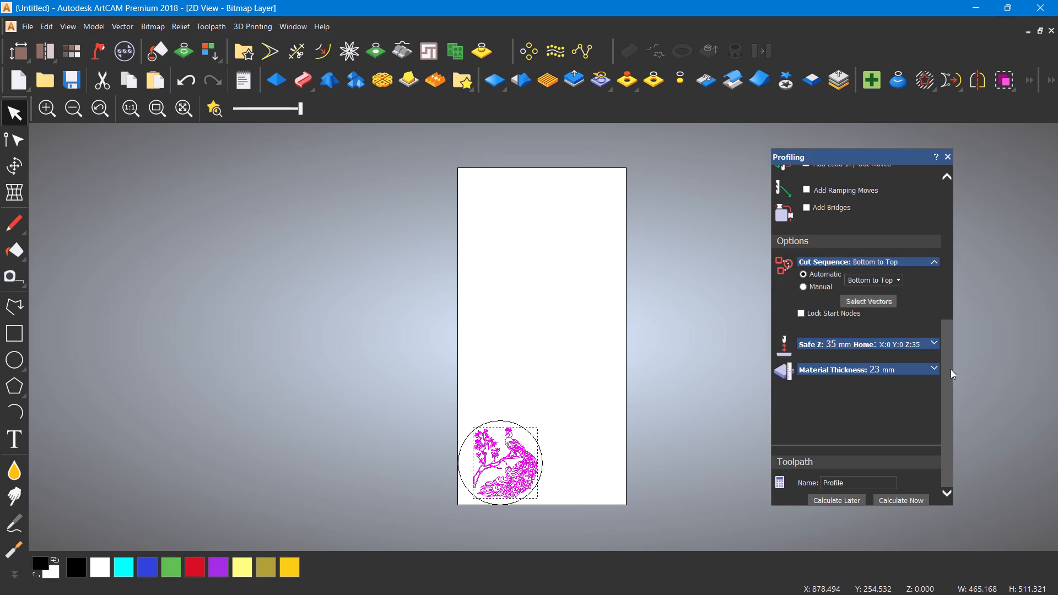
# Identify coincident points and vector intersections in the selected design with Vector Doctor and inspect the markers up close.
pyautogui.click(873, 80)
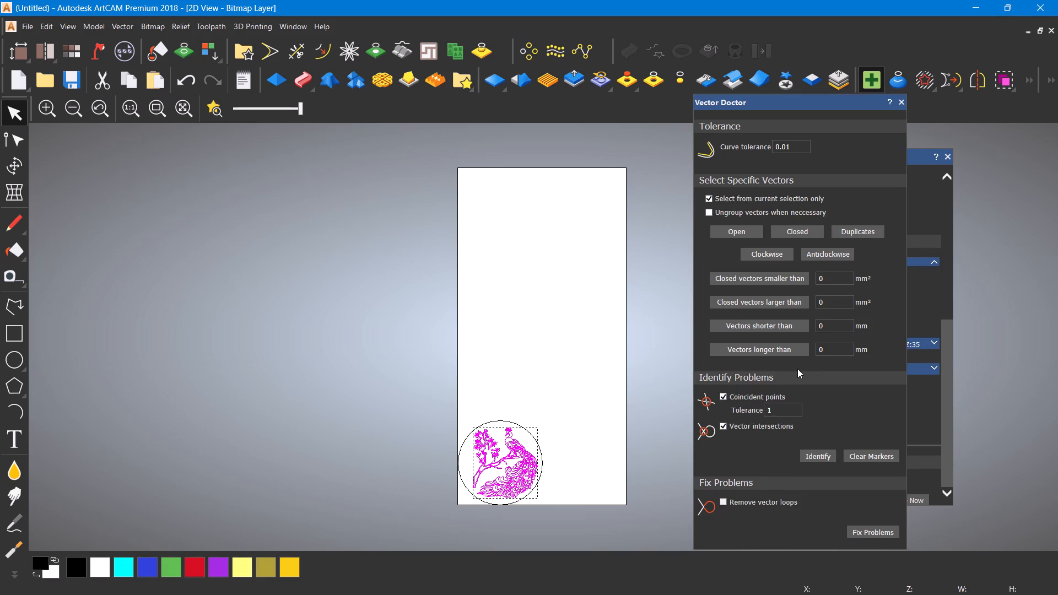
pyautogui.click(819, 455)
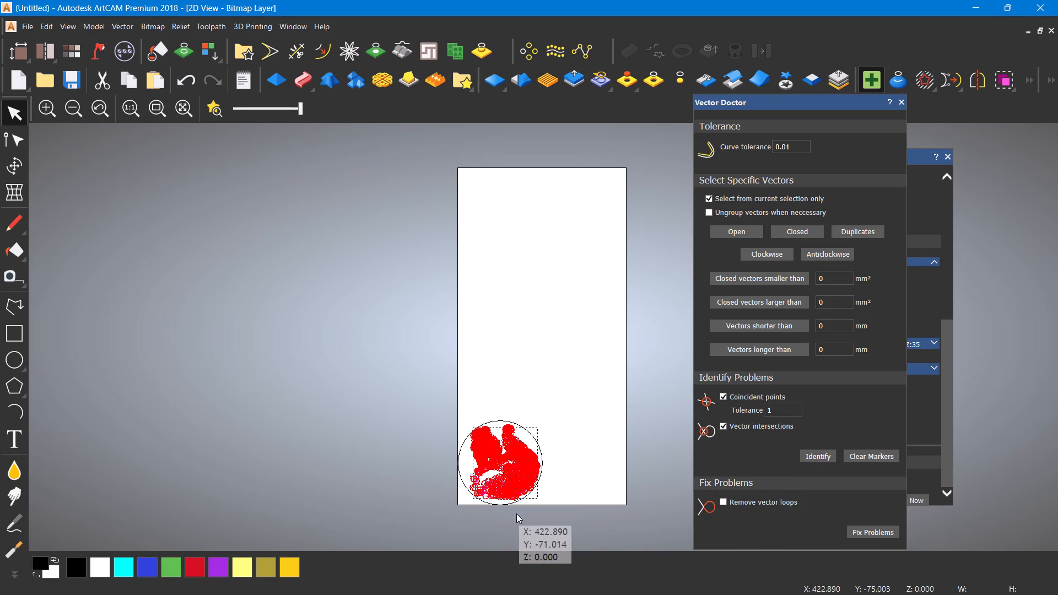
pyautogui.scroll(2, 514, 500)
pyautogui.scroll(5, 487, 270)
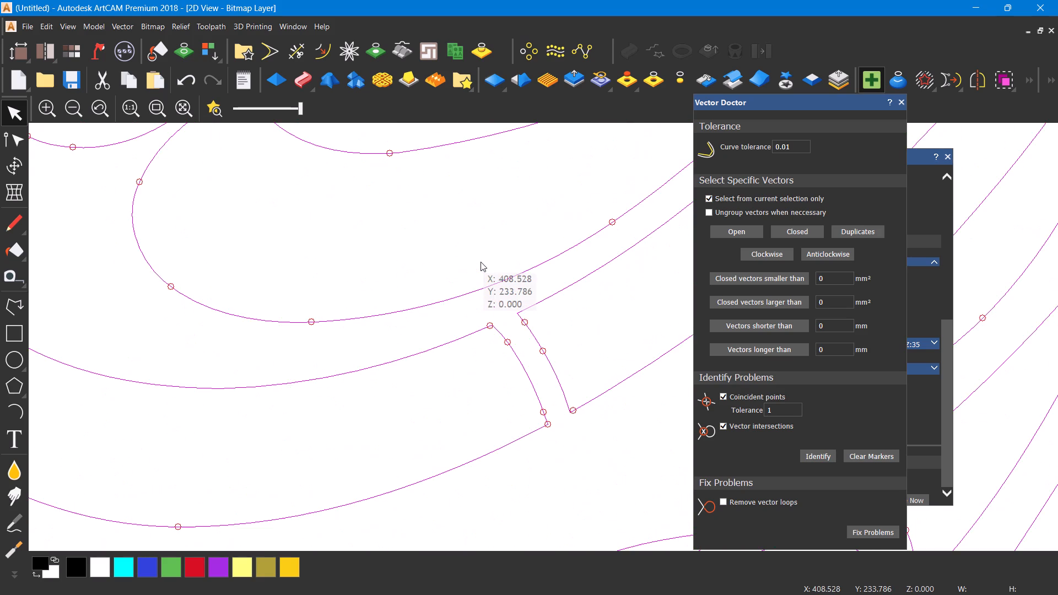
pyautogui.scroll(-2, 481, 262)
# Exit ArtCAM without saving the changes to the model.
pyautogui.click(1032, 0)
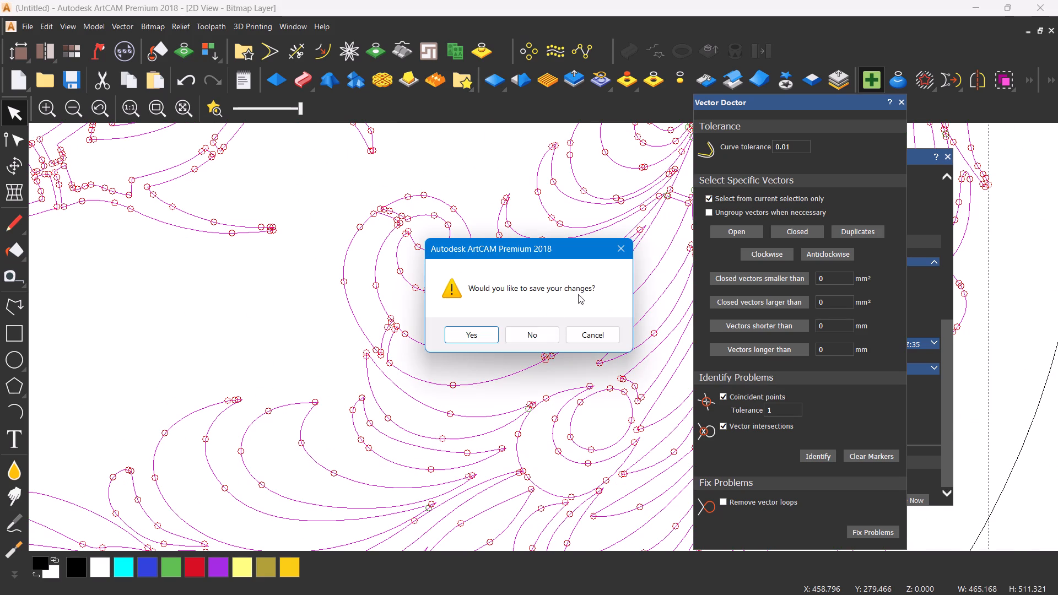
pyautogui.doubleClick(551, 328)
pyautogui.doubleClick(1038, 3)
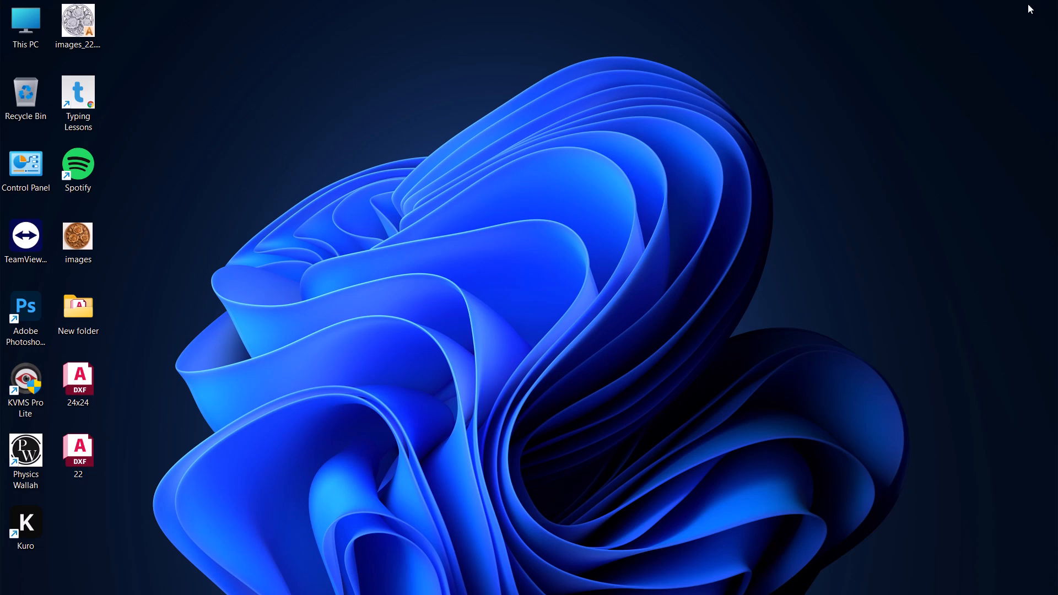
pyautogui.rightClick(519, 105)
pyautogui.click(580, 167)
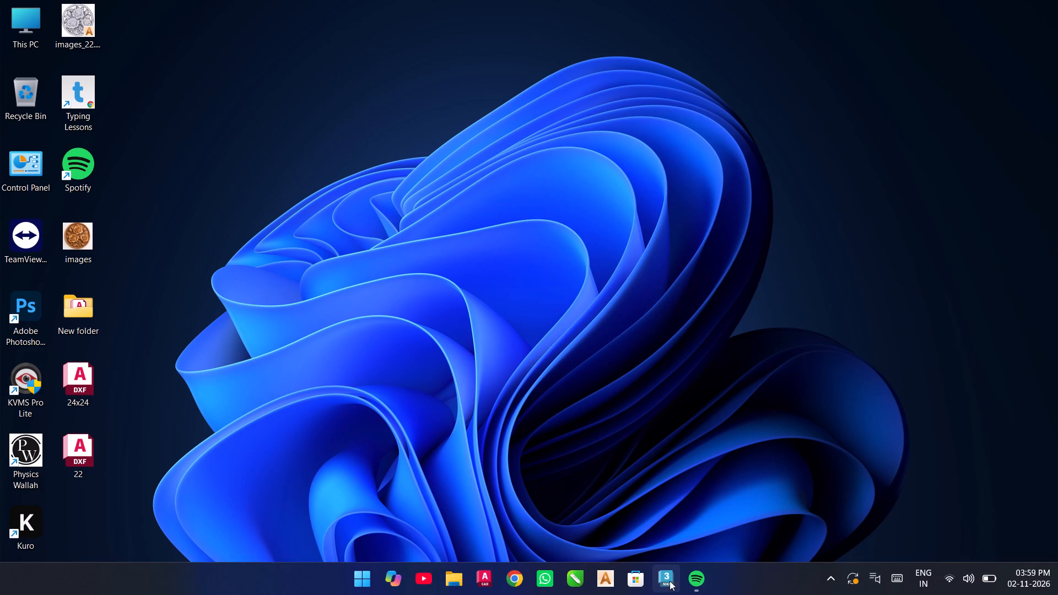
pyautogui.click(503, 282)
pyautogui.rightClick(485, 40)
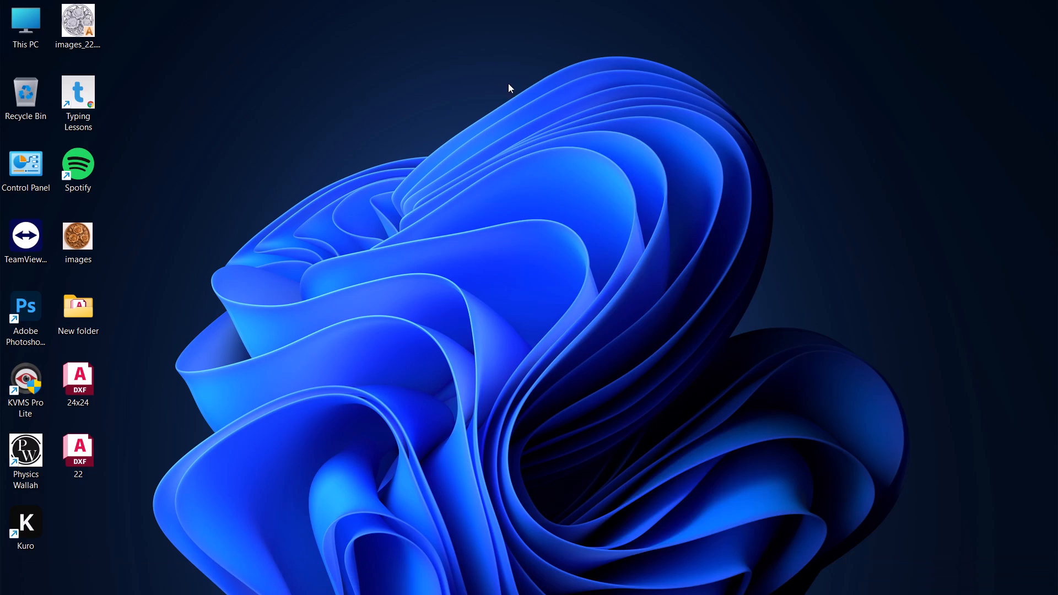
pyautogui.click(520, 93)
# Launch Kuro from the desktop.
pyautogui.tripleClick(21, 517)
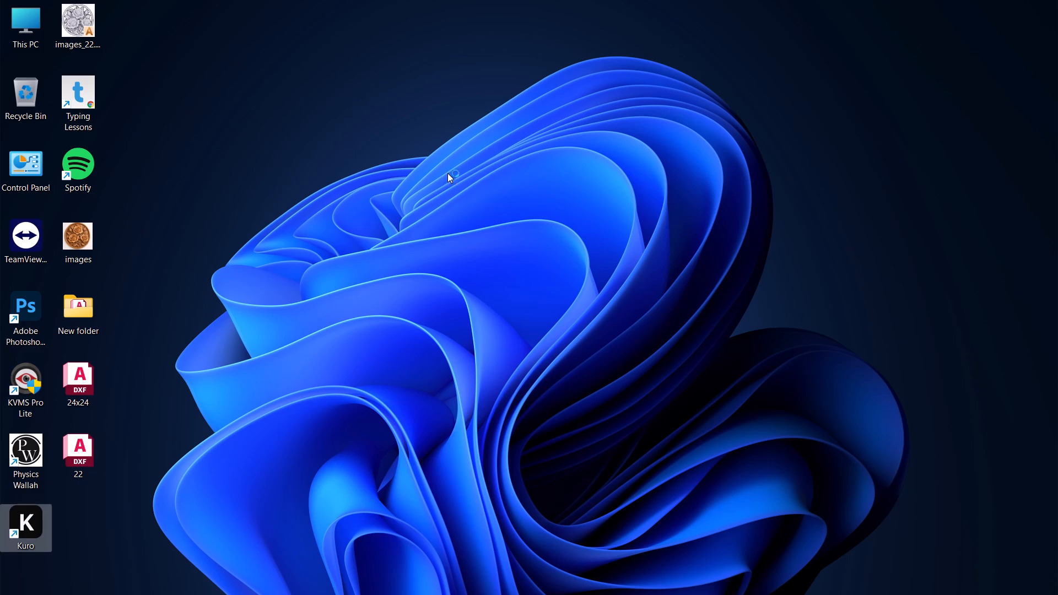
pyautogui.rightClick(447, 96)
pyautogui.click(521, 150)
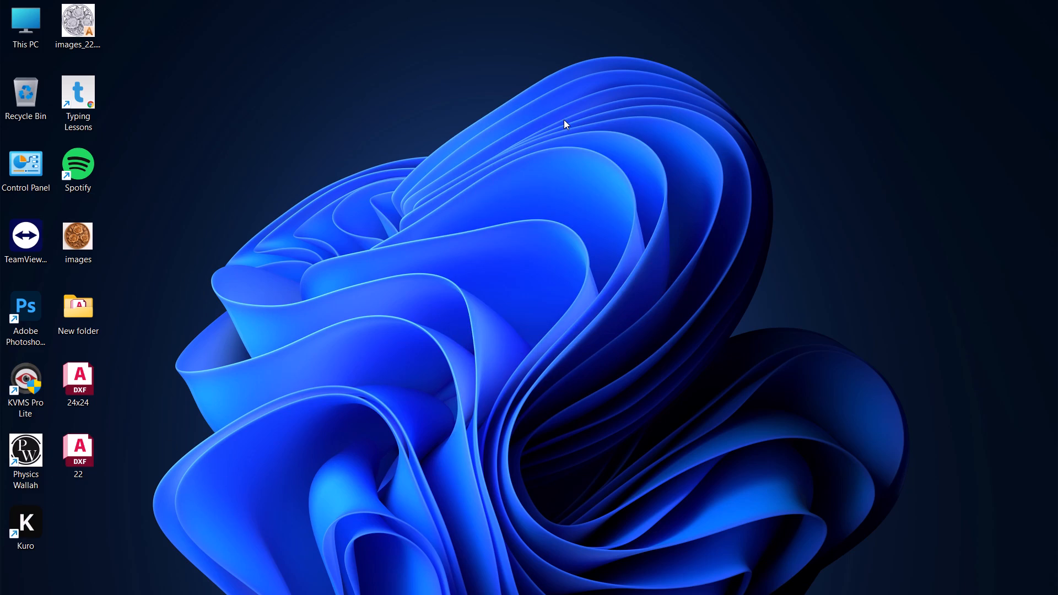